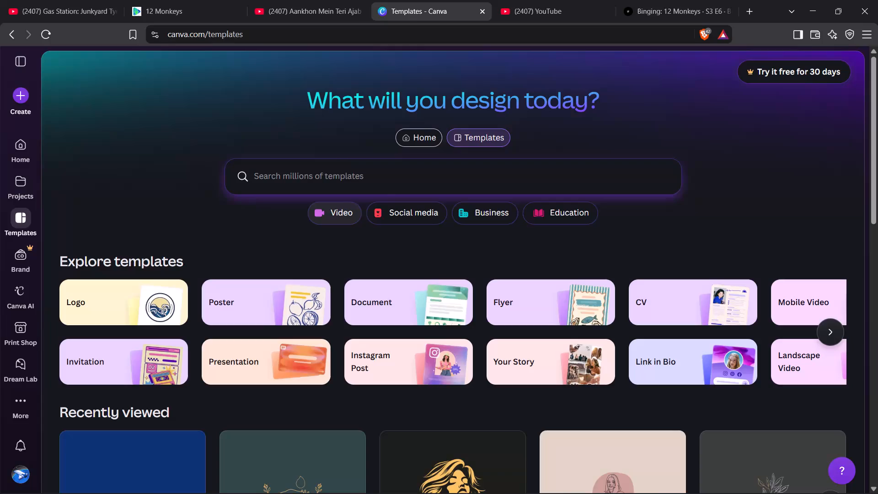
Create a blank Landscape Video design at 1920 × 1080 px from the video design types.
{"action": "left_click", "coordinate": [341, 207]}
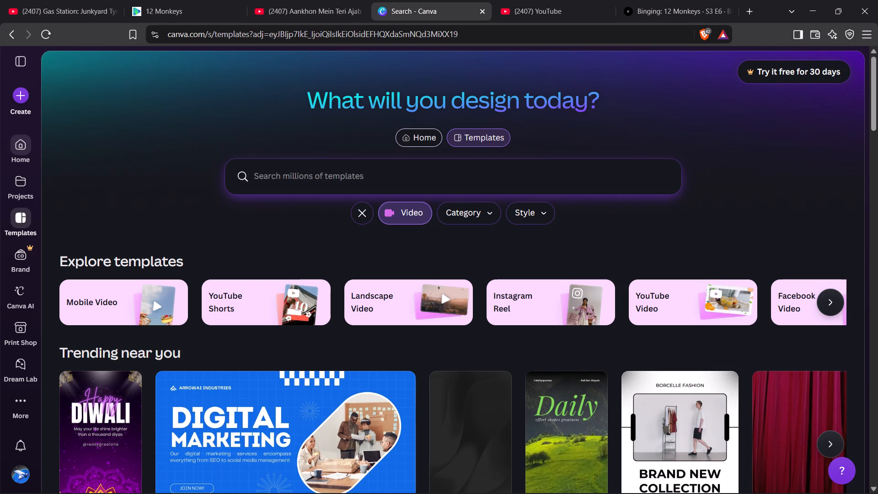
{"action": "left_click", "coordinate": [19, 91]}
{"action": "scroll", "coordinate": [99, 144], "scroll_direction": "right", "scroll_amount": 1}
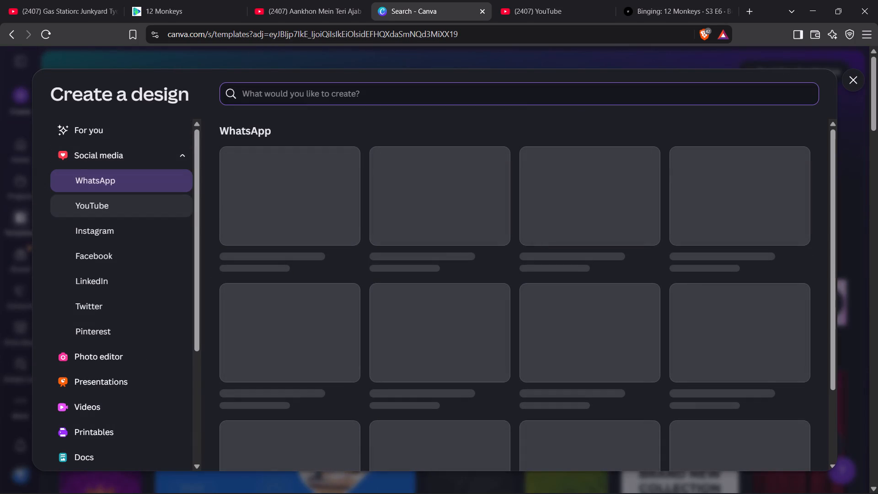
{"action": "left_click", "coordinate": [105, 408]}
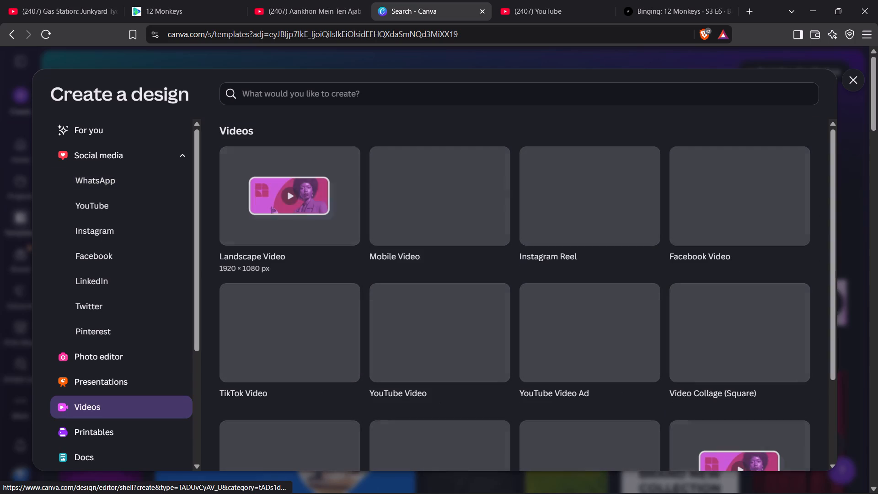
{"action": "left_click", "coordinate": [280, 212]}
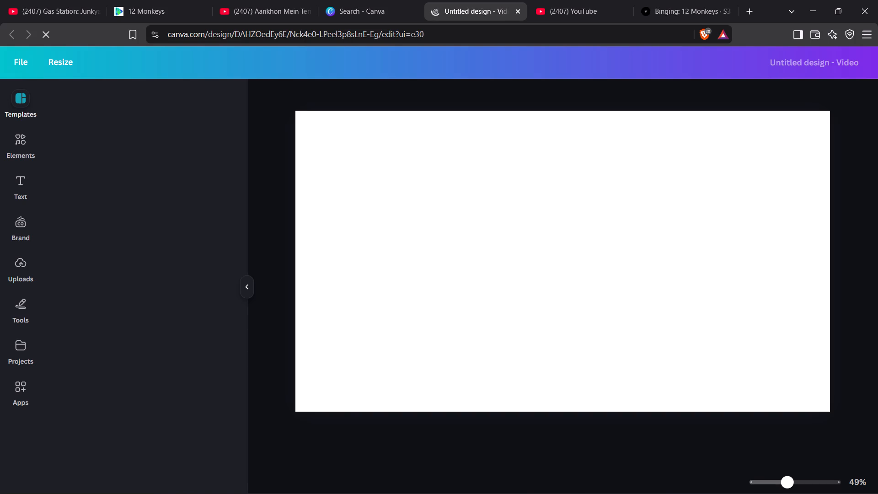
Open the Frames category of the elements library.
{"action": "left_click", "coordinate": [27, 145]}
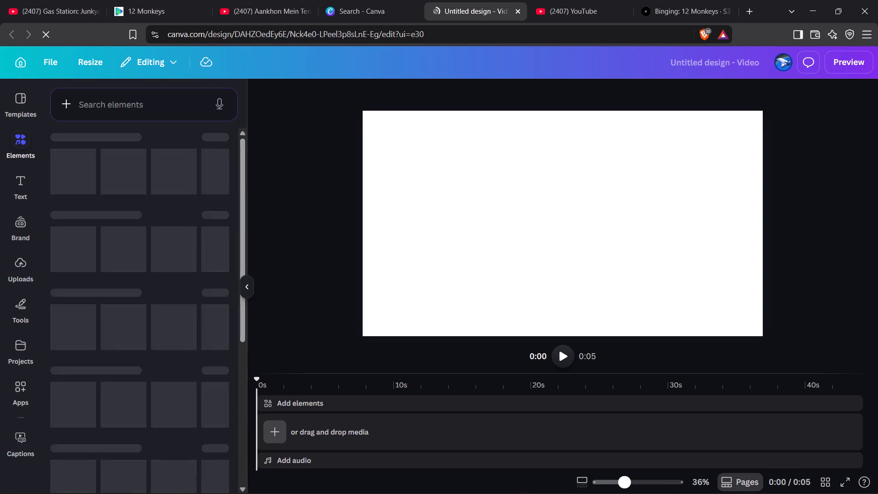
{"action": "scroll", "coordinate": [124, 215], "scroll_direction": "right", "scroll_amount": 1}
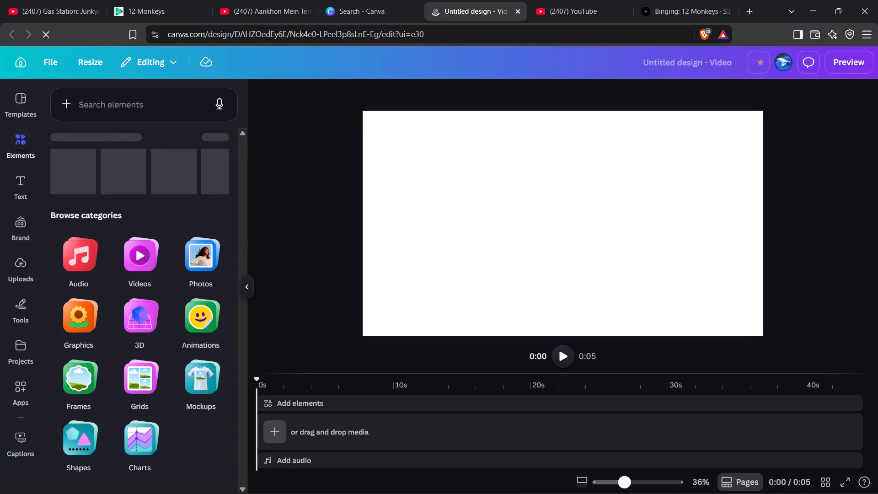
{"action": "scroll", "coordinate": [159, 264], "scroll_direction": "down", "scroll_amount": 2}
{"action": "scroll", "coordinate": [159, 264], "scroll_direction": "up", "scroll_amount": 1}
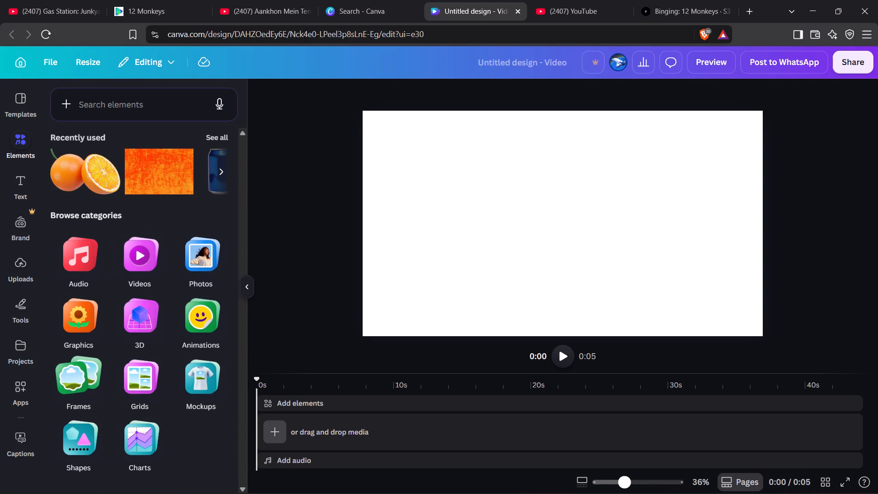
{"action": "left_click", "coordinate": [71, 395]}
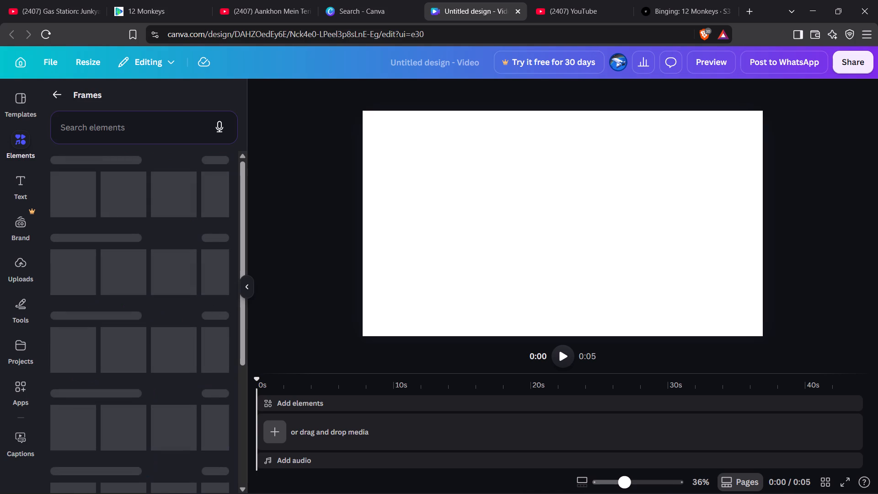
Look through the full set of basic-shape frames for a suitable shape, and return to the Frames category.
{"action": "left_click", "coordinate": [128, 134]}
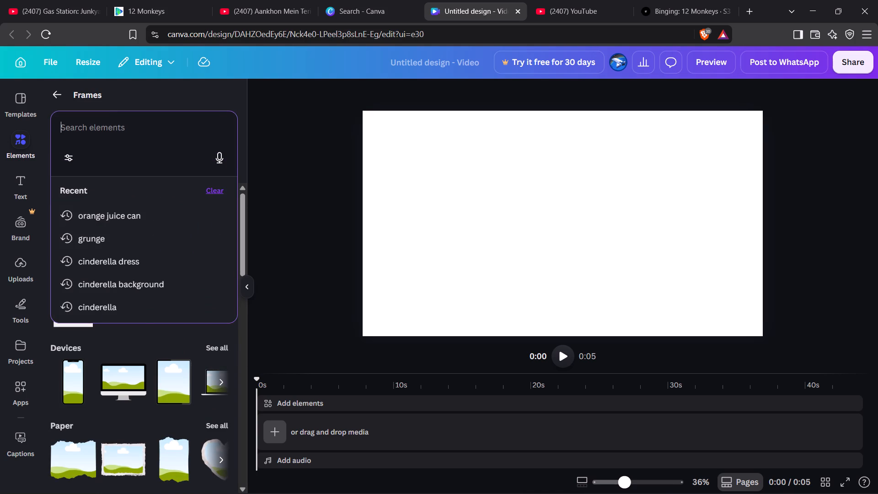
{"action": "left_click", "coordinate": [270, 177]}
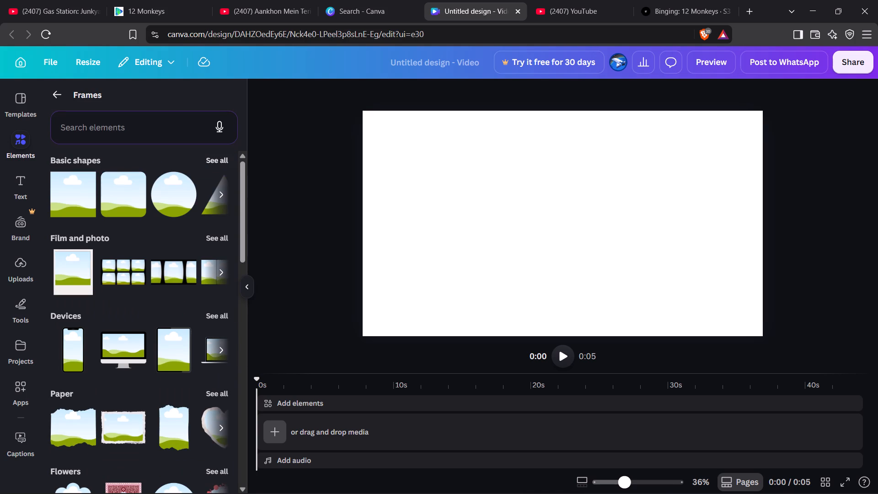
{"action": "left_click", "coordinate": [210, 162]}
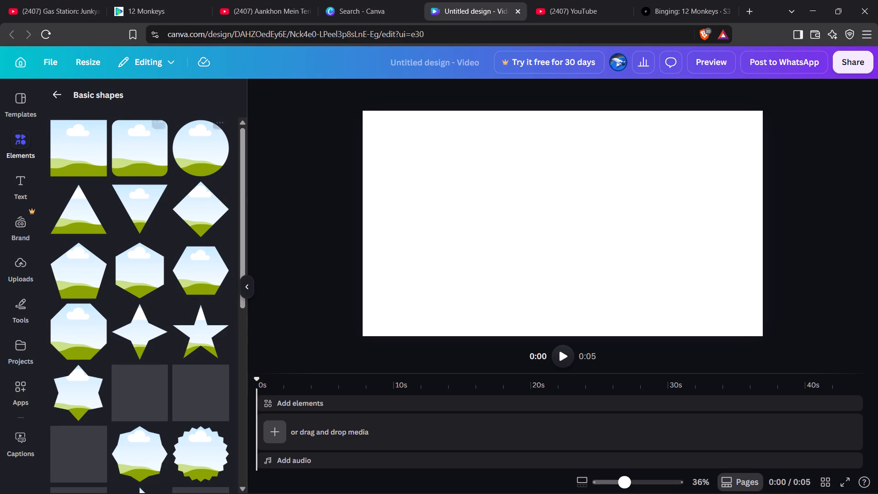
{"action": "scroll", "coordinate": [166, 185], "scroll_direction": "down", "scroll_amount": 4}
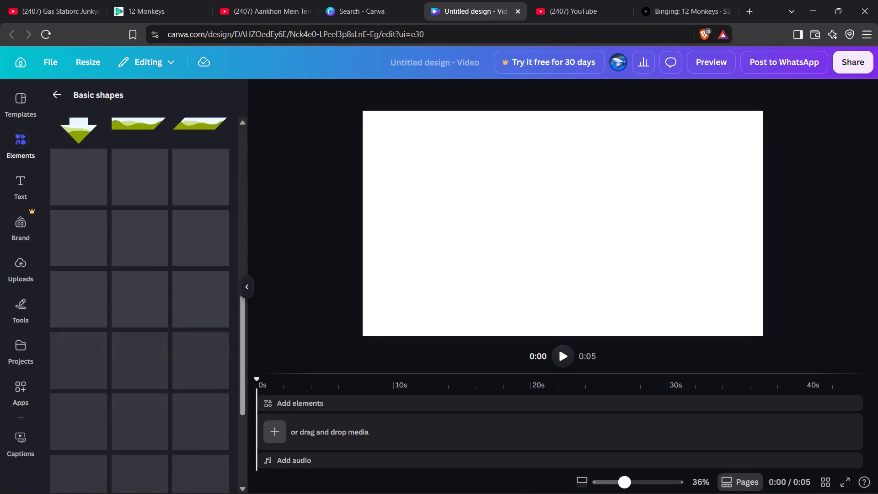
{"action": "scroll", "coordinate": [166, 185], "scroll_direction": "up", "scroll_amount": 6}
{"action": "scroll", "coordinate": [166, 185], "scroll_direction": "down", "scroll_amount": 6}
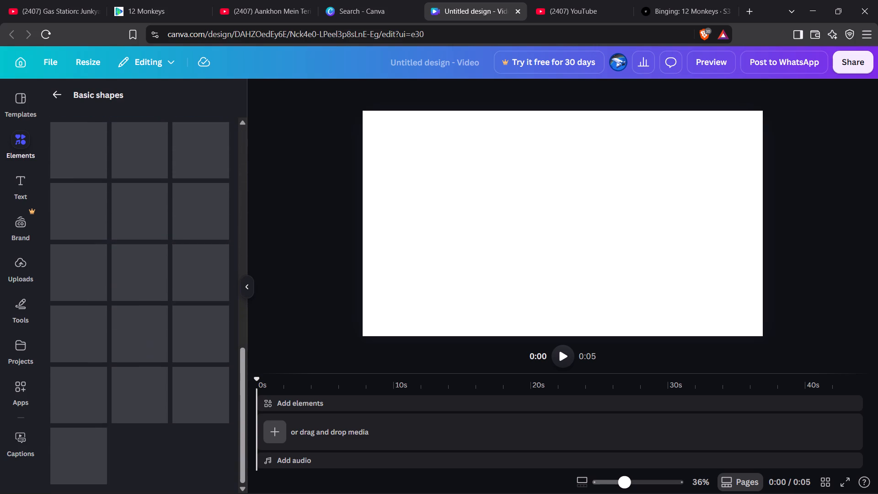
{"action": "scroll", "coordinate": [166, 185], "scroll_direction": "down", "scroll_amount": 1}
{"action": "scroll", "coordinate": [166, 185], "scroll_direction": "up", "scroll_amount": 10}
{"action": "left_click", "coordinate": [55, 91]}
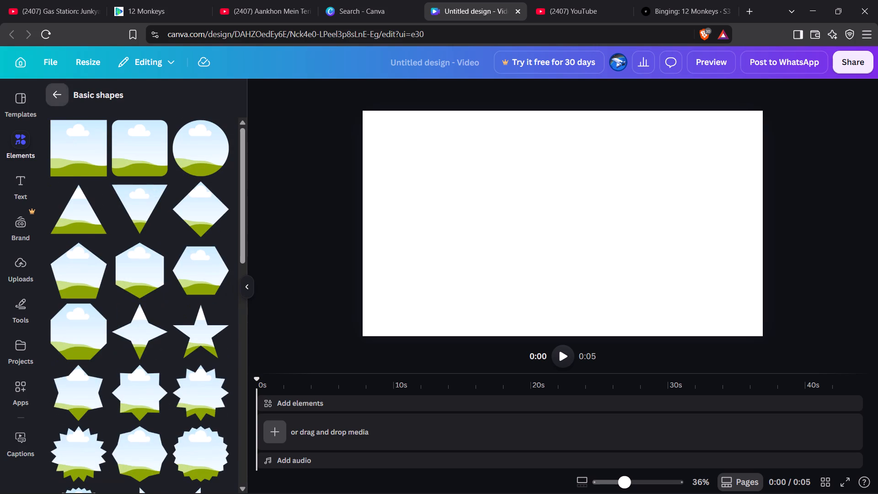
Search the frames for "quarter circle".
{"action": "left_click", "coordinate": [116, 132]}
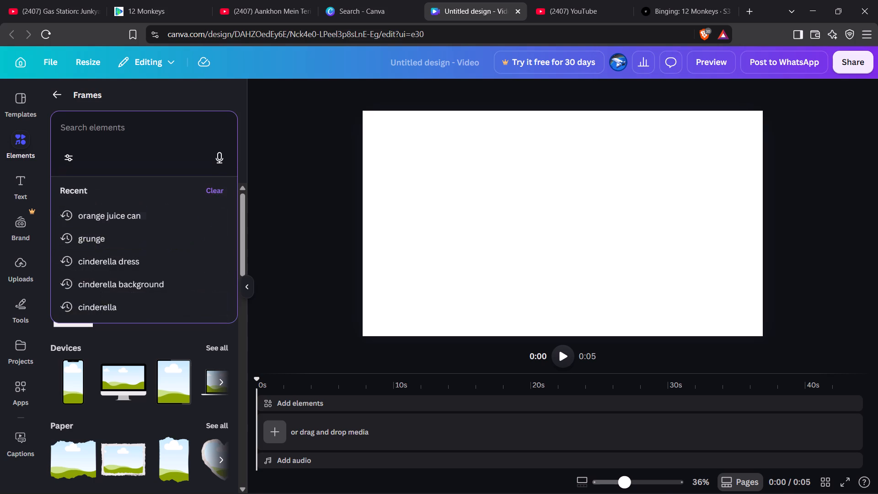
{"action": "key", "text": "q"}
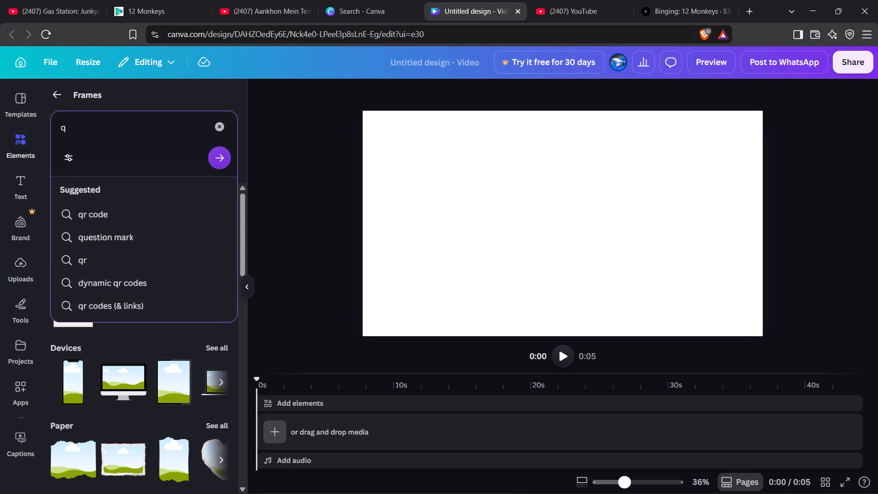
{"action": "key", "text": "u"}
{"action": "key", "text": "a"}
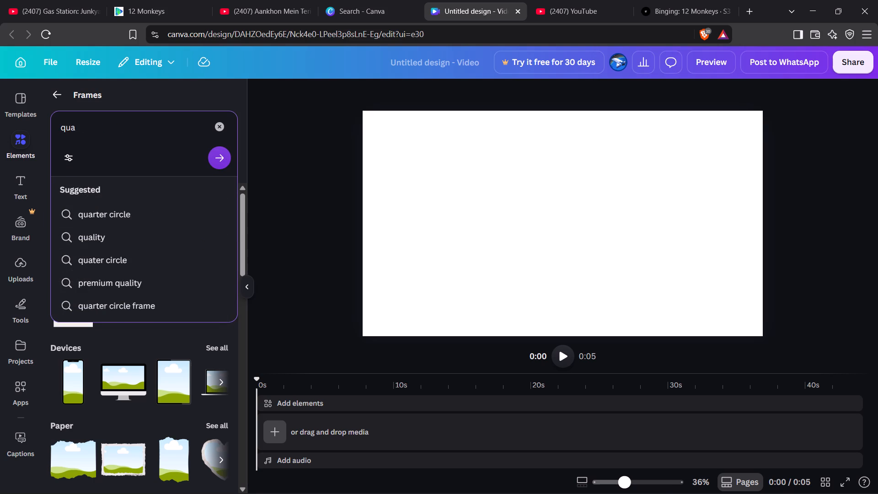
{"action": "left_click", "coordinate": [122, 220]}
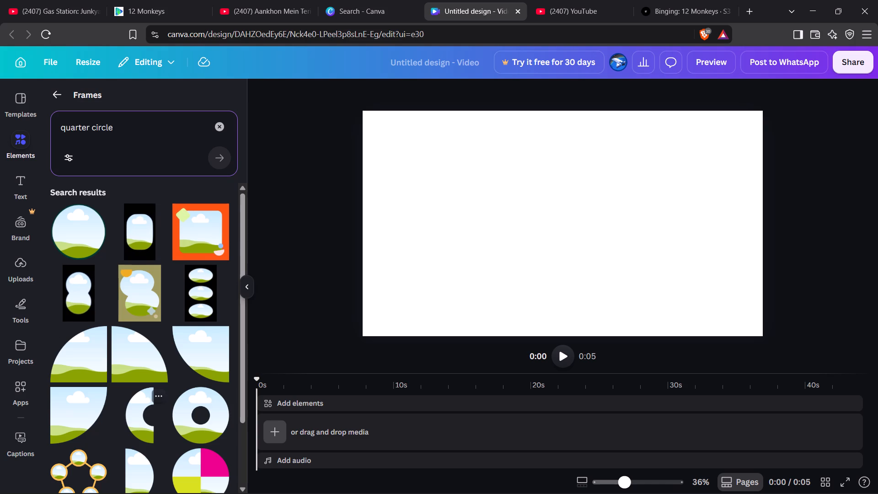
Add the lower-left quarter-circle frame and place it against the page's bottom edge, just left of the centre.
{"action": "scroll", "coordinate": [162, 407], "scroll_direction": "down", "scroll_amount": 1}
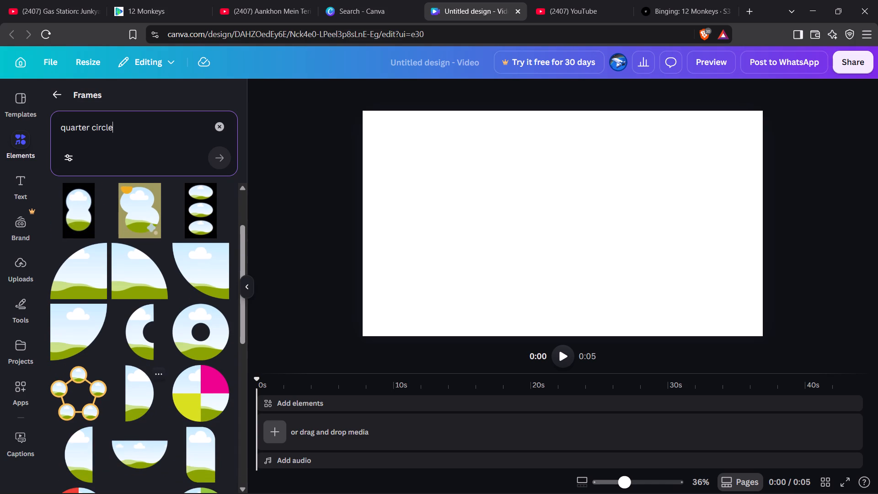
{"action": "left_click", "coordinate": [188, 259]}
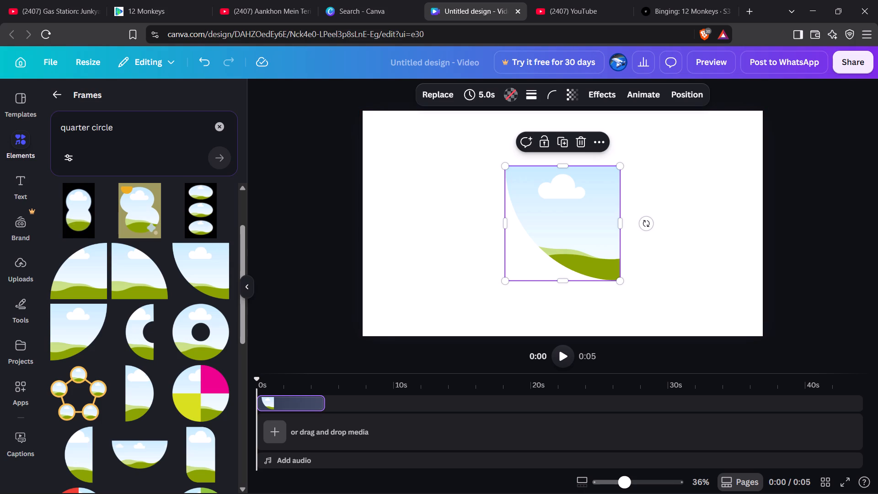
{"action": "left_click_drag", "start_coordinate": [560, 222], "coordinate": [509, 277]}
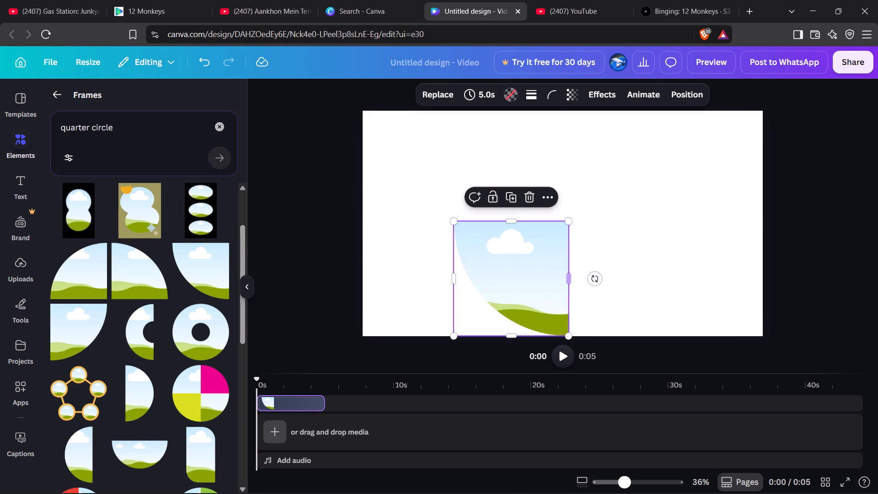
{"action": "left_click", "coordinate": [536, 275]}
{"action": "left_click", "coordinate": [536, 275]}
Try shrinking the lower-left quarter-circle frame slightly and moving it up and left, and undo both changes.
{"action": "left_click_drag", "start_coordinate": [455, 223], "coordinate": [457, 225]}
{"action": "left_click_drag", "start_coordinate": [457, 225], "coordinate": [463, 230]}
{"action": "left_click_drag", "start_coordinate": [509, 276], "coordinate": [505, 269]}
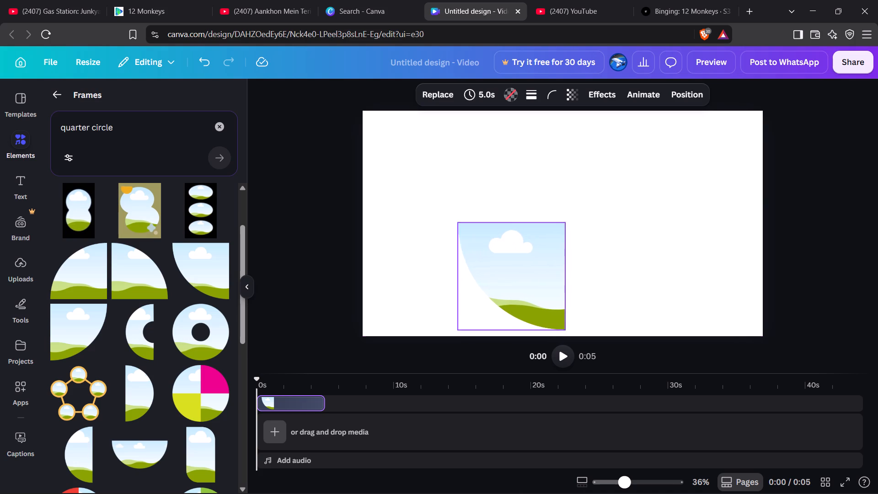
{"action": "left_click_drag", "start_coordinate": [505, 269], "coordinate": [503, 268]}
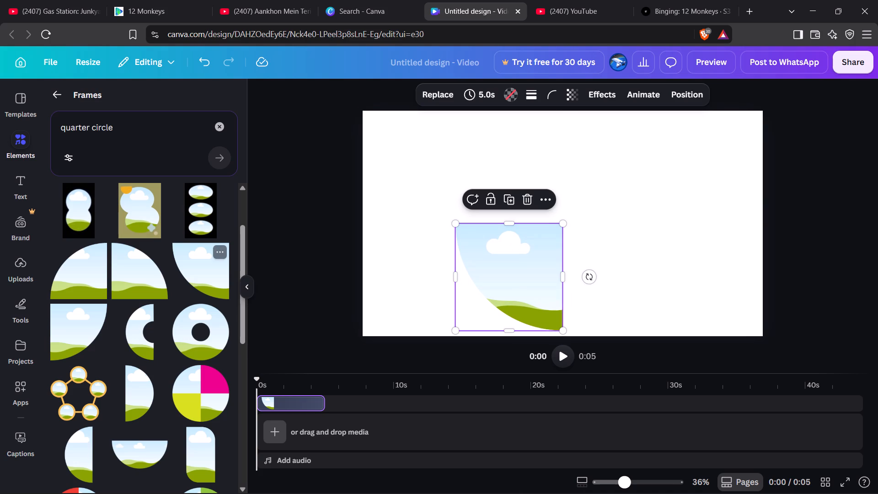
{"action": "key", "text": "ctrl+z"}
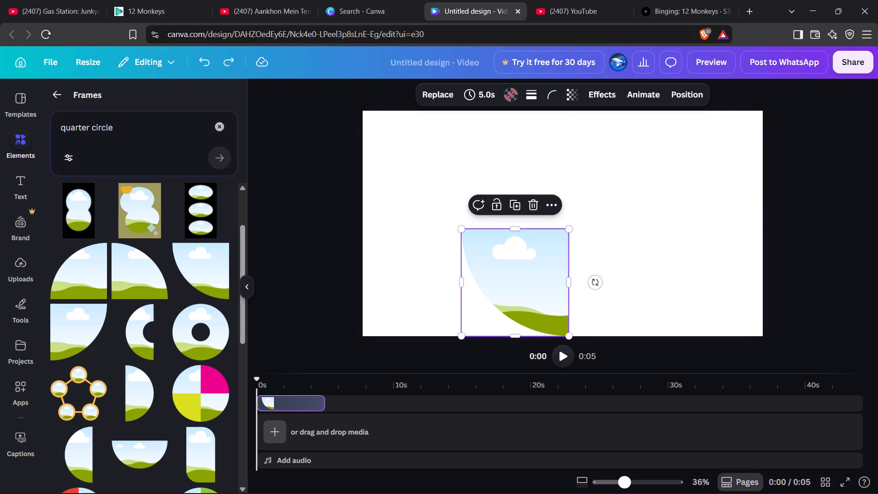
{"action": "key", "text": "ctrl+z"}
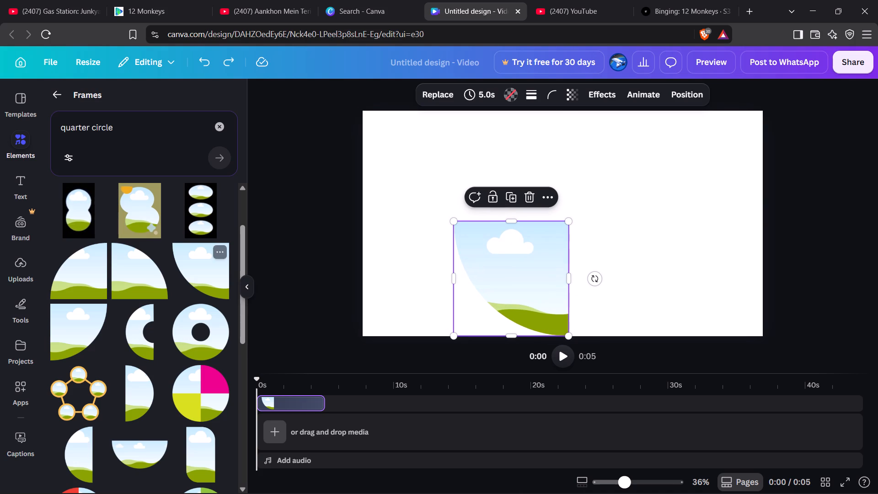
Add the upper-right quarter-circle frame and place it against the page's top edge, just right of the other frame's straight side.
{"action": "left_click", "coordinate": [145, 279]}
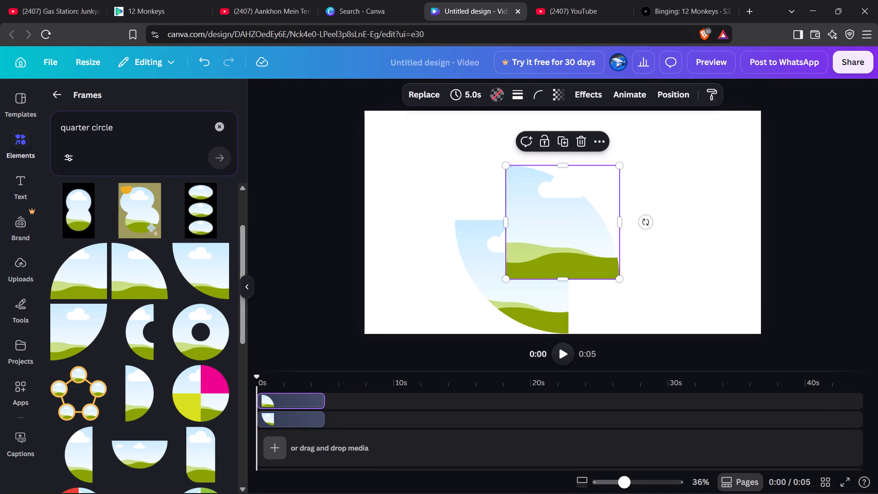
{"action": "left_click_drag", "start_coordinate": [544, 225], "coordinate": [607, 170]}
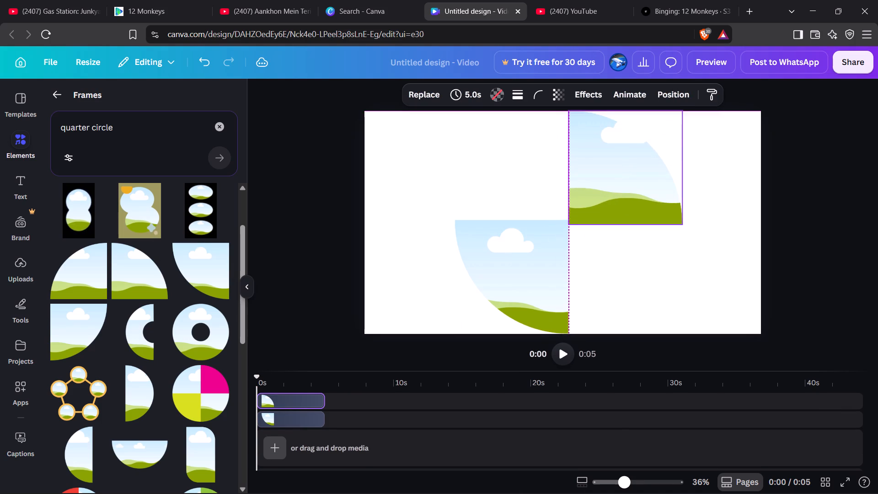
{"action": "left_click_drag", "start_coordinate": [607, 170], "coordinate": [614, 171]}
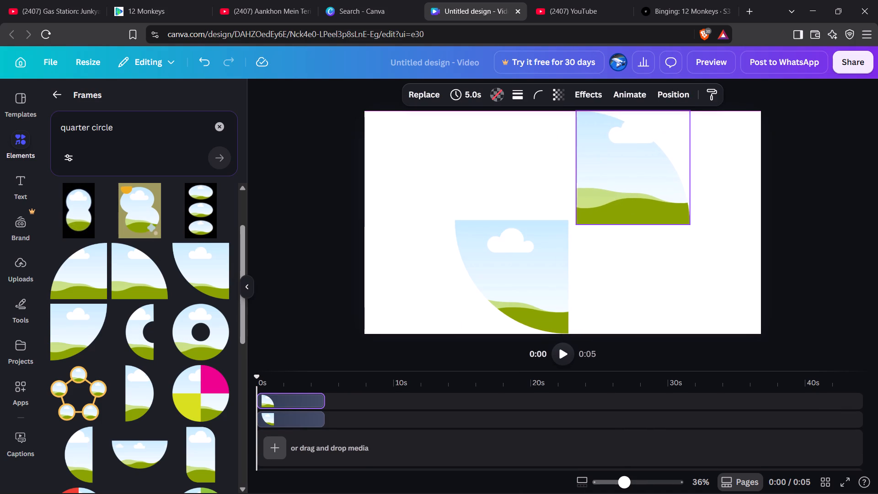
{"action": "left_click_drag", "start_coordinate": [614, 171], "coordinate": [610, 169]}
{"action": "left_click", "coordinate": [743, 265]}
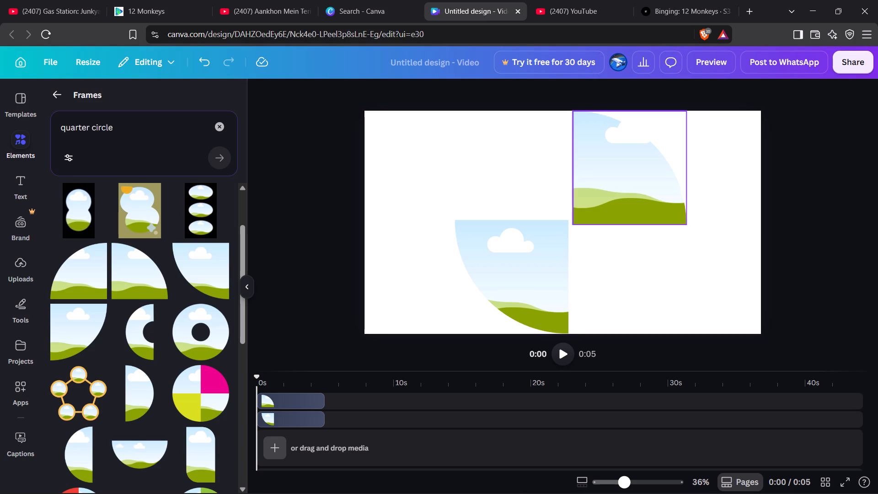
Shrink the lower-left quarter-circle frame slightly from its upper-left corner, keeping it on the page's bottom edge.
{"action": "left_click", "coordinate": [527, 249]}
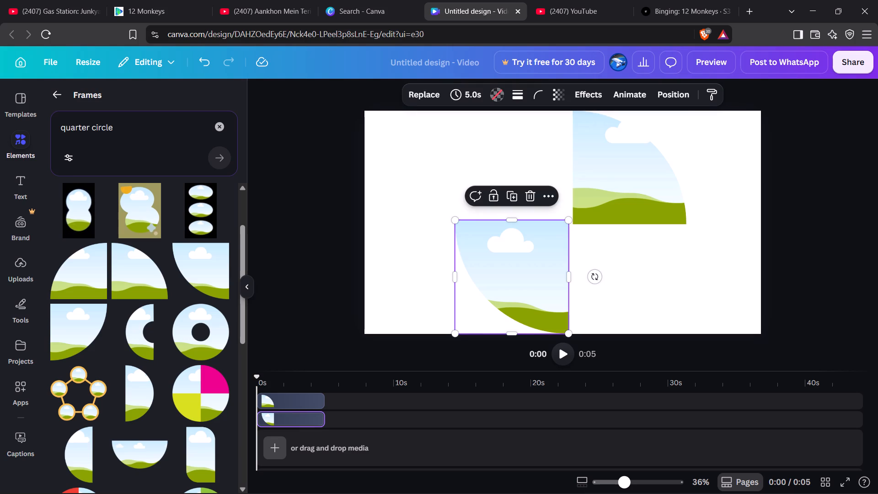
{"action": "left_click_drag", "start_coordinate": [457, 221], "coordinate": [462, 227]}
Shrink the upper-right quarter-circle frame from its upper-right corner to about 530 by 530.
{"action": "left_click", "coordinate": [609, 177]}
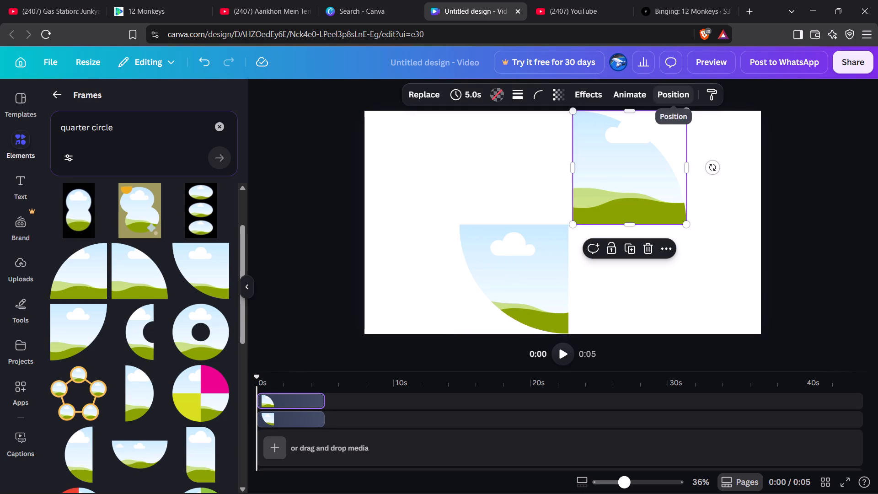
{"action": "left_click_drag", "start_coordinate": [686, 109], "coordinate": [684, 113]}
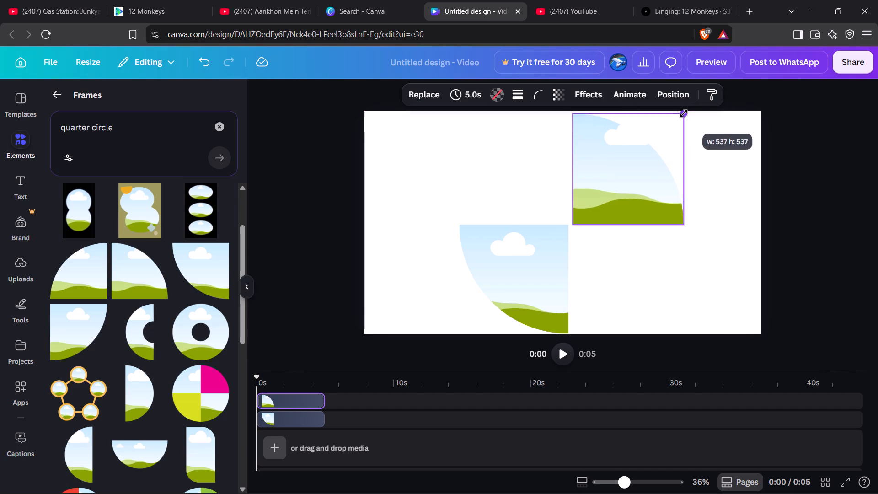
{"action": "left_click_drag", "start_coordinate": [684, 113], "coordinate": [683, 114]}
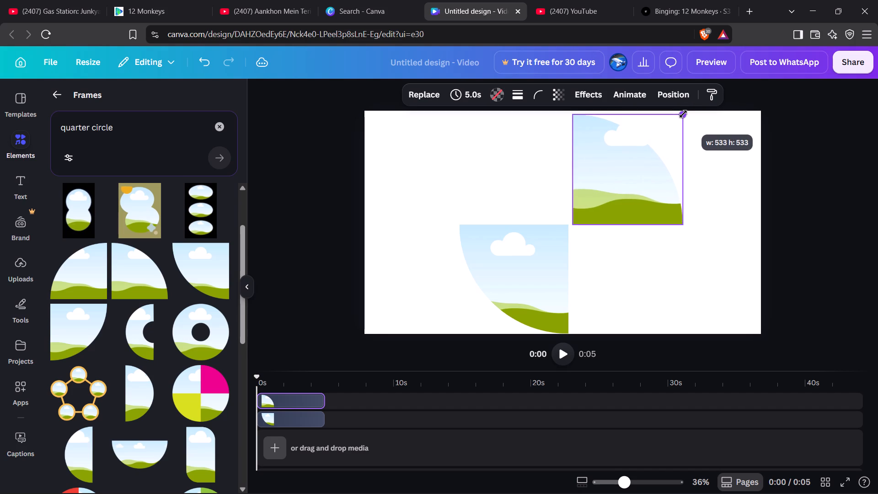
{"action": "left_click_drag", "start_coordinate": [683, 114], "coordinate": [683, 115]}
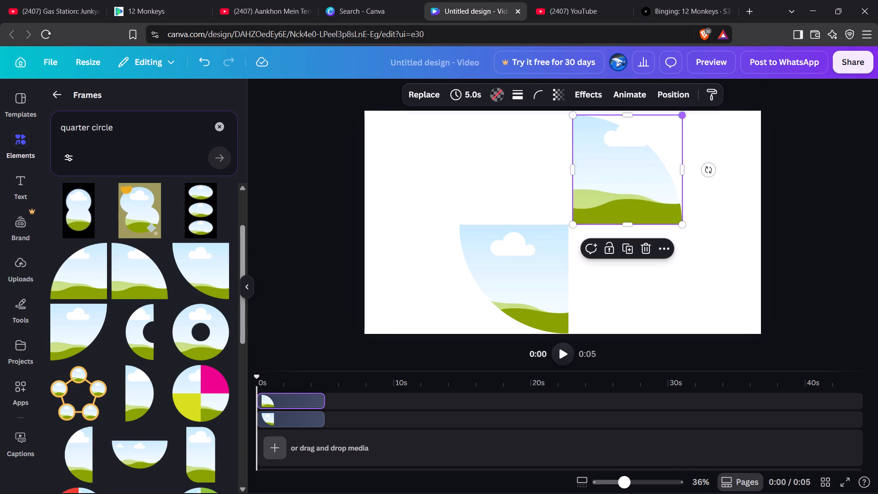
Add the upper-left quarter-circle frame, place it directly above the lower-left one, and shrink it to about 529 by 529.
{"action": "left_click", "coordinate": [82, 280]}
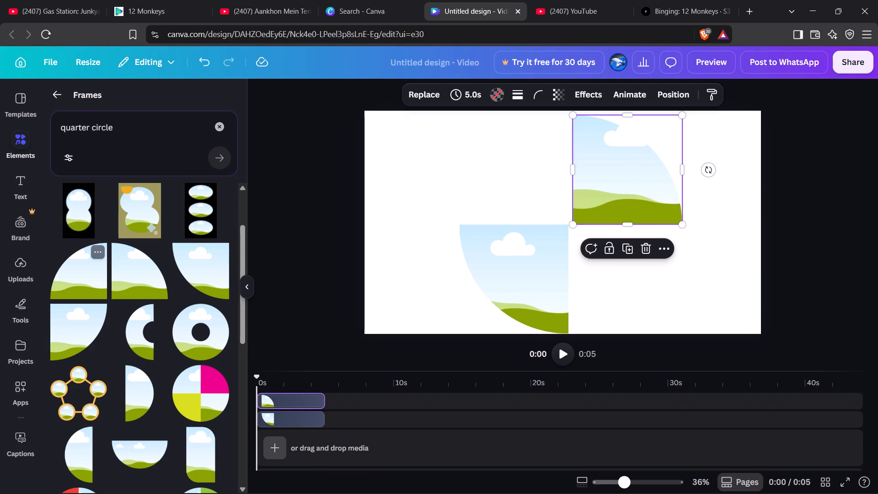
{"action": "left_click", "coordinate": [522, 252]}
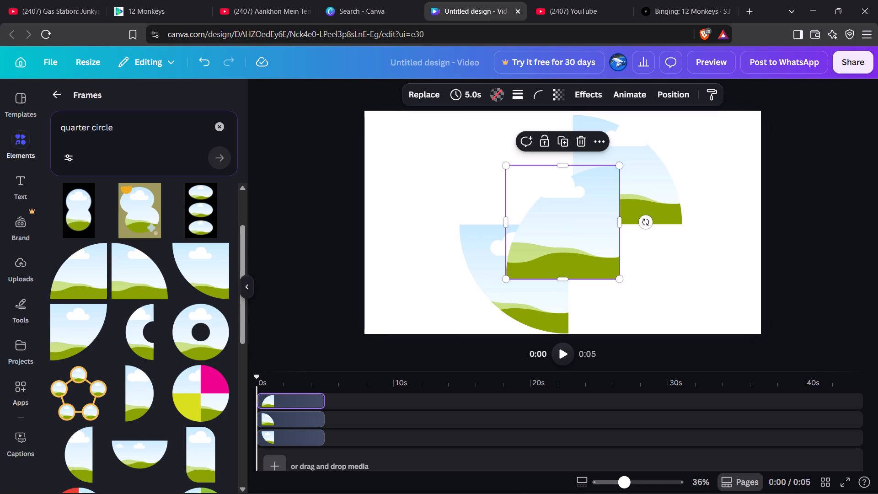
{"action": "left_click_drag", "start_coordinate": [562, 227], "coordinate": [510, 173]}
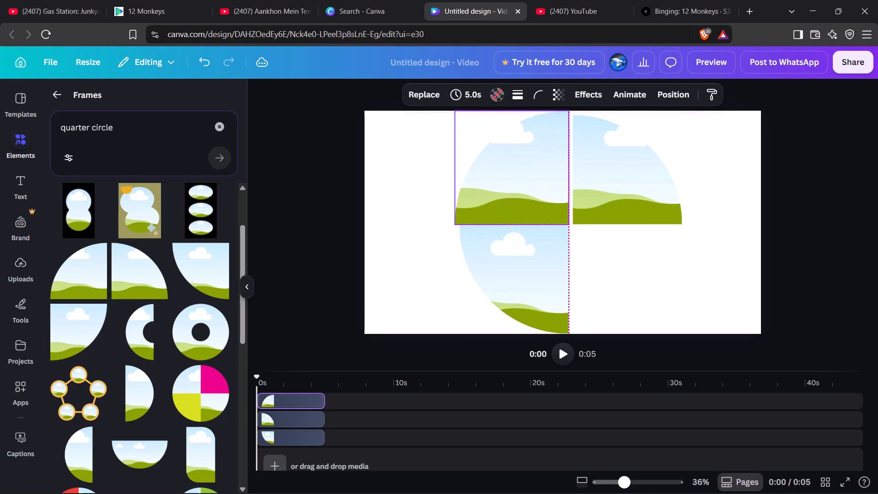
{"action": "left_click_drag", "start_coordinate": [510, 173], "coordinate": [508, 170]}
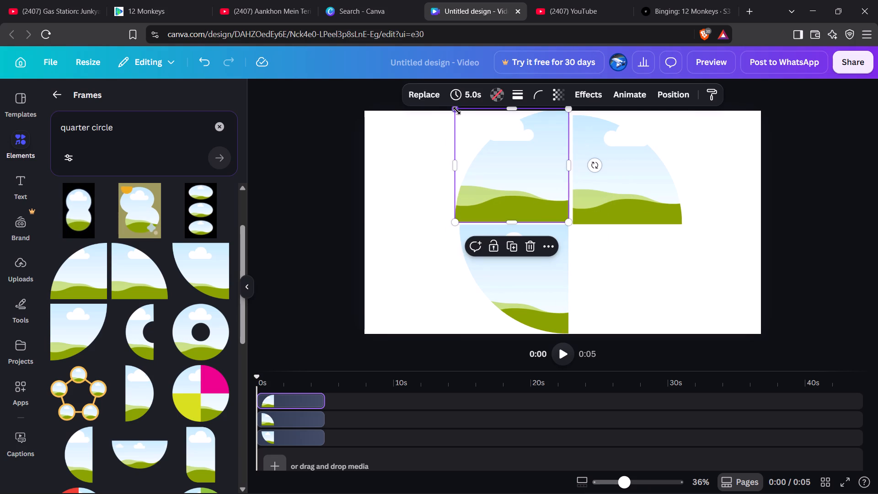
{"action": "left_click_drag", "start_coordinate": [457, 111], "coordinate": [463, 116]}
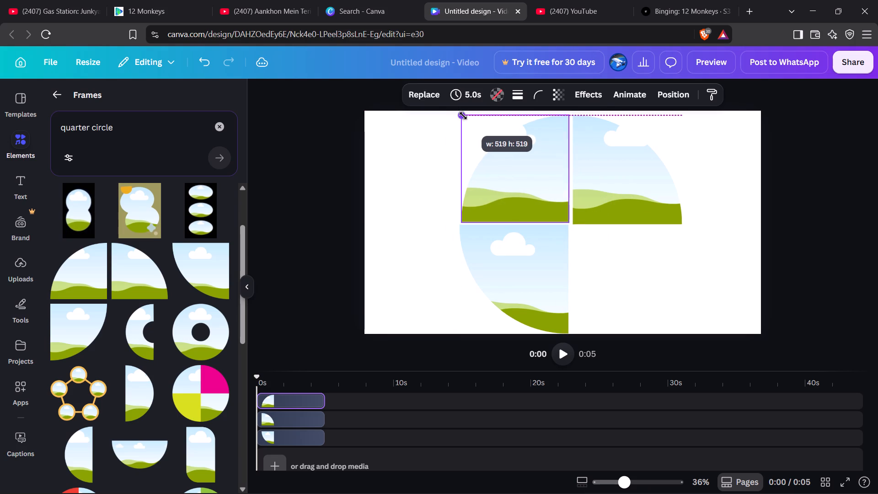
{"action": "left_click_drag", "start_coordinate": [463, 116], "coordinate": [461, 115]}
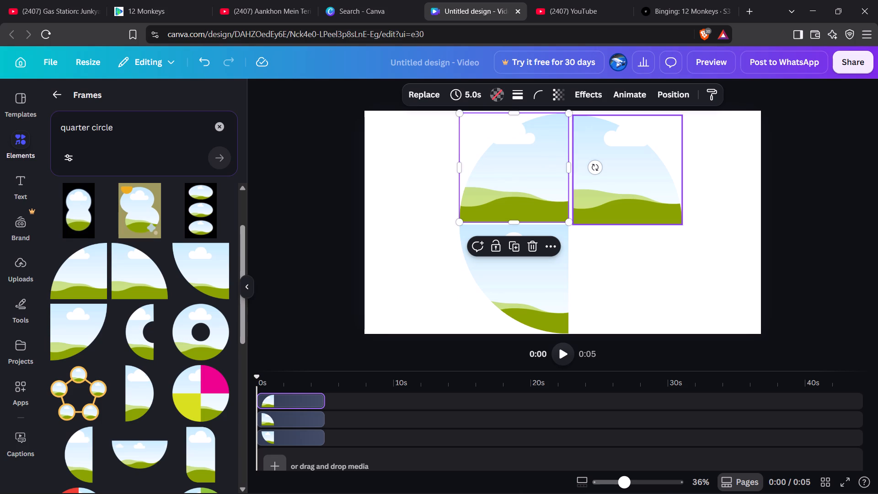
Add the lower-right quarter-circle frame at about 530 by 530 and place it below the upper-right frame, level with the lower-left one.
{"action": "left_click", "coordinate": [69, 324]}
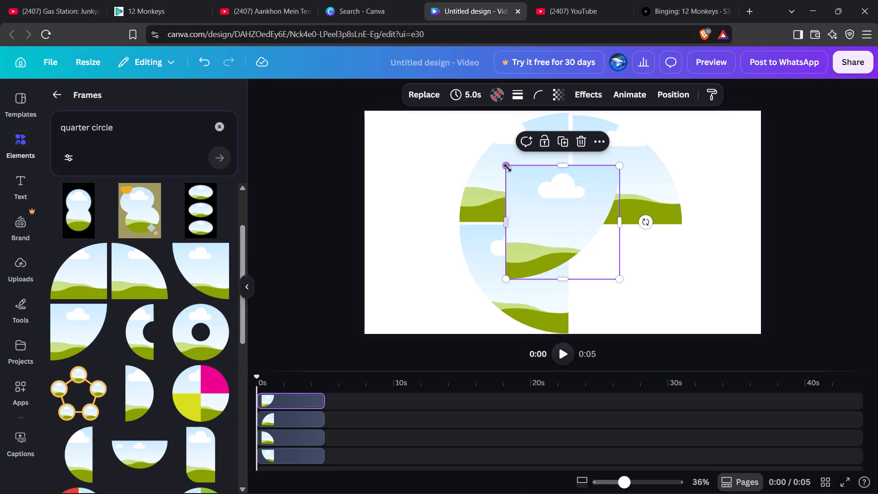
{"action": "left_click_drag", "start_coordinate": [508, 168], "coordinate": [516, 172]}
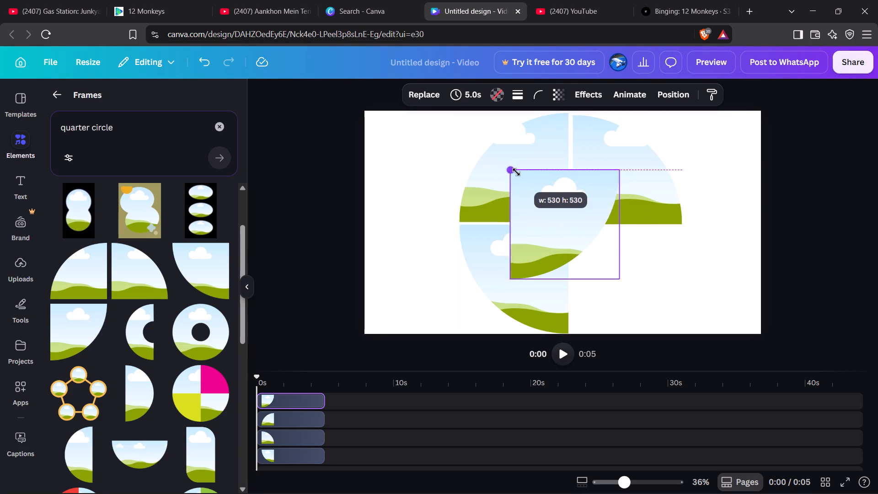
{"action": "left_click_drag", "start_coordinate": [516, 172], "coordinate": [512, 172]}
{"action": "left_click_drag", "start_coordinate": [561, 215], "coordinate": [627, 272]}
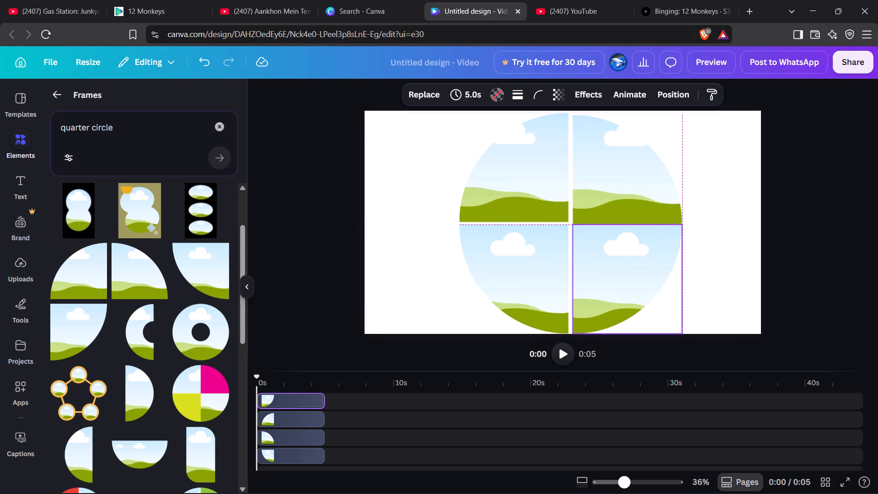
{"action": "left_click_drag", "start_coordinate": [627, 272], "coordinate": [626, 272]}
{"action": "left_click_drag", "start_coordinate": [626, 272], "coordinate": [626, 273]}
{"action": "left_click_drag", "start_coordinate": [626, 273], "coordinate": [626, 273]}
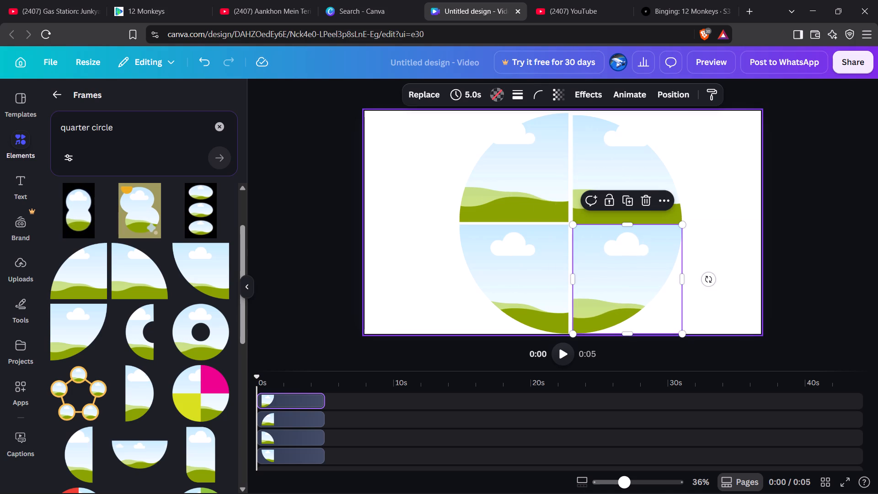
{"action": "left_click", "coordinate": [712, 268]}
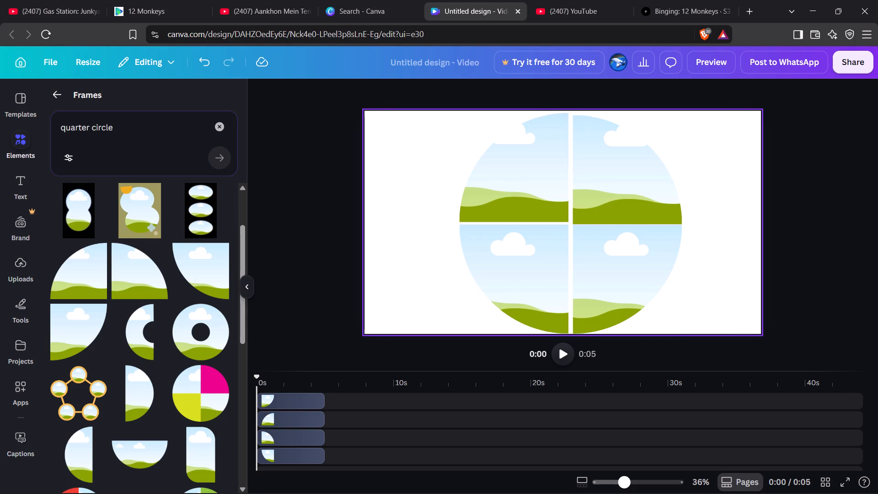
Shift the upper-right frame left to meet the upper-left one, and the lower-left frame right and slightly up to meet the lower-right one.
{"action": "left_click", "coordinate": [631, 185]}
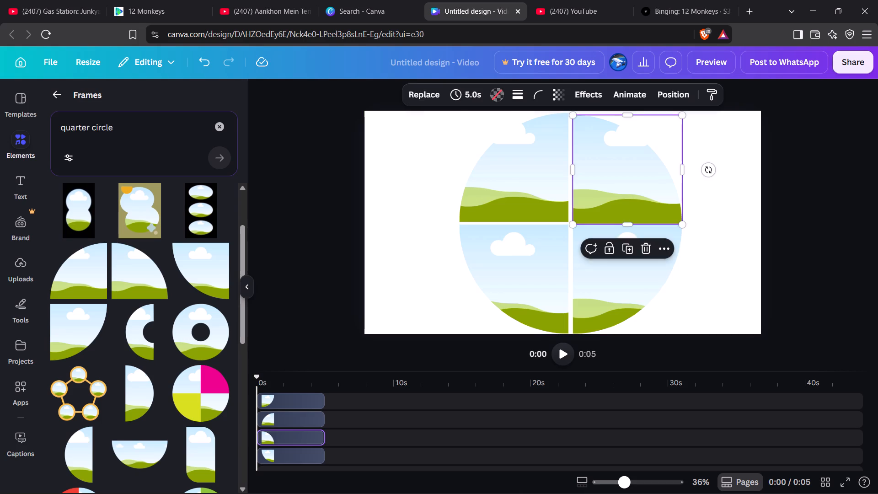
{"action": "left_click", "coordinate": [545, 270]}
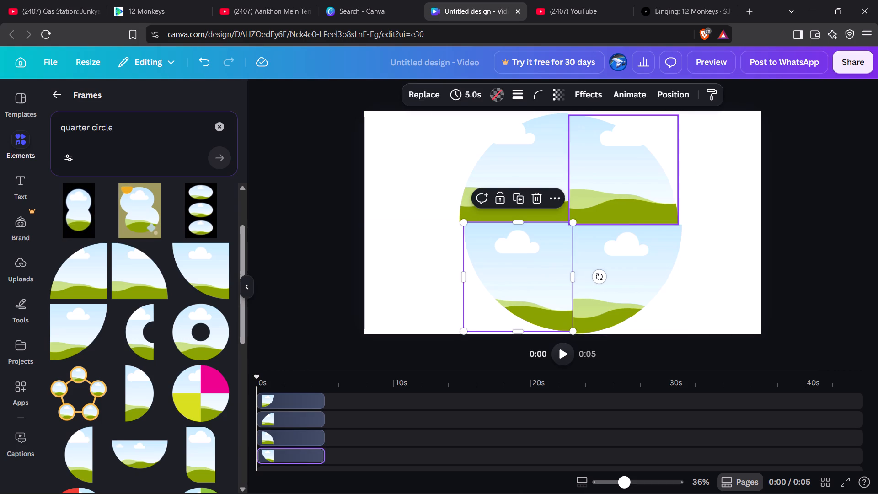
Enlarge the upper-right frame slightly from its upper-right corner, bringing its top level with the upper-left frame.
{"action": "left_click", "coordinate": [610, 195]}
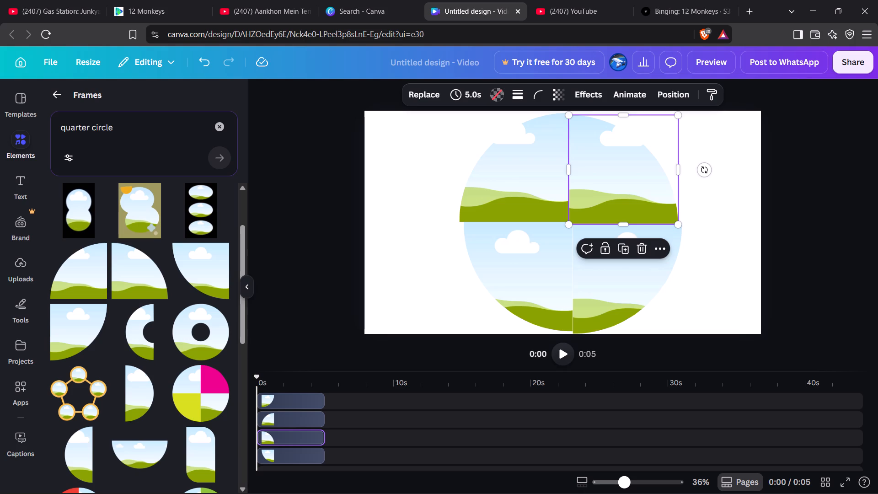
{"action": "left_click", "coordinate": [659, 249]}
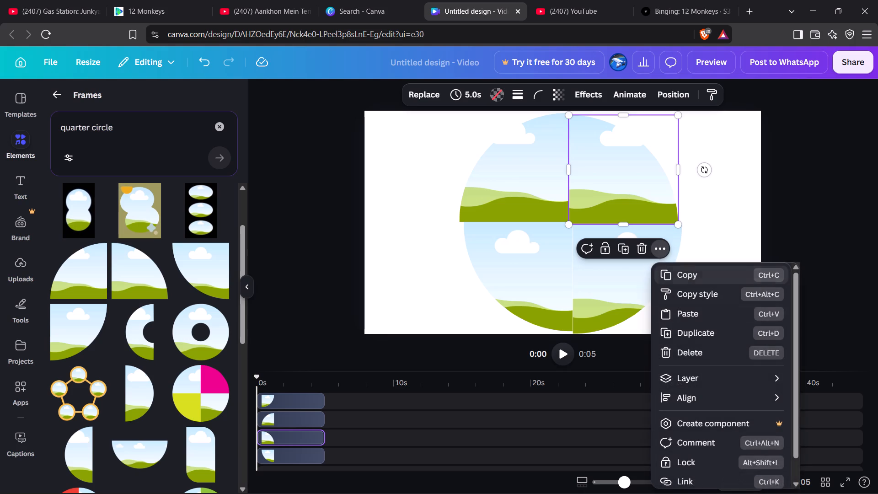
{"action": "scroll", "coordinate": [721, 346], "scroll_direction": "down", "scroll_amount": 1}
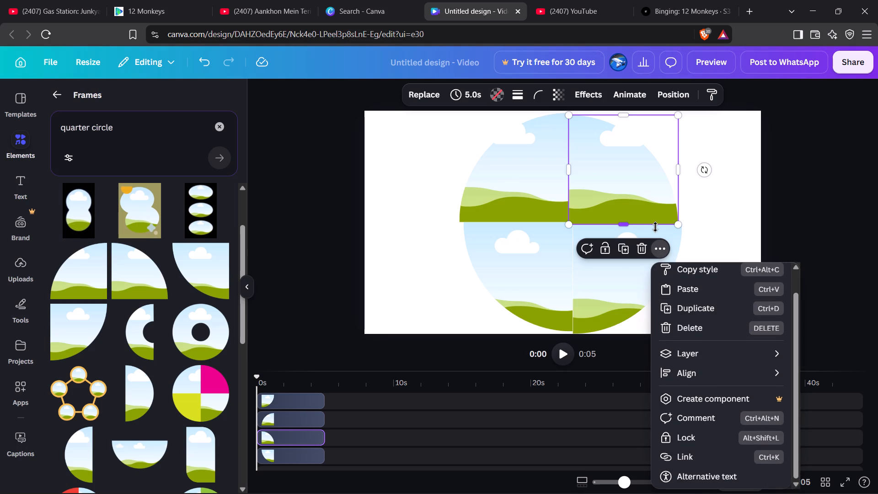
{"action": "left_click", "coordinate": [678, 117]}
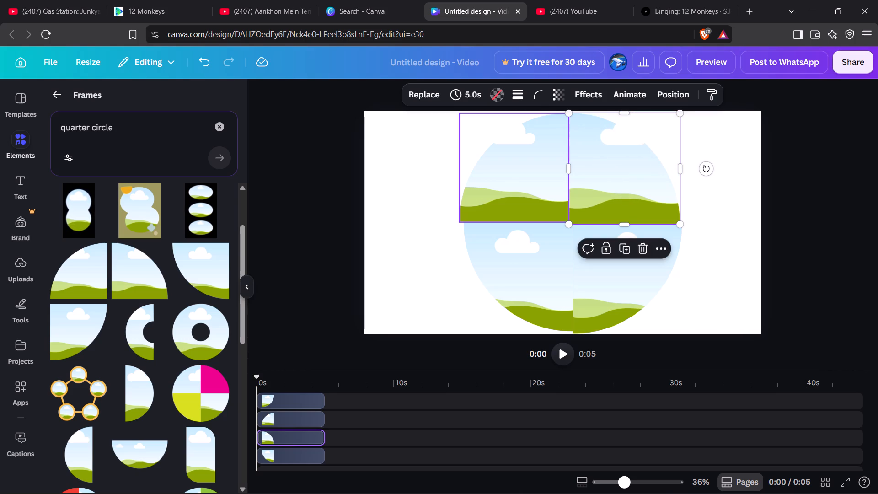
Check the sizes of the upper-left, lower-left and lower-right quarter-circle frames in turn.
{"action": "left_click", "coordinate": [494, 154]}
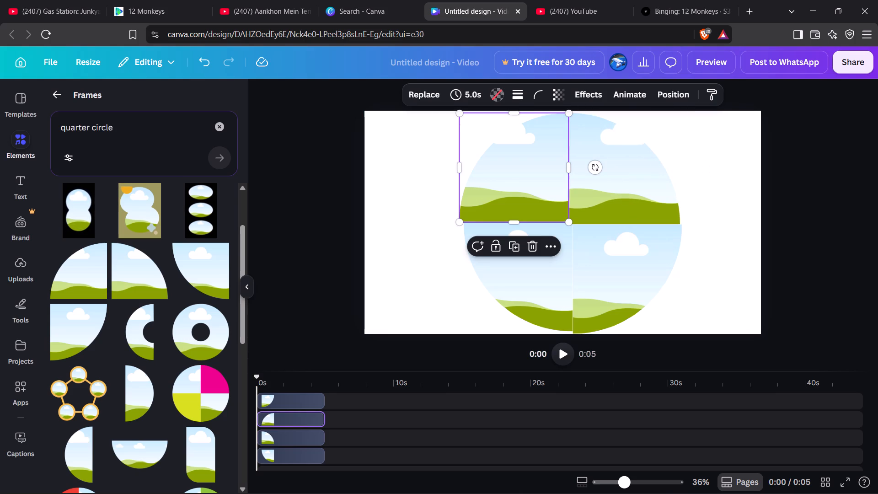
{"action": "left_click", "coordinate": [460, 116]}
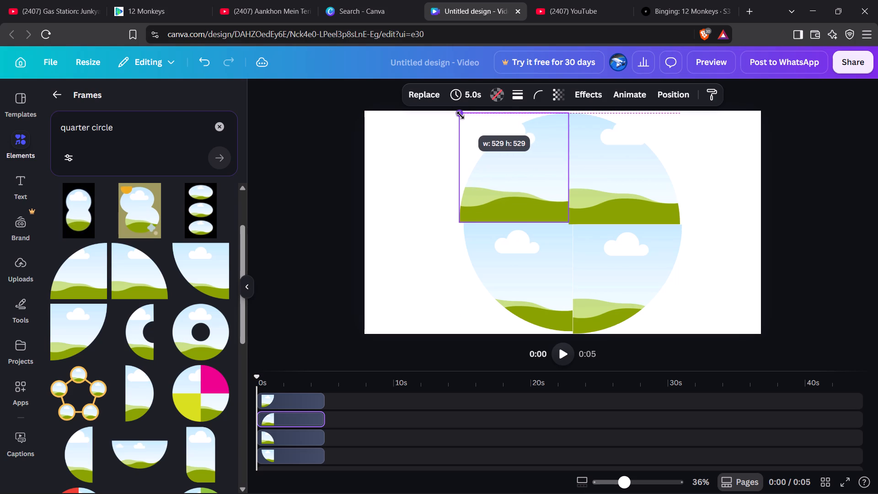
{"action": "left_click", "coordinate": [539, 285]}
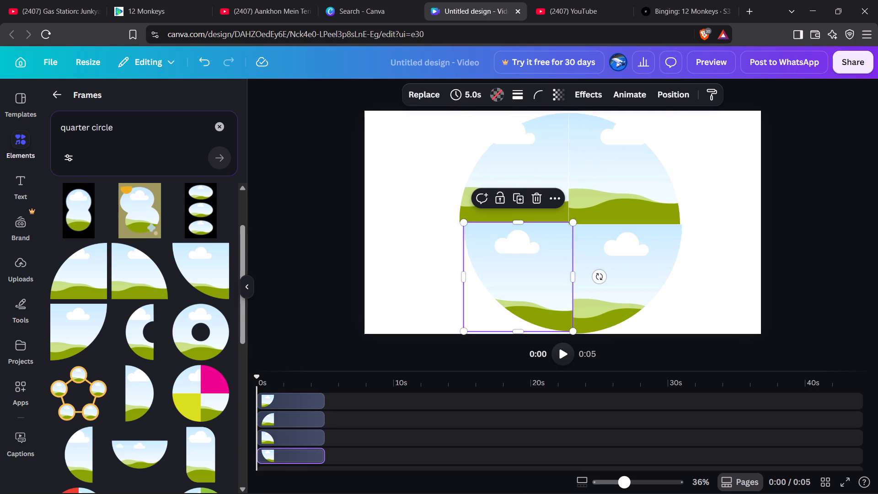
{"action": "left_click", "coordinate": [465, 332]}
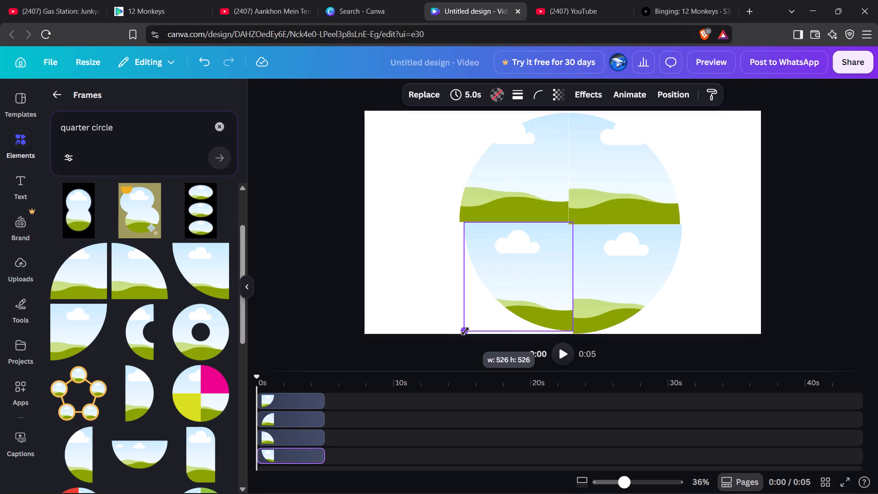
{"action": "left_click", "coordinate": [616, 274]}
{"action": "left_click", "coordinate": [685, 335]}
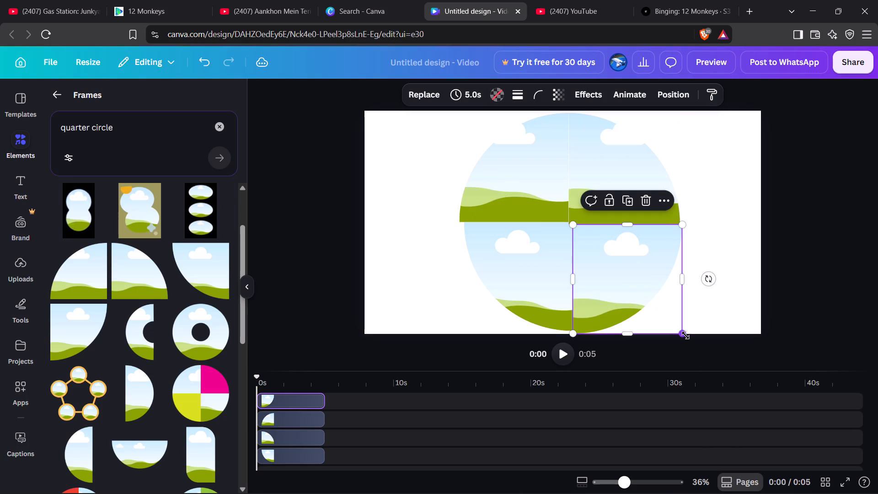
{"action": "left_click", "coordinate": [760, 261]}
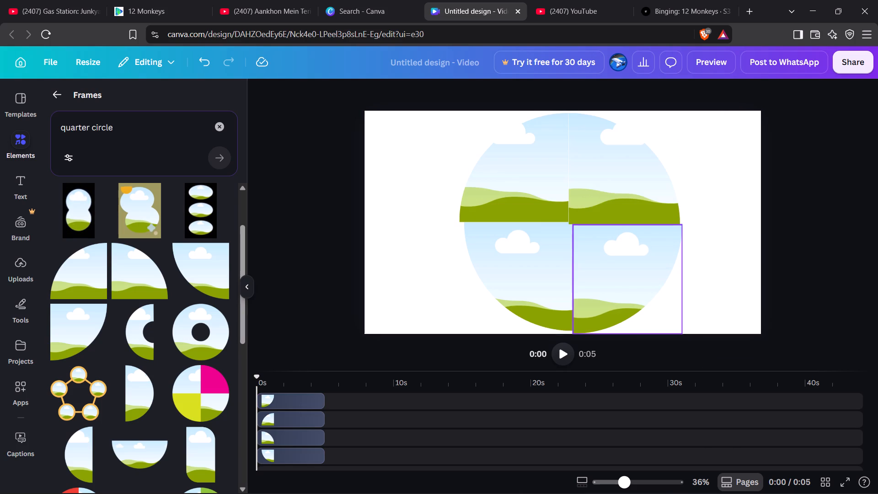
Nudge the lower-left frame left until its straight side lines up with that of the upper-left frame.
{"action": "left_click", "coordinate": [546, 263]}
{"action": "key", "text": "Left"}
{"action": "key", "text": "Left"}
{"action": "key", "text": "Left"}
{"action": "key", "text": "Left"}
{"action": "key", "text": "Left"}
{"action": "key", "text": "Left"}
{"action": "key", "text": "Left"}
{"action": "key", "text": "Left"}
{"action": "key", "text": "Left"}
{"action": "key", "text": "Left"}
{"action": "key", "text": "Left"}
{"action": "key", "text": "Left"}
{"action": "key", "text": "Left"}
{"action": "key", "text": "Left"}
{"action": "key", "text": "Left"}
{"action": "key", "text": "Left"}
{"action": "key", "text": "Left"}
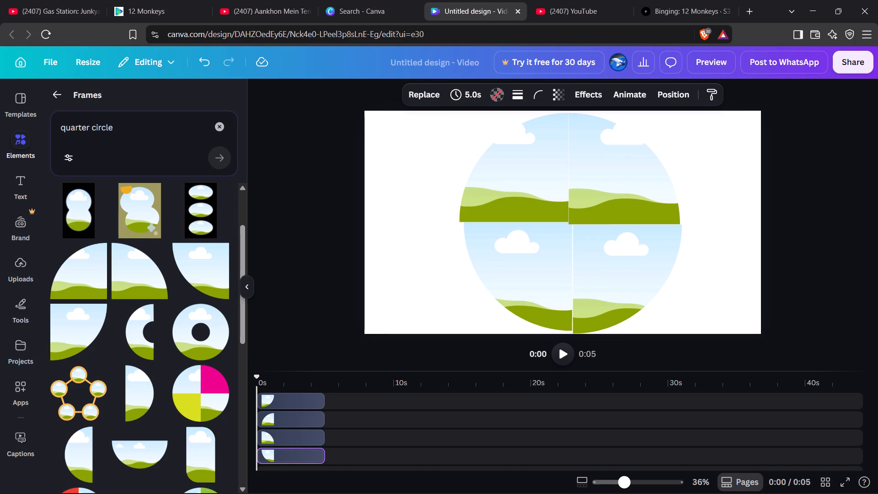
{"action": "key", "text": "Left"}
{"action": "key", "text": "Left"}
{"action": "key", "text": "Left"}
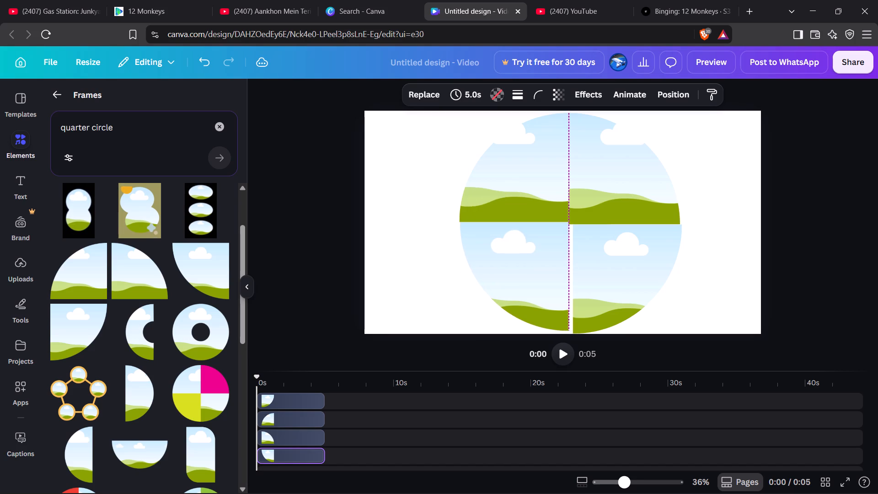
{"action": "key", "text": "Left"}
{"action": "key", "text": "Left"}
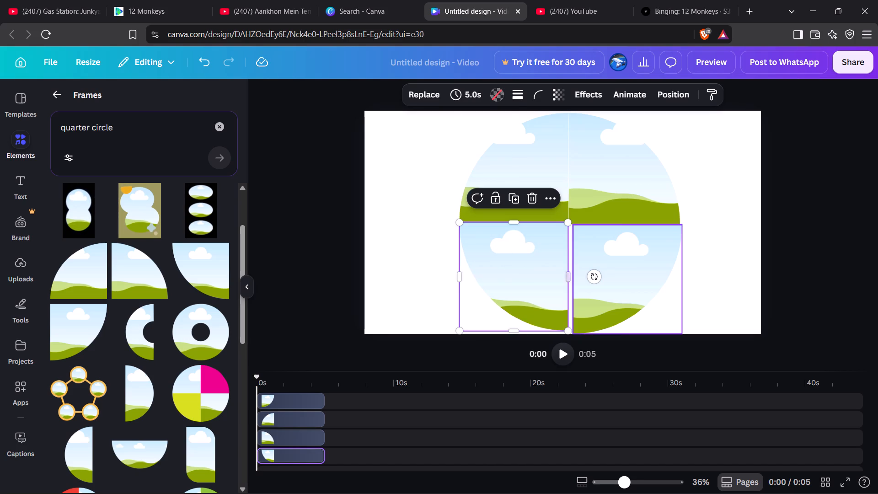
Nudge the lower-right frame left to close the gap beside the lower-left frame, and slightly up toward the upper-right frame.
{"action": "left_click", "coordinate": [626, 241]}
{"action": "key", "text": "Left"}
{"action": "key", "text": "Left"}
{"action": "key", "text": "Left"}
{"action": "key", "text": "Left"}
{"action": "key", "text": "Left"}
{"action": "key", "text": "Left"}
{"action": "key", "text": "Left"}
{"action": "key", "text": "Left"}
{"action": "key", "text": "Left"}
{"action": "key", "text": "Left"}
{"action": "key", "text": "Left"}
{"action": "key", "text": "Left"}
{"action": "key", "text": "Left"}
{"action": "key", "text": "Left"}
{"action": "key", "text": "Left"}
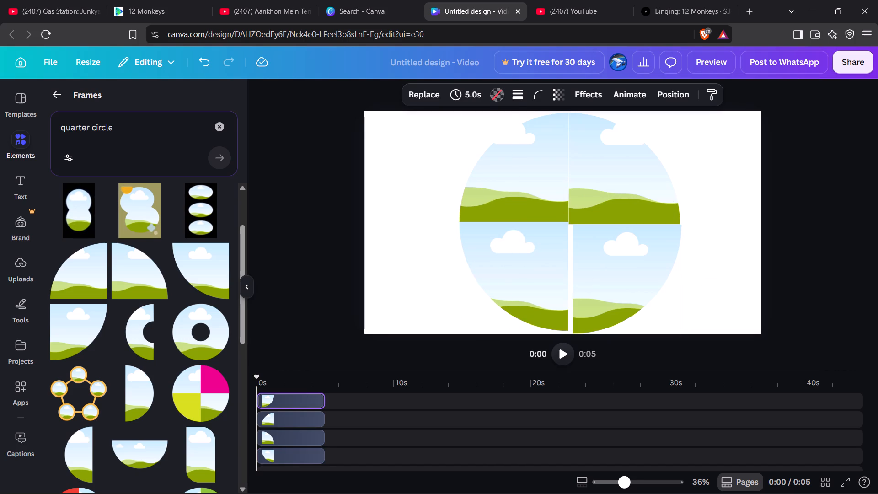
{"action": "key", "text": "Left"}
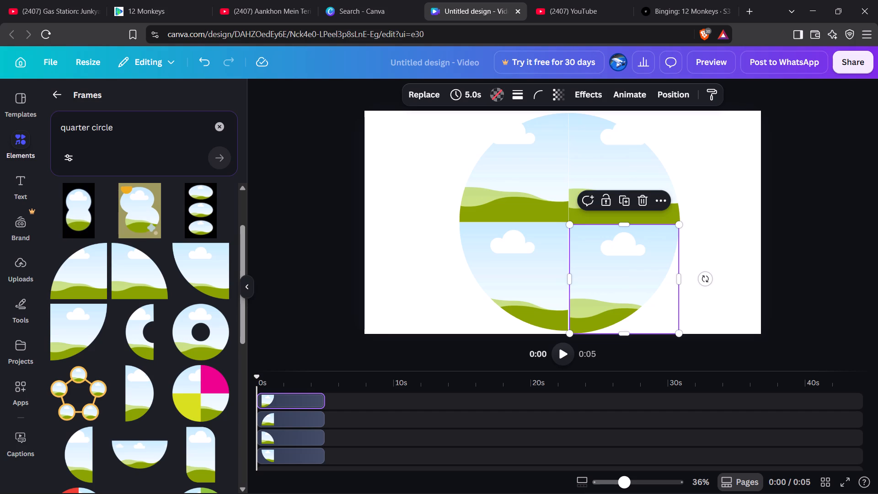
{"action": "key", "text": "Up"}
{"action": "key", "text": "Up"}
{"action": "key", "text": "Up"}
{"action": "key", "text": "Up"}
{"action": "key", "text": "Up"}
{"action": "key", "text": "Up"}
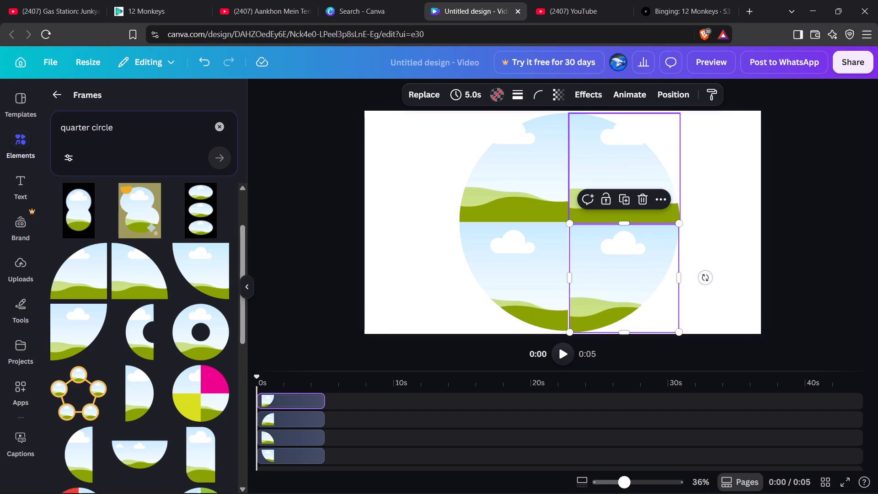
Nudge the upper-right quarter-circle frame slightly left against the straight side of the upper-left frame.
{"action": "left_click", "coordinate": [627, 160]}
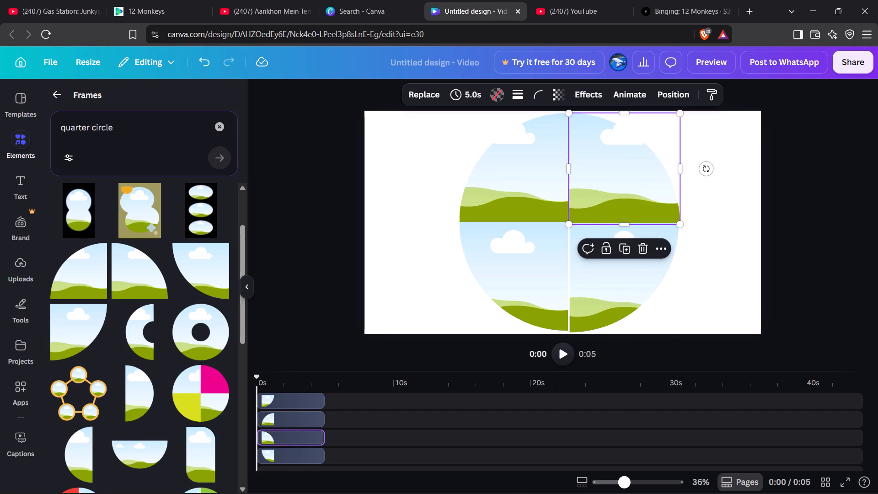
{"action": "key", "text": "Right"}
{"action": "key", "text": "Left"}
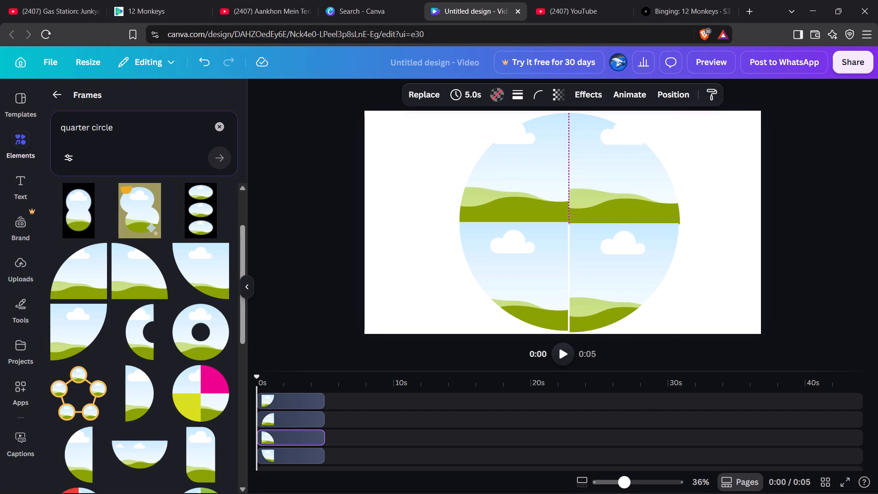
{"action": "key", "text": "Left"}
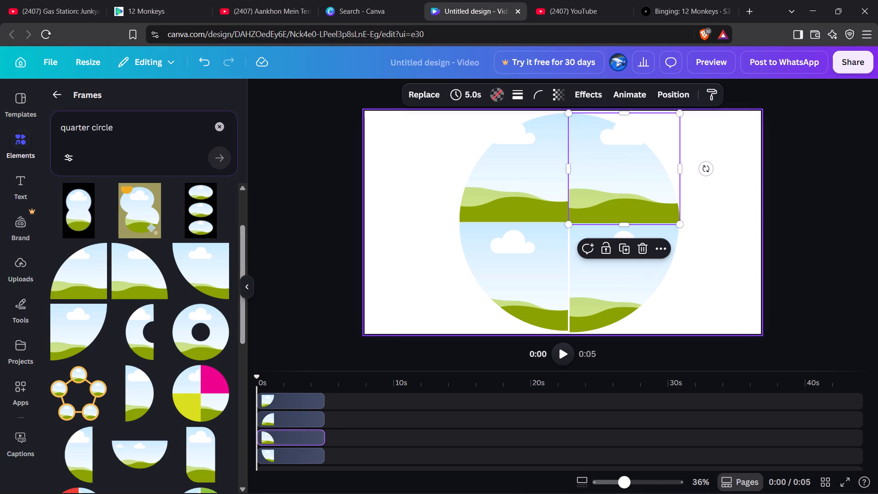
Nudge the lower-right frame left against the lower-left frame and up until its straight top edge is level with that frame's.
{"action": "left_click", "coordinate": [621, 280]}
{"action": "key", "text": "Left"}
{"action": "key", "text": "Left"}
{"action": "key", "text": "Left"}
{"action": "key", "text": "Left"}
{"action": "key", "text": "Left"}
{"action": "key", "text": "Left"}
{"action": "key", "text": "Left"}
{"action": "key", "text": "Left"}
{"action": "key", "text": "Left"}
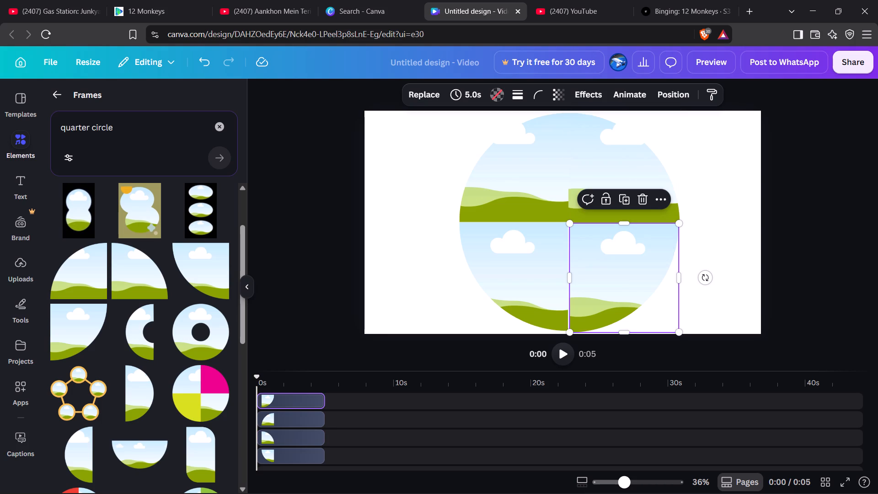
{"action": "key", "text": "Up"}
{"action": "key", "text": "Up"}
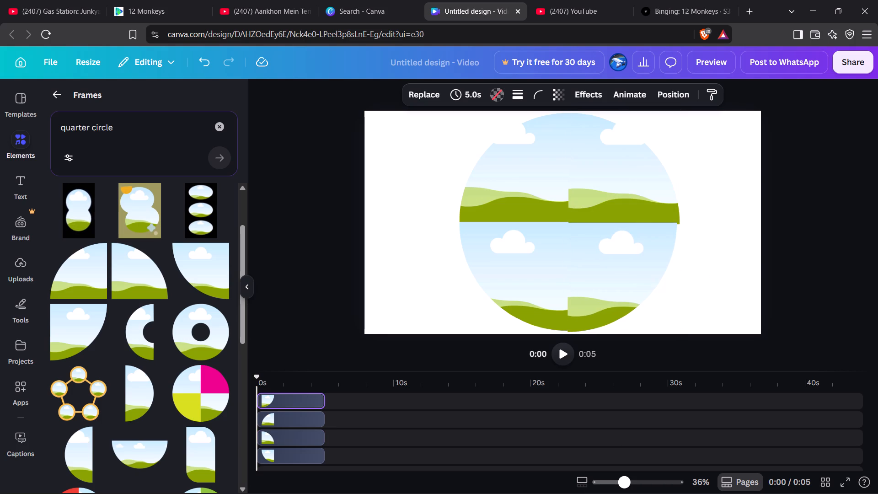
{"action": "key", "text": "Up"}
{"action": "key", "text": "Up"}
{"action": "key", "text": "Up"}
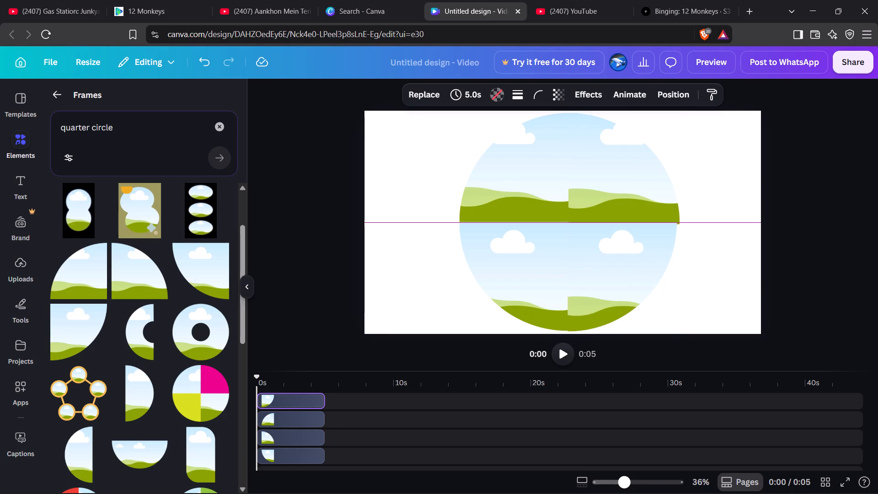
{"action": "left_click", "coordinate": [813, 207]}
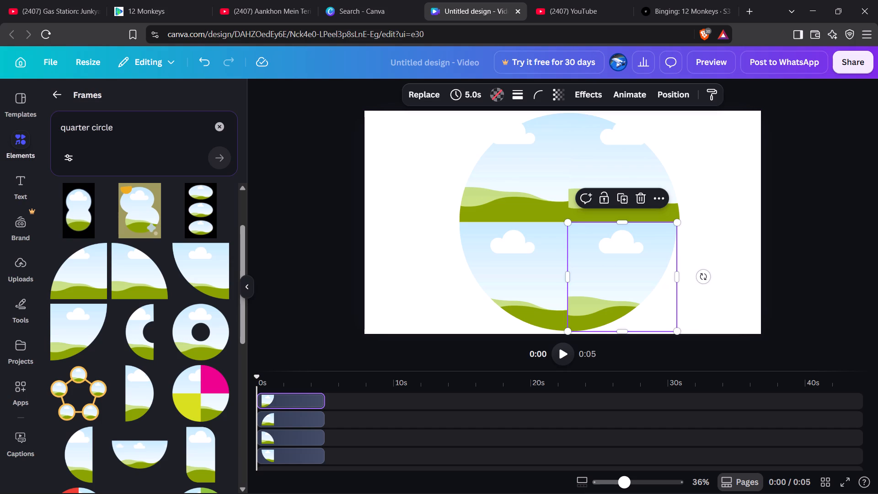
Nudge the lower-right frame slightly back to the right to line its vertical straight side up with the upper-right frame.
{"action": "left_click", "coordinate": [630, 252]}
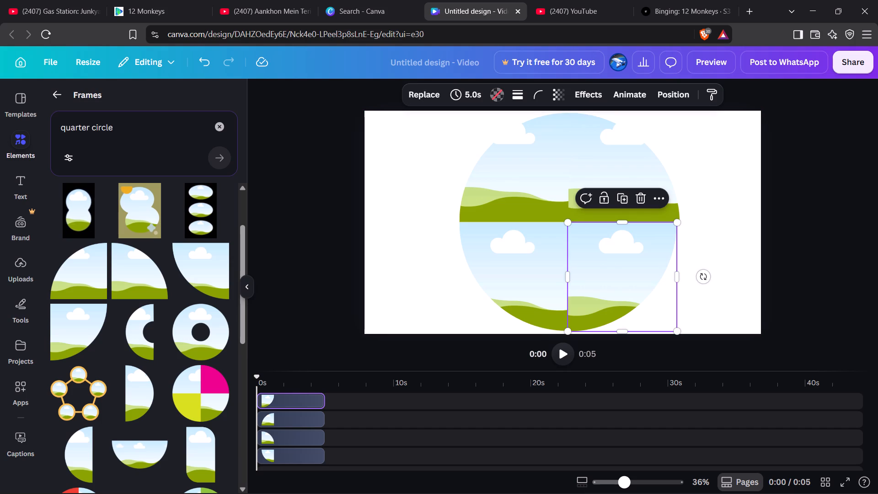
{"action": "key", "text": "Right"}
{"action": "key", "text": "Right"}
{"action": "key", "text": "Right"}
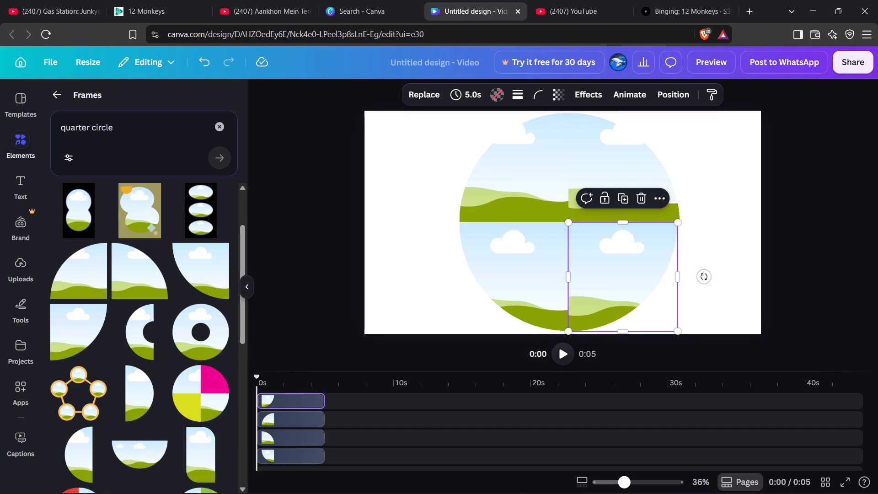
{"action": "key", "text": "Left"}
Shrink the upper-right frame from its lower-right corner to about 527 by 527, matching the lower-right frame's outer edge.
{"action": "left_click", "coordinate": [605, 156]}
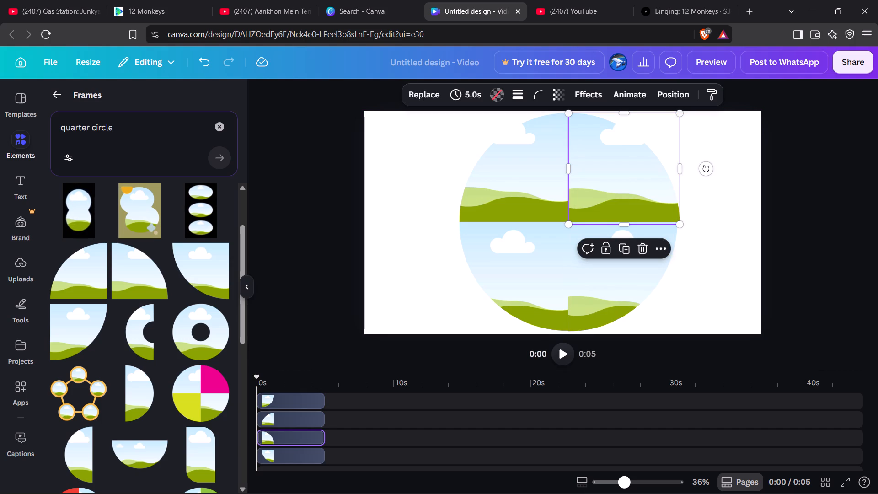
{"action": "left_click", "coordinate": [684, 227]}
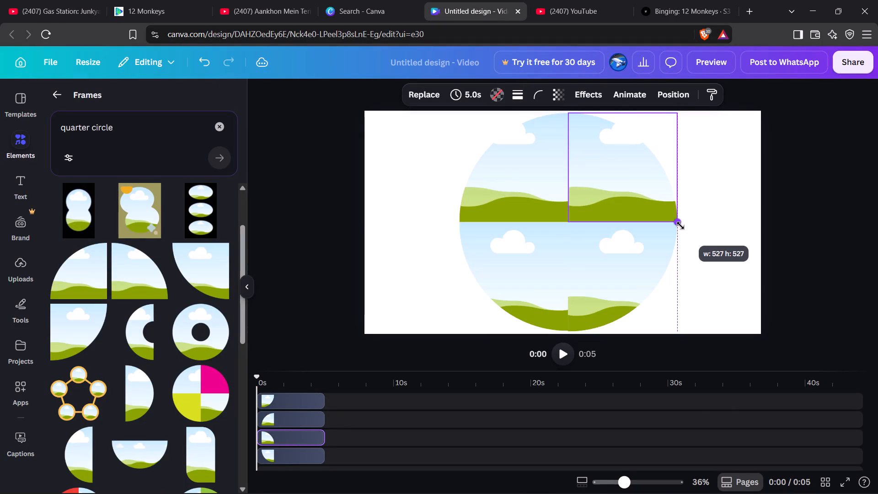
{"action": "left_click", "coordinate": [747, 236]}
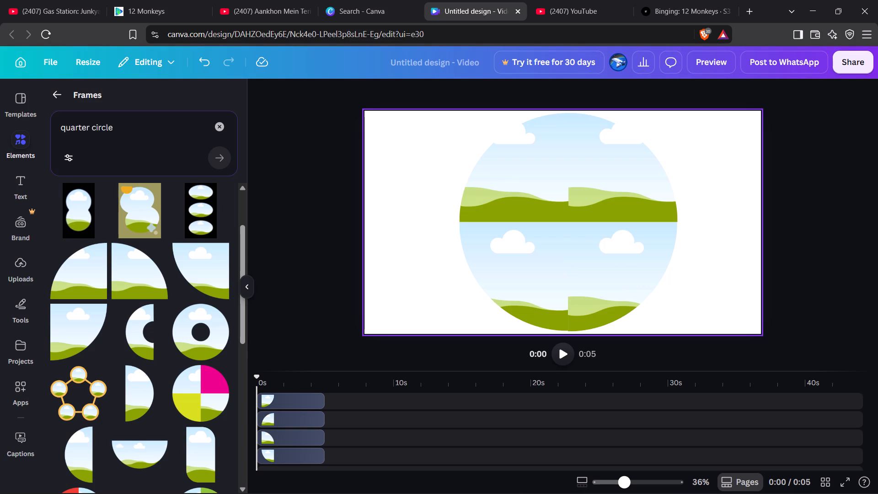
Select all four frames and shrink them together from the upper-right corner, also reducing their height from the top edge.
{"action": "left_click_drag", "start_coordinate": [417, 123], "coordinate": [717, 329]}
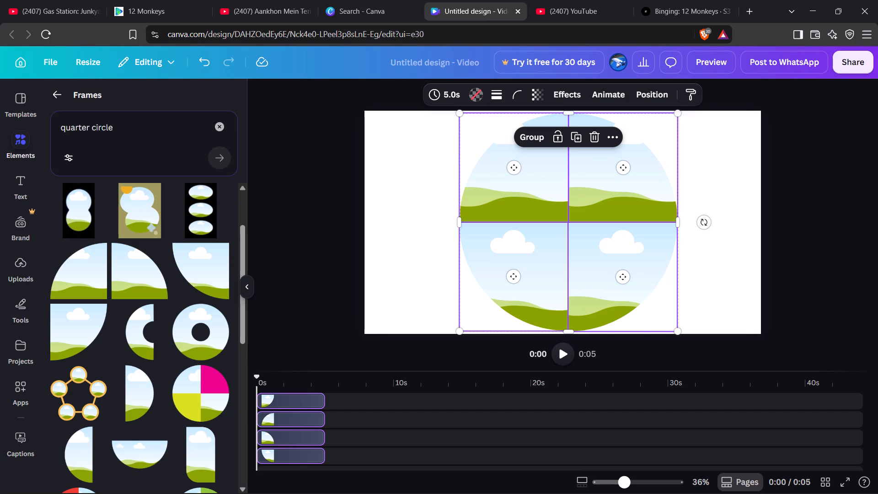
{"action": "left_click_drag", "start_coordinate": [677, 114], "coordinate": [660, 145]}
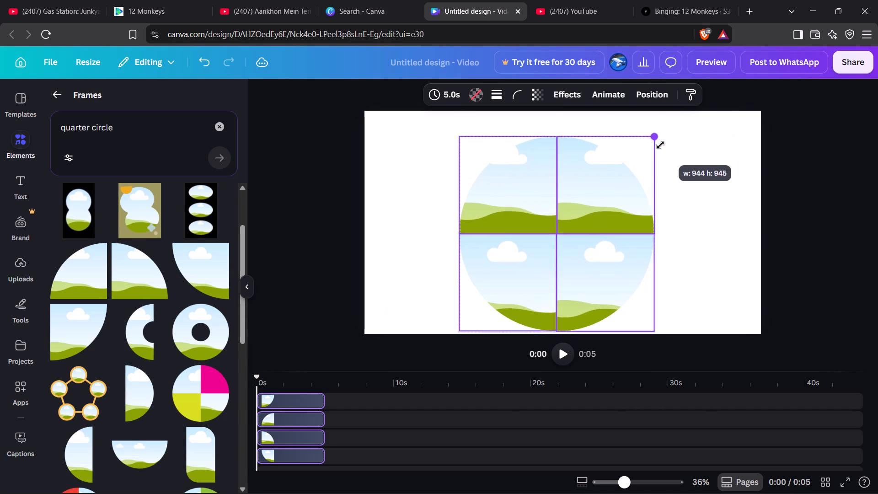
{"action": "left_click_drag", "start_coordinate": [660, 145], "coordinate": [659, 145]}
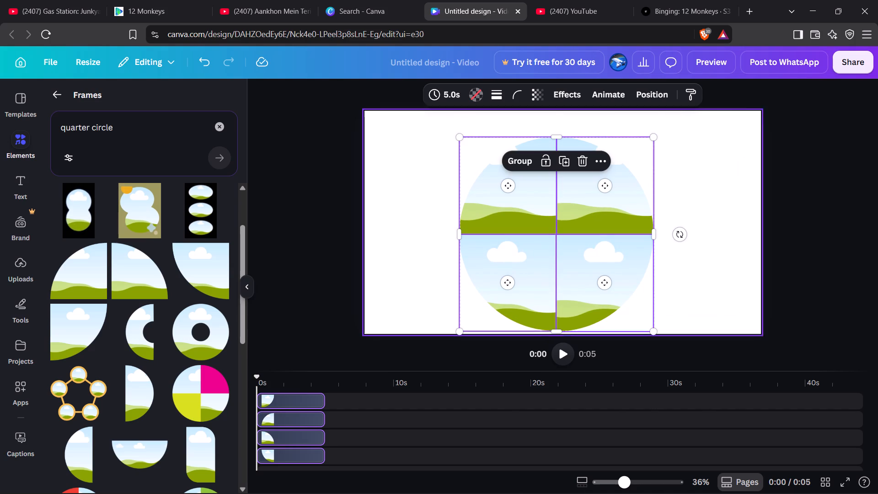
{"action": "left_click_drag", "start_coordinate": [600, 139], "coordinate": [607, 132]}
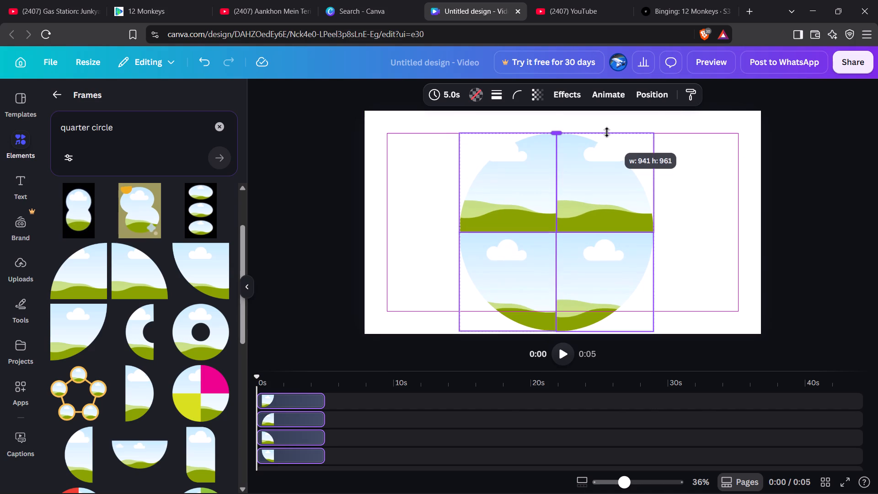
{"action": "left_click_drag", "start_coordinate": [607, 132], "coordinate": [607, 147]}
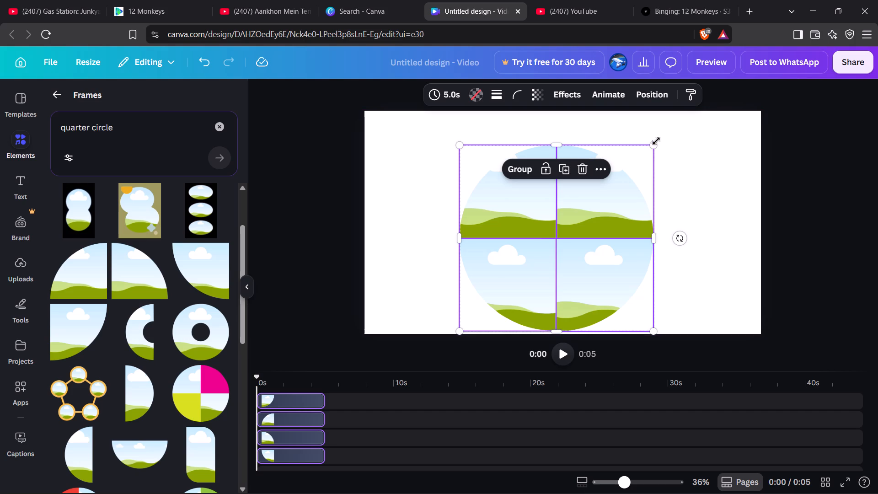
{"action": "left_click_drag", "start_coordinate": [655, 143], "coordinate": [649, 151]}
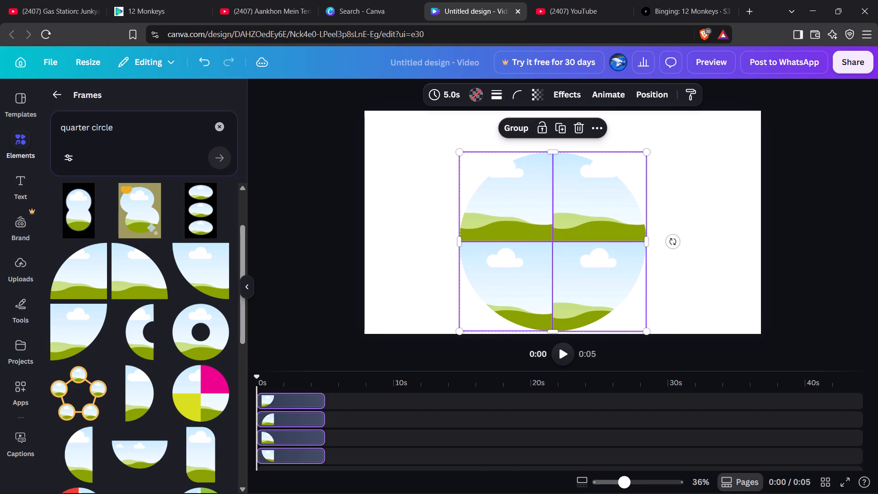
Move the four selected frames together so the circle sits at the centre of the page.
{"action": "left_click_drag", "start_coordinate": [578, 220], "coordinate": [589, 198]}
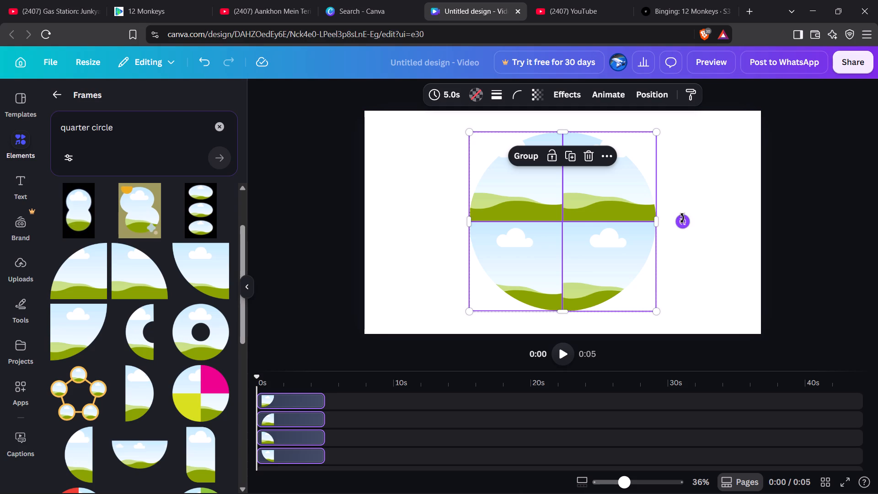
Rotate the four selected frames together about 45° counter-clockwise around the circle's centre.
{"action": "left_click_drag", "start_coordinate": [682, 218], "coordinate": [684, 195]}
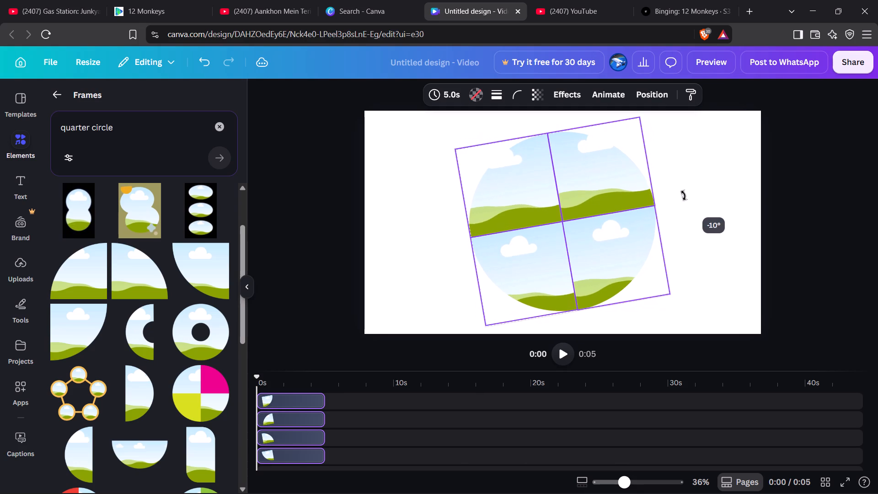
{"action": "left_click_drag", "start_coordinate": [684, 195], "coordinate": [677, 188]}
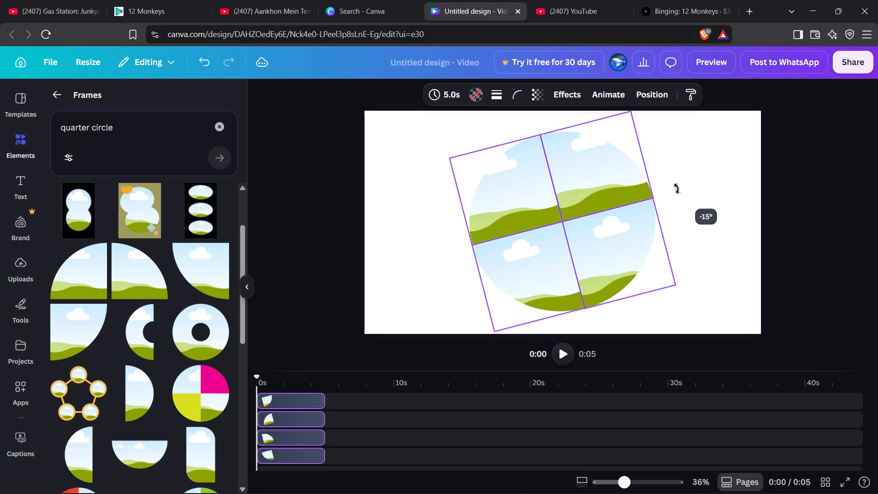
{"action": "left_click_drag", "start_coordinate": [677, 188], "coordinate": [664, 176]}
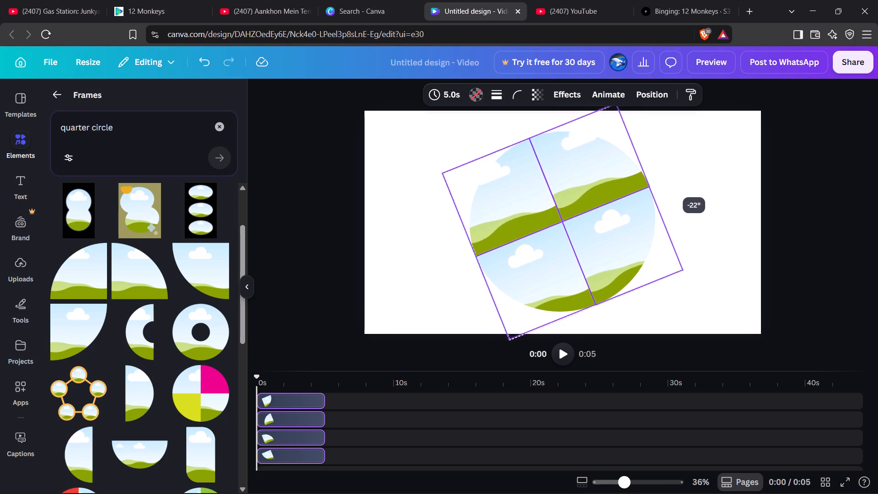
{"action": "left_click_drag", "start_coordinate": [664, 176], "coordinate": [650, 159]}
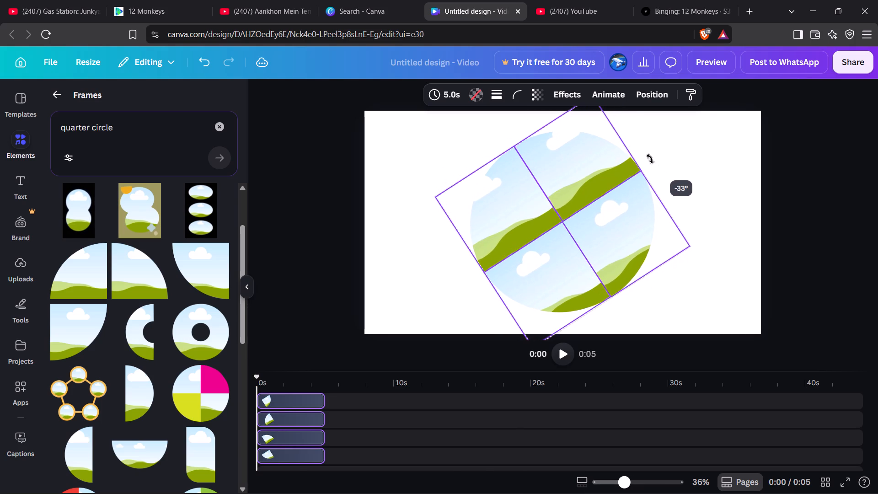
{"action": "left_click_drag", "start_coordinate": [650, 159], "coordinate": [641, 150]}
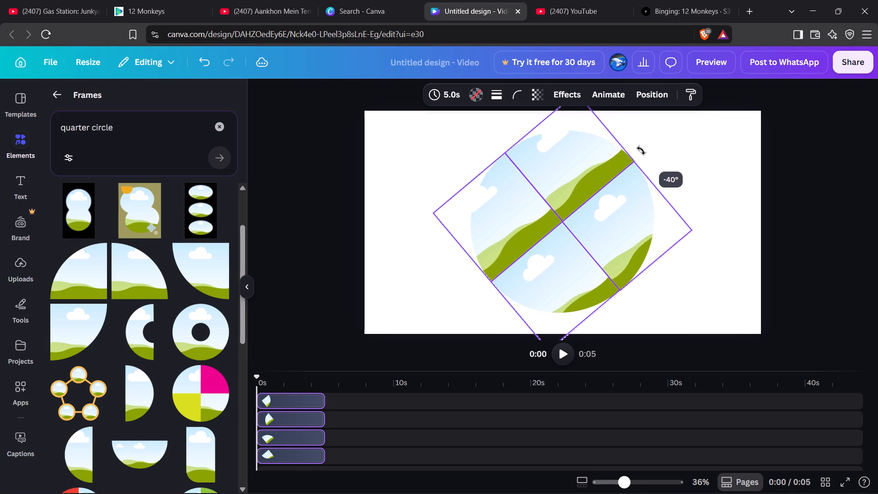
{"action": "left_click_drag", "start_coordinate": [641, 150], "coordinate": [636, 147]}
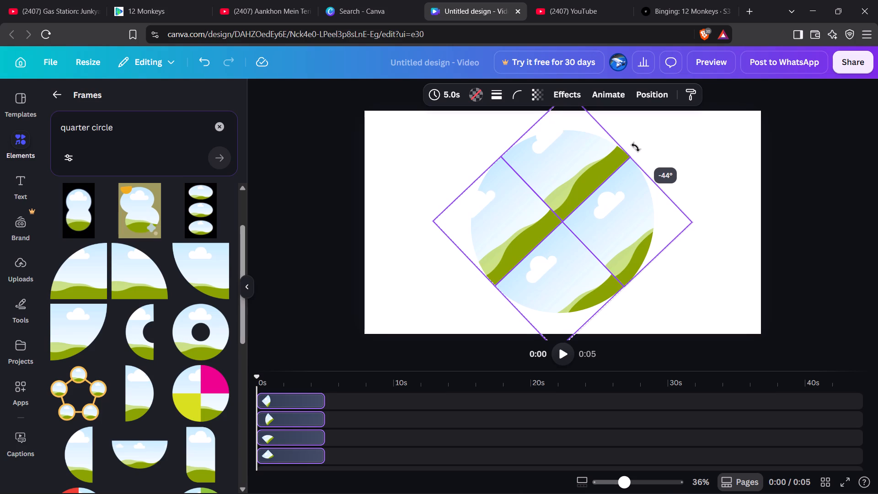
{"action": "left_click_drag", "start_coordinate": [636, 147], "coordinate": [635, 146]}
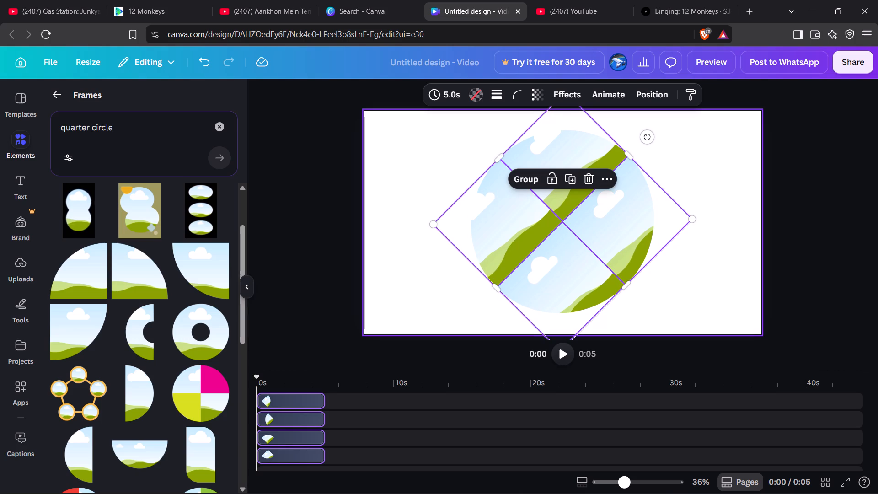
Search the photo elements for "france".
{"action": "left_click", "coordinate": [7, 104]}
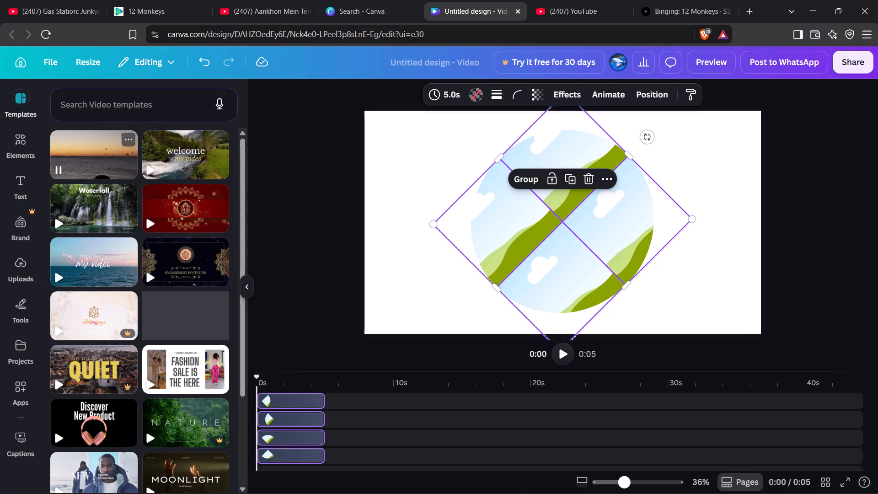
{"action": "left_click", "coordinate": [25, 157]}
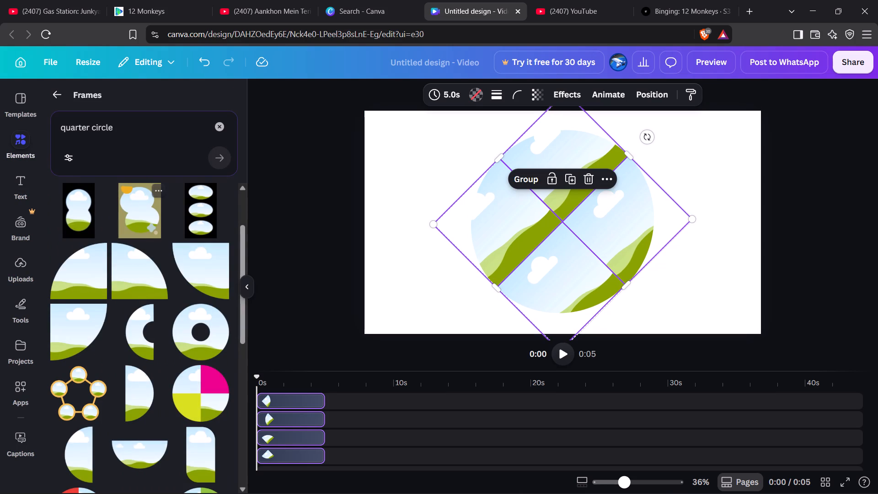
{"action": "left_click", "coordinate": [56, 95]}
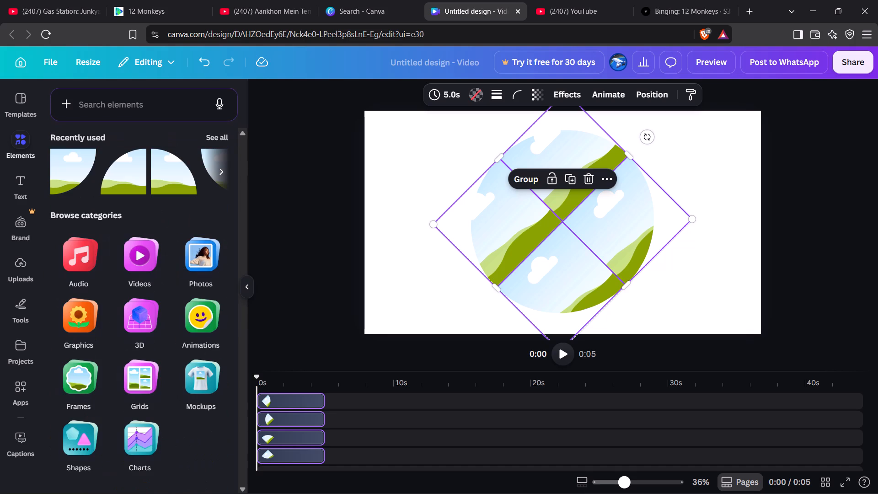
{"action": "scroll", "coordinate": [104, 285], "scroll_direction": "up", "scroll_amount": 1}
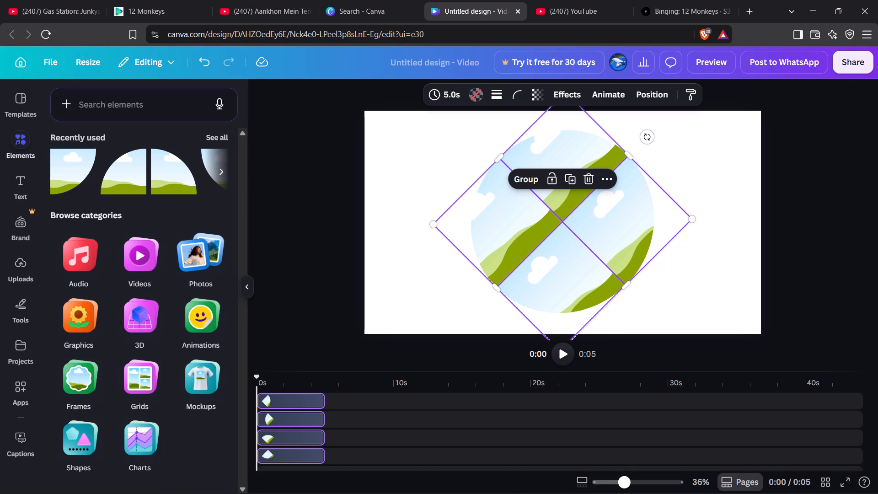
{"action": "left_click", "coordinate": [193, 262]}
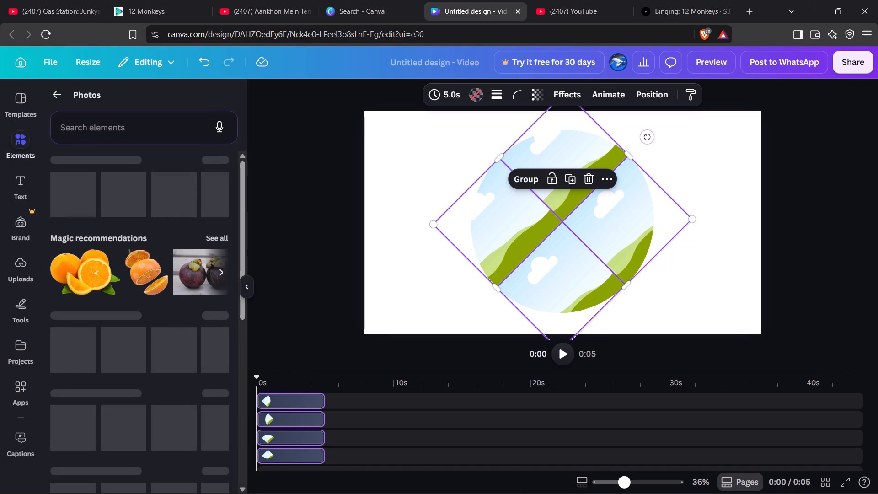
{"action": "scroll", "coordinate": [148, 191], "scroll_direction": "up", "scroll_amount": 2}
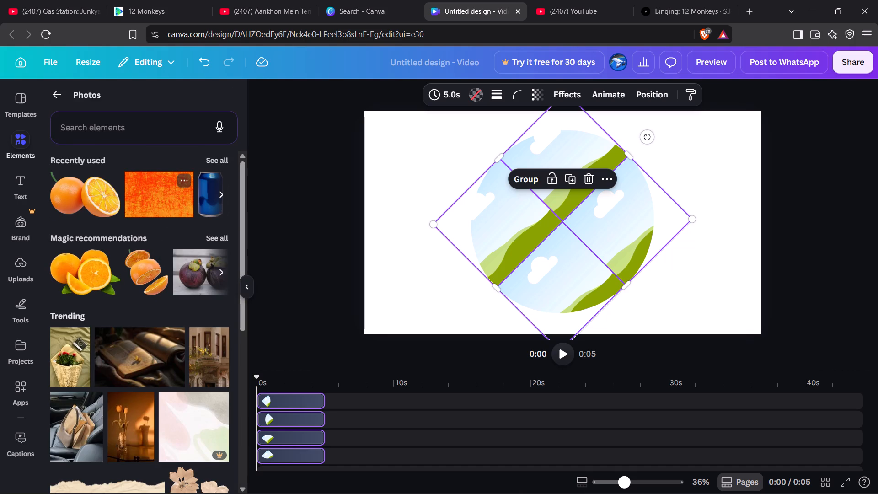
{"action": "left_click", "coordinate": [150, 126]}
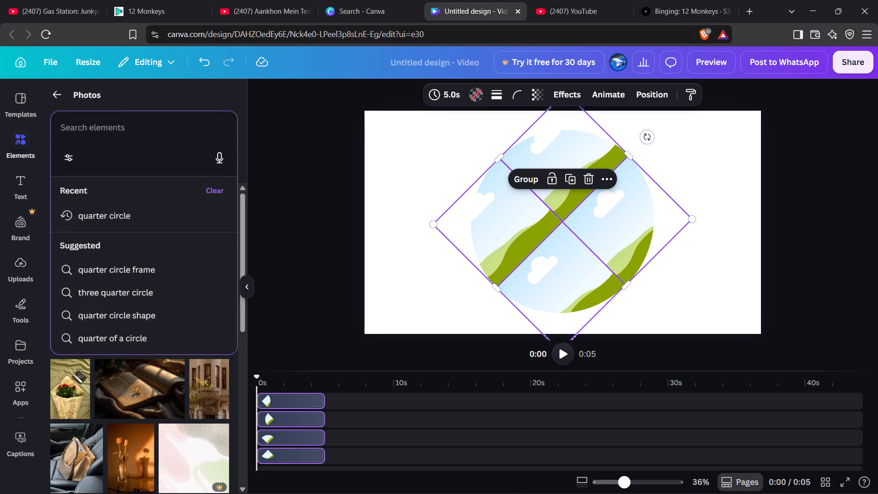
{"action": "type", "text": "france"}
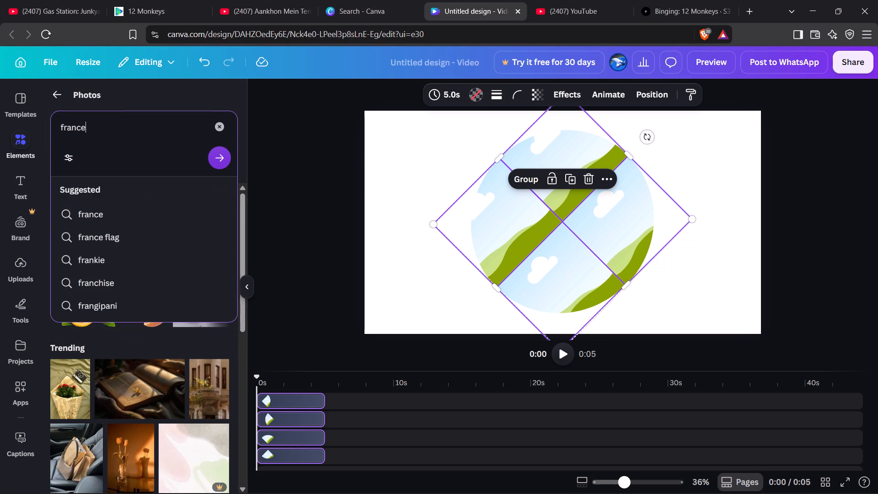
{"action": "key", "text": "Return"}
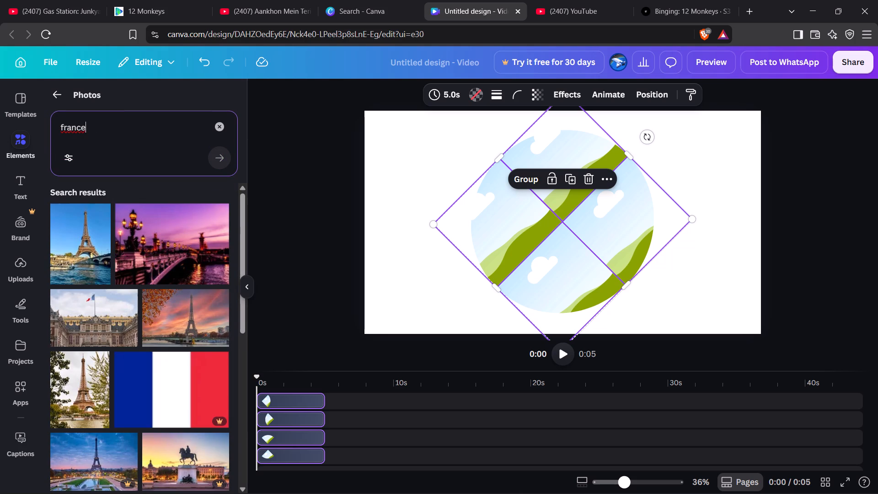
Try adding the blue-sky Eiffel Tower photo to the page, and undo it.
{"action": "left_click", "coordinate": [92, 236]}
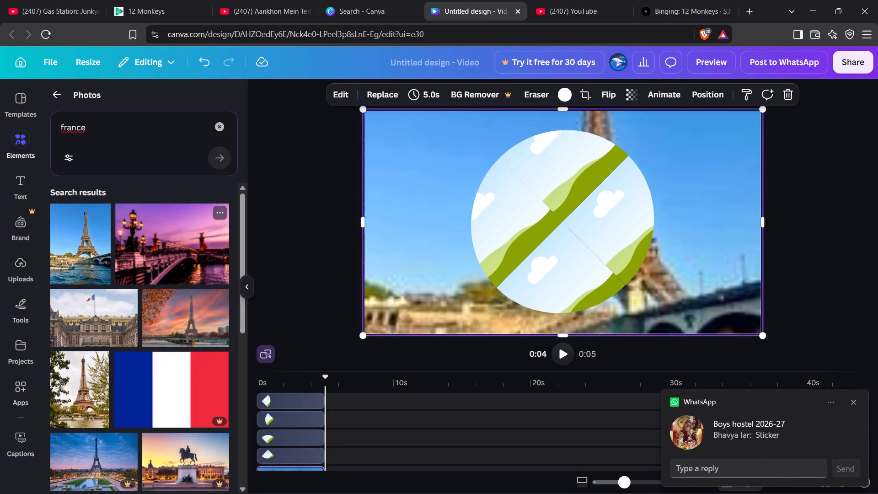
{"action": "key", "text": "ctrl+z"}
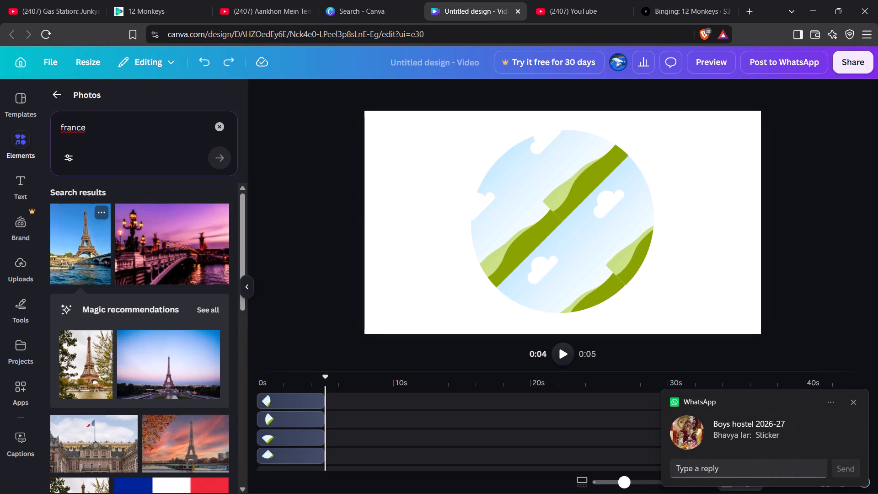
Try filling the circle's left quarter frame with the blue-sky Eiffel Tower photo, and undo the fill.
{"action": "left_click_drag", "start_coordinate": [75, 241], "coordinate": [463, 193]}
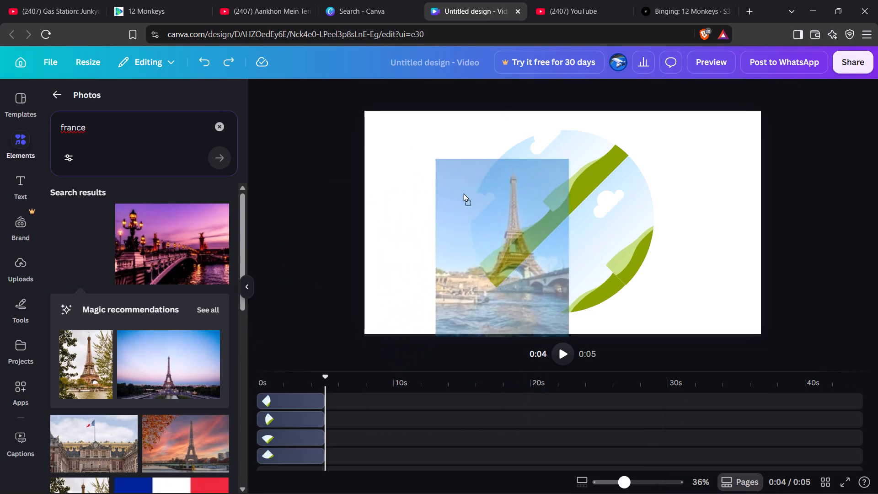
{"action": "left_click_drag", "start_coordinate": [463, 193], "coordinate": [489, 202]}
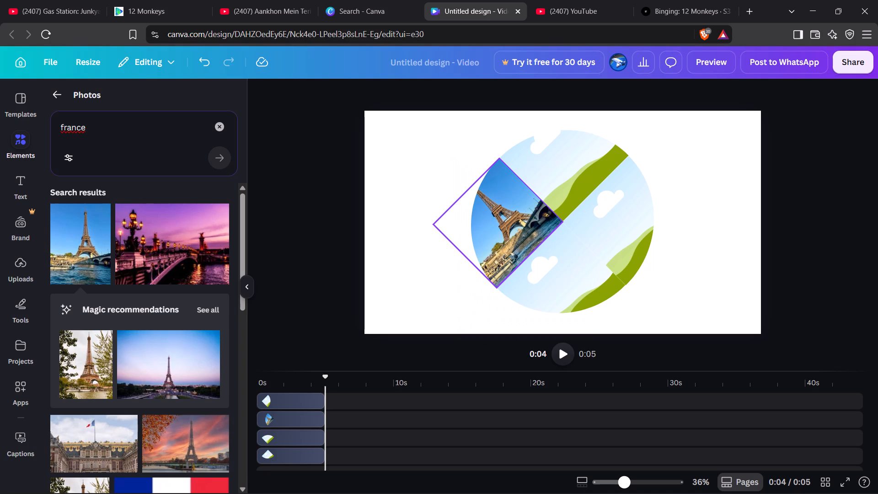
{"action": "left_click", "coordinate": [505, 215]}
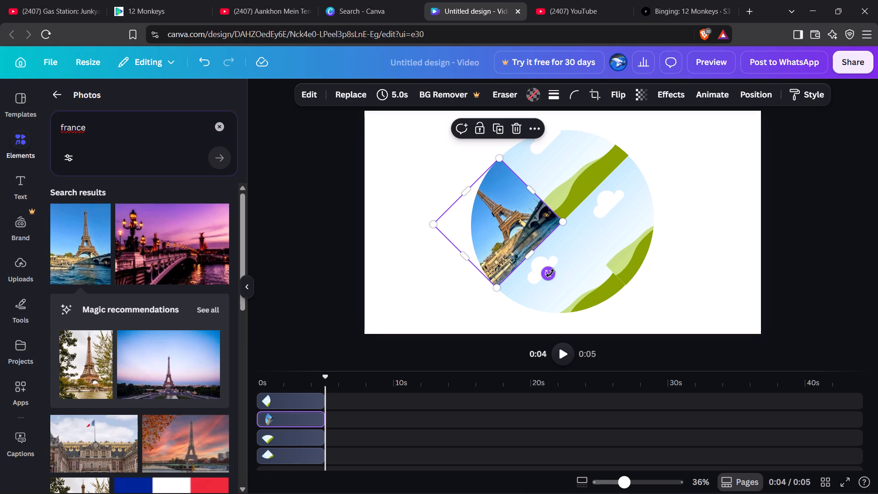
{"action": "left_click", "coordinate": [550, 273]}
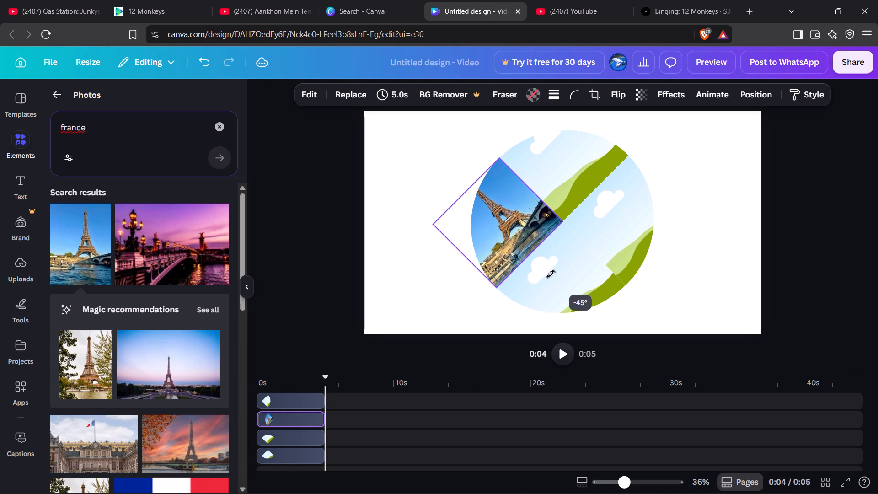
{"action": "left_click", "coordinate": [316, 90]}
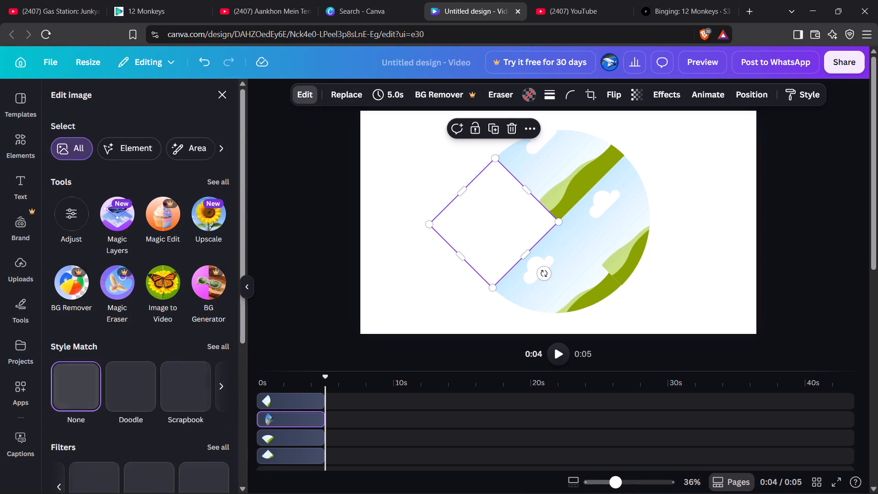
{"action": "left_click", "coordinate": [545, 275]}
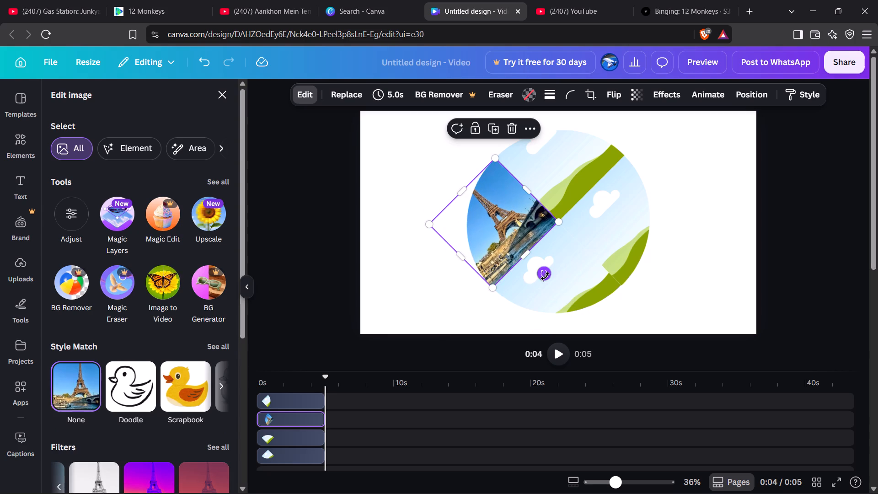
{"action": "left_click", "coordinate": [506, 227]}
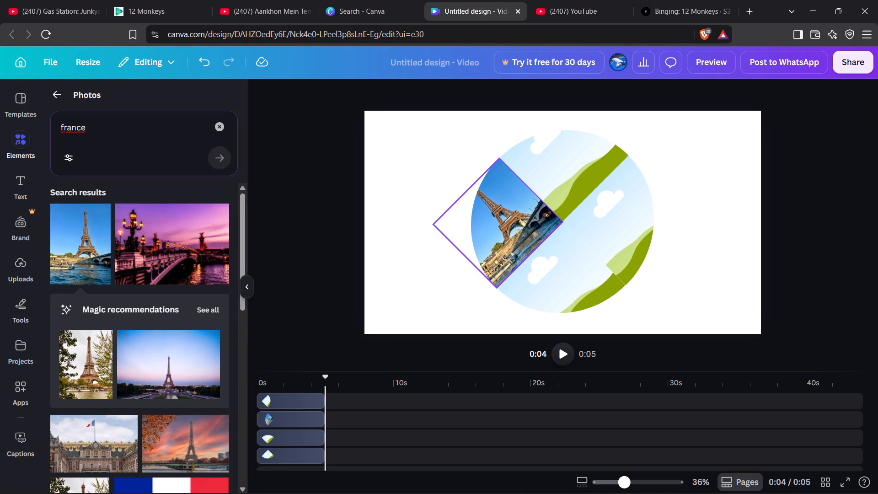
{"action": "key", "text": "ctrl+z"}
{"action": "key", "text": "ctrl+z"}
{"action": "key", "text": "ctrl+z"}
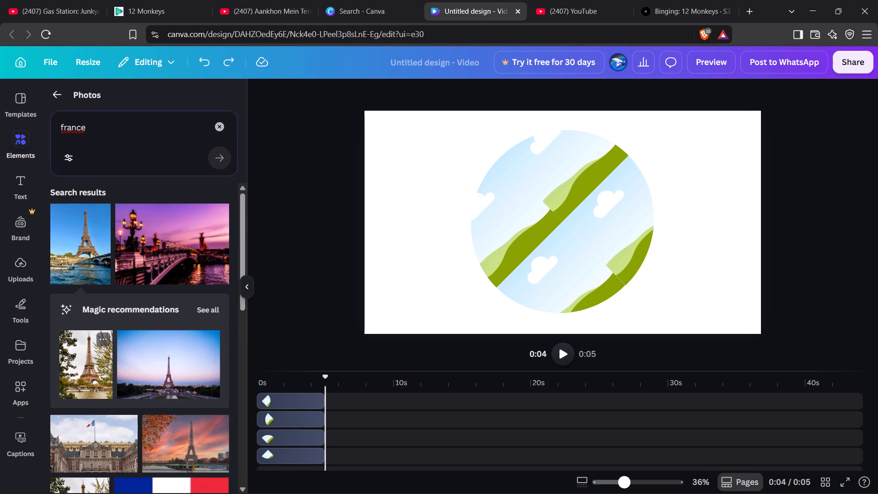
Fill the circle's left quarter frame with the Eiffel Tower photo framed by tree leaves.
{"action": "left_click_drag", "start_coordinate": [78, 357], "coordinate": [470, 192]}
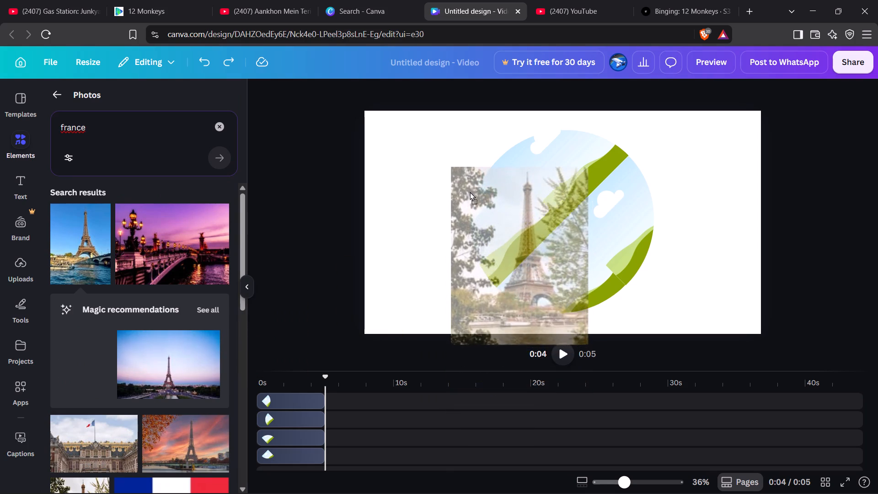
{"action": "left_click_drag", "start_coordinate": [470, 192], "coordinate": [497, 172]}
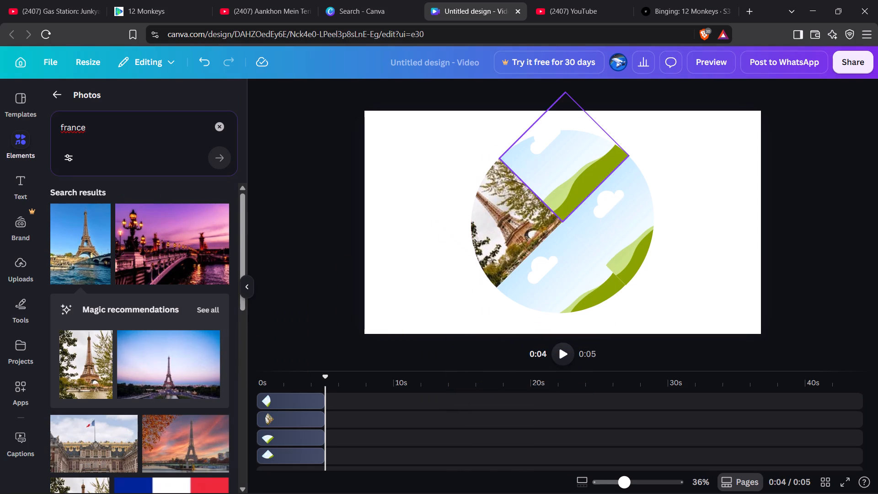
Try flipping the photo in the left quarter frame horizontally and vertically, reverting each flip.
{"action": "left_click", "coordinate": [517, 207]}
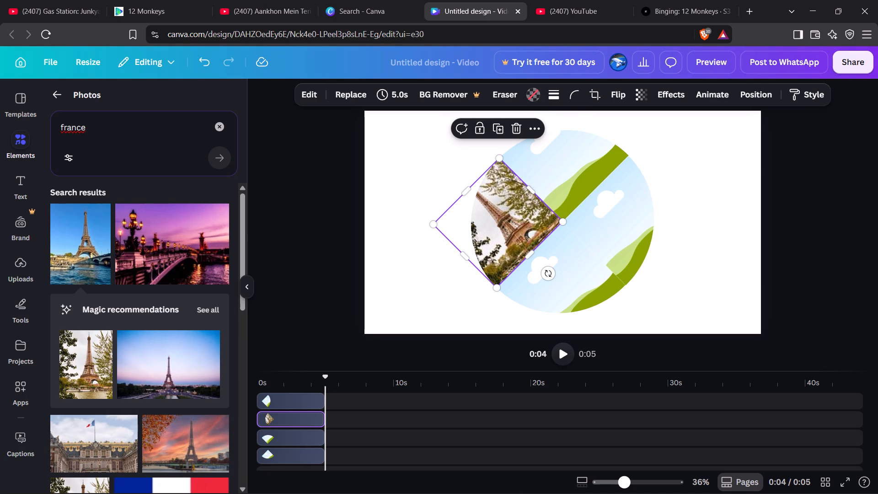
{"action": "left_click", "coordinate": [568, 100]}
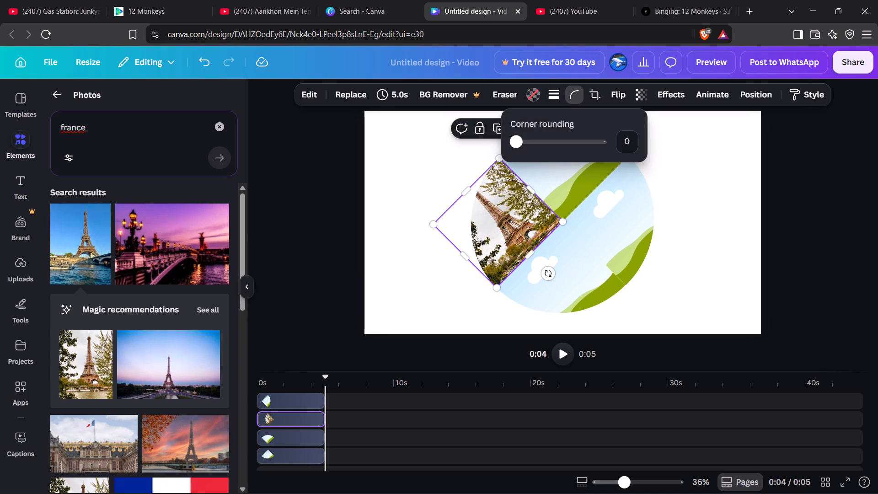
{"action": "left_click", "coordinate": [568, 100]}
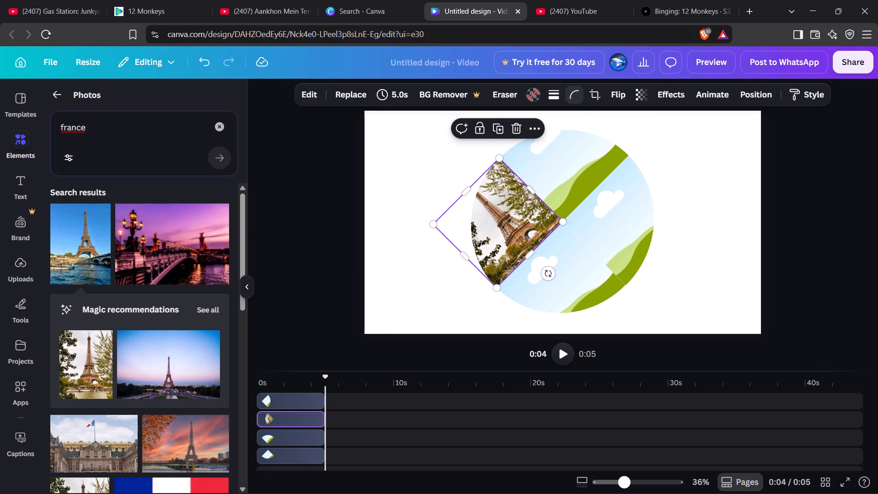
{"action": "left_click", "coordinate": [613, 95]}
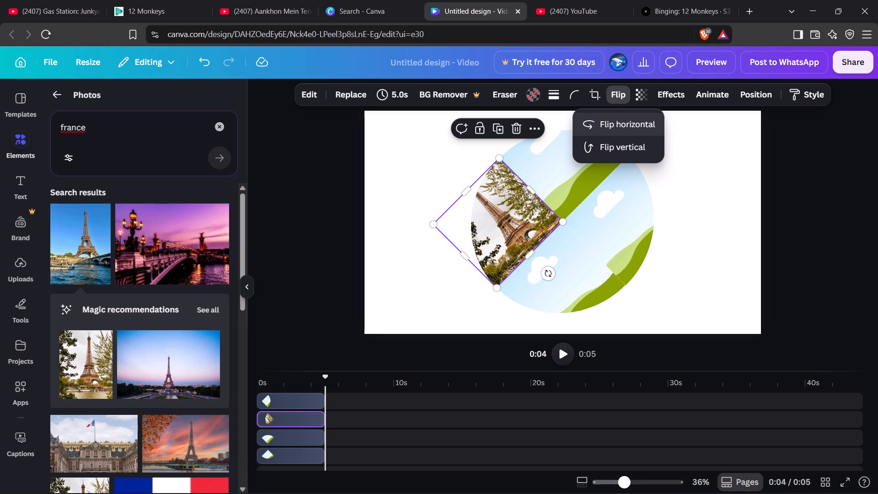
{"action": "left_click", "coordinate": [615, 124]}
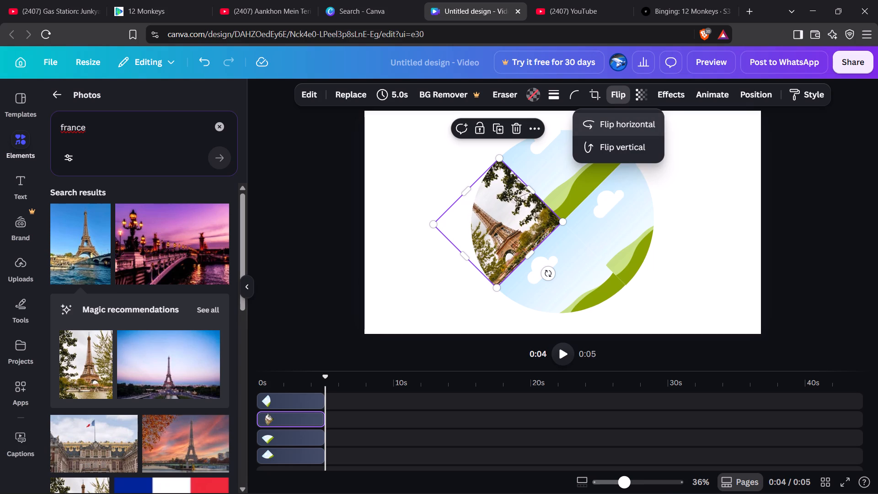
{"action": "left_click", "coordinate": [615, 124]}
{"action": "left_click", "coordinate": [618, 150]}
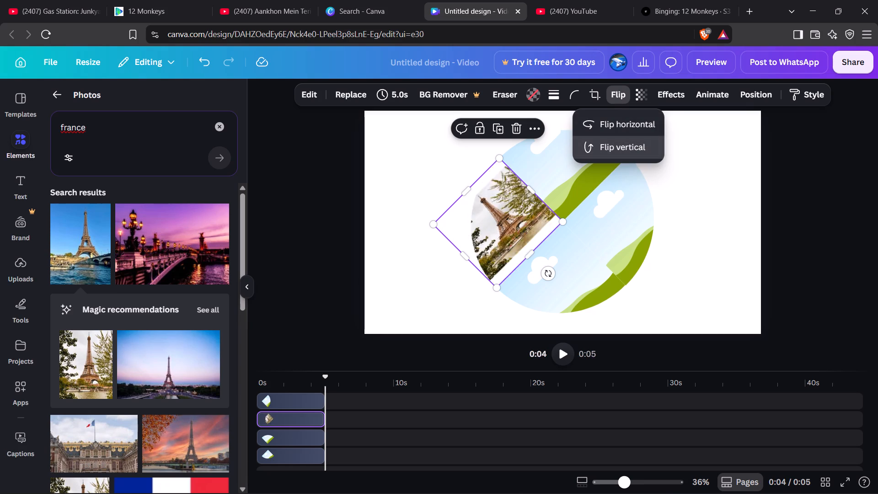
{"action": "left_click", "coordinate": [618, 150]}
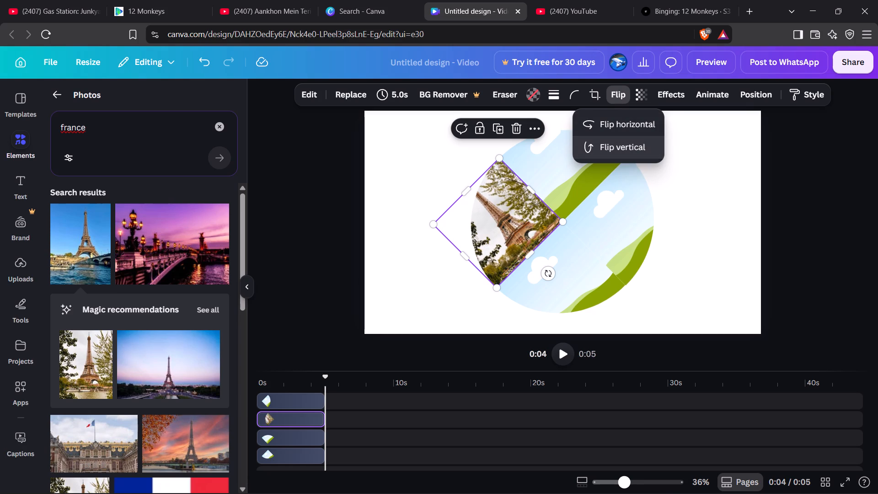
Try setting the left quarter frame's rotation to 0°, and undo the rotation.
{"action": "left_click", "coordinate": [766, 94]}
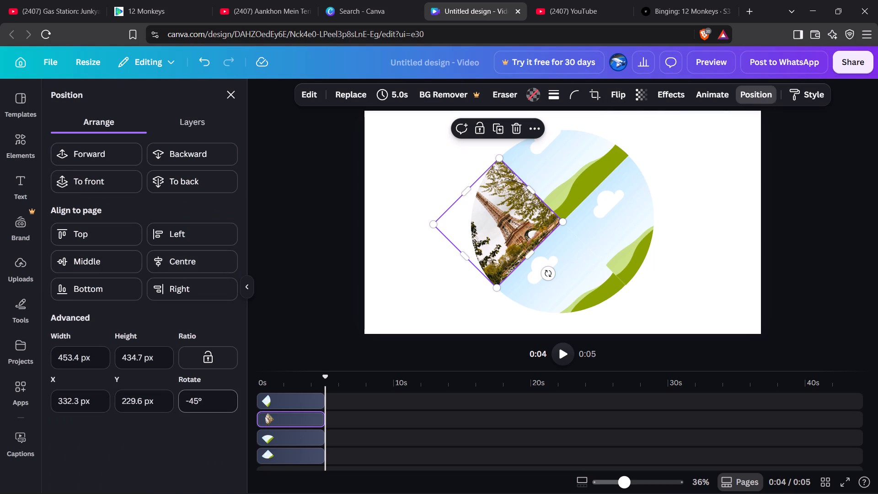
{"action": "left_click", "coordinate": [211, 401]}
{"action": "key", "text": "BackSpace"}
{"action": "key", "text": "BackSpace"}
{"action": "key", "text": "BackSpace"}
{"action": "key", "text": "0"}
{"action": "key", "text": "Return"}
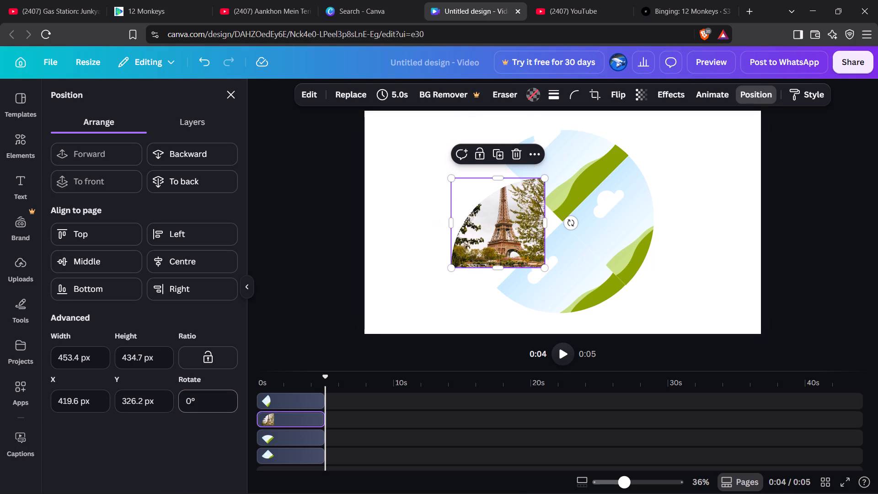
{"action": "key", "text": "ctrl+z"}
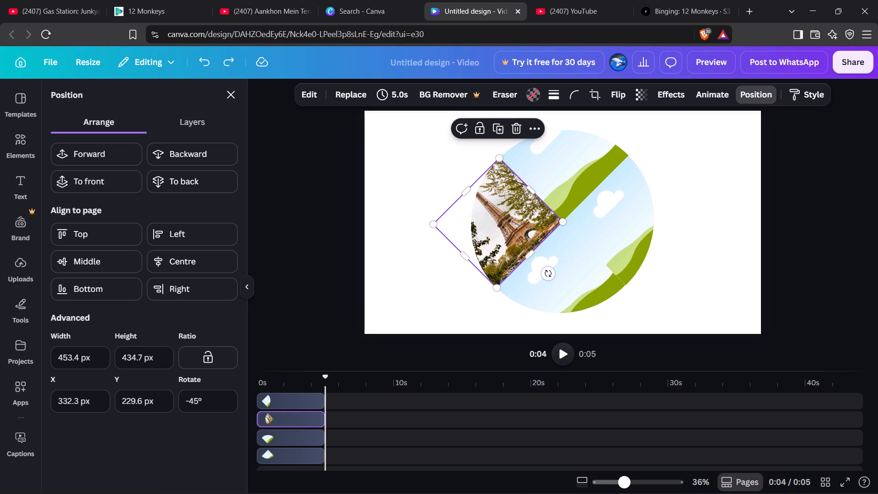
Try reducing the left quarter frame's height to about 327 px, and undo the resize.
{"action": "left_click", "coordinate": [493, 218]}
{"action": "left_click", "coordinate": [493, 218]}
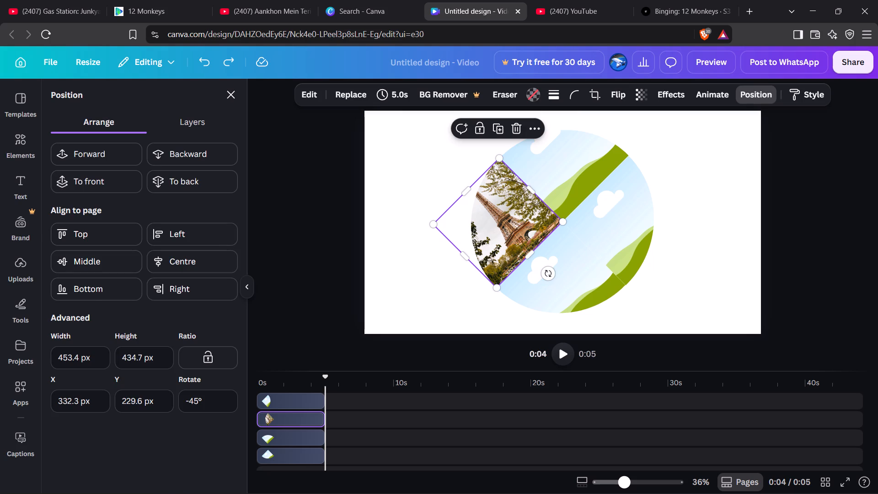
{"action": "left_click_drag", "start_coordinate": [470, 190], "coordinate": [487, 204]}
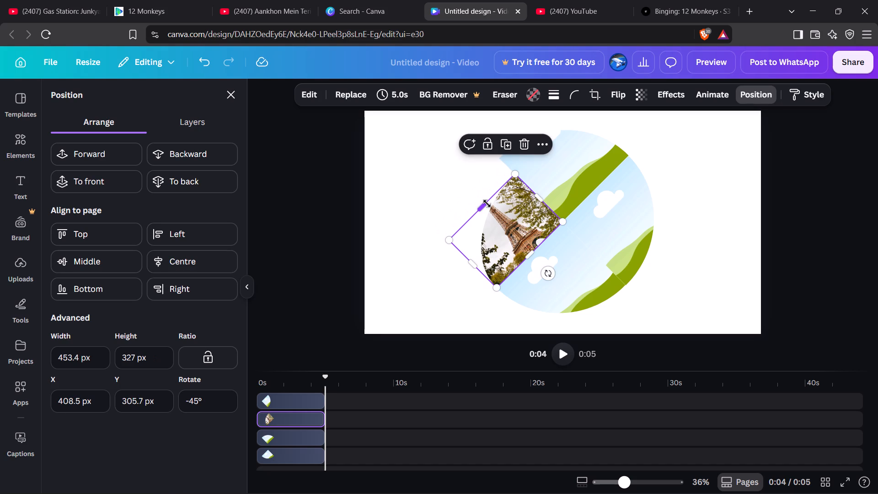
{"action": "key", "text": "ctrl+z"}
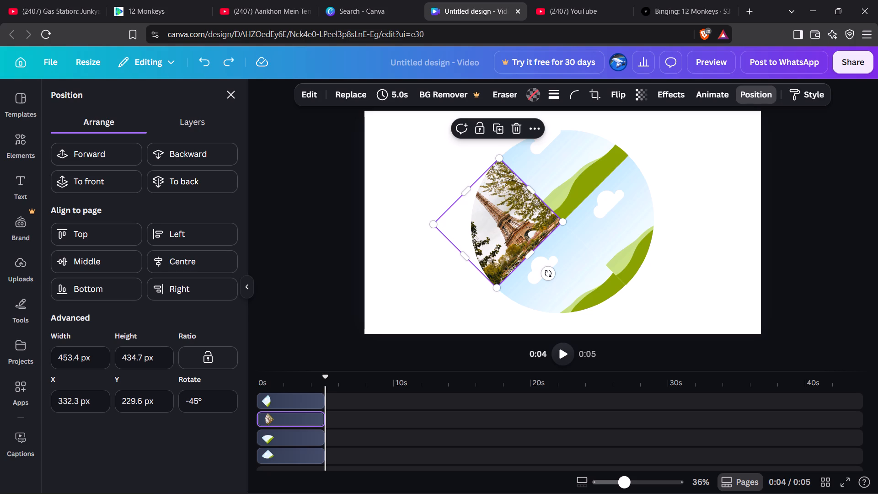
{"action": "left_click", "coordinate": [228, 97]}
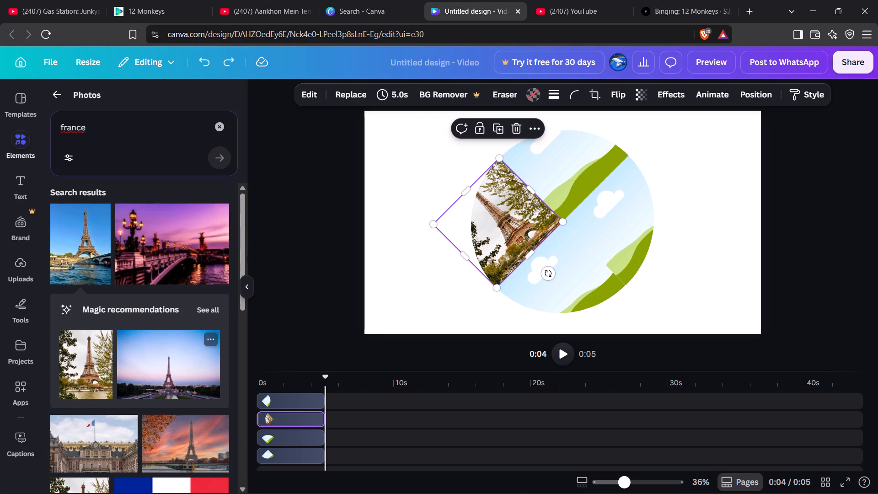
Look through the remaining France photos and search the photo elements for "rome".
{"action": "scroll", "coordinate": [201, 335], "scroll_direction": "down", "scroll_amount": 5}
{"action": "scroll", "coordinate": [201, 335], "scroll_direction": "up", "scroll_amount": 2}
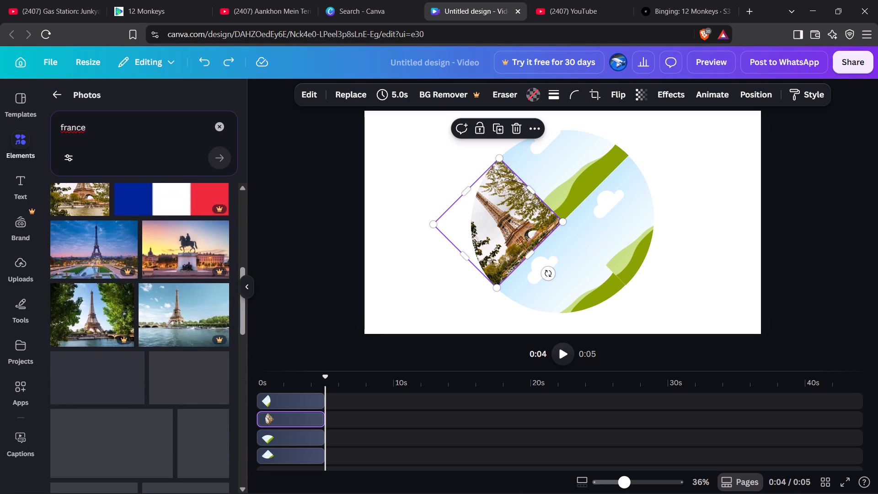
{"action": "scroll", "coordinate": [201, 335], "scroll_direction": "up", "scroll_amount": 1}
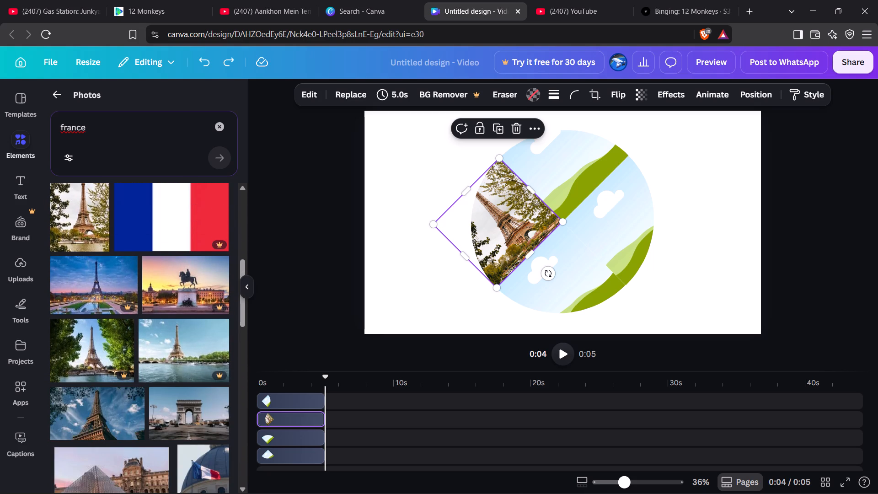
{"action": "left_click", "coordinate": [138, 140]}
{"action": "left_click", "coordinate": [134, 132]}
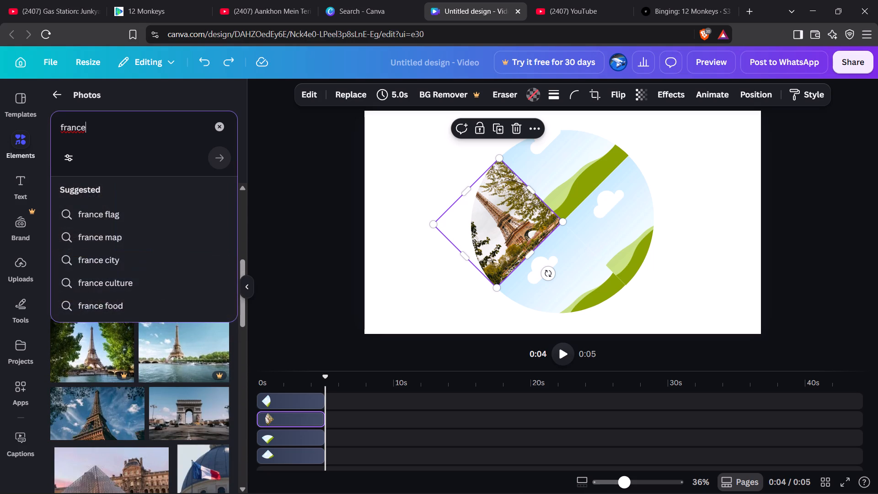
{"action": "key", "text": "BackSpace"}
{"action": "key", "text": "BackSpace"}
{"action": "key", "text": "BackSpace"}
{"action": "key", "text": "BackSpace"}
{"action": "key", "text": "BackSpace"}
{"action": "key", "text": "BackSpace"}
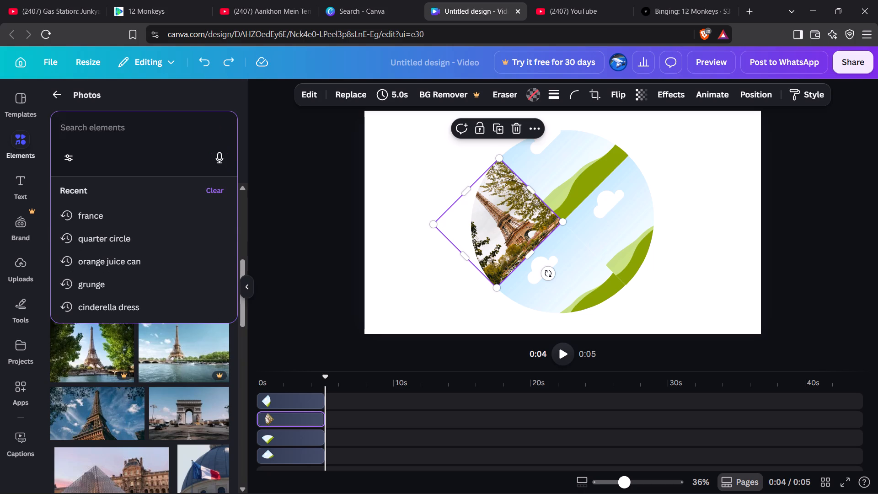
{"action": "type", "text": "romw"}
{"action": "key", "text": "BackSpace"}
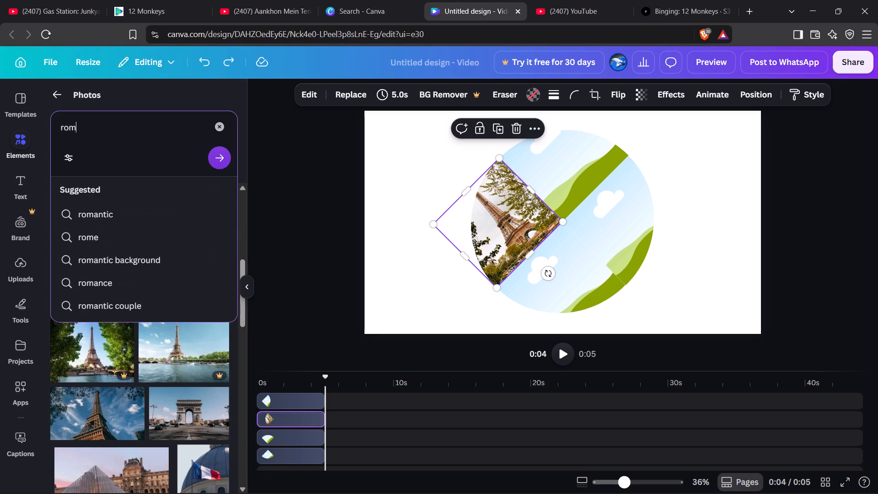
{"action": "key", "text": "e"}
{"action": "key", "text": "Return"}
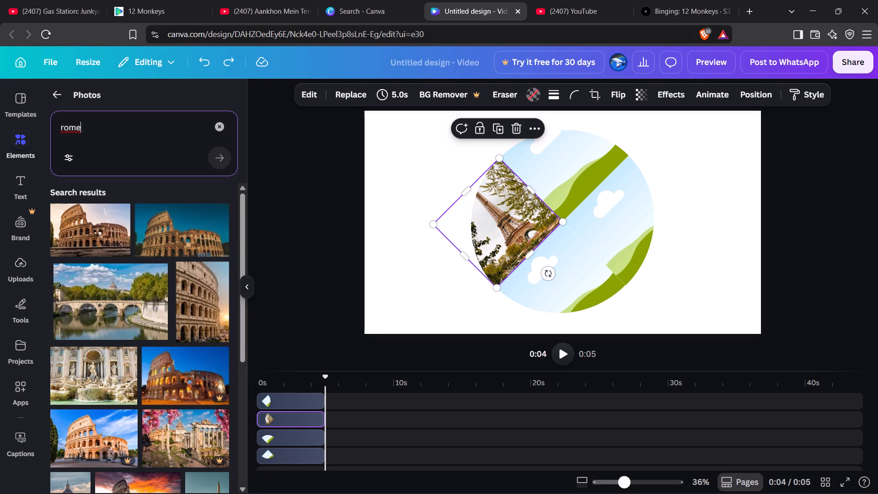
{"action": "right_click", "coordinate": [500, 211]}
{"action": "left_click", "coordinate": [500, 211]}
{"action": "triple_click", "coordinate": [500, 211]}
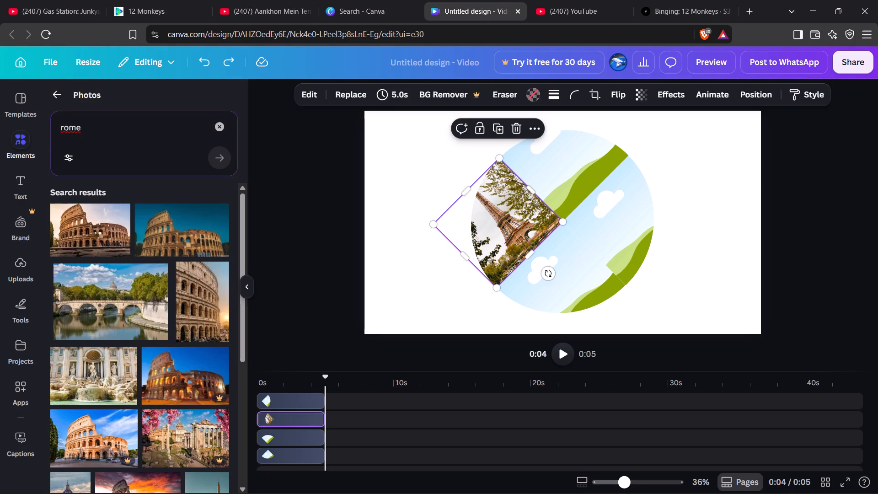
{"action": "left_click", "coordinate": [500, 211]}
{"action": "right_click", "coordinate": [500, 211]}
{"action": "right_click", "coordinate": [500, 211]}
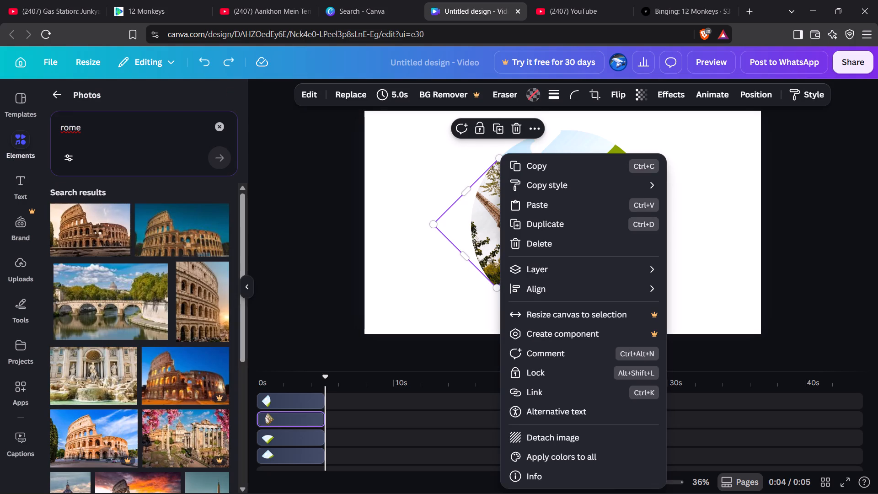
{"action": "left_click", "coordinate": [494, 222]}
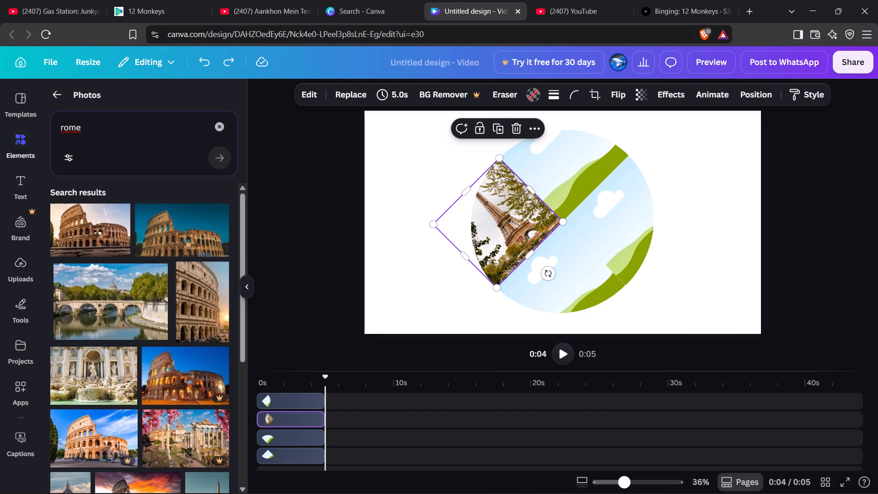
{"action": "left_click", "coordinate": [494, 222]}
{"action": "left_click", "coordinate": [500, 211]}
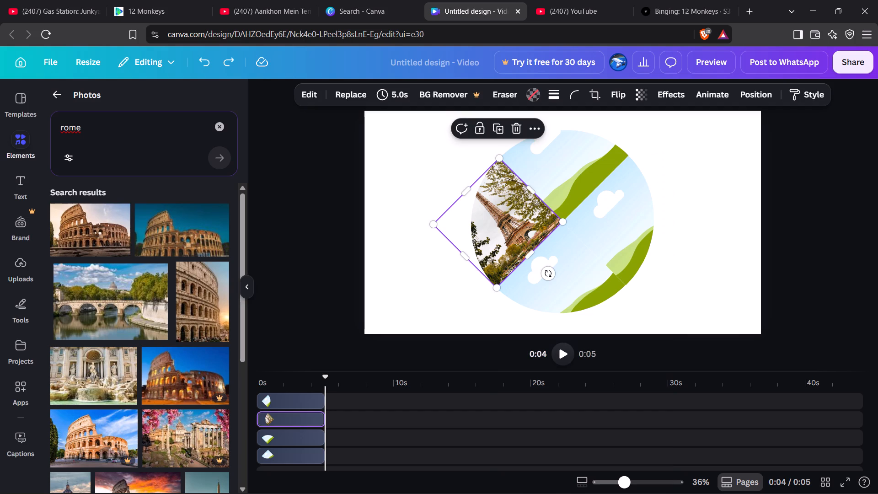
Crop the Eiffel Tower photo in the left quarter frame, shrinking it slightly and setting its rotation to 45°.
{"action": "double_click", "coordinate": [507, 214]}
{"action": "left_click", "coordinate": [507, 214]}
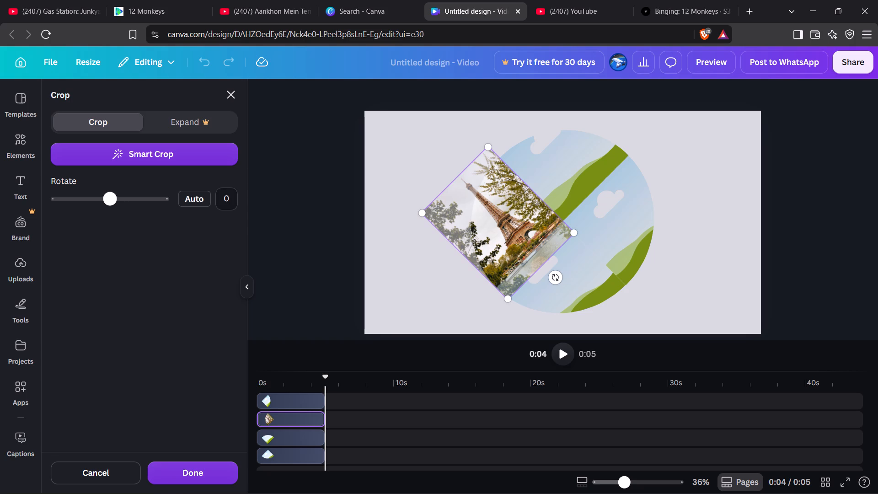
{"action": "left_click_drag", "start_coordinate": [114, 198], "coordinate": [125, 198]}
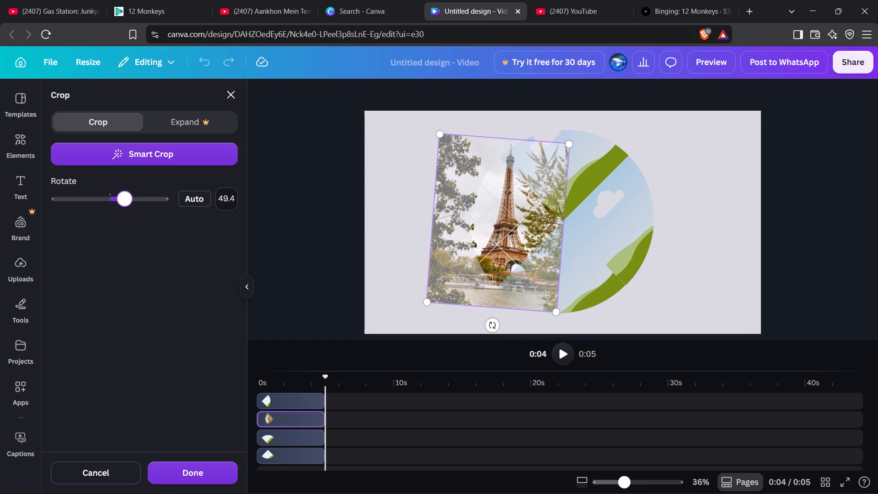
{"action": "left_click_drag", "start_coordinate": [125, 198], "coordinate": [123, 196]}
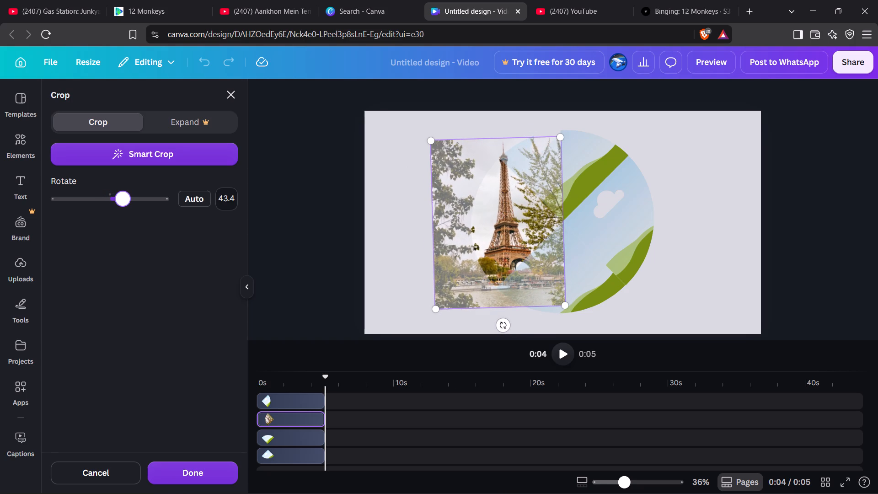
{"action": "left_click_drag", "start_coordinate": [431, 141], "coordinate": [445, 150]}
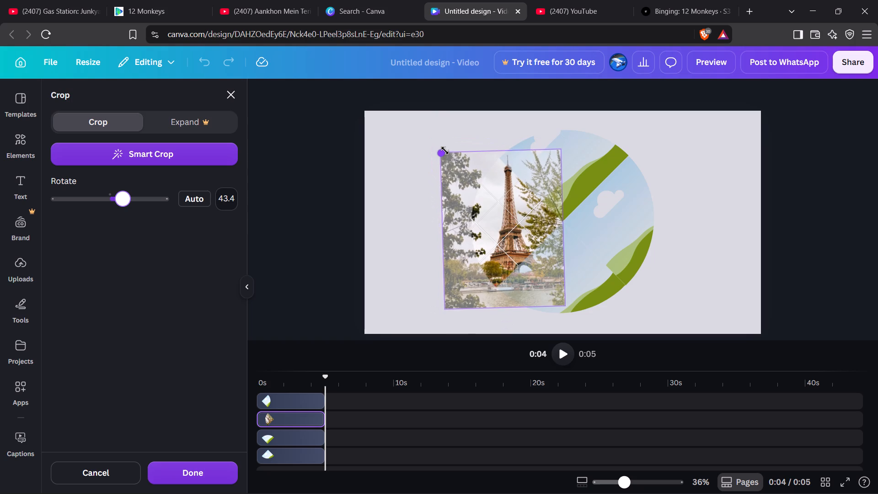
{"action": "left_click_drag", "start_coordinate": [445, 150], "coordinate": [472, 175]}
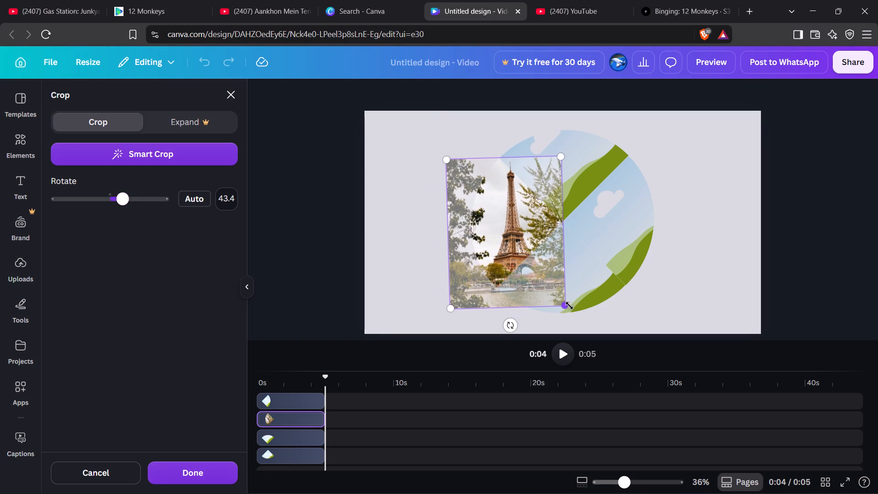
{"action": "left_click_drag", "start_coordinate": [567, 307], "coordinate": [542, 285]}
{"action": "left_click", "coordinate": [124, 199]}
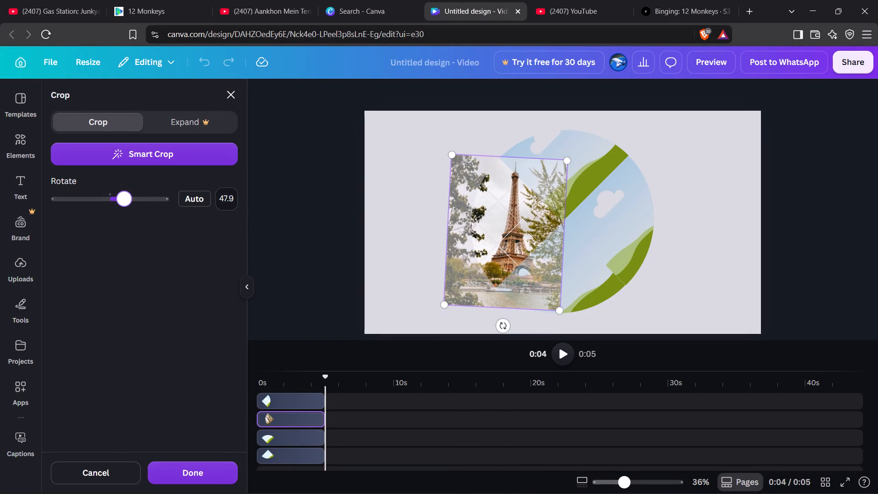
{"action": "left_click", "coordinate": [230, 200]}
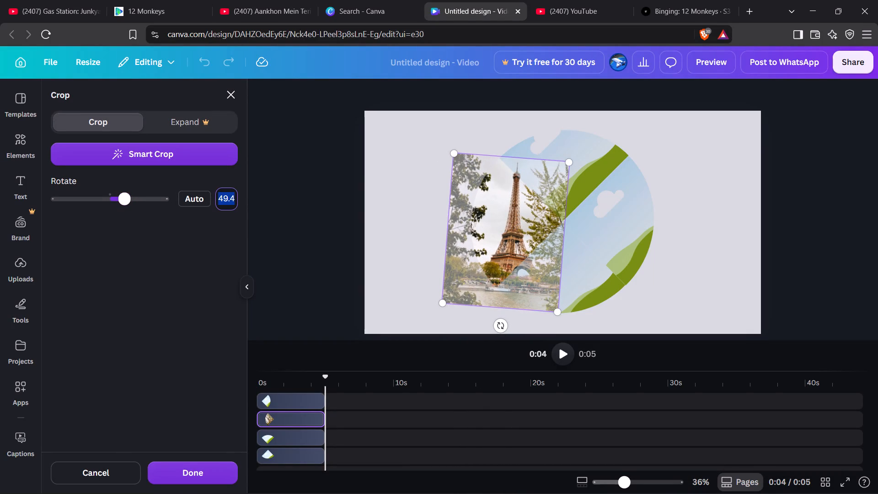
{"action": "type", "text": "45"}
{"action": "key", "text": "Return"}
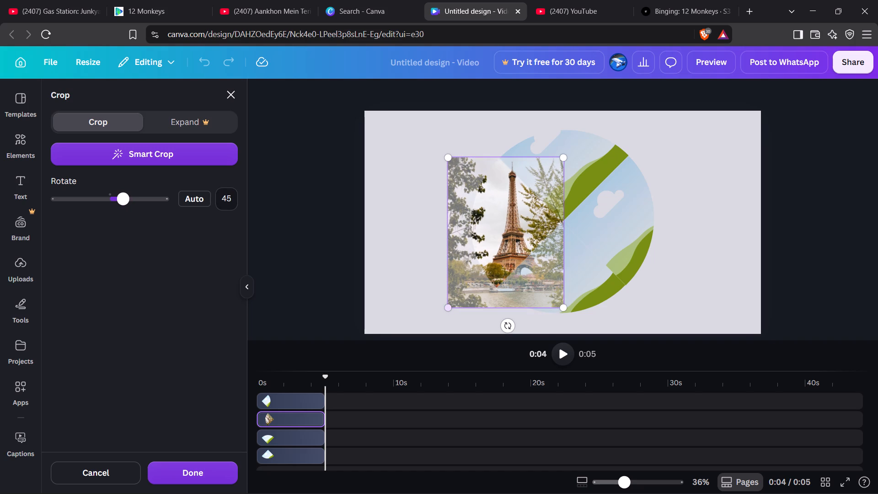
Shrink the Eiffel Tower photo further toward the frame's edges, reposition it inside the left quarter frame, and apply the crop.
{"action": "left_click_drag", "start_coordinate": [513, 246], "coordinate": [498, 251]}
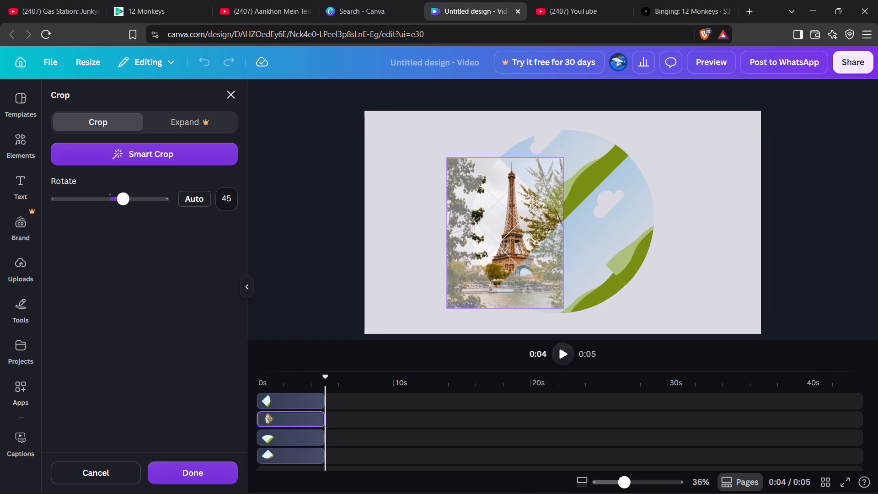
{"action": "left_click_drag", "start_coordinate": [498, 251], "coordinate": [491, 251]}
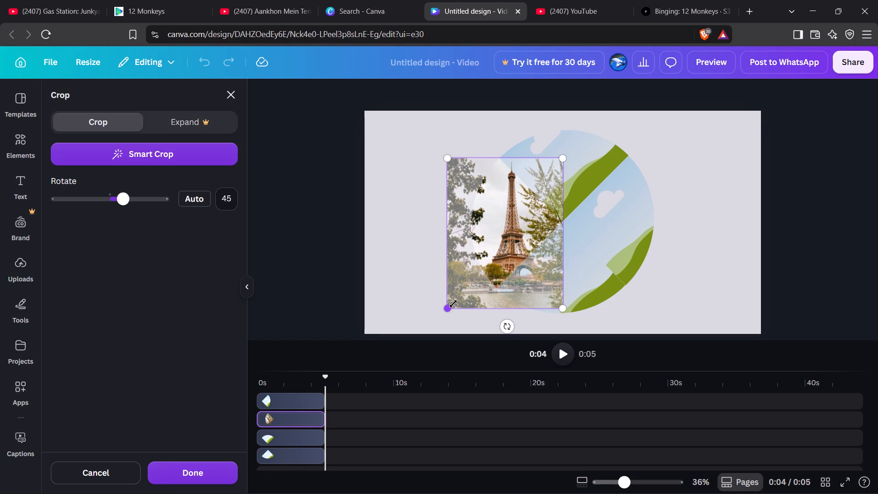
{"action": "left_click_drag", "start_coordinate": [452, 306], "coordinate": [478, 267]}
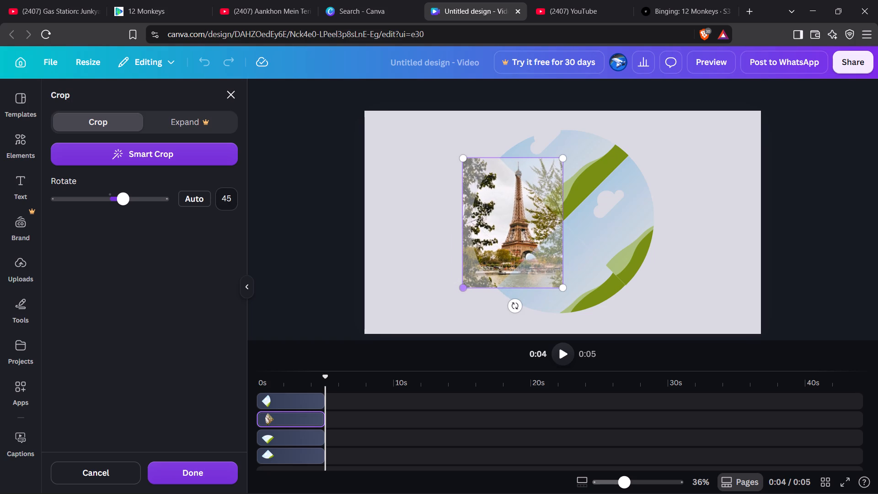
{"action": "left_click_drag", "start_coordinate": [563, 160], "coordinate": [554, 173]}
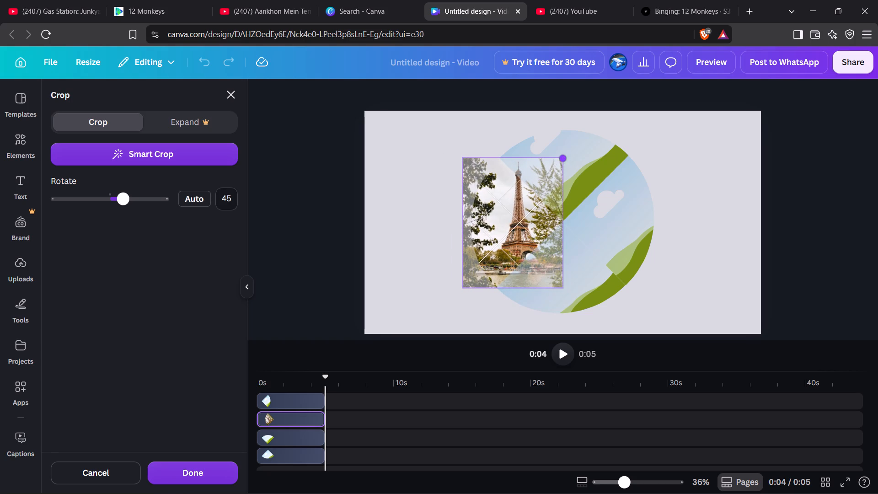
{"action": "left_click_drag", "start_coordinate": [554, 173], "coordinate": [548, 183]}
{"action": "left_click_drag", "start_coordinate": [564, 288], "coordinate": [542, 274]}
{"action": "left_click_drag", "start_coordinate": [512, 209], "coordinate": [507, 213]}
{"action": "left_click_drag", "start_coordinate": [507, 213], "coordinate": [501, 218]}
{"action": "left_click_drag", "start_coordinate": [501, 218], "coordinate": [484, 217]}
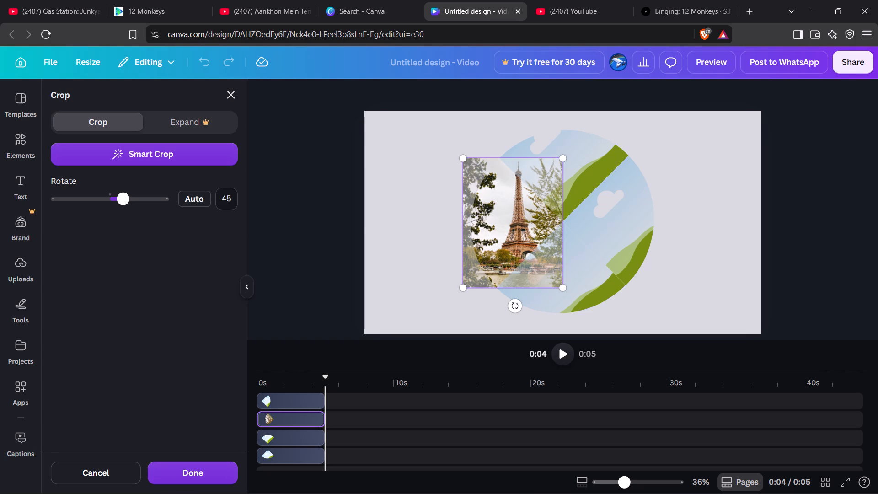
{"action": "left_click_drag", "start_coordinate": [515, 157], "coordinate": [502, 157]}
{"action": "left_click_drag", "start_coordinate": [530, 222], "coordinate": [508, 222]}
{"action": "left_click", "coordinate": [215, 466]}
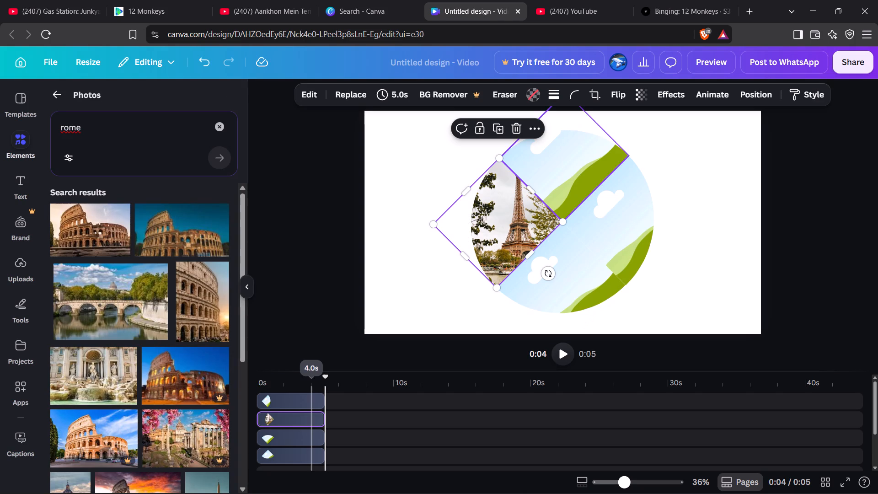
Recrop the Eiffel Tower photo, enlarging and shifting it so the tower sits nearer the middle of the left quarter frame, and apply.
{"action": "double_click", "coordinate": [491, 226]}
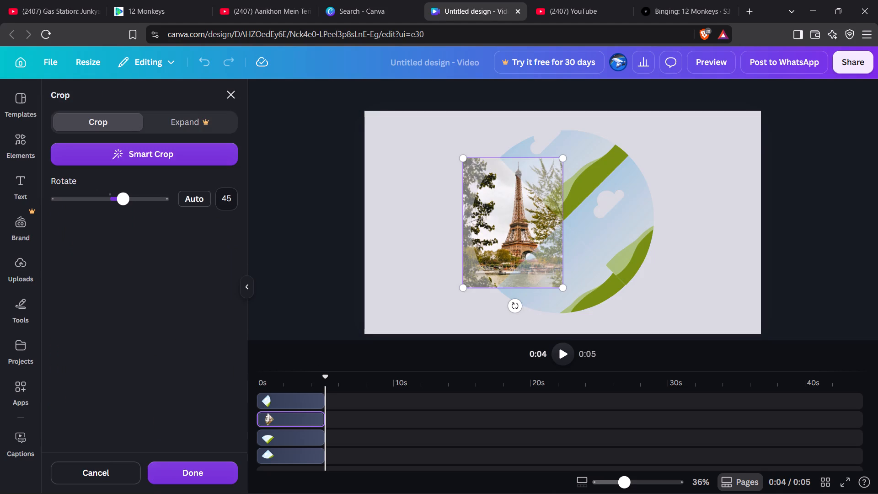
{"action": "left_click_drag", "start_coordinate": [513, 212], "coordinate": [503, 217]}
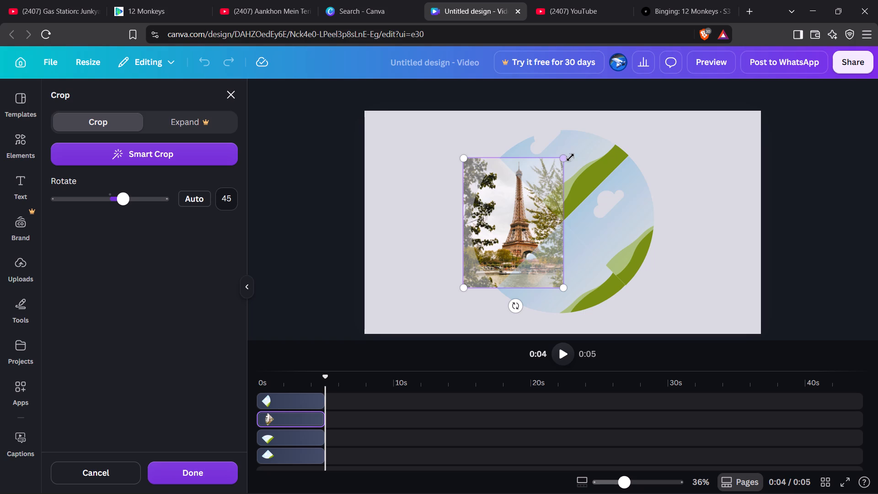
{"action": "left_click_drag", "start_coordinate": [561, 160], "coordinate": [546, 178]}
{"action": "left_click_drag", "start_coordinate": [513, 216], "coordinate": [485, 223]}
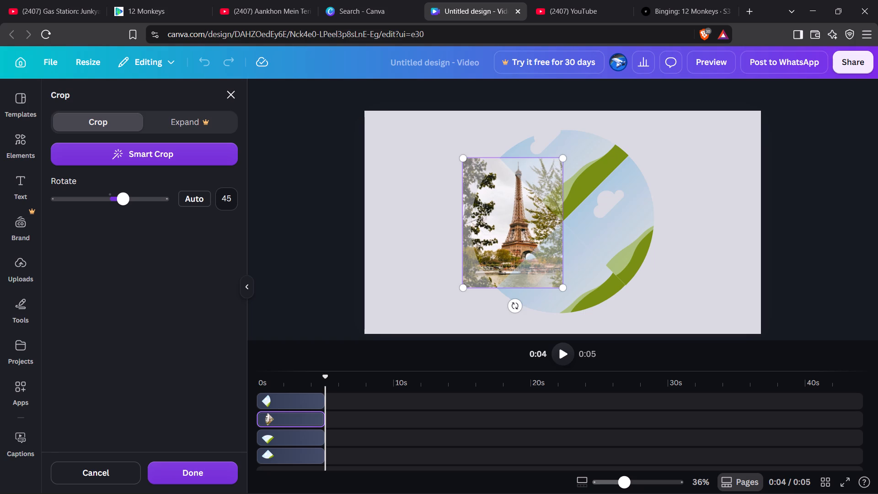
{"action": "left_click_drag", "start_coordinate": [516, 215], "coordinate": [495, 217]}
{"action": "left_click_drag", "start_coordinate": [507, 236], "coordinate": [507, 256]}
{"action": "left_click_drag", "start_coordinate": [466, 289], "coordinate": [457, 297]}
{"action": "left_click_drag", "start_coordinate": [531, 233], "coordinate": [517, 245]}
{"action": "left_click_drag", "start_coordinate": [517, 245], "coordinate": [488, 243]}
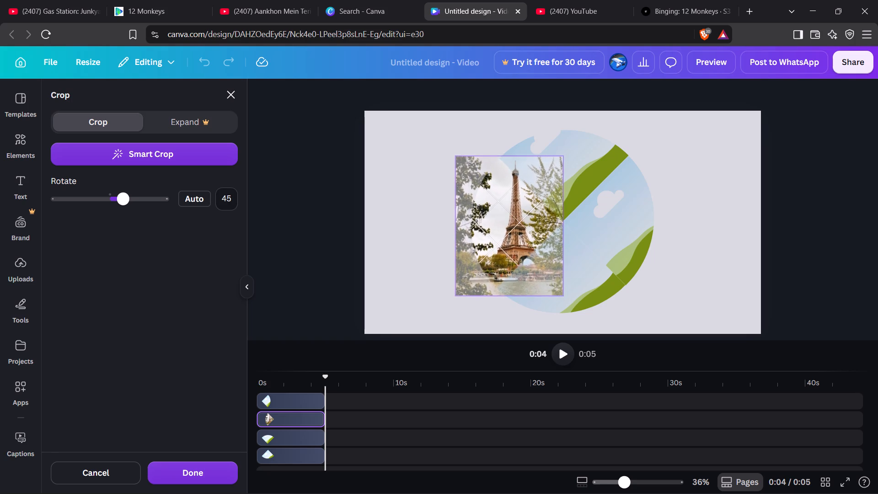
{"action": "left_click_drag", "start_coordinate": [488, 243], "coordinate": [503, 243]}
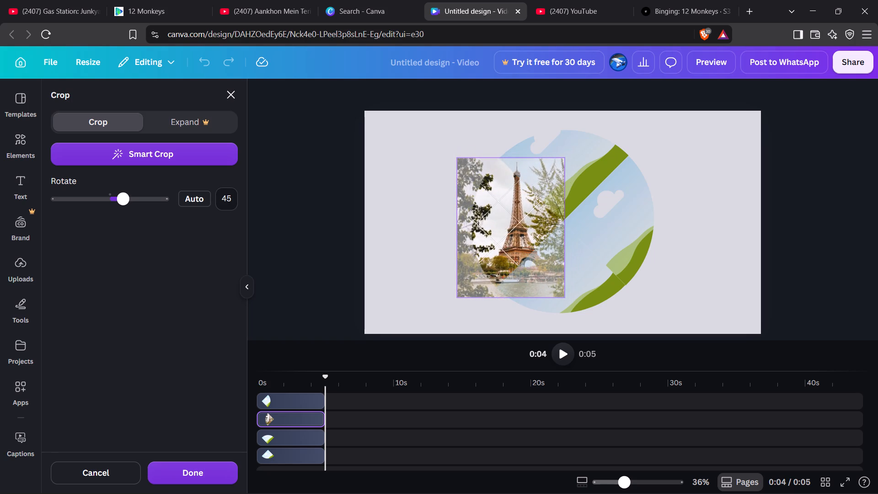
{"action": "left_click_drag", "start_coordinate": [503, 243], "coordinate": [494, 256]}
{"action": "left_click_drag", "start_coordinate": [564, 161], "coordinate": [578, 138]}
{"action": "left_click_drag", "start_coordinate": [512, 202], "coordinate": [494, 229]}
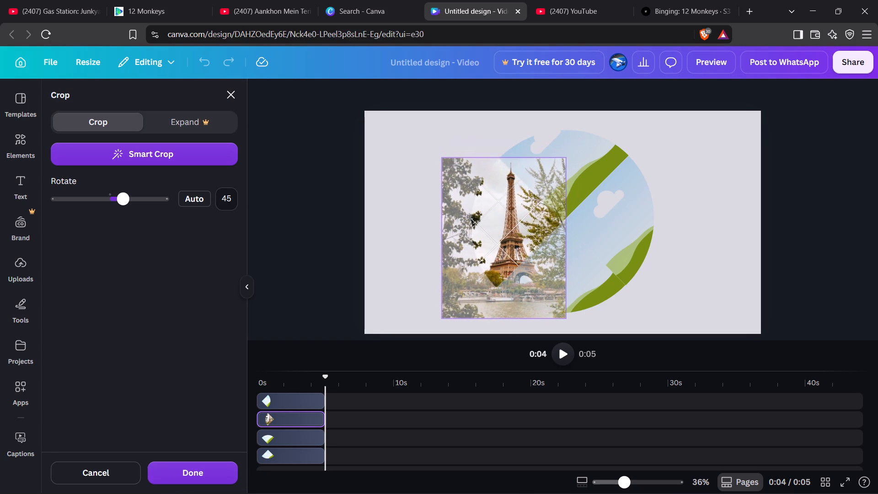
{"action": "left_click_drag", "start_coordinate": [494, 229], "coordinate": [482, 247]}
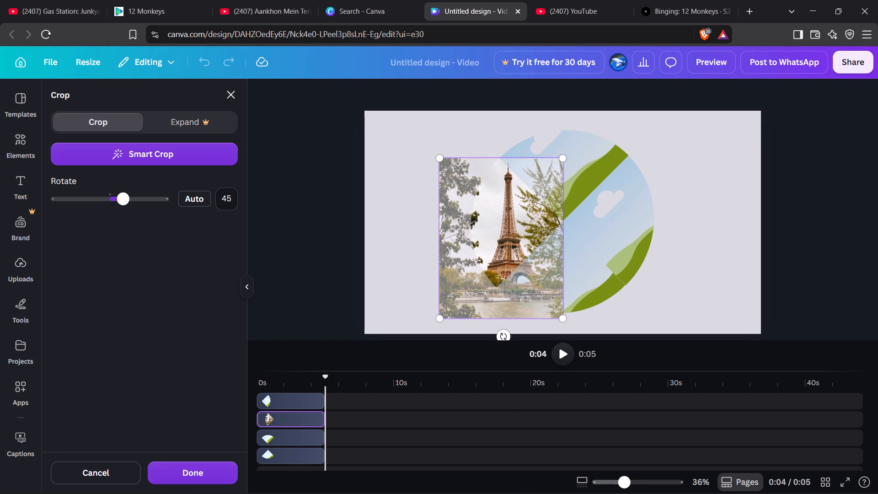
{"action": "left_click", "coordinate": [566, 157]}
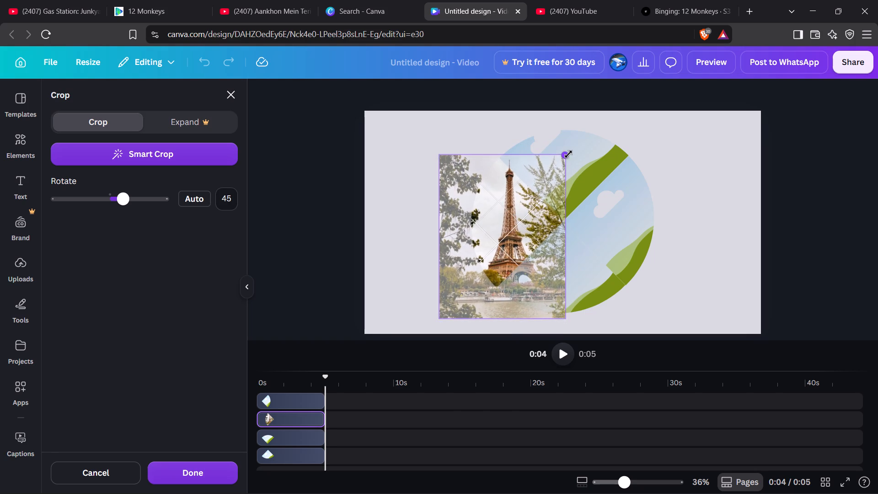
{"action": "left_click_drag", "start_coordinate": [524, 202], "coordinate": [507, 216]}
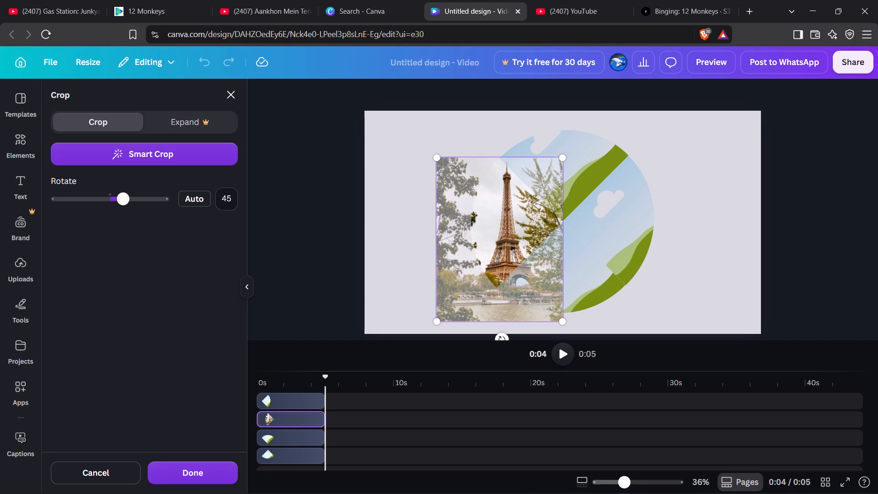
{"action": "left_click", "coordinate": [199, 475]}
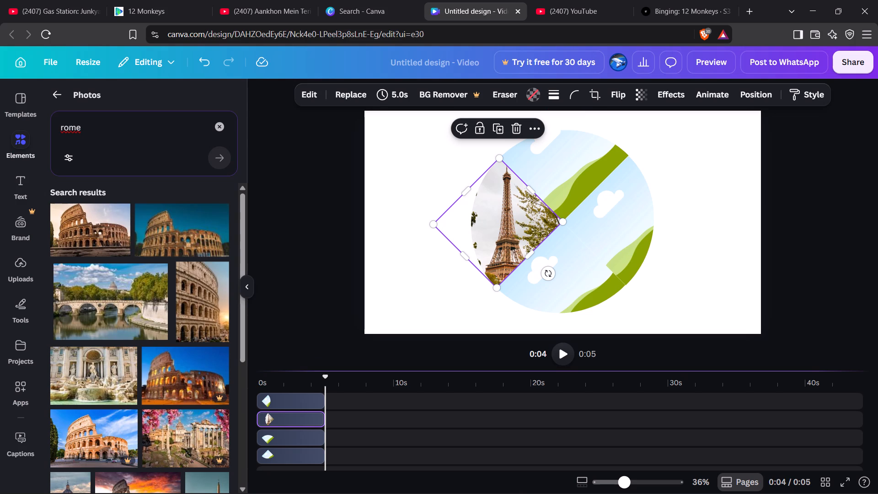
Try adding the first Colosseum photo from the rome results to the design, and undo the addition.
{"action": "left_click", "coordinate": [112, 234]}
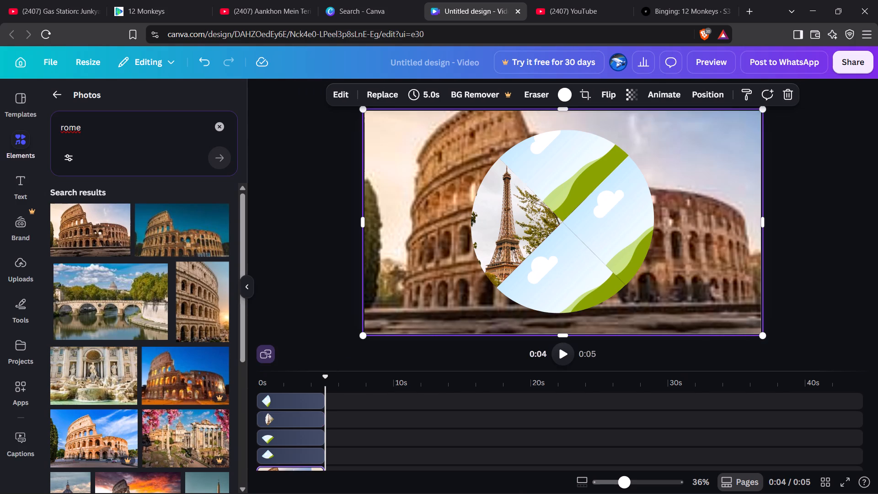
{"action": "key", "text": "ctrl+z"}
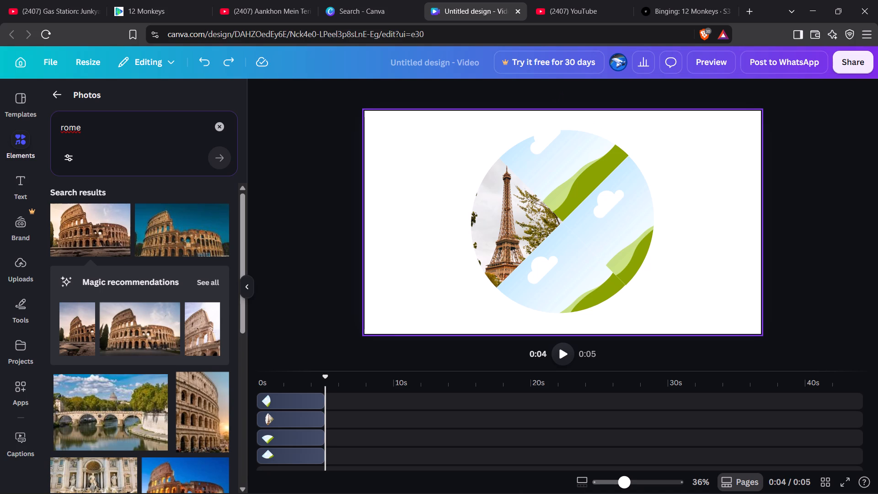
Select all four quarter-circle frames and rotate them together a quarter turn clockwise, moving the Eiffel Tower frame to the top.
{"action": "key", "text": "ctrl+a"}
{"action": "left_click_drag", "start_coordinate": [445, 127], "coordinate": [542, 245]}
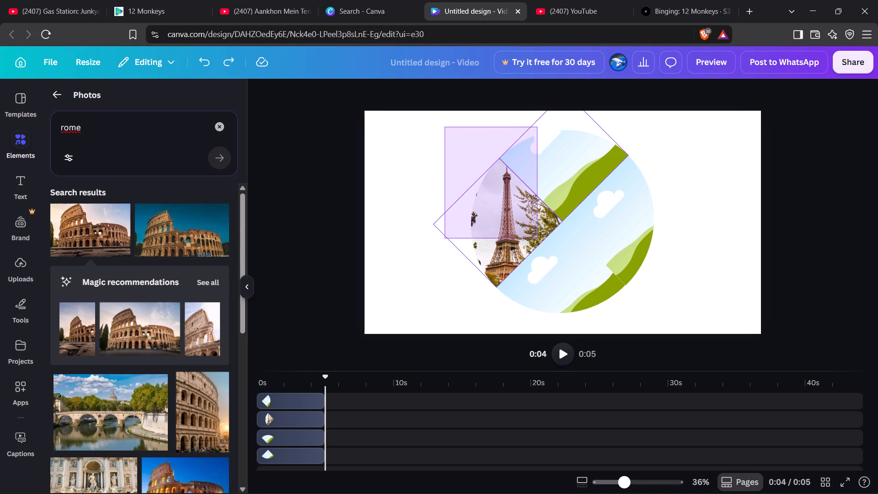
{"action": "left_click_drag", "start_coordinate": [542, 245], "coordinate": [662, 295]}
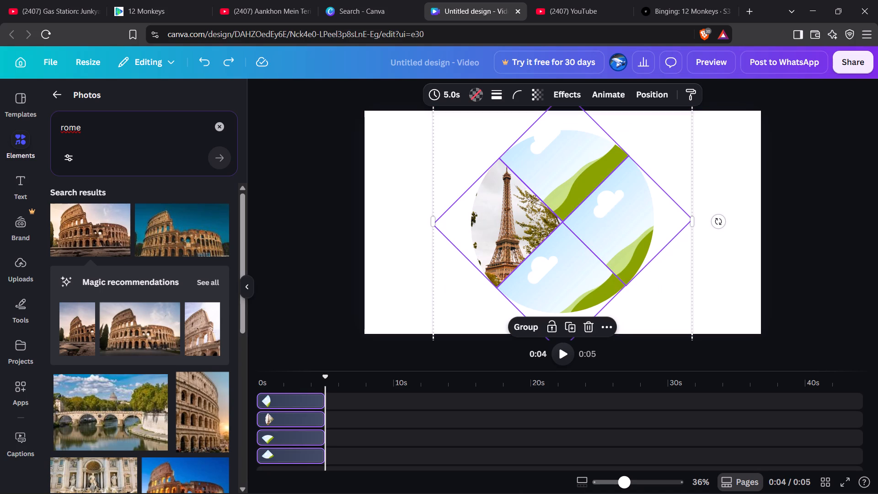
{"action": "left_click_drag", "start_coordinate": [720, 220], "coordinate": [718, 247]}
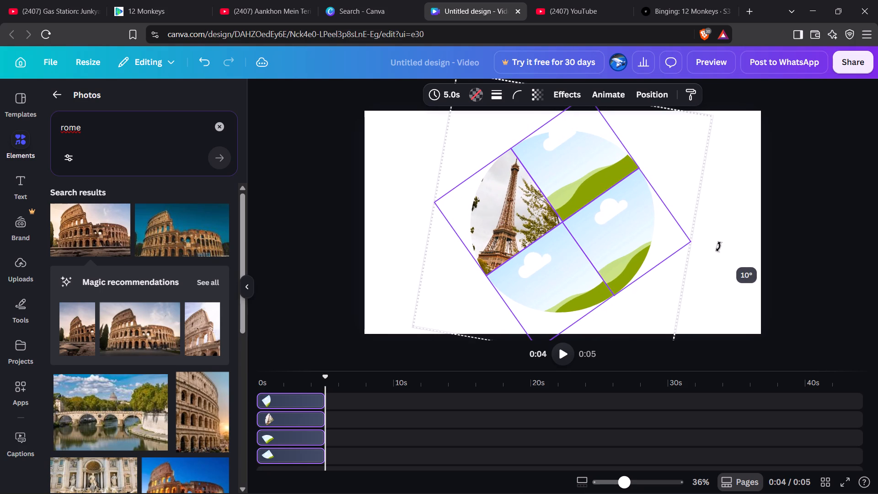
{"action": "left_click_drag", "start_coordinate": [718, 247], "coordinate": [718, 265]}
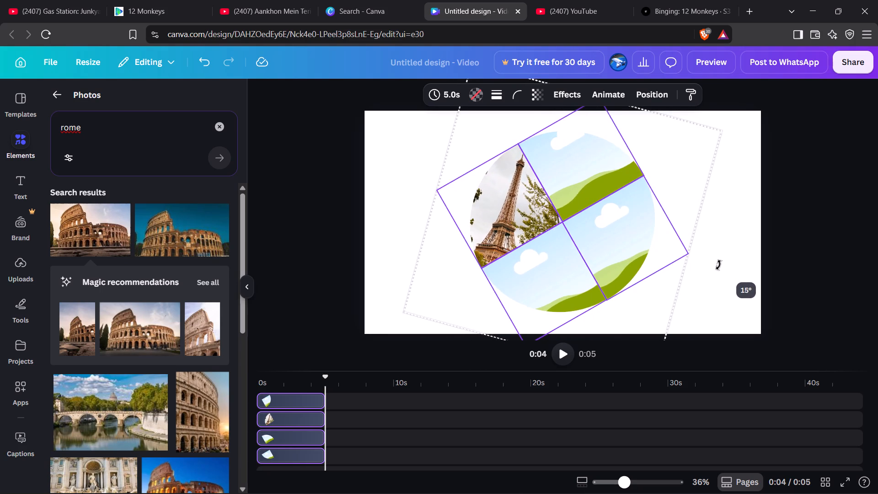
{"action": "left_click_drag", "start_coordinate": [718, 265], "coordinate": [669, 325]}
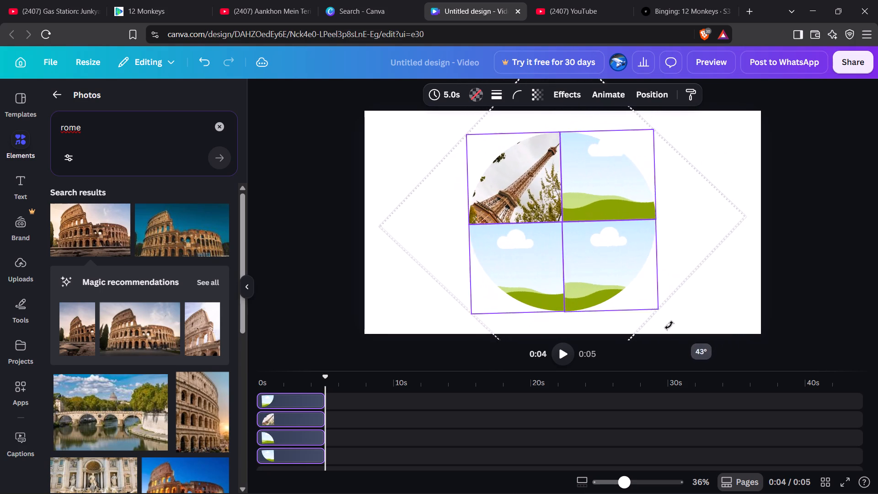
{"action": "left_click_drag", "start_coordinate": [669, 325], "coordinate": [642, 351]}
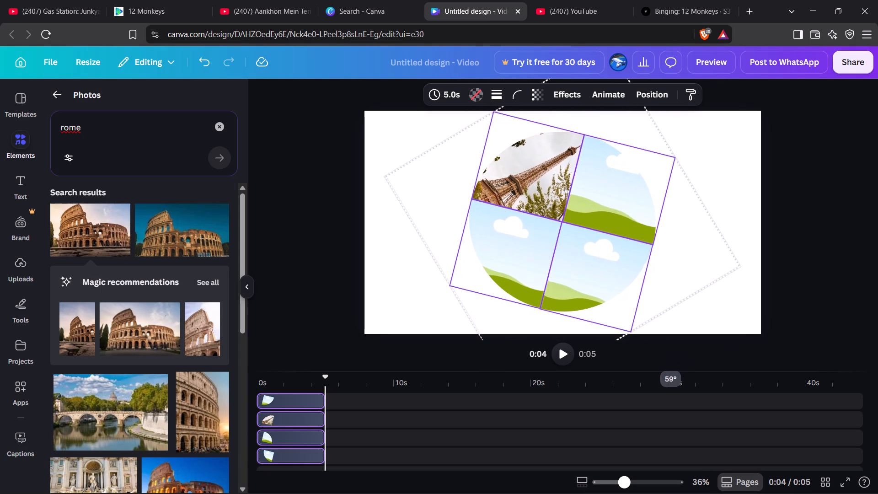
{"action": "left_click_drag", "start_coordinate": [642, 351], "coordinate": [604, 374]}
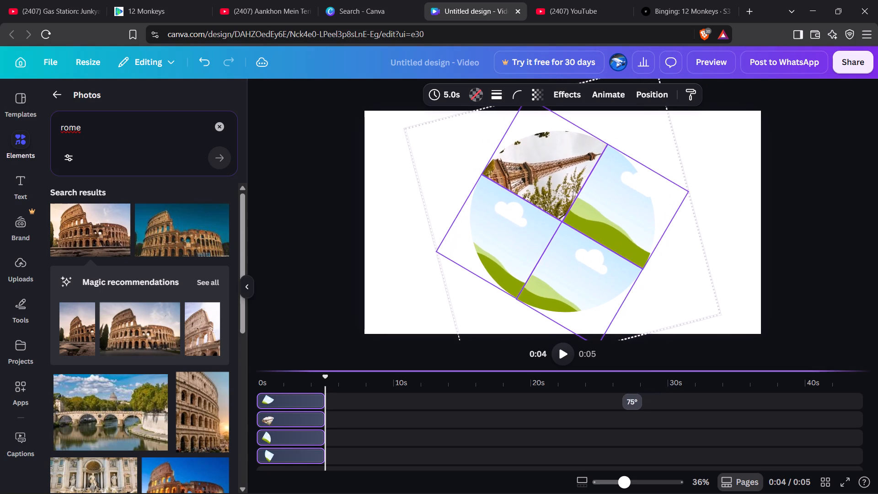
{"action": "left_click_drag", "start_coordinate": [604, 374], "coordinate": [570, 376]}
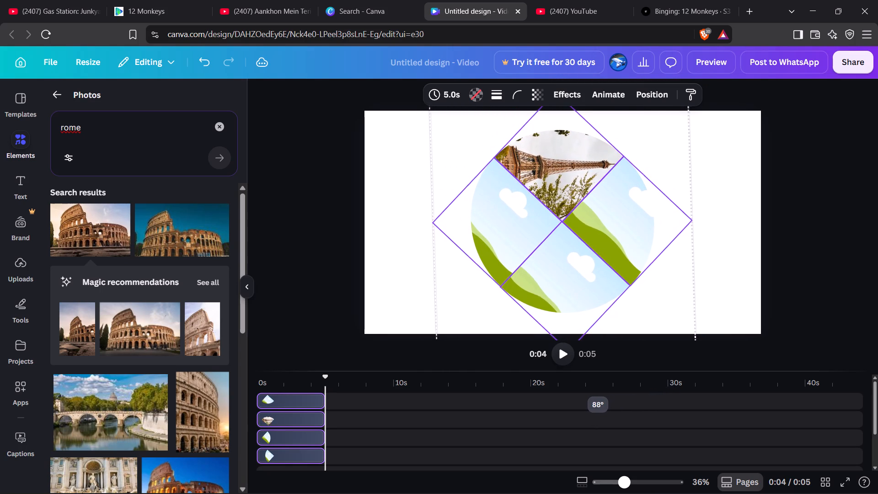
{"action": "left_click_drag", "start_coordinate": [570, 376], "coordinate": [567, 376]}
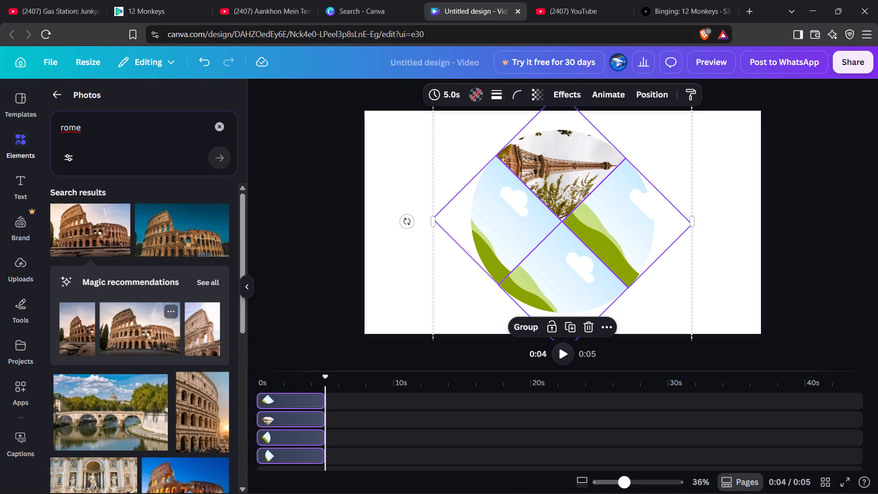
Place the wide Colosseum photo from the Magic recommendations into the empty left quarter frame.
{"action": "left_click_drag", "start_coordinate": [146, 330], "coordinate": [419, 241]}
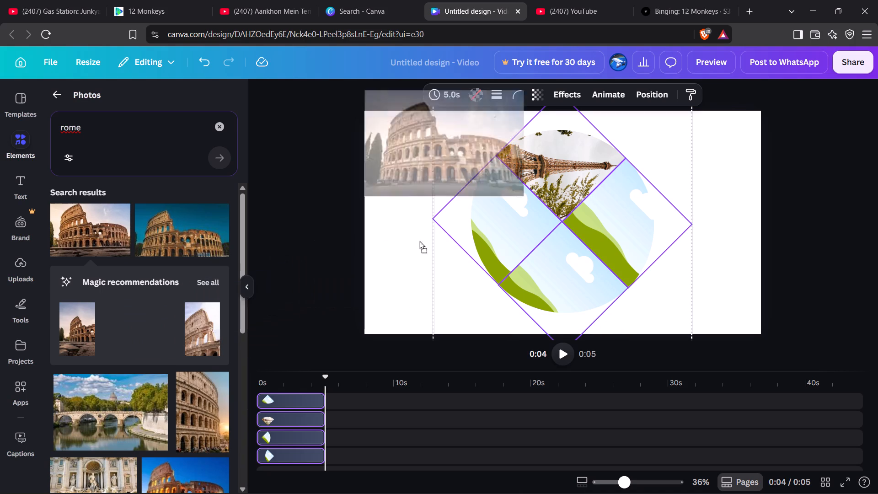
{"action": "left_click_drag", "start_coordinate": [419, 241], "coordinate": [492, 189]}
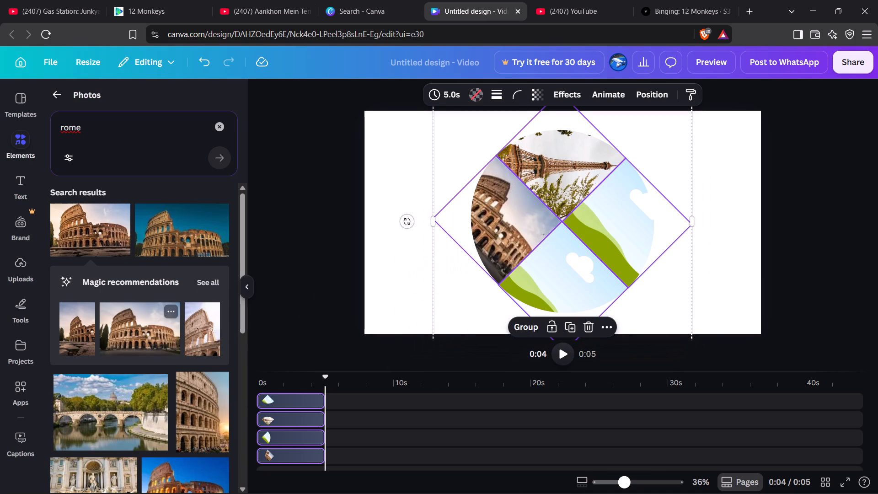
Select only the Colosseum photo in the left quarter frame and open it for cropping.
{"action": "double_click", "coordinate": [496, 207]}
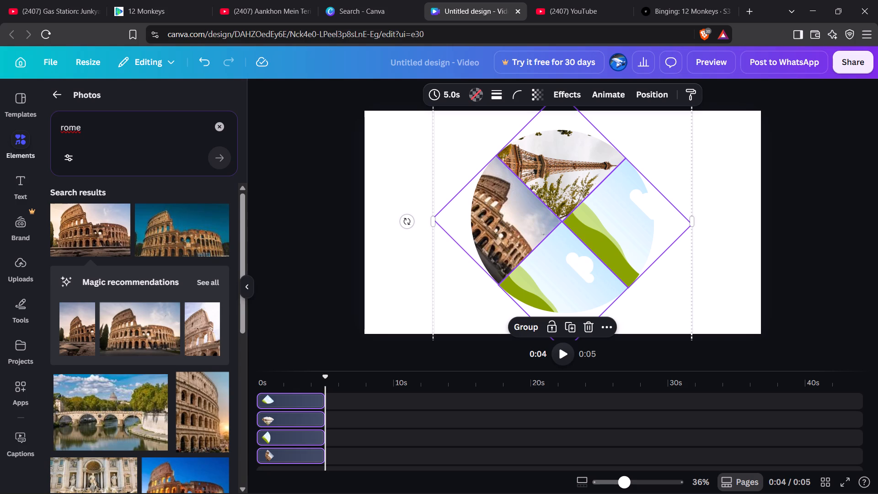
{"action": "left_click", "coordinate": [771, 217]}
{"action": "double_click", "coordinate": [530, 224]}
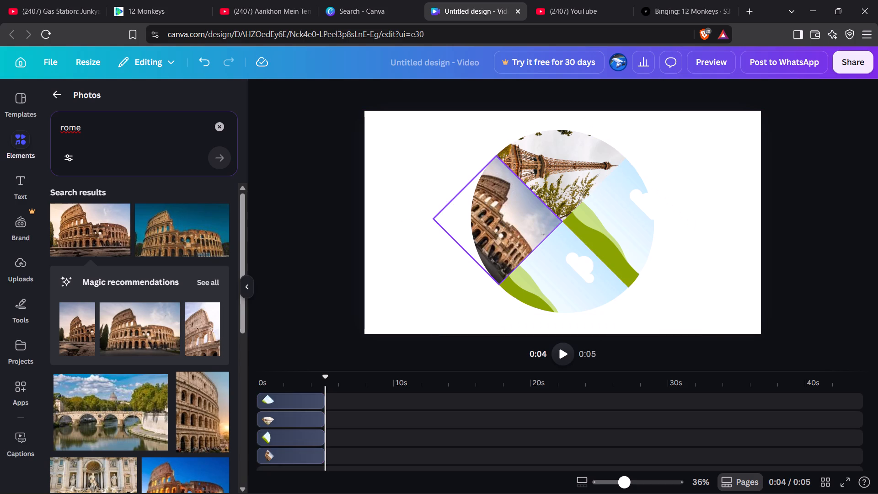
{"action": "double_click", "coordinate": [510, 236]}
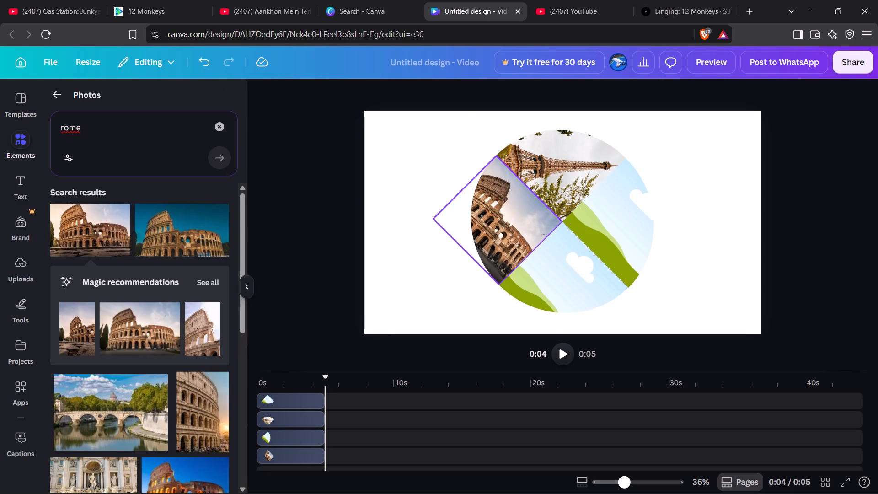
{"action": "double_click", "coordinate": [487, 208]}
{"action": "double_click", "coordinate": [509, 211]}
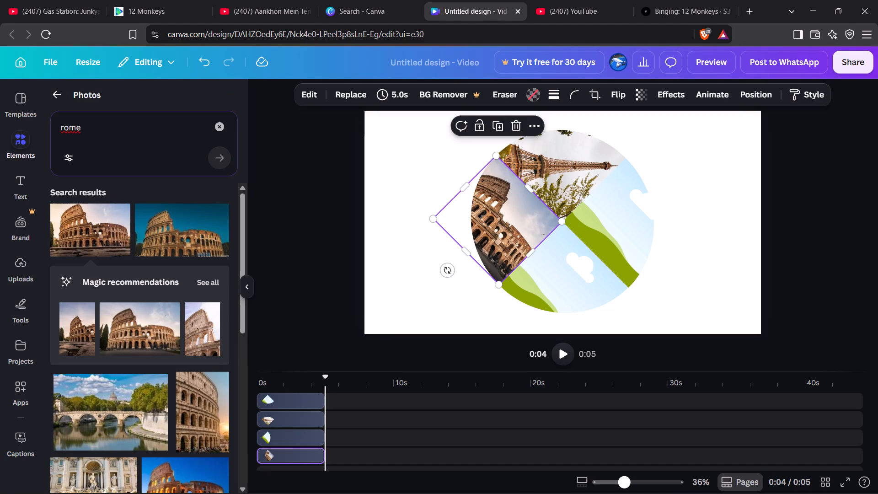
{"action": "double_click", "coordinate": [509, 211]}
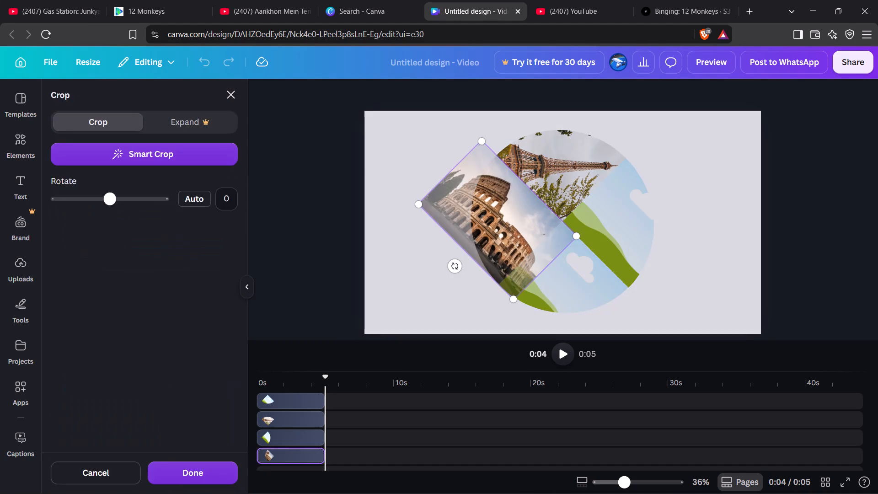
{"action": "left_click", "coordinate": [509, 211]}
{"action": "double_click", "coordinate": [509, 211]}
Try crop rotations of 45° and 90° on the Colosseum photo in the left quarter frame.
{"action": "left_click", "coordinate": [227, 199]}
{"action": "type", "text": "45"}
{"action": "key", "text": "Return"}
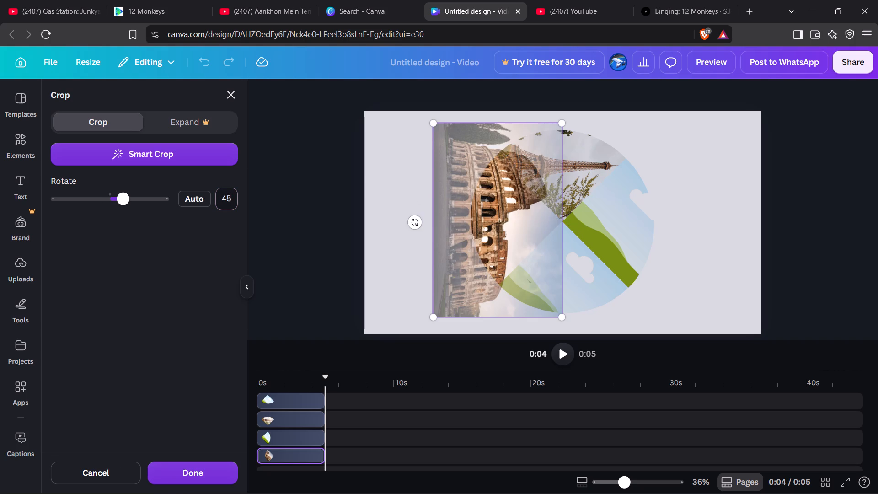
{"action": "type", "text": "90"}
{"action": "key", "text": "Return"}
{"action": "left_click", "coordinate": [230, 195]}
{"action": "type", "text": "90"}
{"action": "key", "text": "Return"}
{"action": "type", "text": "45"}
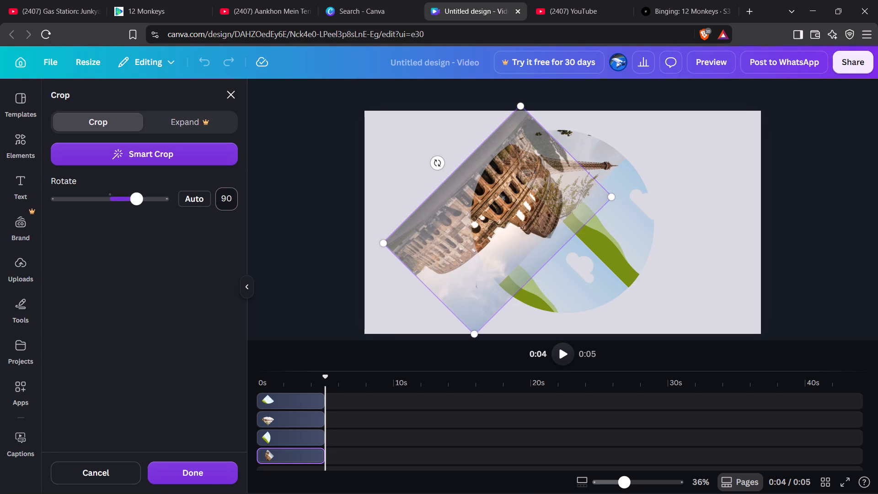
Set the Colosseum photo's crop rotation to -45° to make it upright inside the left quarter frame.
{"action": "left_click_drag", "start_coordinate": [139, 198], "coordinate": [101, 205]}
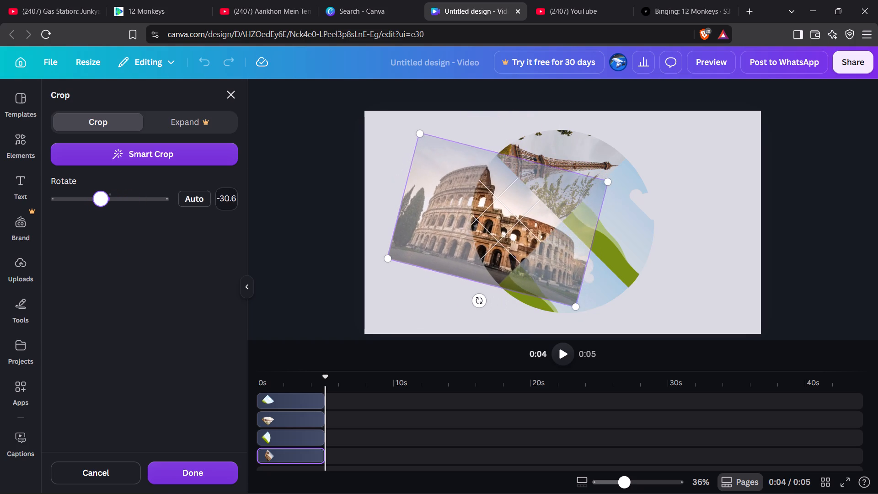
{"action": "left_click_drag", "start_coordinate": [101, 205], "coordinate": [97, 206]}
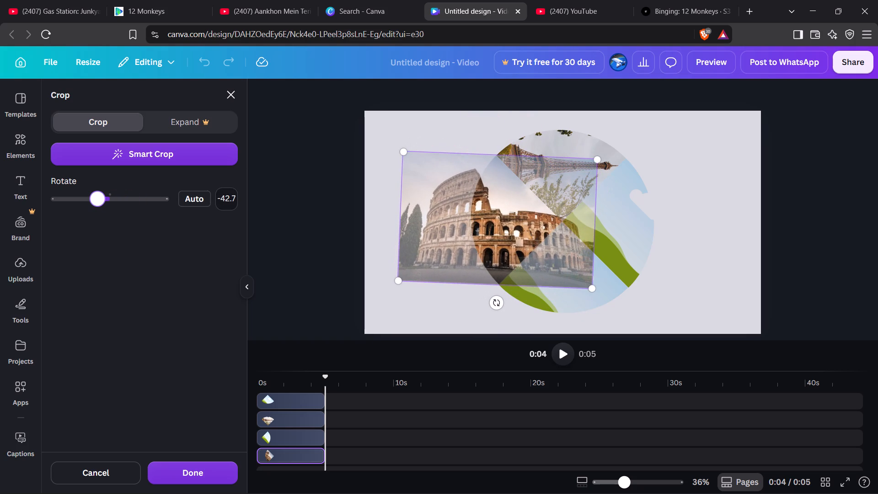
{"action": "left_click", "coordinate": [229, 197]}
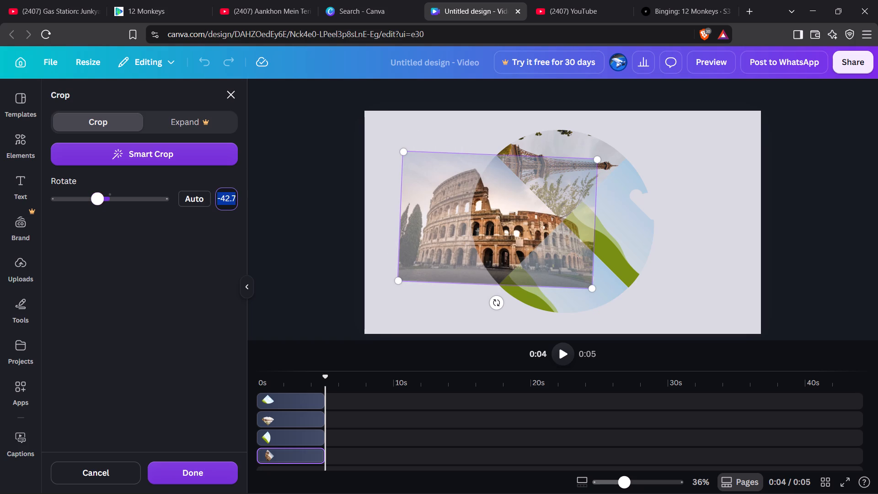
{"action": "key", "text": "Right"}
{"action": "key", "text": "Right"}
{"action": "key", "text": "BackSpace"}
{"action": "key", "text": "BackSpace"}
{"action": "key", "text": "BackSpace"}
{"action": "key", "text": "5"}
{"action": "key", "text": "Return"}
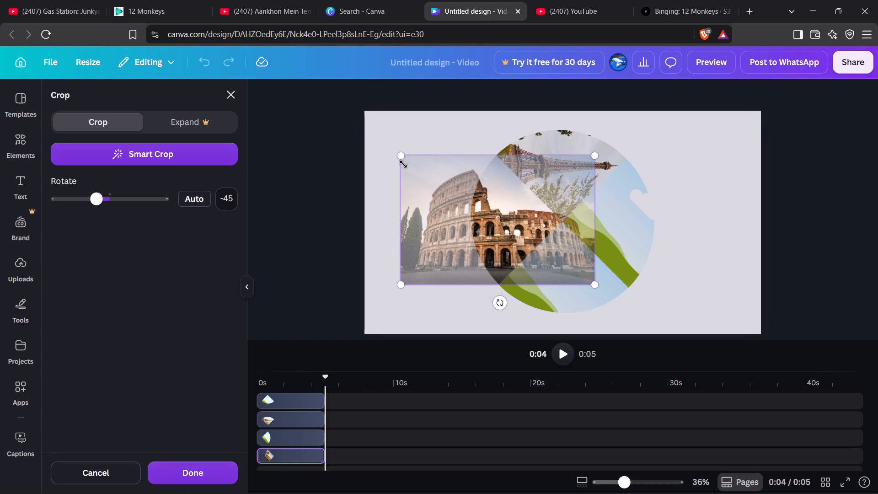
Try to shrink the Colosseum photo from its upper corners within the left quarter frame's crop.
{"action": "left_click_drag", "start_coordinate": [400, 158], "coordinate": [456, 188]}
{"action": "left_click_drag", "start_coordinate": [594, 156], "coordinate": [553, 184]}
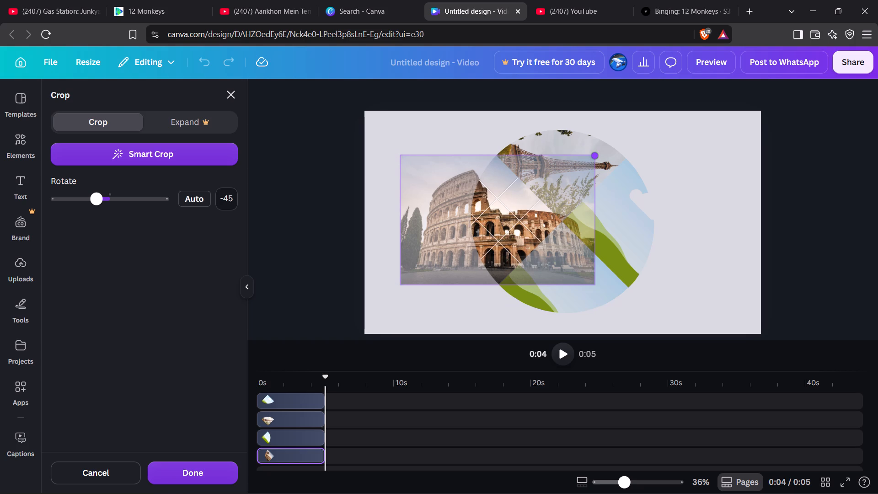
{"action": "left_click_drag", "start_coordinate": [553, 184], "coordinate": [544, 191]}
Shift the Colosseum photo rightward within the crop so its curved left façade fills the left quarter frame.
{"action": "left_click_drag", "start_coordinate": [523, 225], "coordinate": [571, 227]}
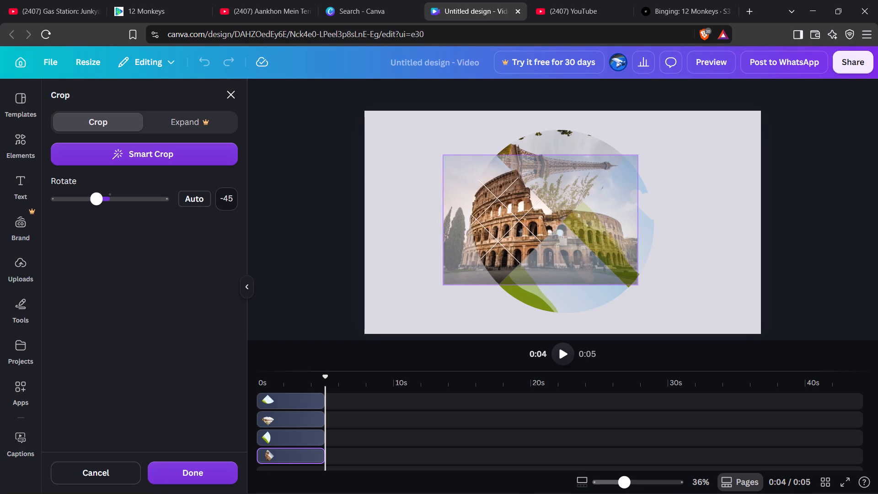
{"action": "left_click_drag", "start_coordinate": [571, 227], "coordinate": [573, 227]}
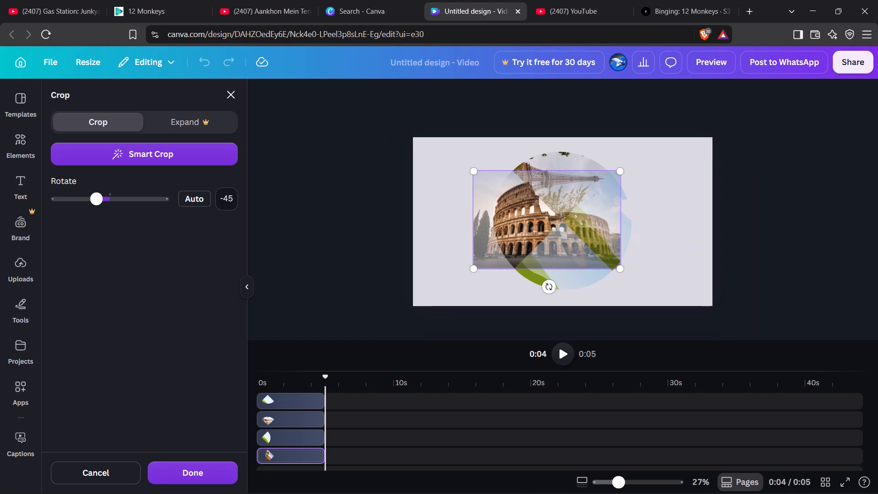
{"action": "key", "text": "ctrl+z"}
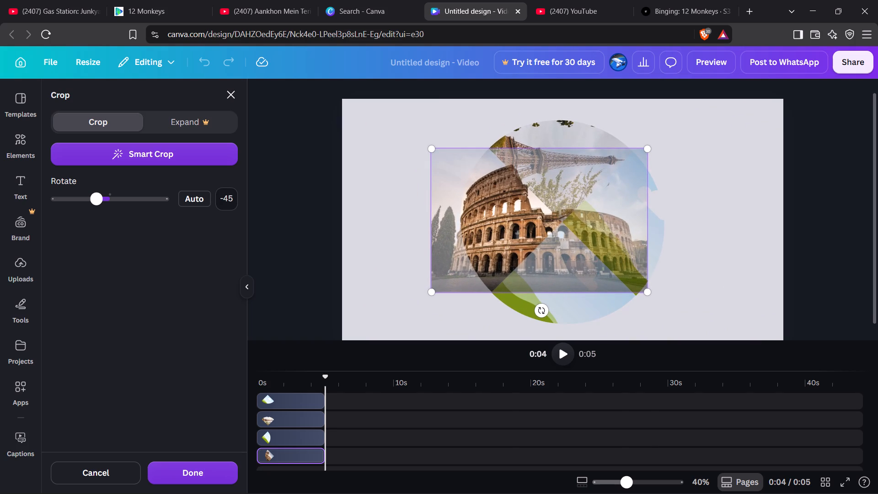
{"action": "left_click_drag", "start_coordinate": [503, 236], "coordinate": [523, 235]}
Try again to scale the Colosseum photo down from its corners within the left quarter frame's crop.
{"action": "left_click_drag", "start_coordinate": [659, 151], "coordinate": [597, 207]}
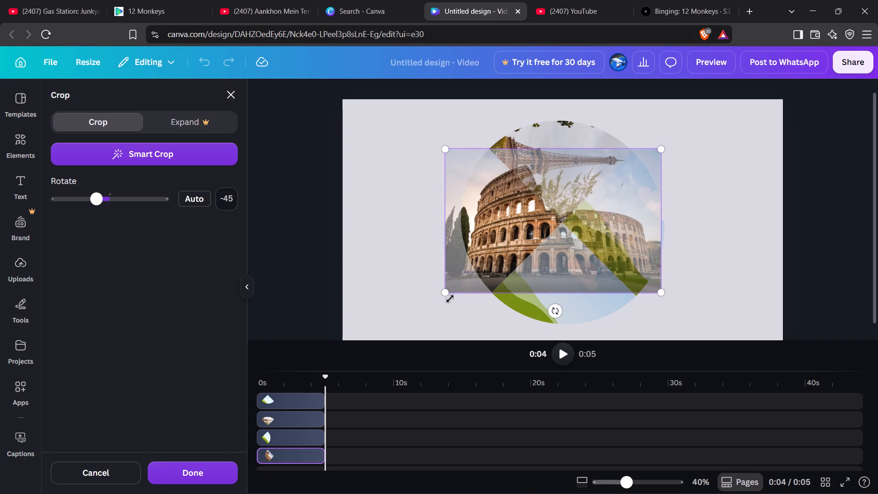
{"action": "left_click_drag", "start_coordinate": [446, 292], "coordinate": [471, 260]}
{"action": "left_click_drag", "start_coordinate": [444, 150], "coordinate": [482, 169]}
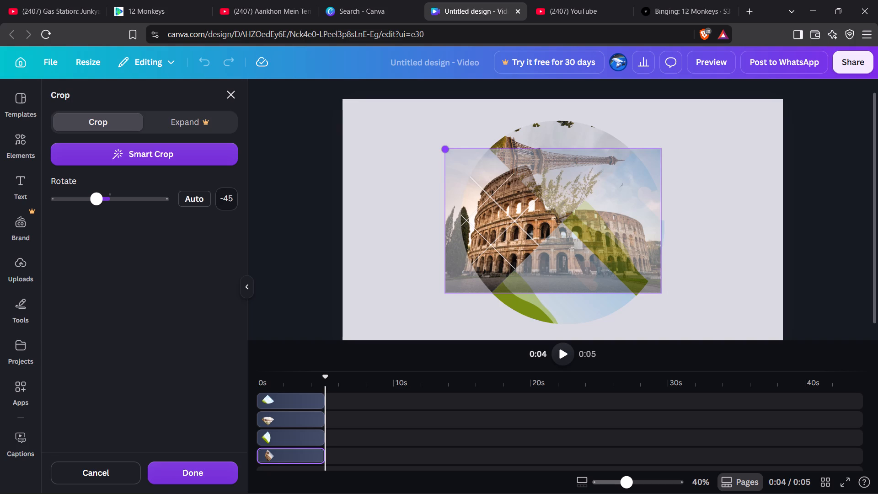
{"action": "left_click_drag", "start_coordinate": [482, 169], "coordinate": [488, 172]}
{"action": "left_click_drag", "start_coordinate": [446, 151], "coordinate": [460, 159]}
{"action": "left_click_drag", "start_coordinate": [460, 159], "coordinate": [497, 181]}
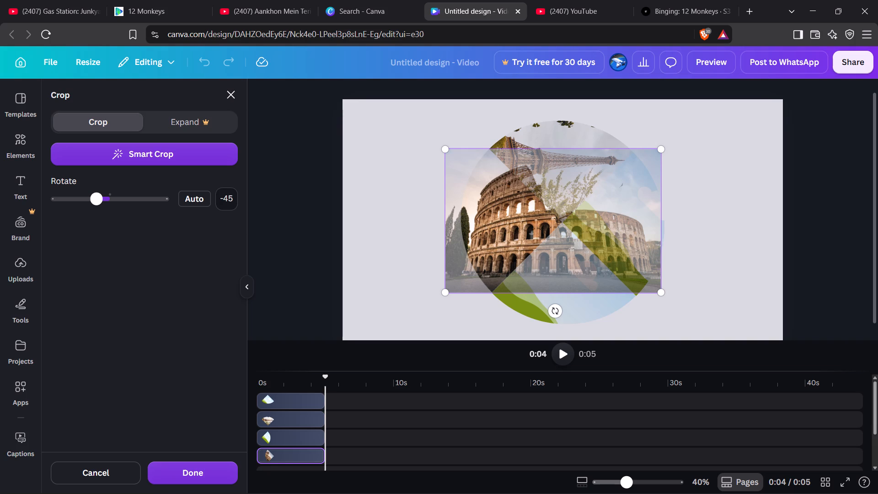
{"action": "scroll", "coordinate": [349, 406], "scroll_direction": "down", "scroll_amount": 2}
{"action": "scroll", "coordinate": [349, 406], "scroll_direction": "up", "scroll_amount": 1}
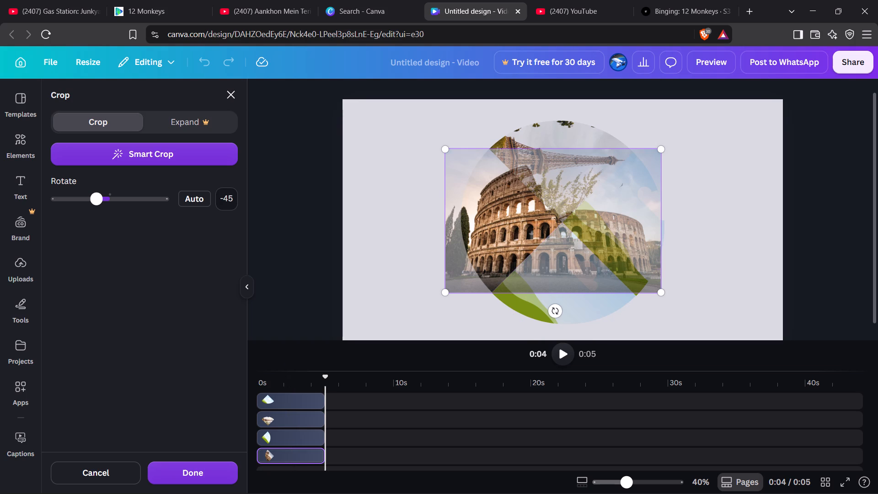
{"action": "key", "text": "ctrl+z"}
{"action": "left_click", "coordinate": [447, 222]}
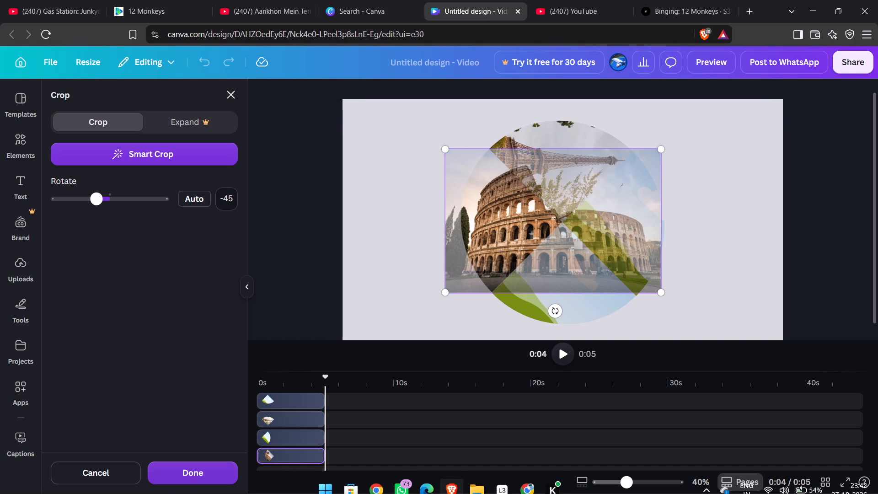
Apply the crop to the Colosseum photo in the left quarter frame.
{"action": "left_click", "coordinate": [177, 465]}
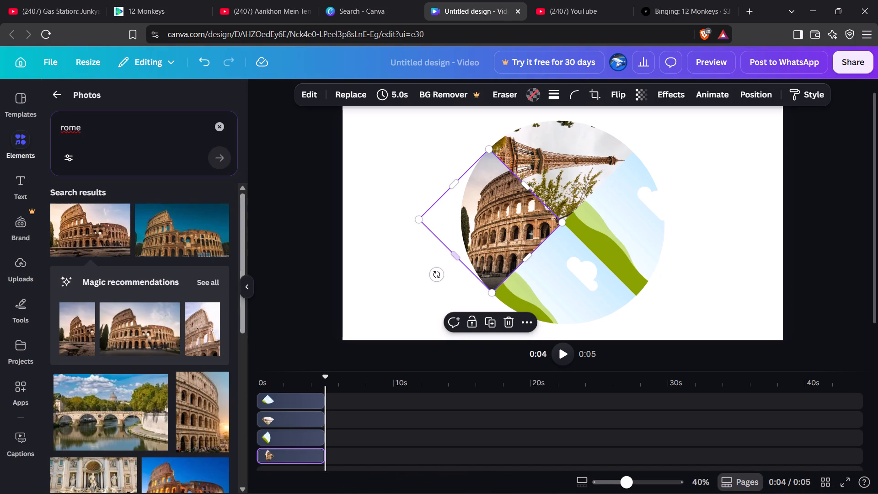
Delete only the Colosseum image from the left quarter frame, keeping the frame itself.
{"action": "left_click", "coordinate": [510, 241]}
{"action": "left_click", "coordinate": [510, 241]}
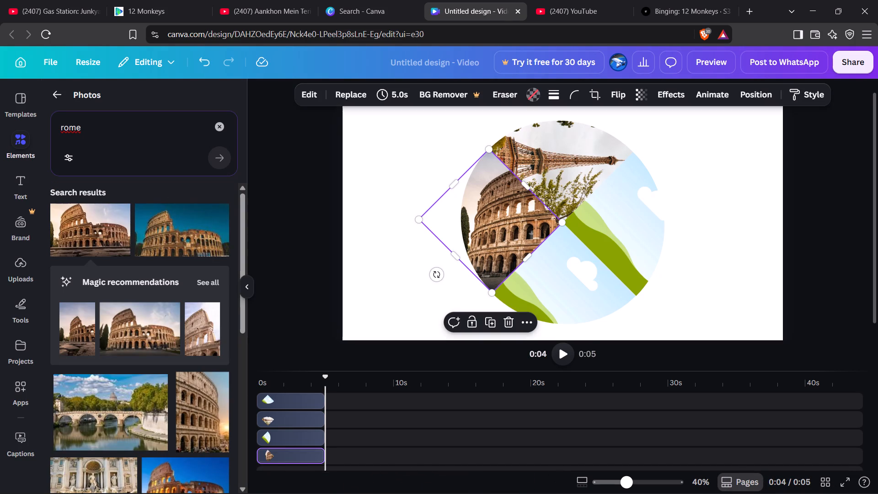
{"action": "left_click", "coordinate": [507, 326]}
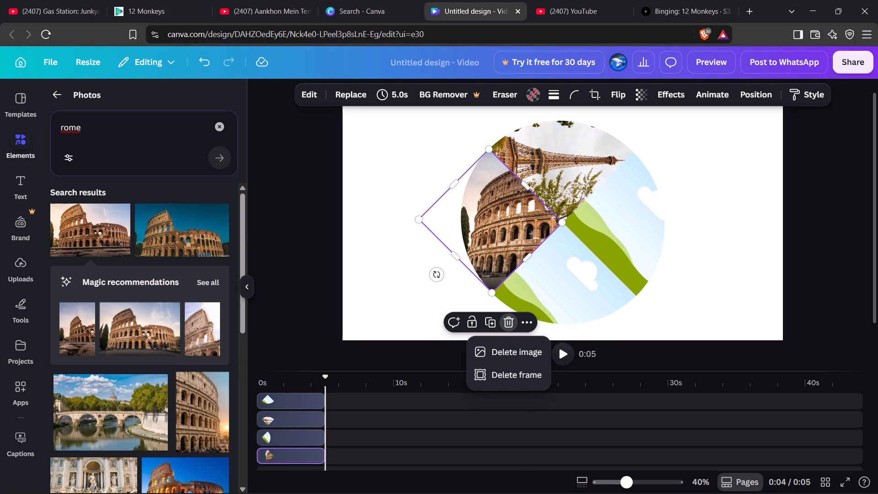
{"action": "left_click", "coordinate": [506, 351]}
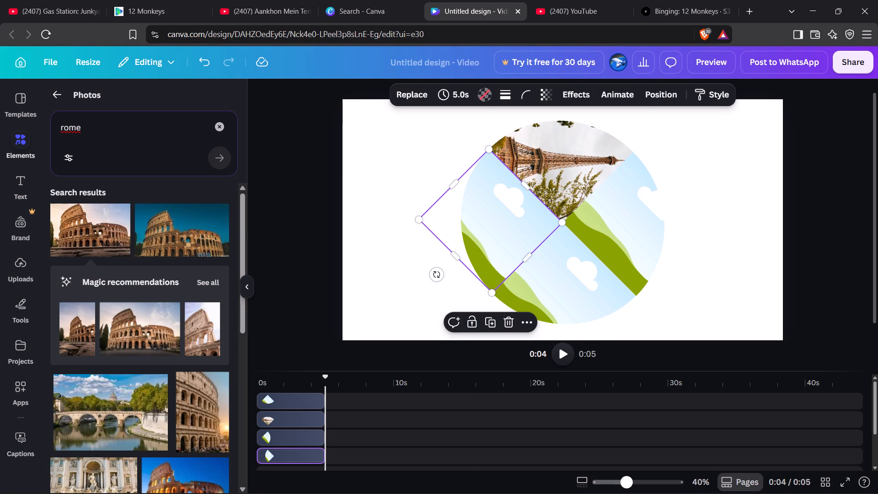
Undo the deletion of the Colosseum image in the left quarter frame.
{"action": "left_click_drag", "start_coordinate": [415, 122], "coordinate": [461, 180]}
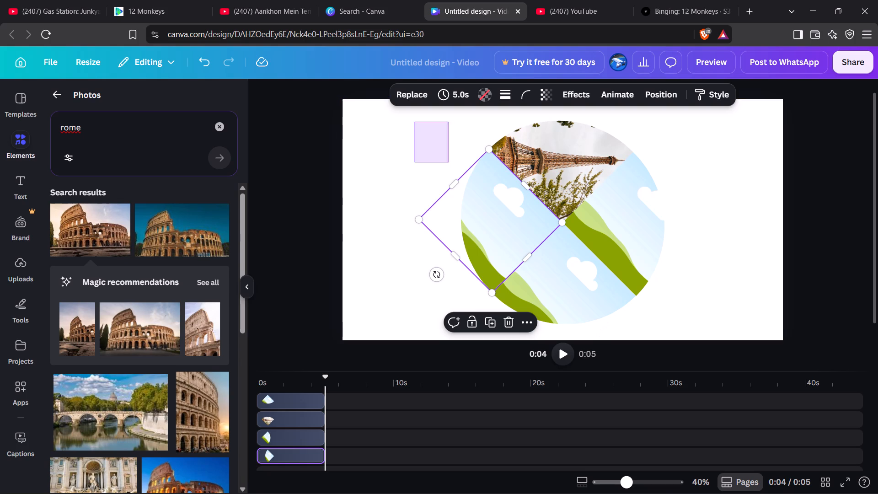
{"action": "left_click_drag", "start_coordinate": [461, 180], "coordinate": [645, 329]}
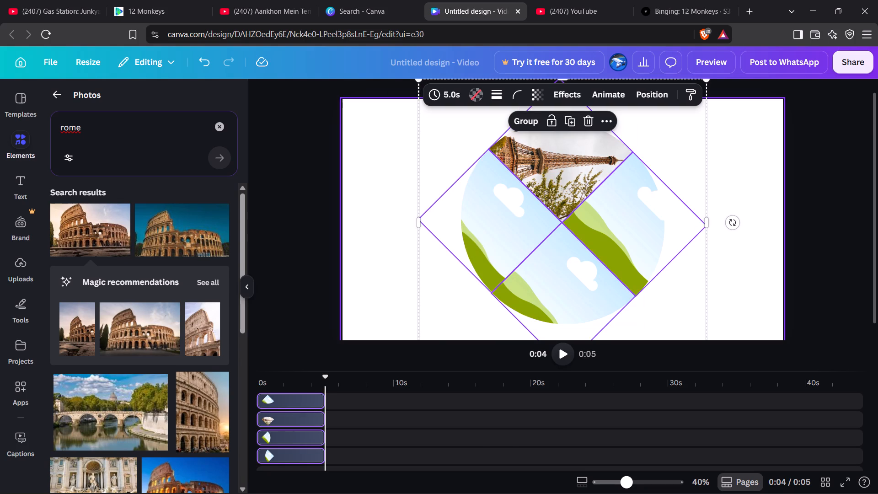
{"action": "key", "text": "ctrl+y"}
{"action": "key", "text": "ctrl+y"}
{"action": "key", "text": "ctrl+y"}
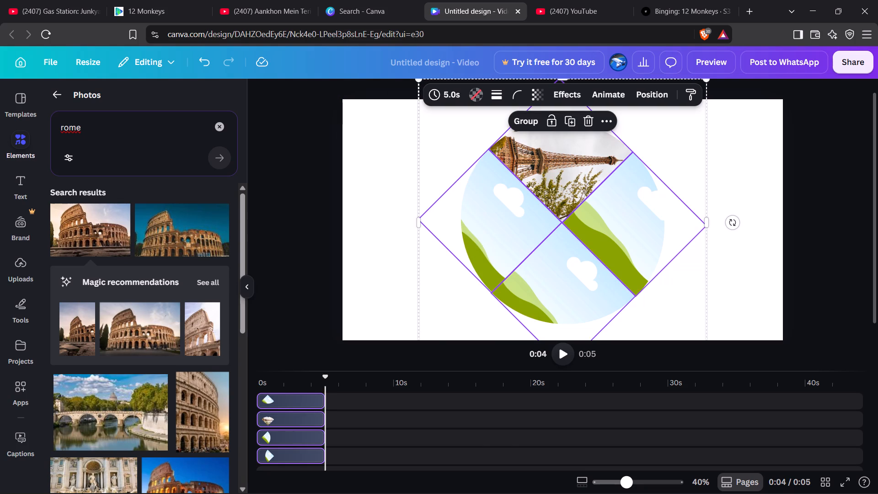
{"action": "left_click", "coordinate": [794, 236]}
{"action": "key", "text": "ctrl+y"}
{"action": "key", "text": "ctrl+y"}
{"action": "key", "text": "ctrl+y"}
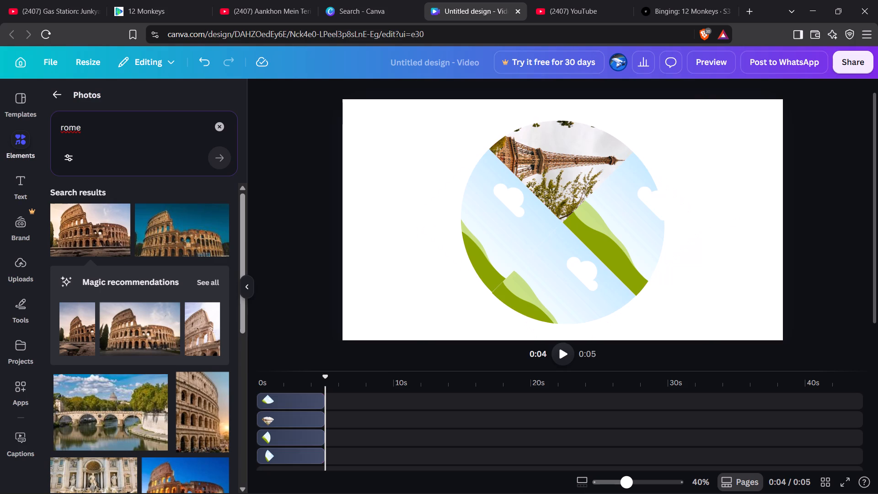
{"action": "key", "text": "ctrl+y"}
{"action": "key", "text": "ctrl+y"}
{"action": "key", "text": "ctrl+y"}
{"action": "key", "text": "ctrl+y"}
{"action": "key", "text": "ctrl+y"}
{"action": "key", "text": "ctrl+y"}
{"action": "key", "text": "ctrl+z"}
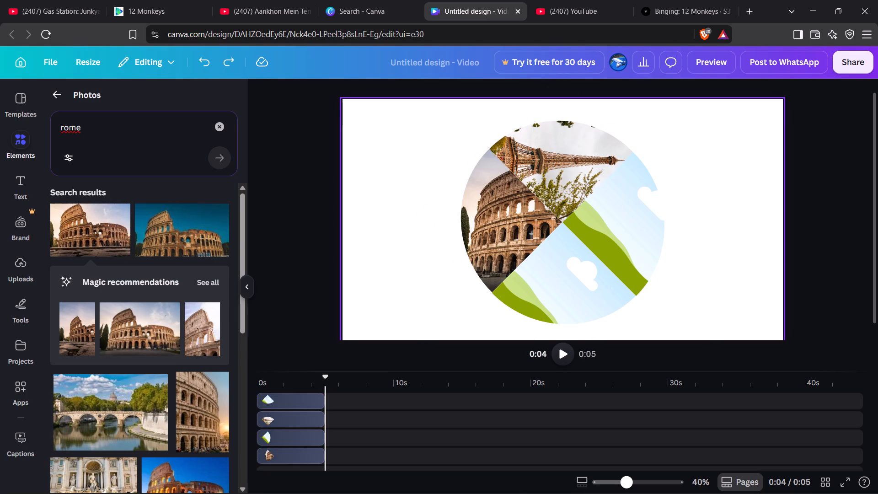
Select all four quarter-circle frames and rotate them together about 90° clockwise, moving the Colosseum to the top.
{"action": "left_click_drag", "start_coordinate": [439, 116], "coordinate": [681, 327]}
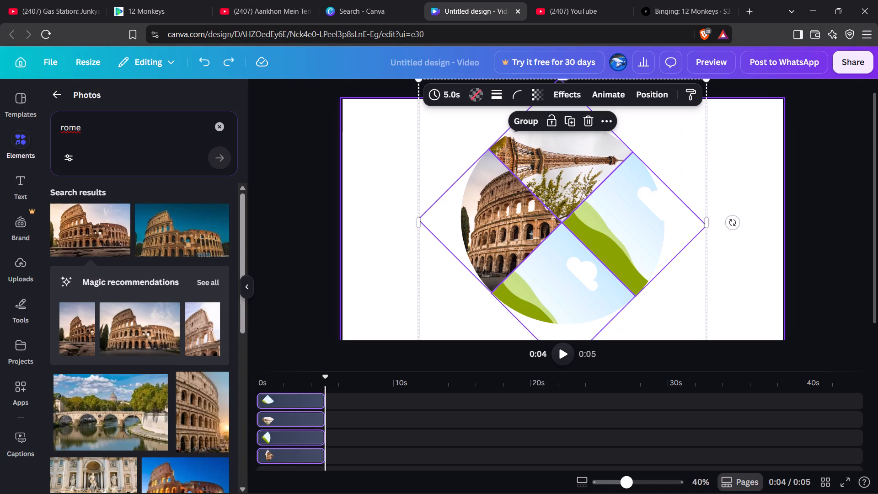
{"action": "scroll", "coordinate": [534, 451], "scroll_direction": "down", "scroll_amount": 1}
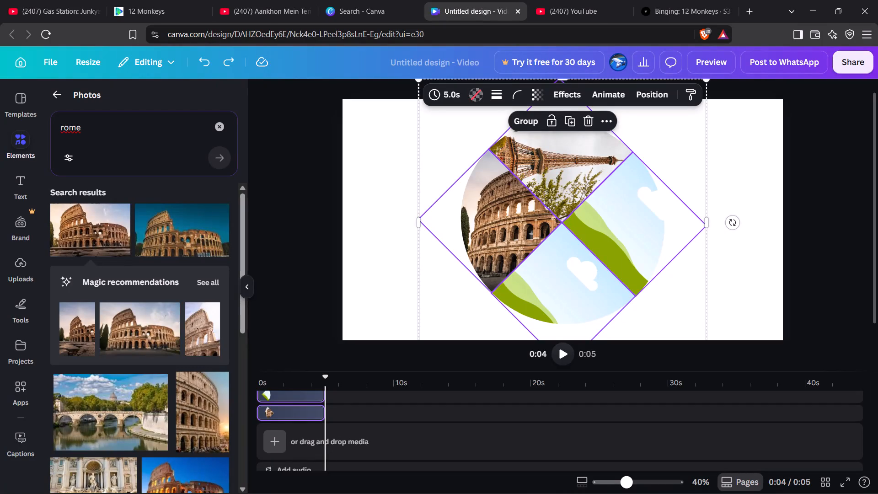
{"action": "left_click_drag", "start_coordinate": [734, 224], "coordinate": [669, 343]}
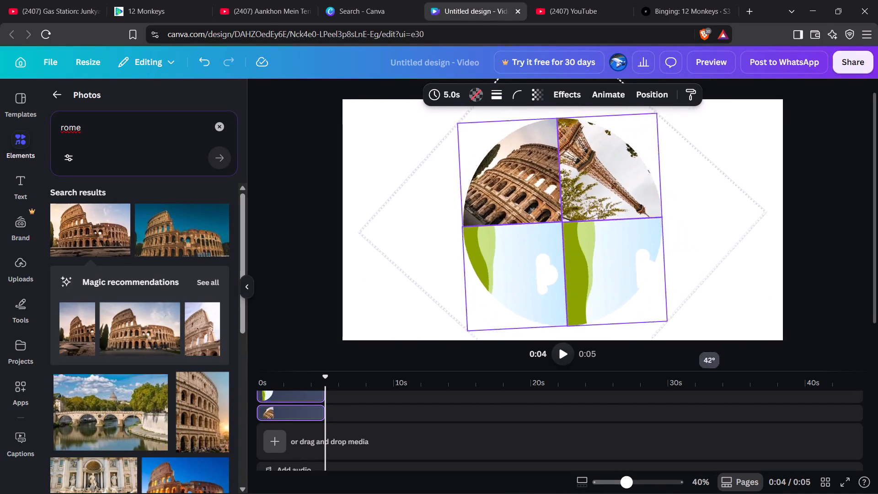
{"action": "left_click_drag", "start_coordinate": [669, 343], "coordinate": [564, 370]}
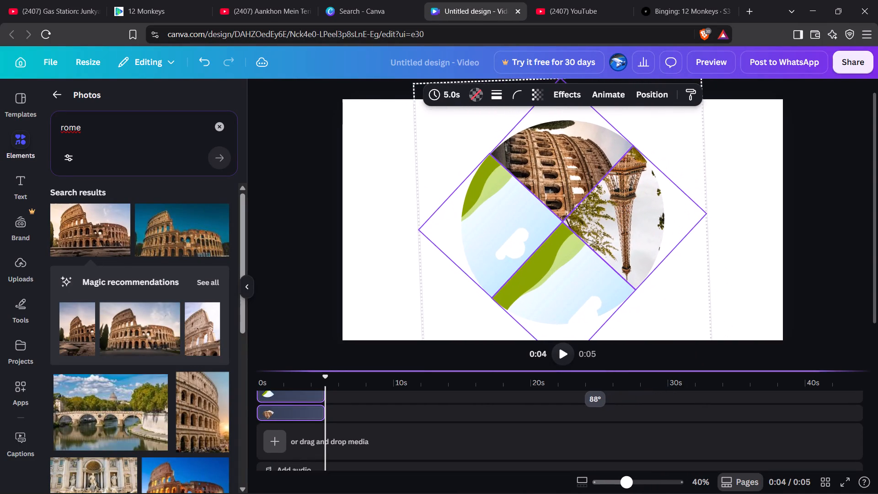
{"action": "left_click_drag", "start_coordinate": [564, 370], "coordinate": [560, 370]}
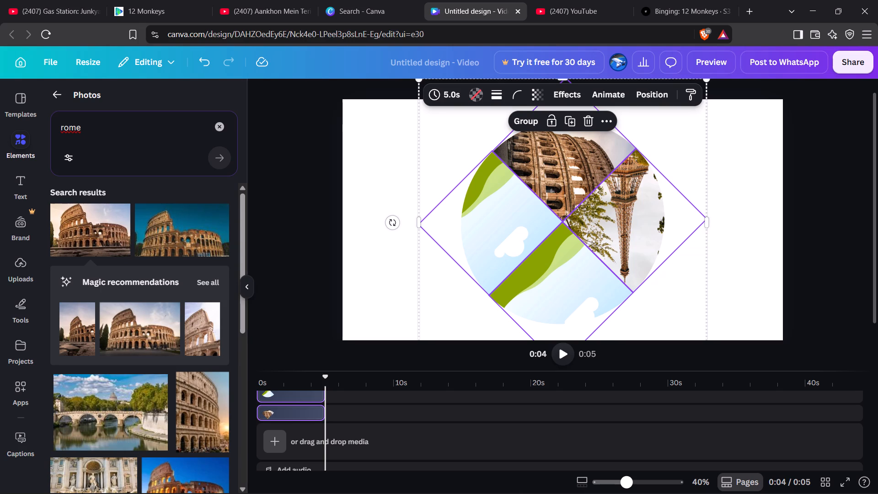
Replace the photo search with taj mahal.
{"action": "left_click", "coordinate": [224, 131]}
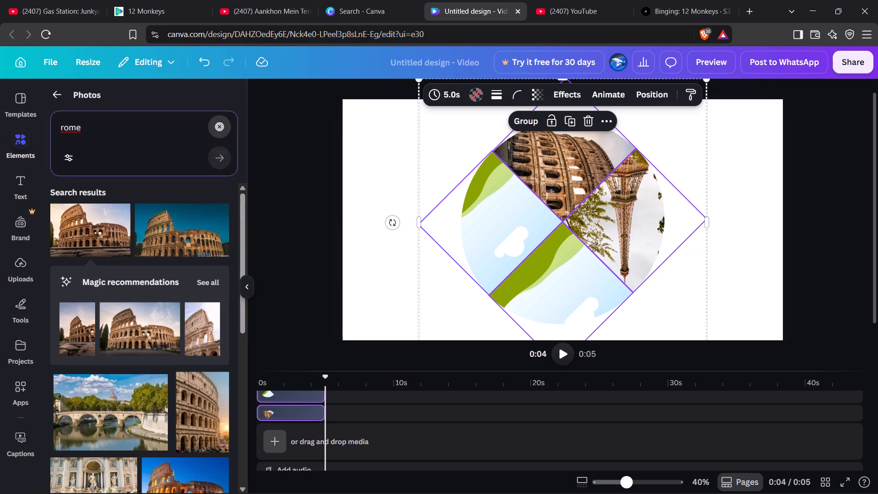
{"action": "key", "text": "t"}
{"action": "type", "text": "aj"}
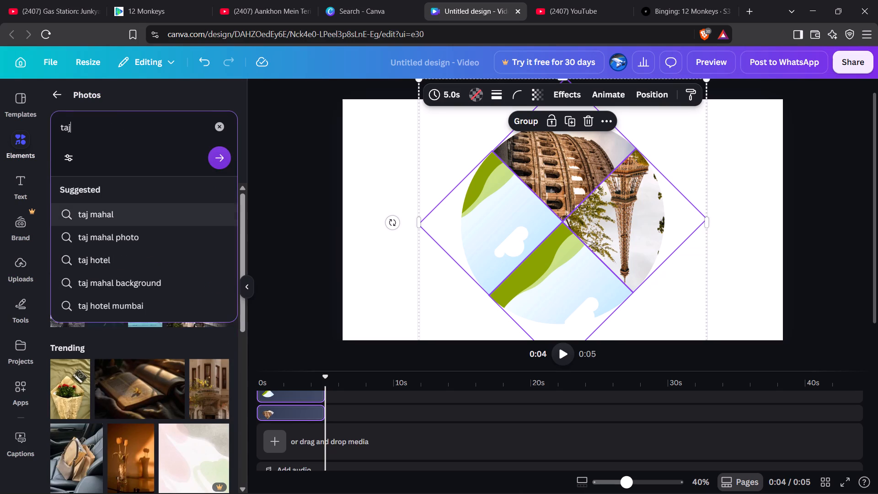
{"action": "left_click", "coordinate": [161, 214]}
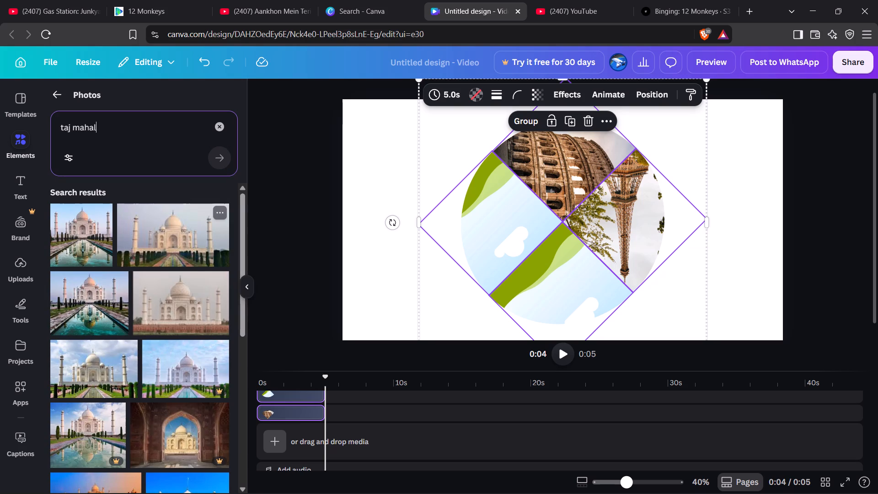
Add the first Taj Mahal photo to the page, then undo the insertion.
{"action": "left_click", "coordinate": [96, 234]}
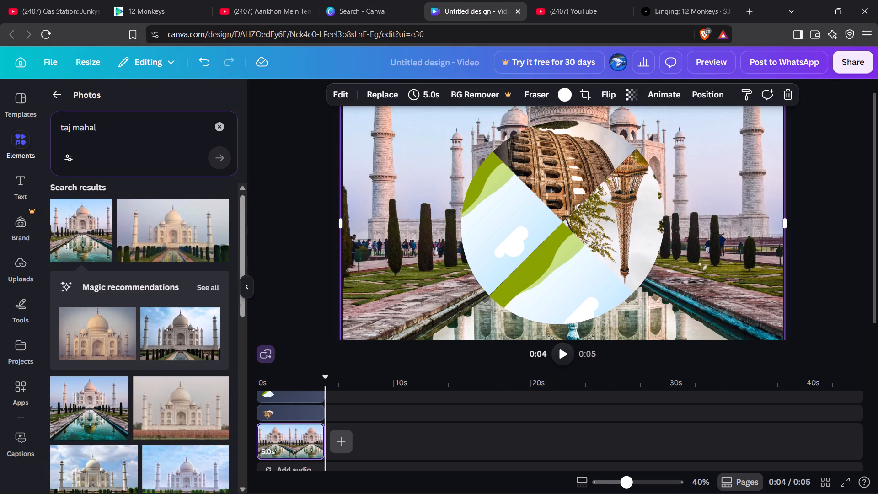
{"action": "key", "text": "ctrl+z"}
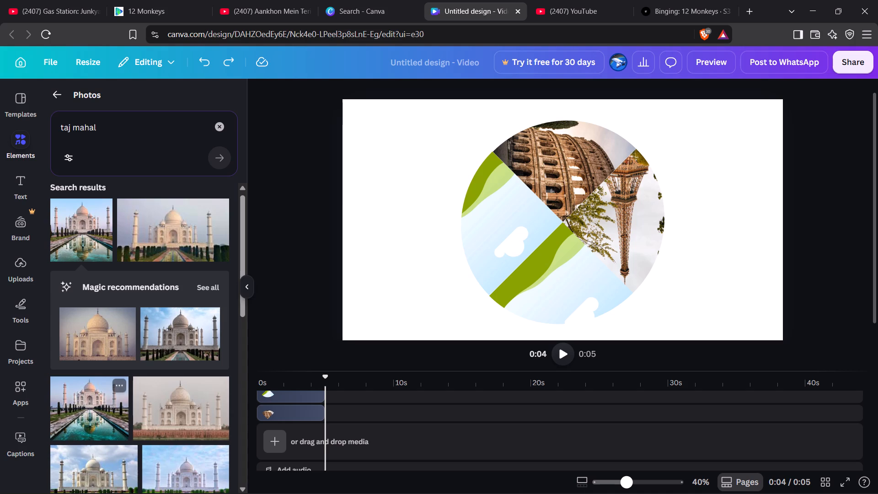
Place the Taj Mahal photo with the turquoise reflecting pool into the empty left quarter frame and select it.
{"action": "left_click_drag", "start_coordinate": [91, 409], "coordinate": [487, 182]}
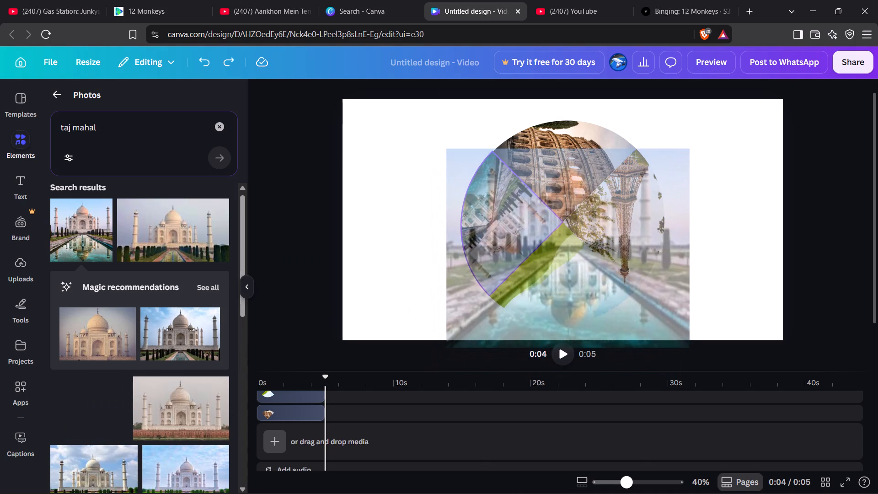
{"action": "double_click", "coordinate": [499, 235]}
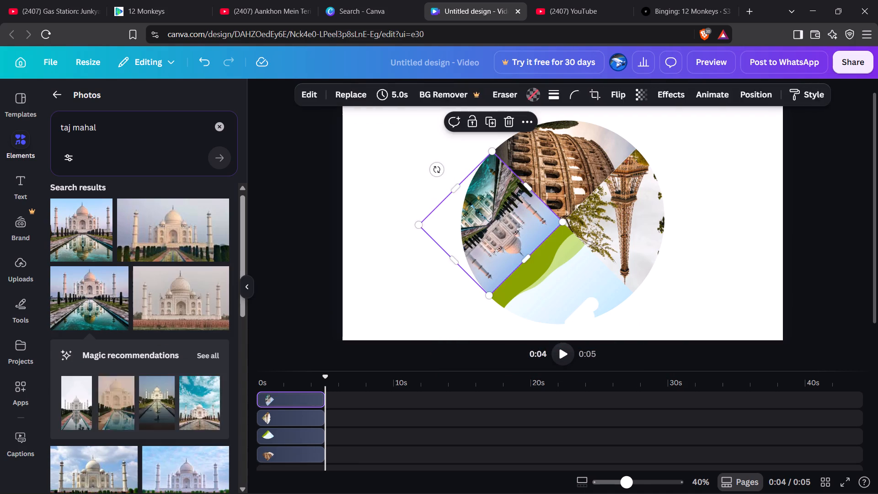
Open the Taj Mahal photo in the left quarter frame for cropping and rotate it roughly upright, to about -134.7°.
{"action": "left_click", "coordinate": [401, 306]}
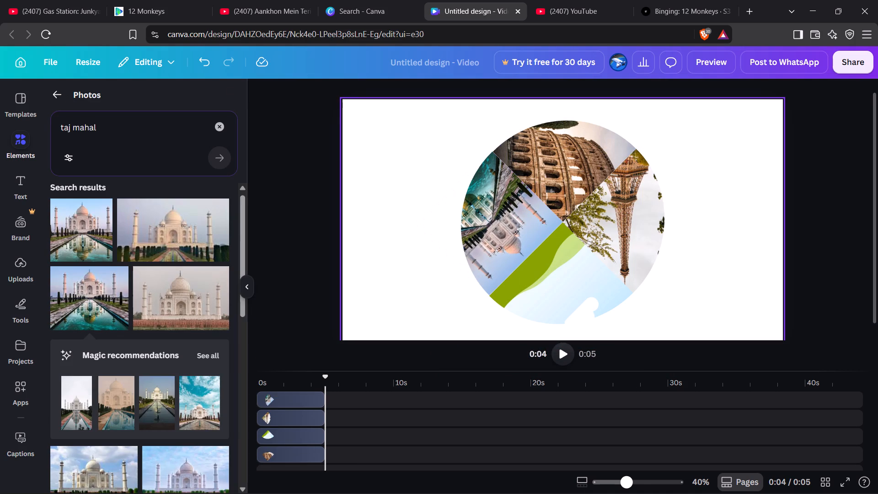
{"action": "double_click", "coordinate": [496, 238]}
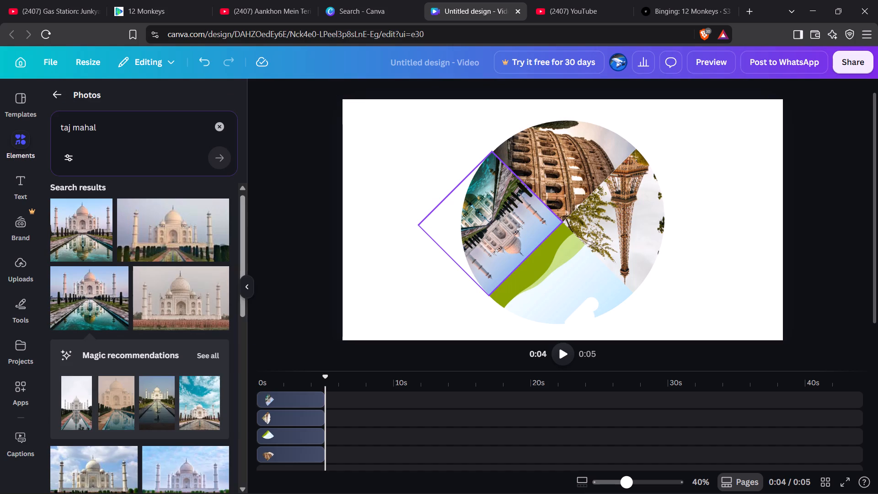
{"action": "double_click", "coordinate": [496, 238]}
{"action": "left_click", "coordinate": [769, 231]}
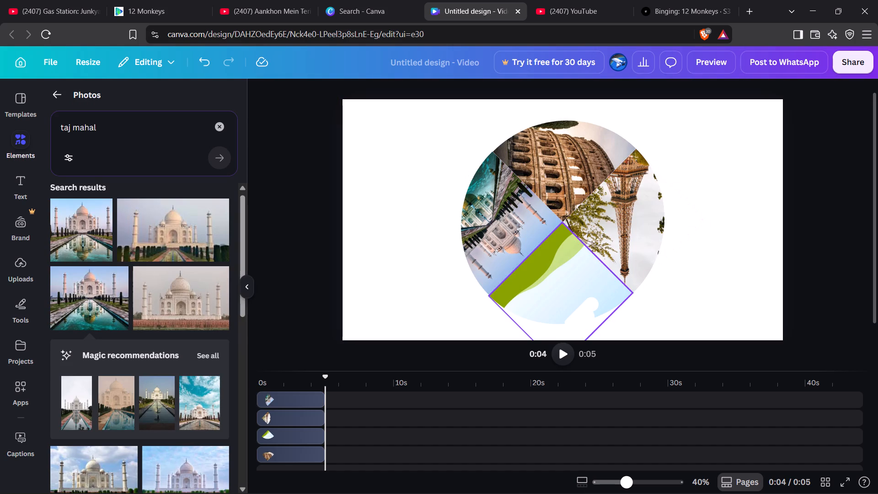
{"action": "left_click", "coordinate": [306, 404]}
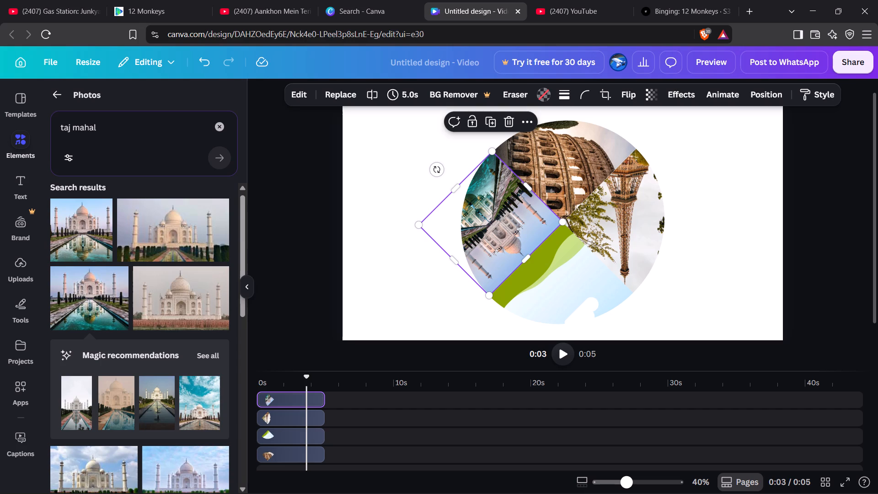
{"action": "double_click", "coordinate": [494, 236]}
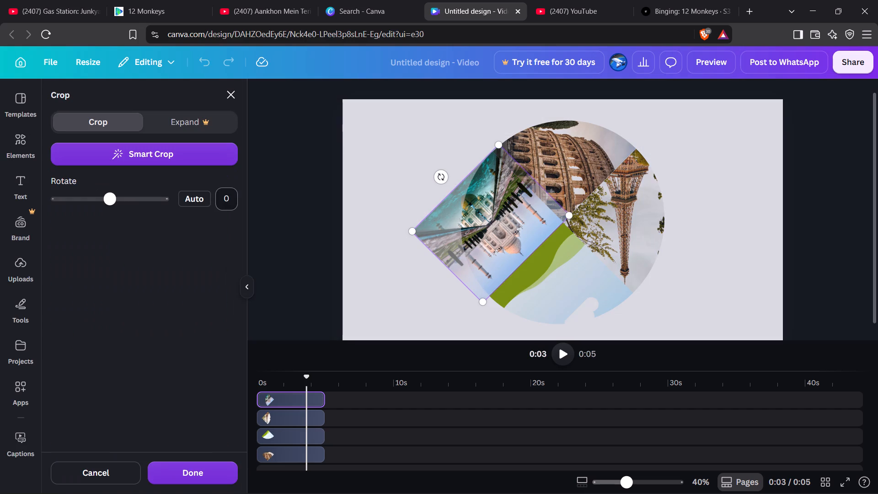
{"action": "left_click_drag", "start_coordinate": [112, 199], "coordinate": [99, 199]}
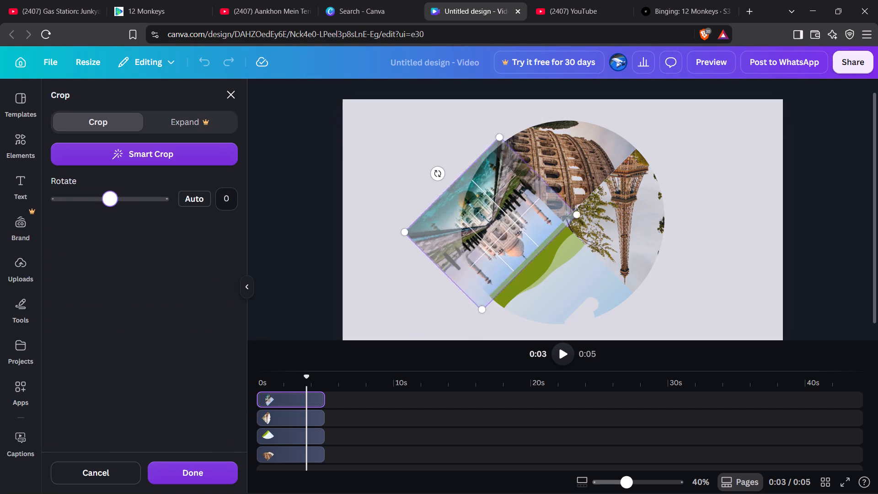
{"action": "left_click_drag", "start_coordinate": [99, 199], "coordinate": [42, 210]}
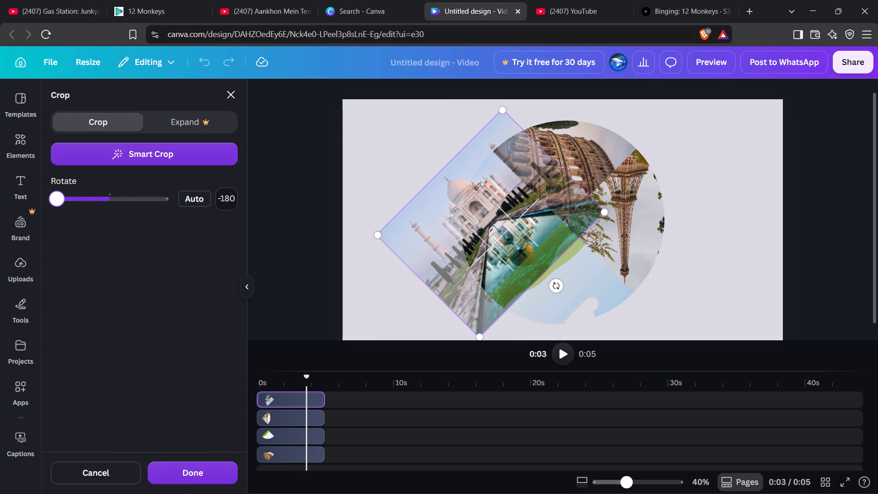
{"action": "left_click_drag", "start_coordinate": [42, 210], "coordinate": [64, 208]}
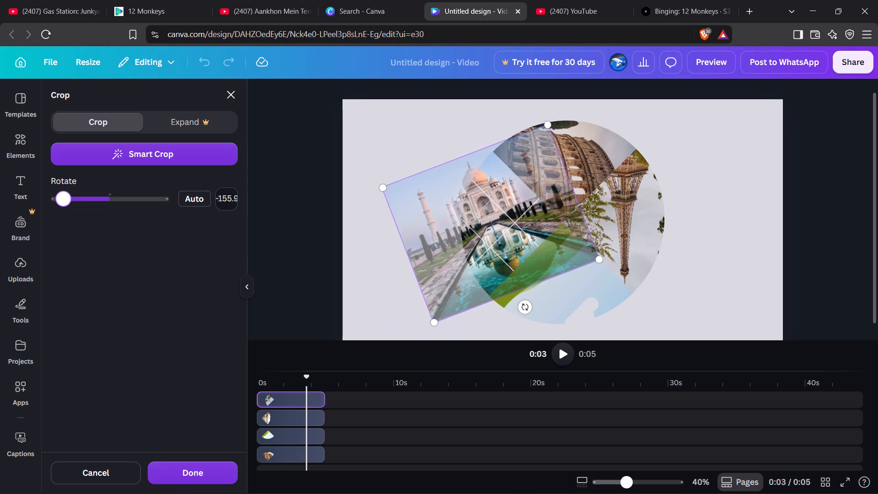
{"action": "left_click_drag", "start_coordinate": [64, 208], "coordinate": [69, 208]}
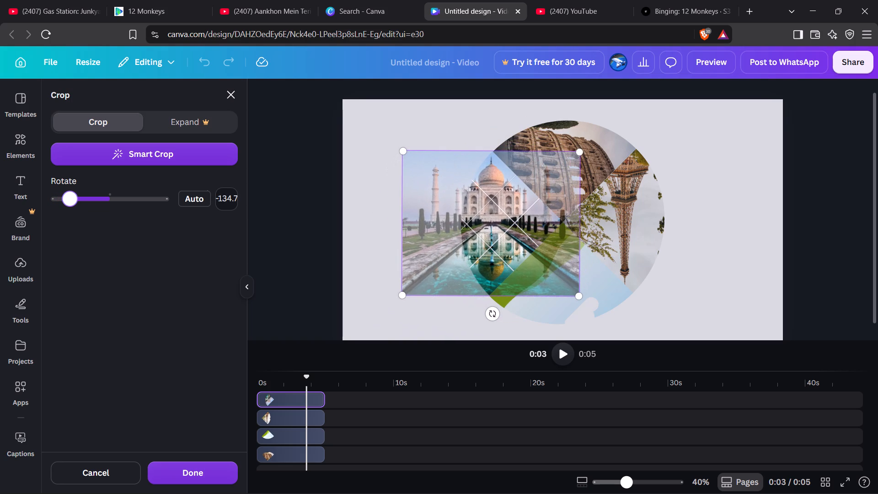
{"action": "left_click_drag", "start_coordinate": [69, 208], "coordinate": [252, 215]}
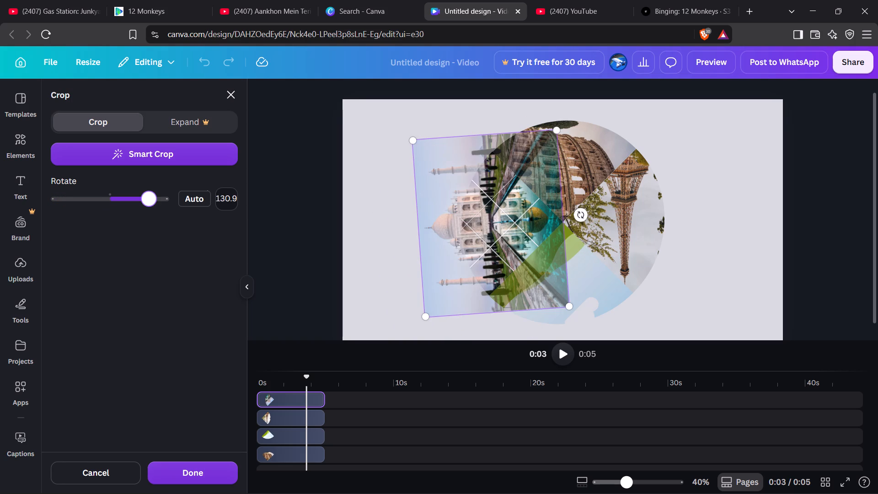
{"action": "left_click_drag", "start_coordinate": [252, 215], "coordinate": [217, 201]}
{"action": "left_click_drag", "start_coordinate": [217, 201], "coordinate": [148, 206]}
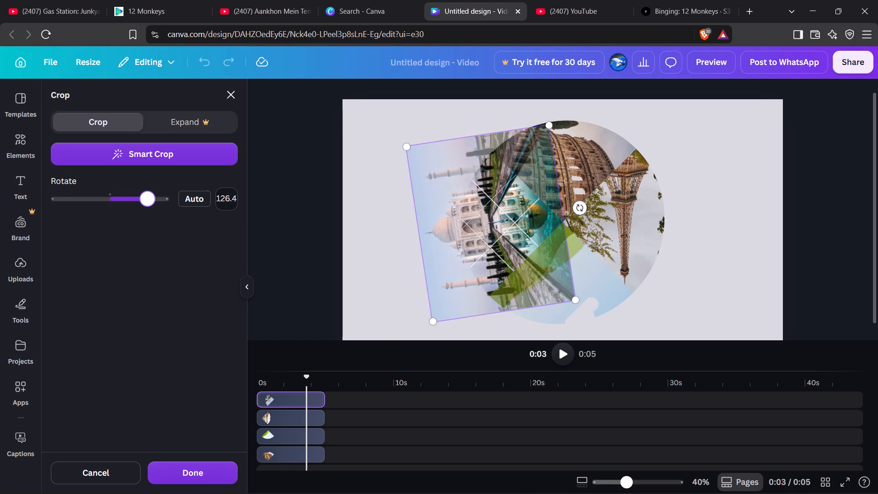
{"action": "left_click_drag", "start_coordinate": [148, 206], "coordinate": [80, 219]}
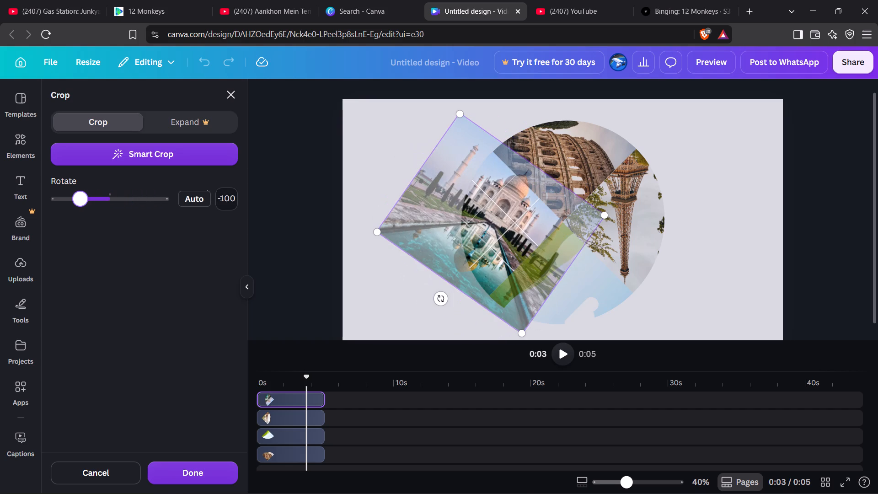
{"action": "left_click_drag", "start_coordinate": [80, 219], "coordinate": [68, 221]}
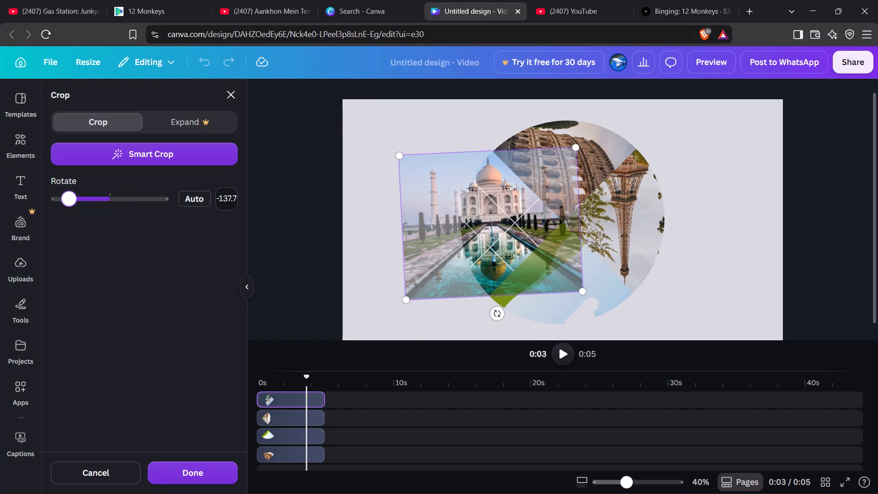
{"action": "left_click_drag", "start_coordinate": [68, 221], "coordinate": [66, 221]}
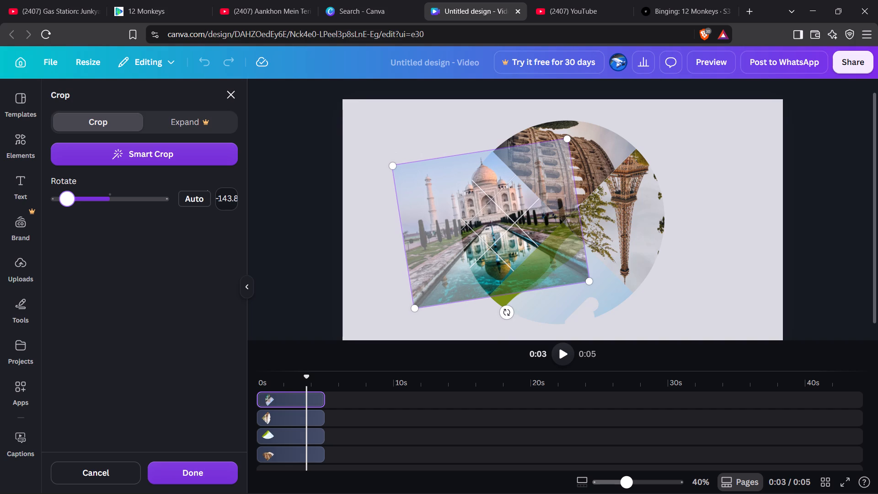
{"action": "left_click_drag", "start_coordinate": [66, 221], "coordinate": [69, 221]}
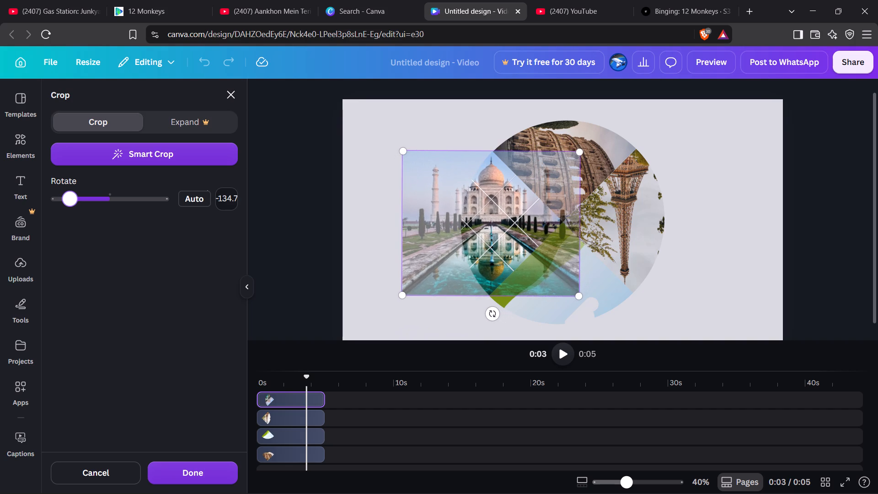
{"action": "left_click_drag", "start_coordinate": [69, 221], "coordinate": [69, 222]}
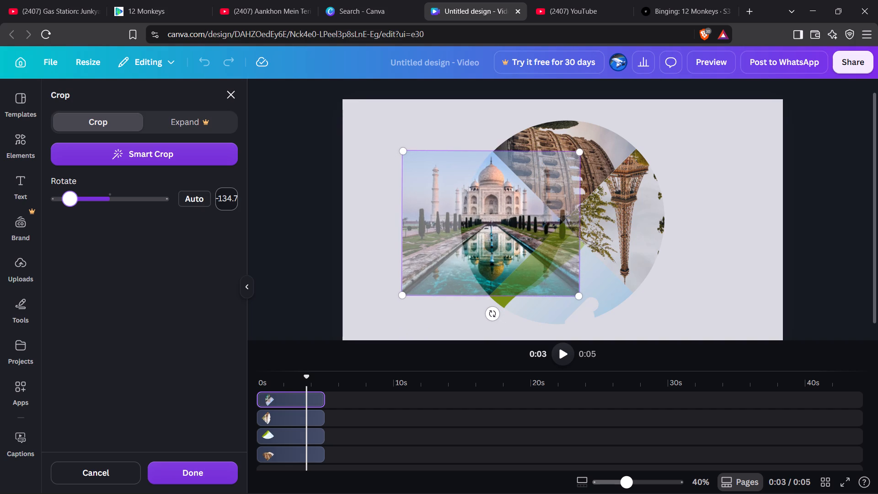
Set the Taj Mahal photo's crop rotation to exactly -135°.
{"action": "left_click", "coordinate": [229, 193]}
{"action": "left_click", "coordinate": [235, 197]}
{"action": "key", "text": "Right"}
{"action": "key", "text": "Right"}
{"action": "key", "text": "BackSpace"}
{"action": "key", "text": "BackSpace"}
{"action": "key", "text": "BackSpace"}
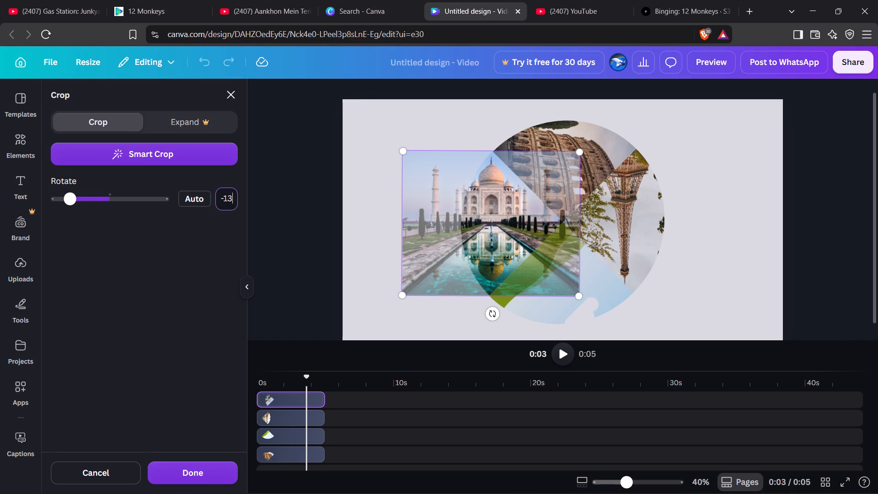
{"action": "key", "text": "5"}
{"action": "key", "text": "Return"}
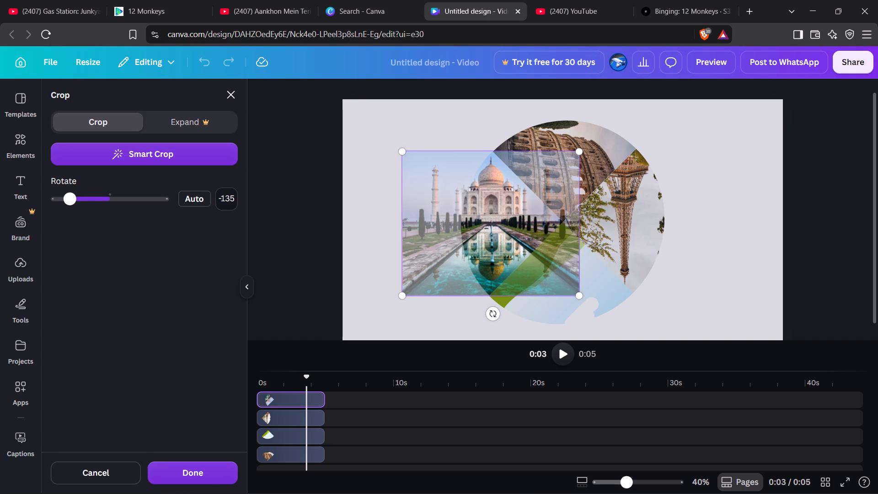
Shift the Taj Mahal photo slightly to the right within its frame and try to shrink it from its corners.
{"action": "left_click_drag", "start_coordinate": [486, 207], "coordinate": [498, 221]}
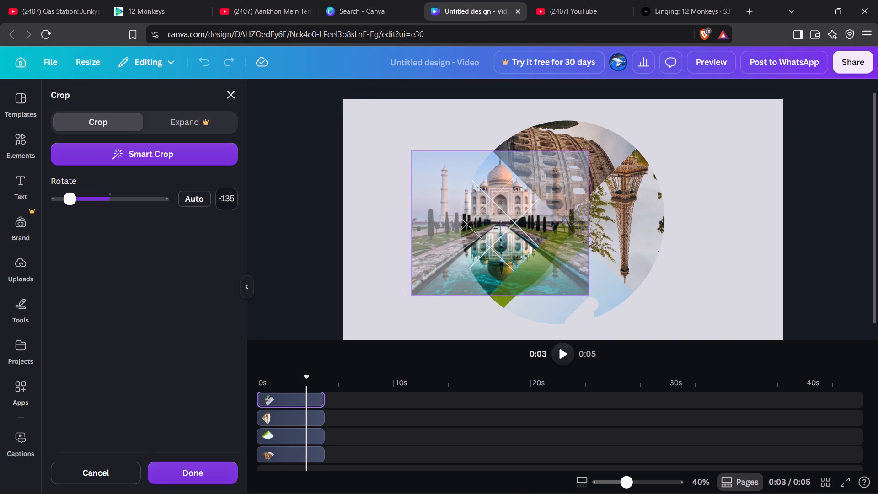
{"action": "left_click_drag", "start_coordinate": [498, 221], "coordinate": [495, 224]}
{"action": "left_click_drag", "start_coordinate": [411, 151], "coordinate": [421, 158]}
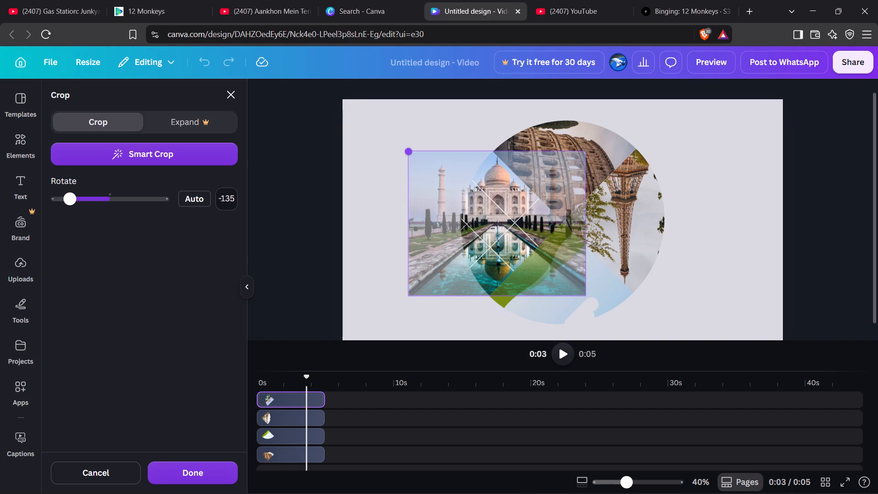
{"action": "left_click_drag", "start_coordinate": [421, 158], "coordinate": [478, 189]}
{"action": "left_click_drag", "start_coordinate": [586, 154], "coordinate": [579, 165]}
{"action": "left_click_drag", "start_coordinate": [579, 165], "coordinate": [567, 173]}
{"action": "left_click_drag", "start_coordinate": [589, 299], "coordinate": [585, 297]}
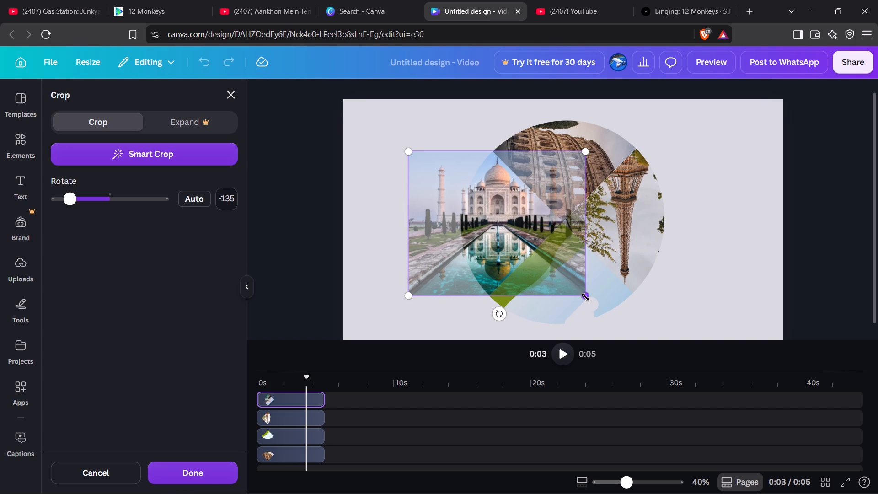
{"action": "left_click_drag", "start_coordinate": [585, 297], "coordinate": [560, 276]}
Fine-tune the Taj Mahal photo's horizontal position so the dome sits beneath the frame's top corner, and apply the crop.
{"action": "left_click_drag", "start_coordinate": [522, 237], "coordinate": [525, 247]}
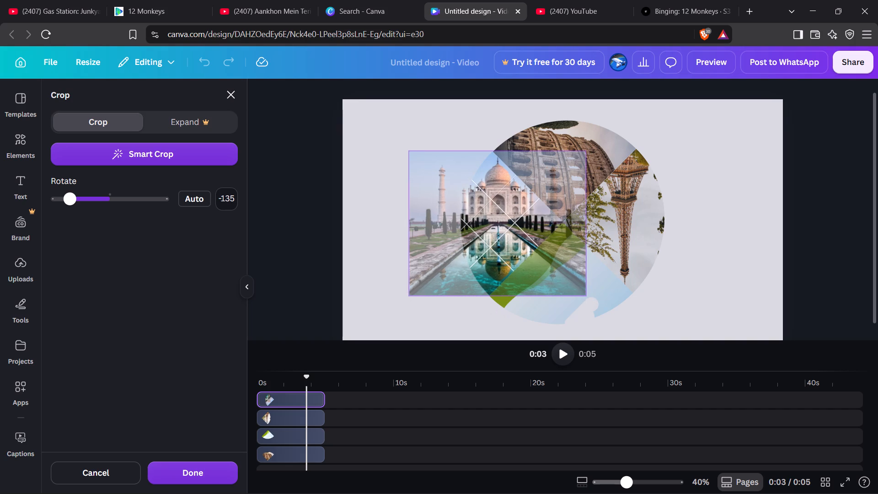
{"action": "left_click_drag", "start_coordinate": [525, 247], "coordinate": [523, 256]}
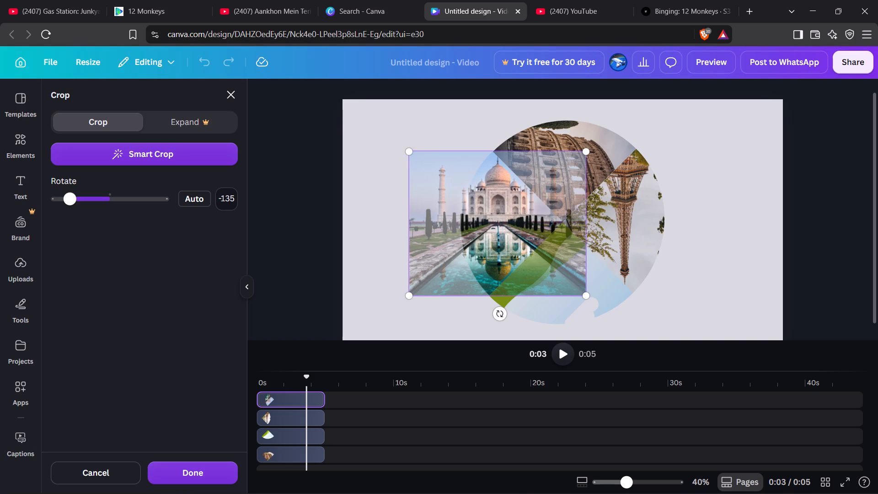
{"action": "left_click_drag", "start_coordinate": [492, 153], "coordinate": [493, 170]}
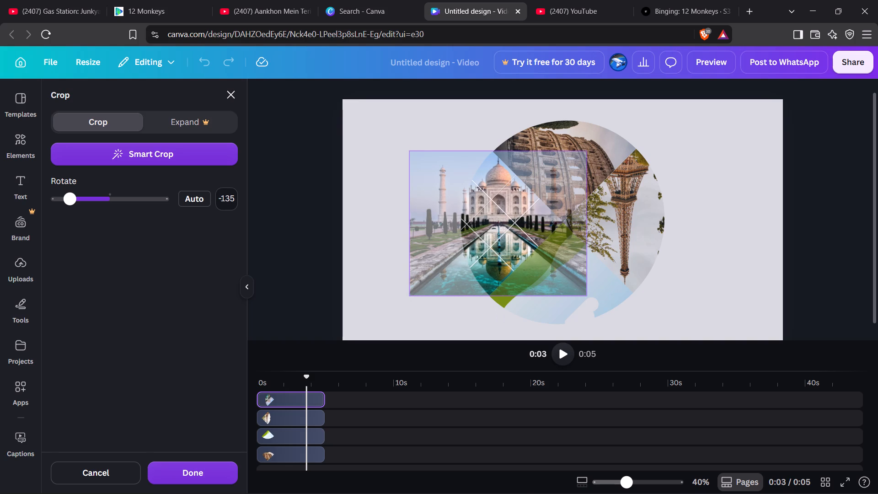
{"action": "left_click_drag", "start_coordinate": [493, 170], "coordinate": [485, 173]}
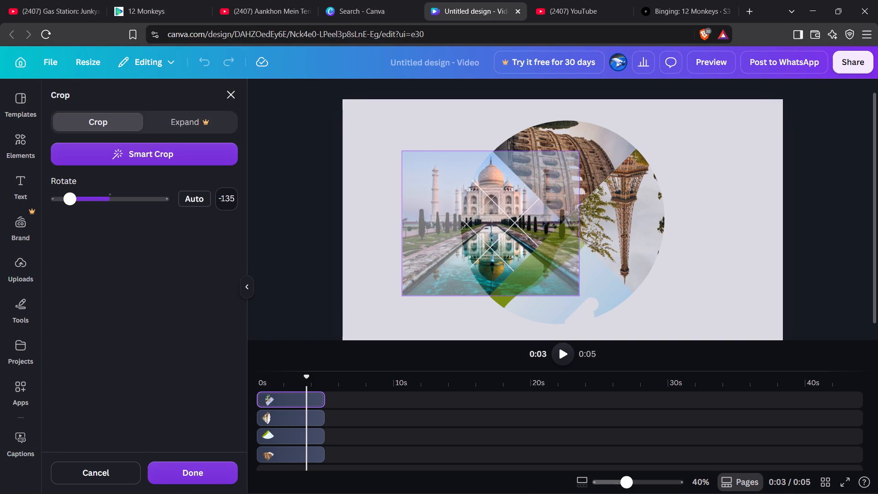
{"action": "left_click_drag", "start_coordinate": [485, 173], "coordinate": [484, 173]}
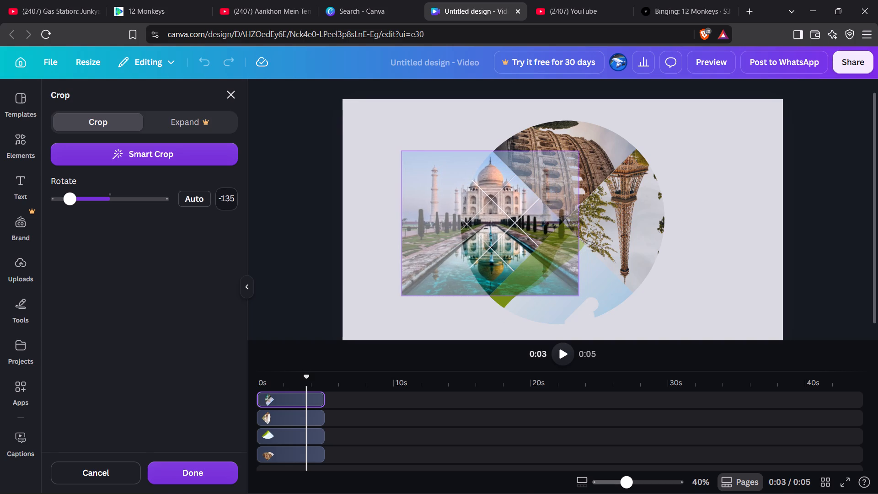
{"action": "left_click_drag", "start_coordinate": [484, 173], "coordinate": [486, 171]}
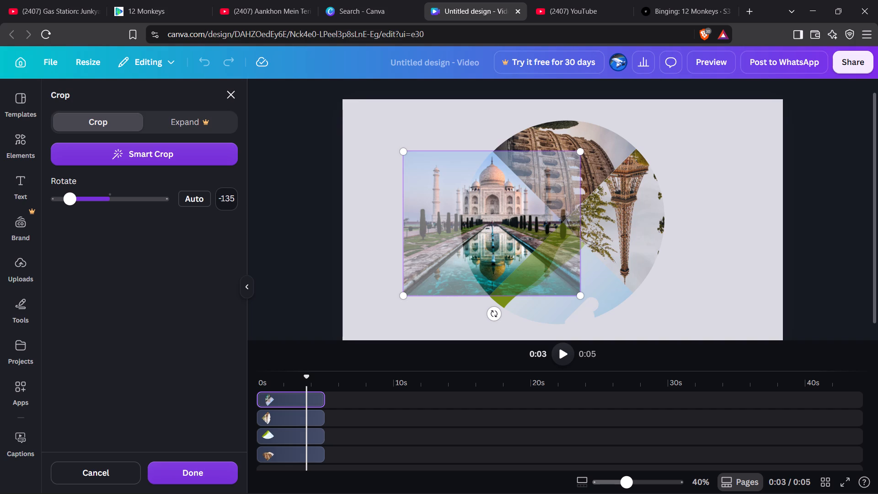
{"action": "left_click", "coordinate": [776, 166]}
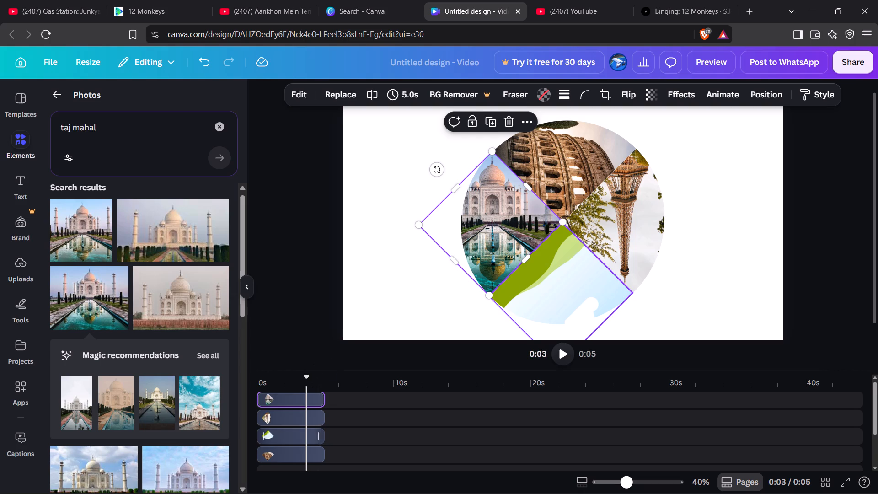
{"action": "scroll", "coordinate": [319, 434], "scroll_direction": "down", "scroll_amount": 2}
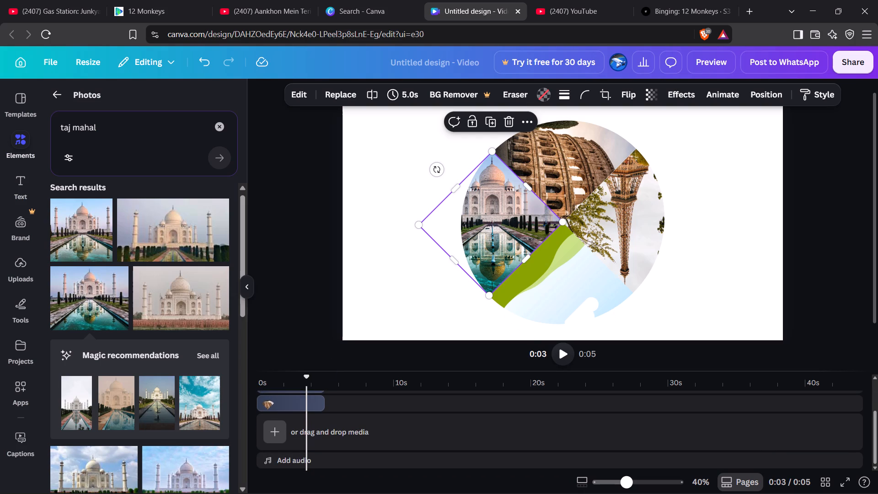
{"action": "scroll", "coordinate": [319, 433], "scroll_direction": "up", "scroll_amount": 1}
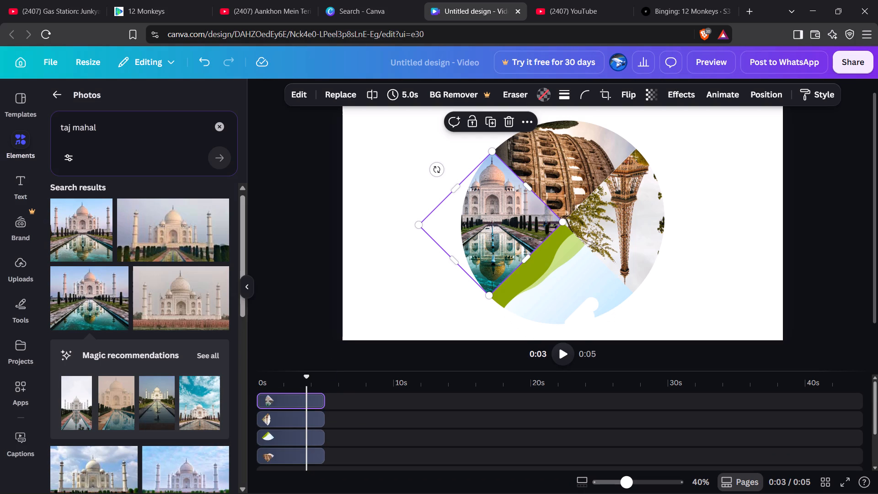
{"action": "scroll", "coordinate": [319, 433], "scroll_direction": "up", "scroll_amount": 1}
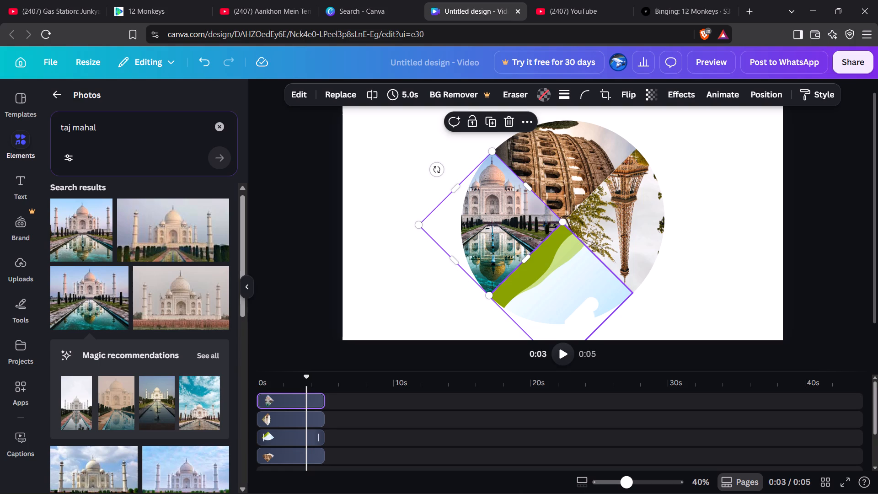
Select all four quarter-circle frames together and rotate them 90° clockwise, bringing the empty frame to the circle's left side.
{"action": "left_click", "coordinate": [396, 312]}
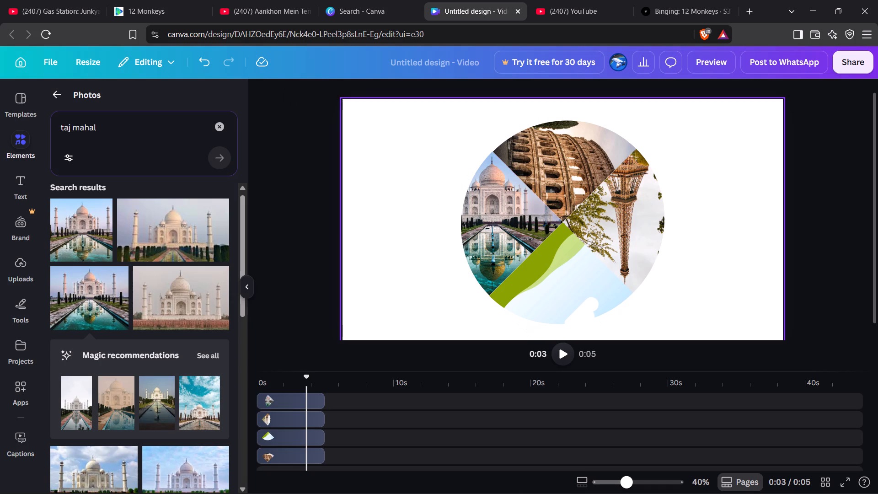
{"action": "left_click_drag", "start_coordinate": [398, 115], "coordinate": [565, 311]}
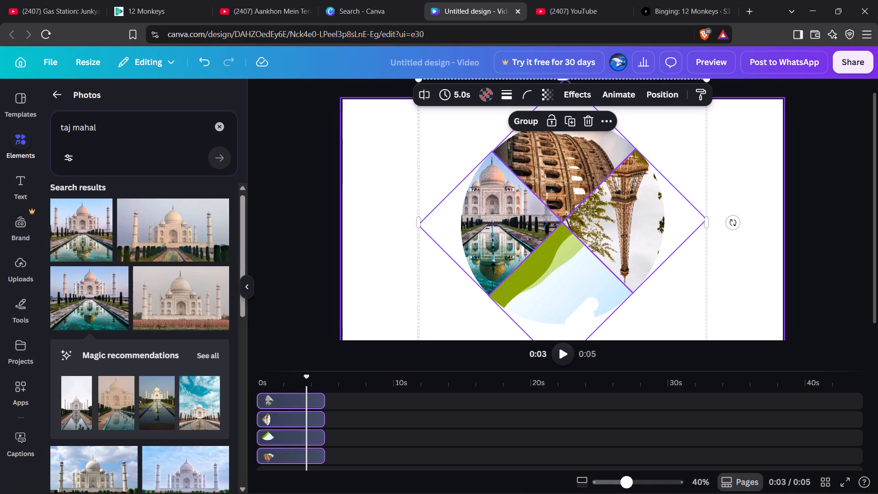
{"action": "left_click_drag", "start_coordinate": [733, 226], "coordinate": [729, 269]}
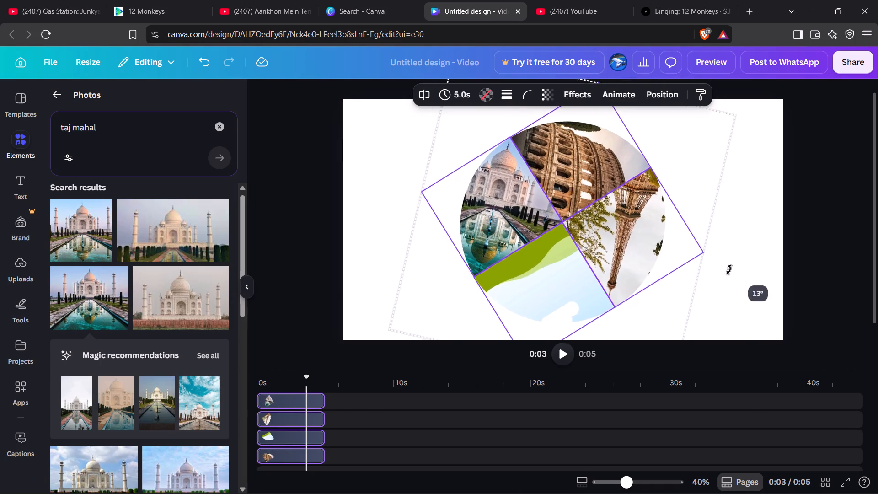
{"action": "left_click_drag", "start_coordinate": [729, 269], "coordinate": [560, 375]}
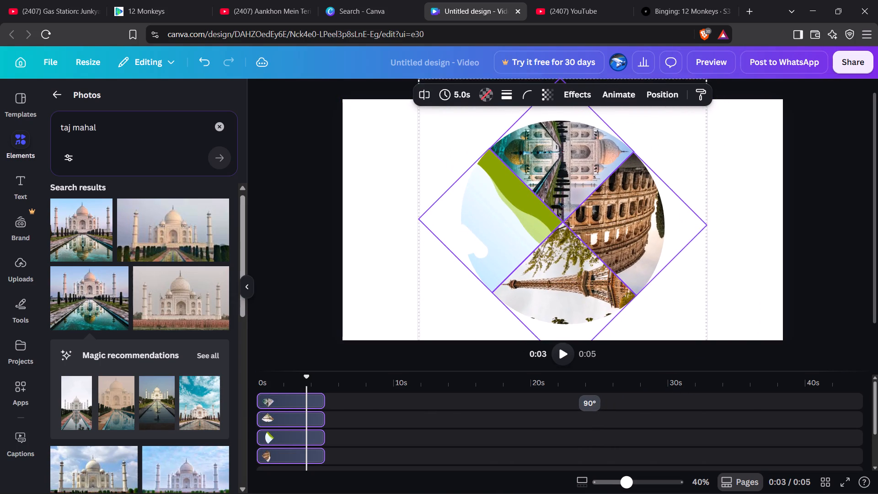
{"action": "left_click_drag", "start_coordinate": [560, 375], "coordinate": [560, 374]}
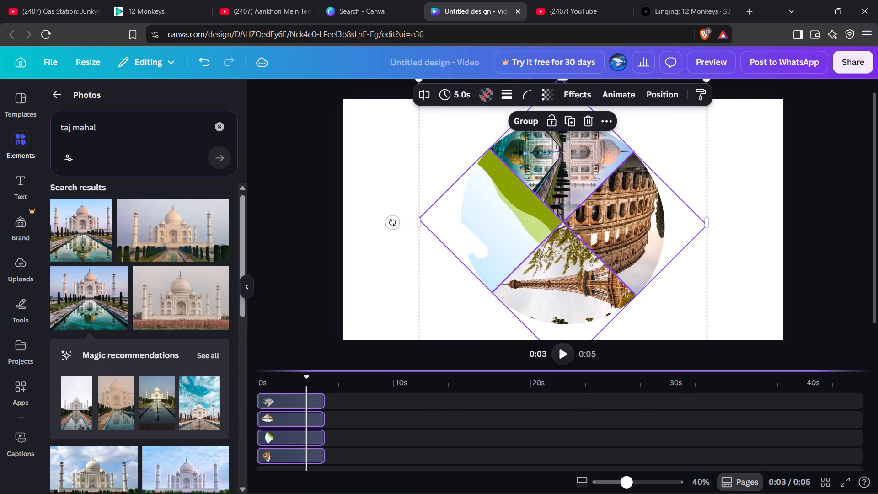
{"action": "left_click", "coordinate": [807, 204]}
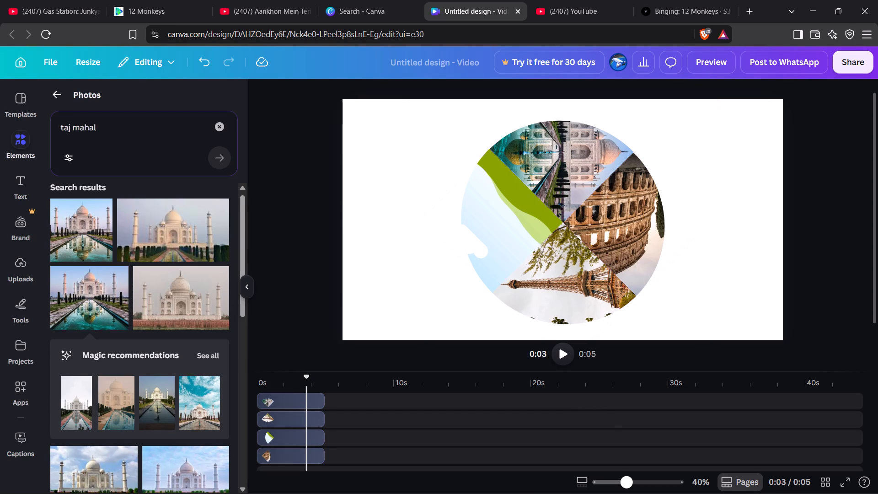
Replace the photo search with "pyramids of giza".
{"action": "left_click", "coordinate": [222, 124]}
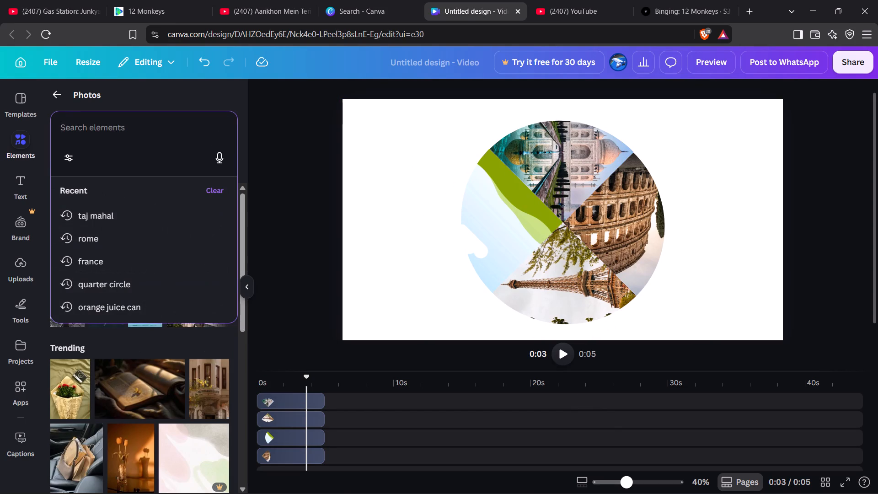
{"action": "type", "text": "pyra"}
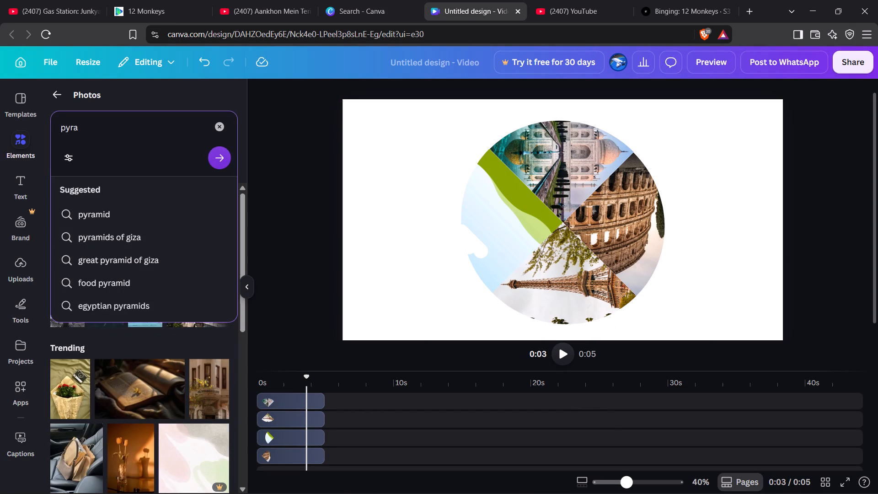
{"action": "left_click", "coordinate": [112, 233]}
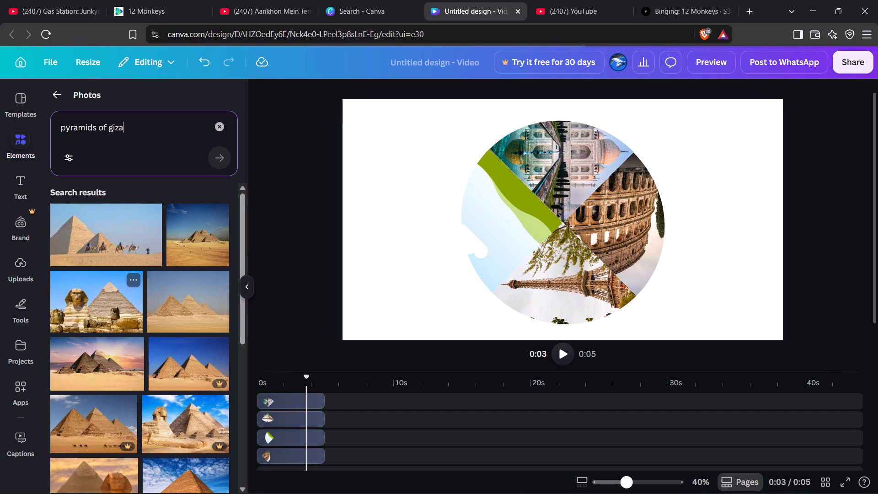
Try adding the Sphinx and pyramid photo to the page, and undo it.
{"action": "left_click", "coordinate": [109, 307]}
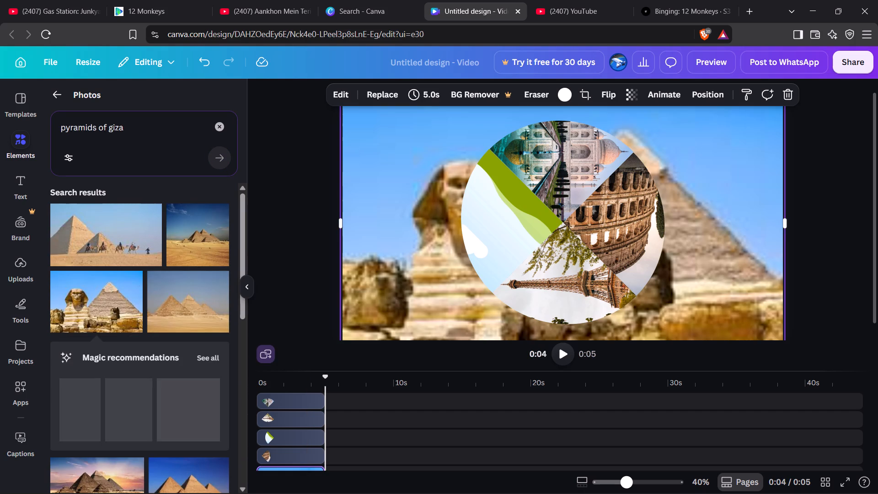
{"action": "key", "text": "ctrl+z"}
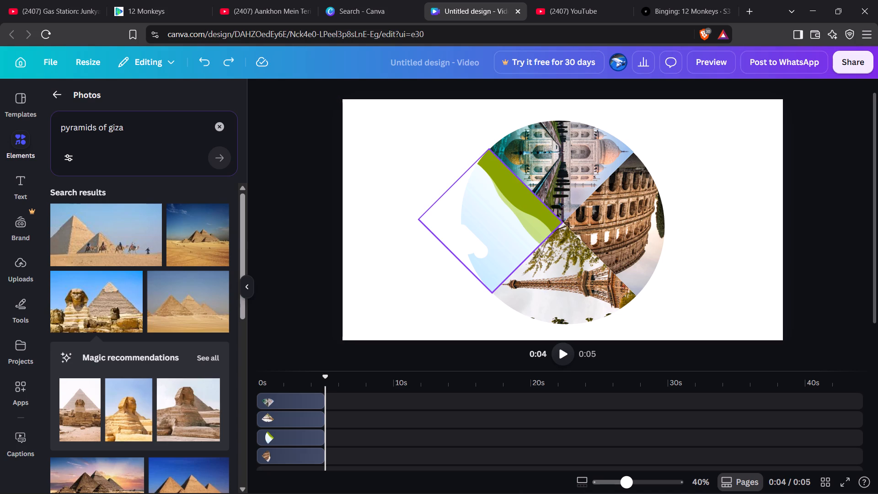
Fill the empty left quarter frame with the photo of sandy pyramids under a plain blue-grey sky.
{"action": "left_click", "coordinate": [490, 254]}
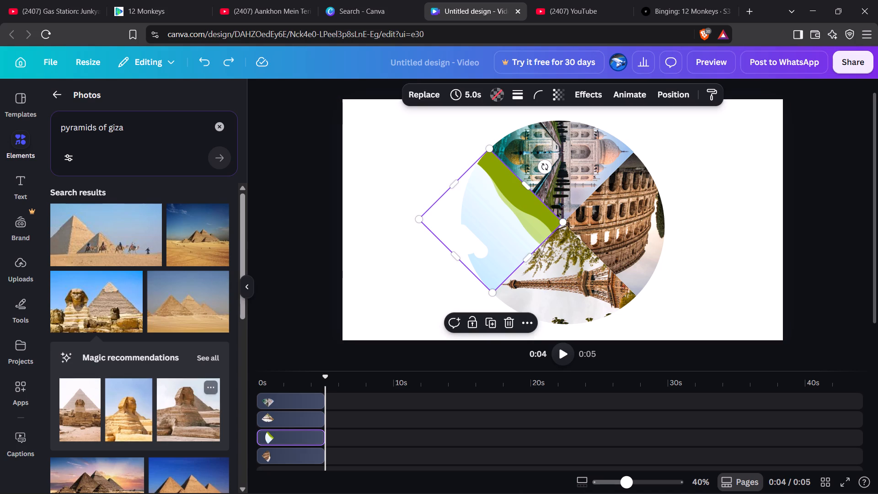
{"action": "left_click_drag", "start_coordinate": [179, 306], "coordinate": [328, 304]}
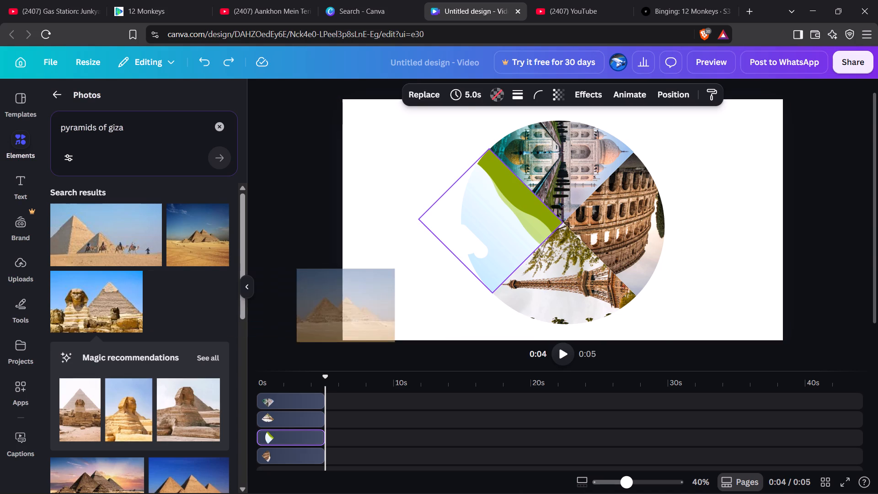
{"action": "left_click_drag", "start_coordinate": [328, 304], "coordinate": [469, 185]}
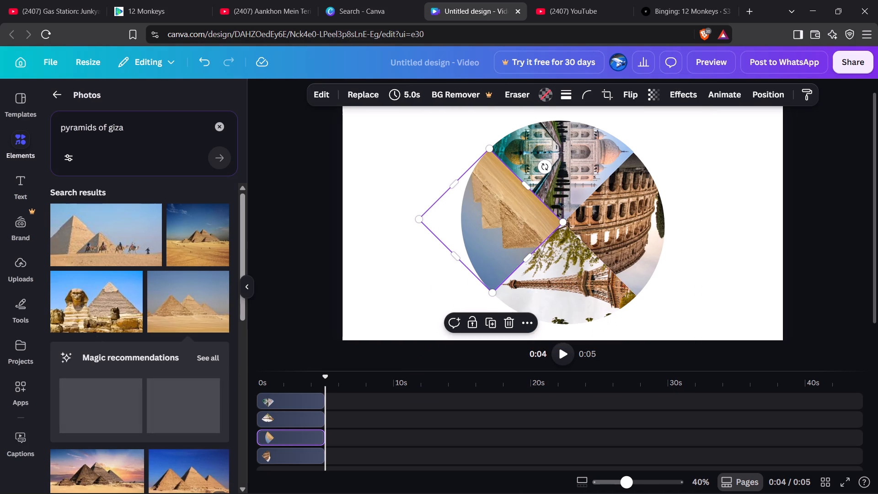
{"action": "left_click", "coordinate": [811, 240]}
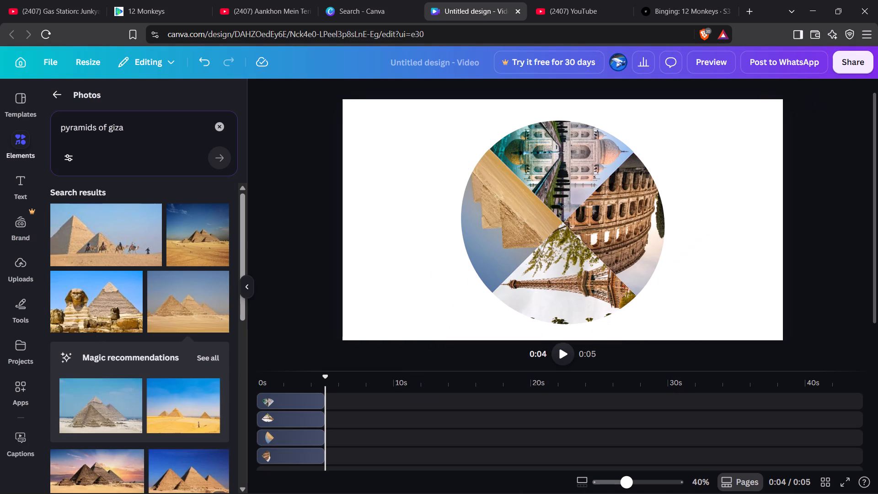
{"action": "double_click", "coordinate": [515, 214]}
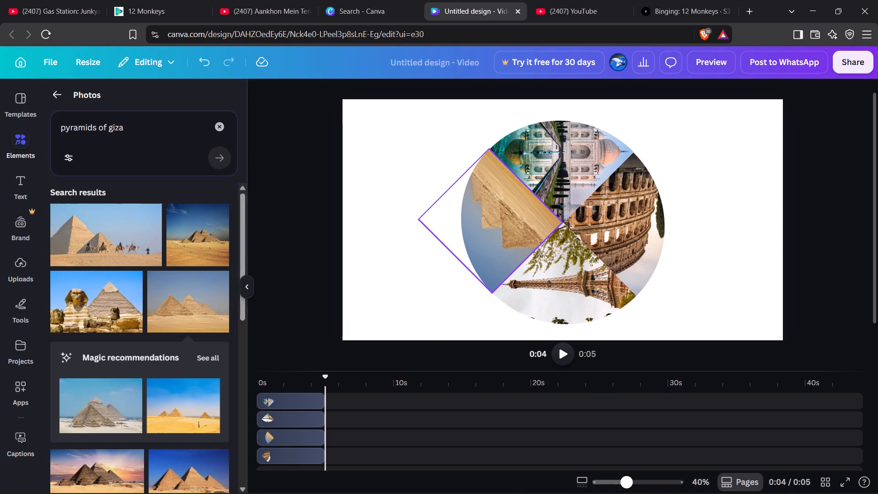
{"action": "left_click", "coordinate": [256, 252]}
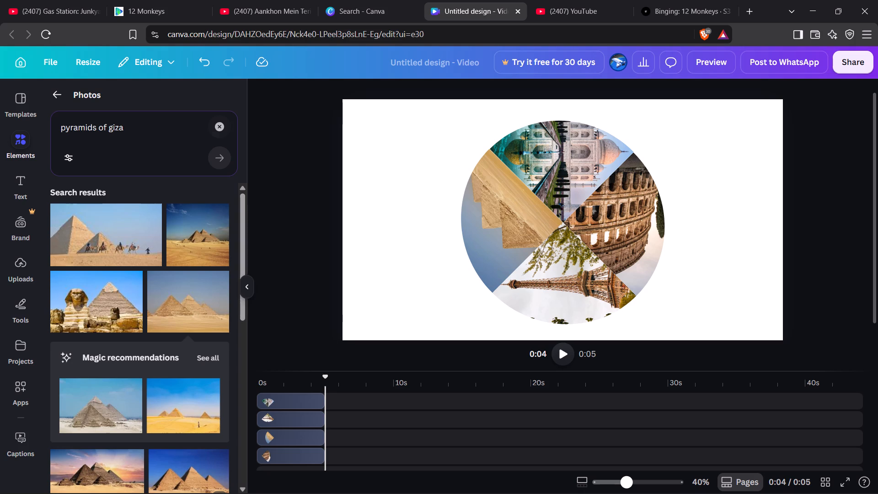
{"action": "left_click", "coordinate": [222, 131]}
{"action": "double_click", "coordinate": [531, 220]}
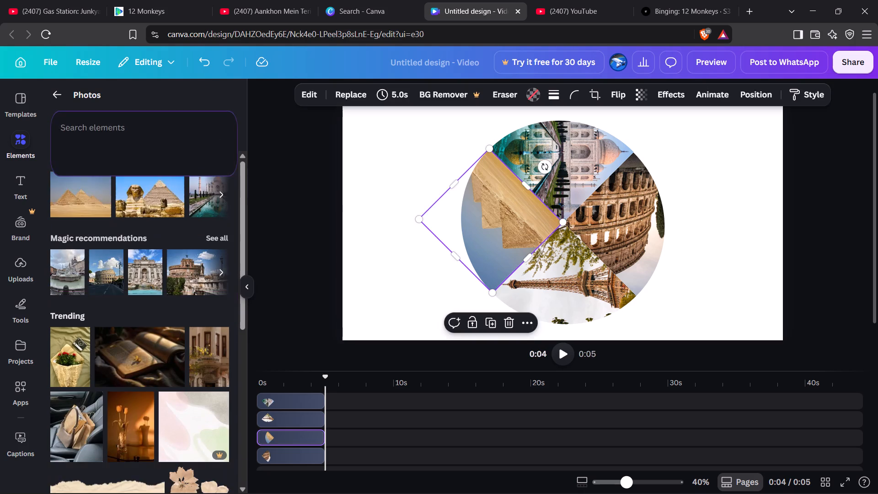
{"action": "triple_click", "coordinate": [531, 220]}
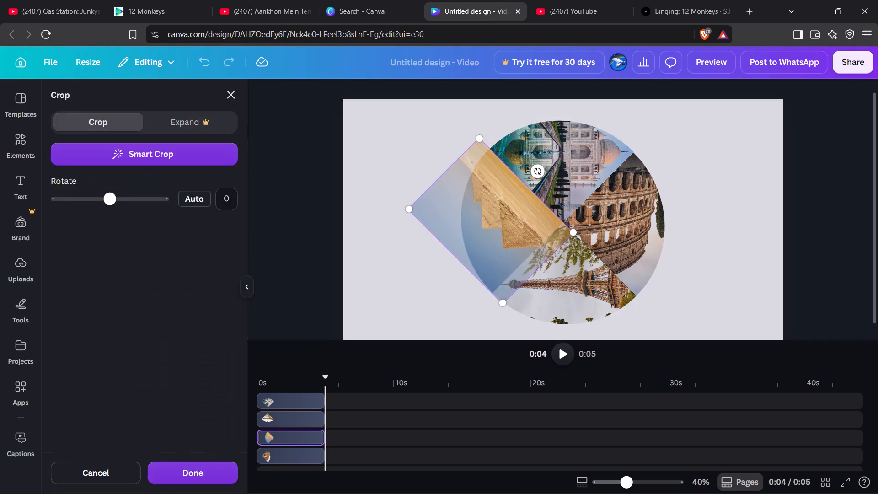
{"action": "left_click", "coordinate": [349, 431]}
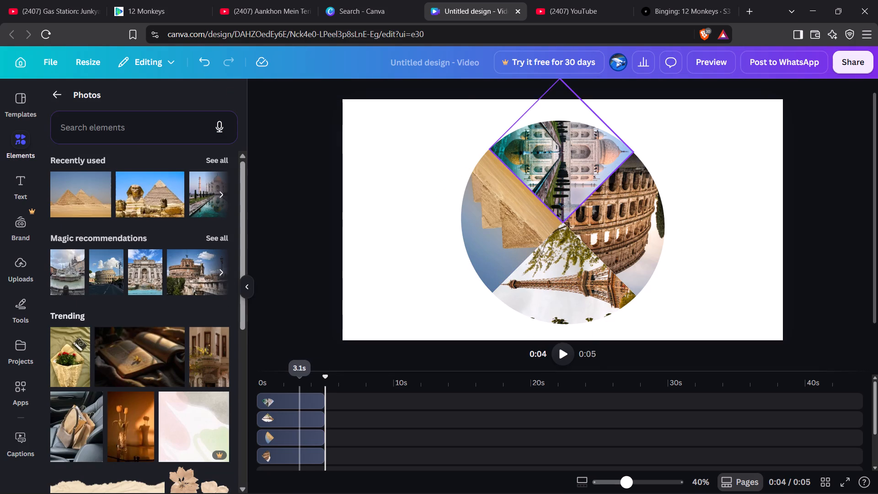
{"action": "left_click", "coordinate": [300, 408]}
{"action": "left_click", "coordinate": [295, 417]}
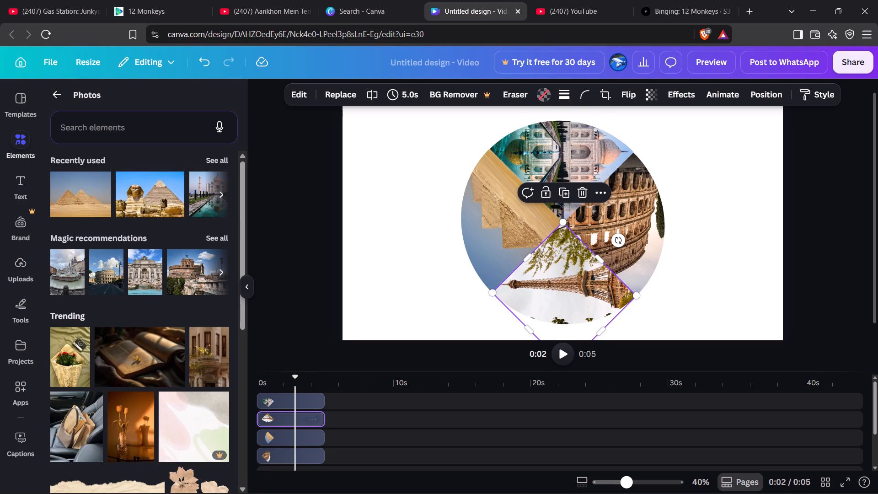
Open the pyramids photo in the left quarter frame for cropping and rotate it roughly upright, to about 135.5°.
{"action": "left_click", "coordinate": [284, 431]}
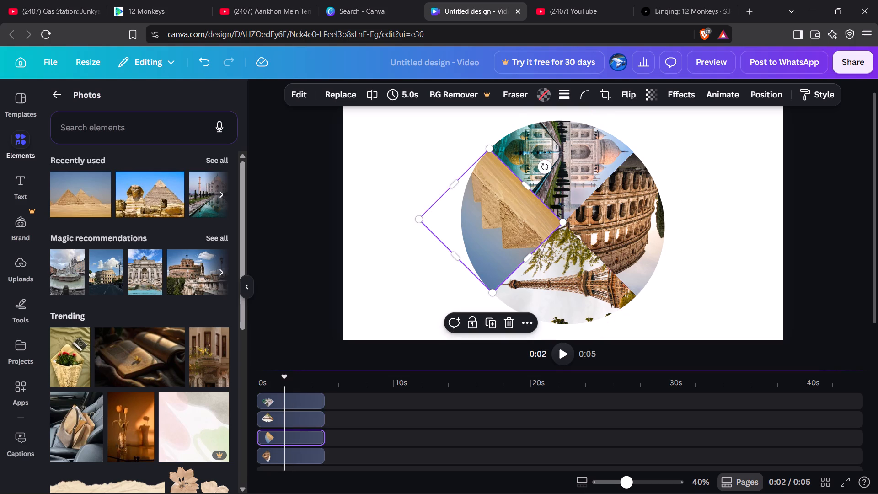
{"action": "double_click", "coordinate": [482, 231]}
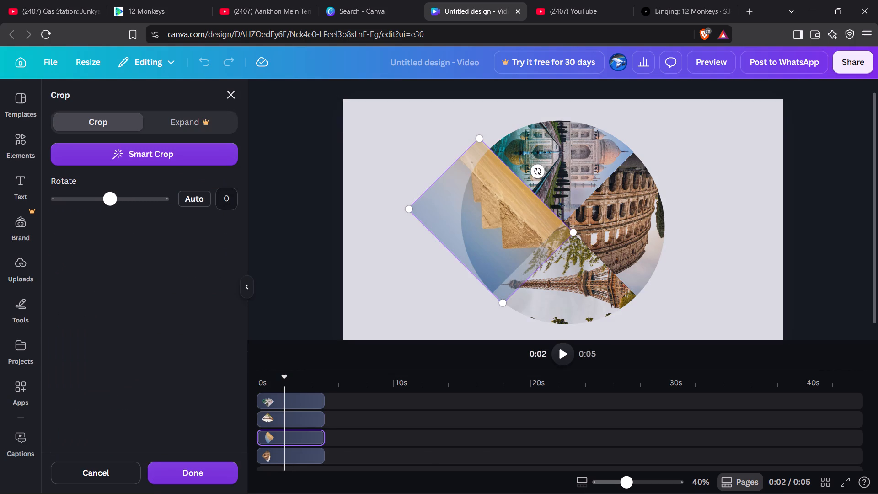
{"action": "left_click_drag", "start_coordinate": [108, 199], "coordinate": [147, 204]}
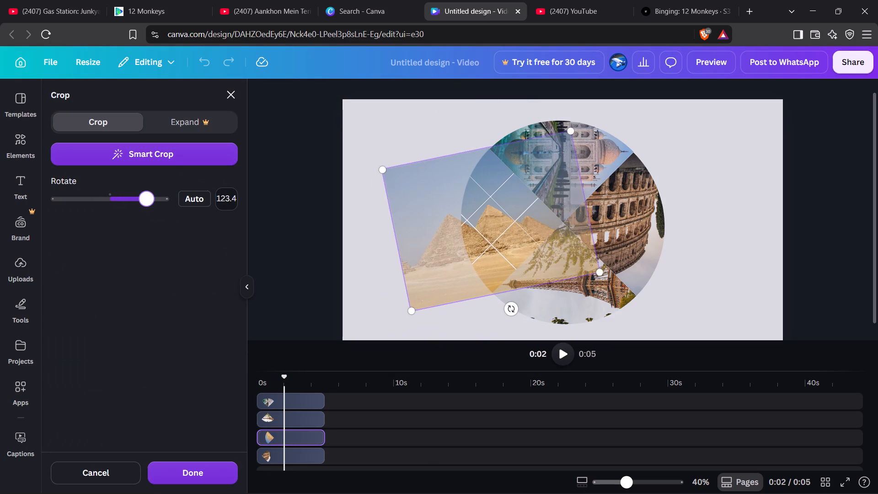
{"action": "left_click_drag", "start_coordinate": [147, 204], "coordinate": [150, 204]}
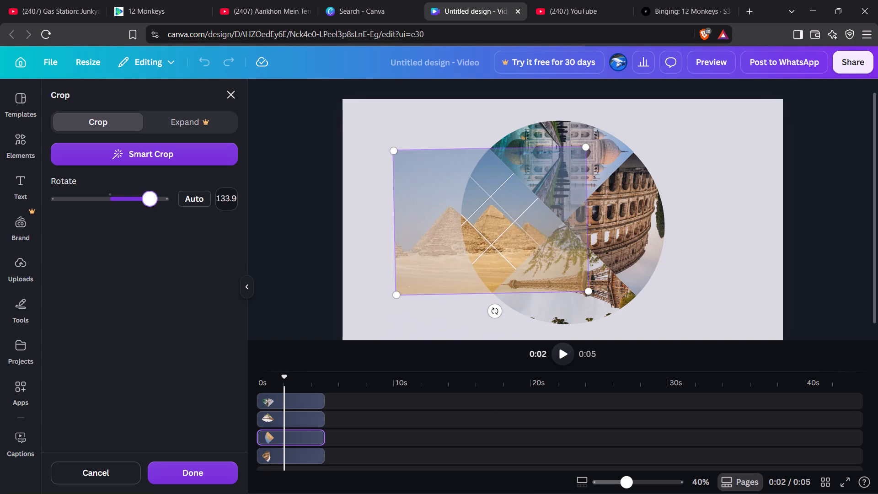
{"action": "left_click_drag", "start_coordinate": [150, 204], "coordinate": [147, 204]}
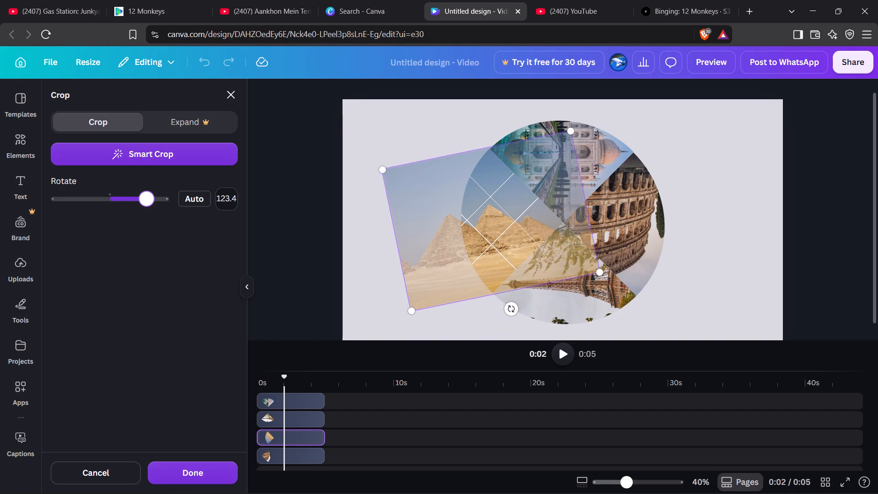
{"action": "left_click_drag", "start_coordinate": [147, 204], "coordinate": [151, 204]}
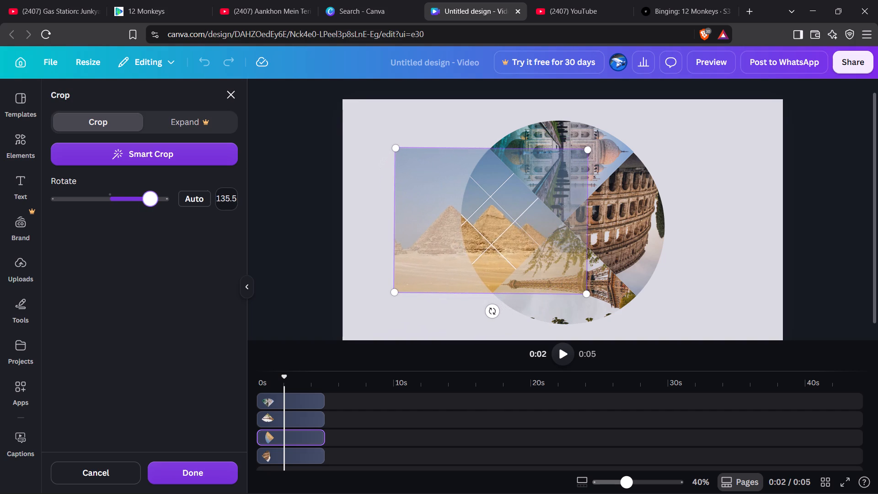
{"action": "left_click_drag", "start_coordinate": [151, 204], "coordinate": [151, 204]}
Set the pyramids photo's crop rotation to exactly 135° and apply the crop.
{"action": "left_click", "coordinate": [225, 196]}
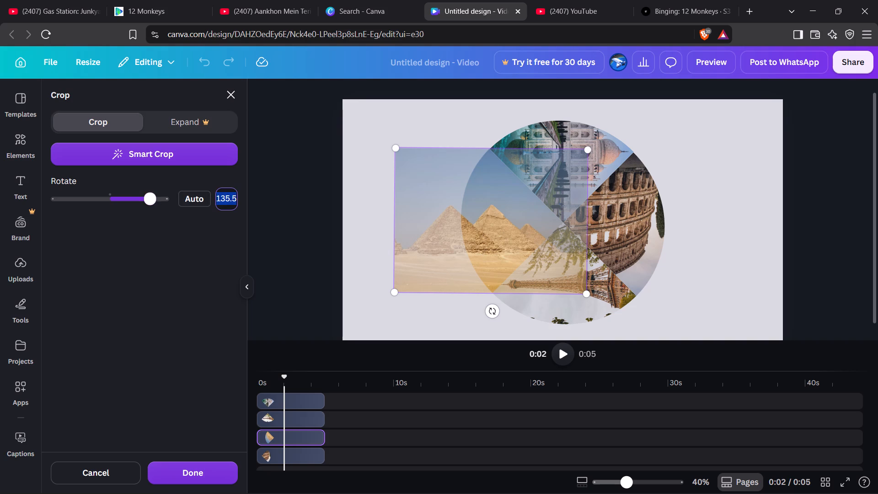
{"action": "key", "text": "Right"}
{"action": "key", "text": "Right"}
{"action": "key", "text": "BackSpace"}
{"action": "key", "text": "BackSpace"}
{"action": "key", "text": "Return"}
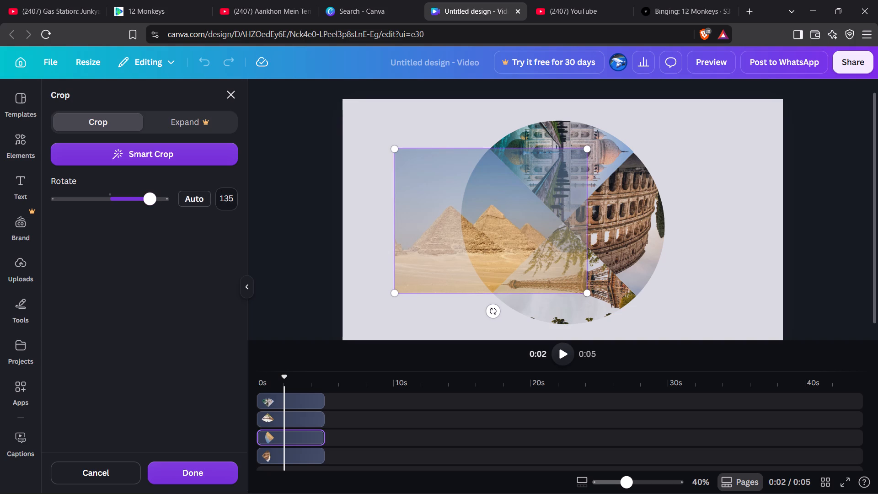
{"action": "left_click", "coordinate": [328, 274]}
Reopen the pyramids photo in the left quarter frame for cropping and try to shrink it from its upper corners.
{"action": "left_click", "coordinate": [543, 226]}
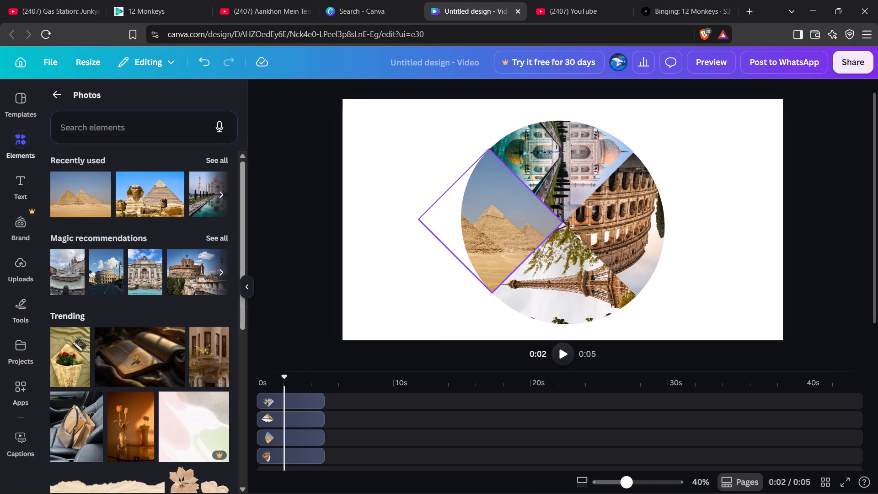
{"action": "double_click", "coordinate": [524, 229]}
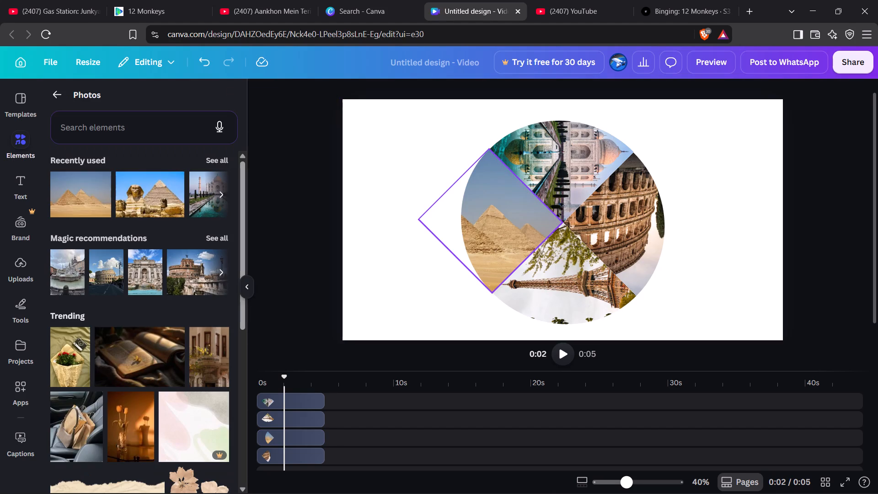
{"action": "double_click", "coordinate": [519, 219]}
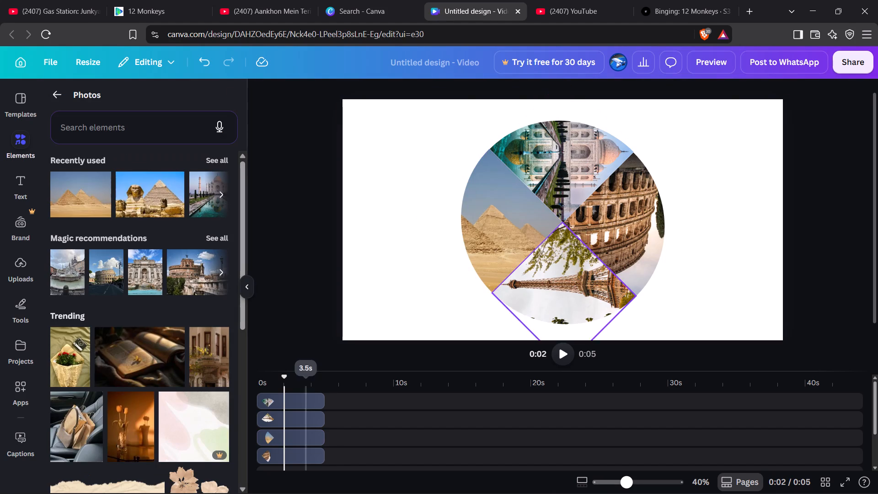
{"action": "left_click", "coordinate": [298, 432]}
{"action": "double_click", "coordinate": [493, 177]}
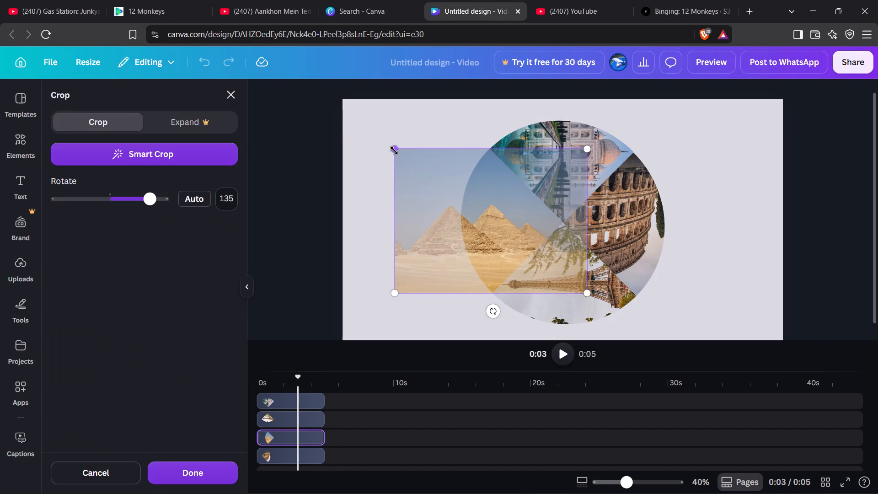
{"action": "left_click_drag", "start_coordinate": [394, 150], "coordinate": [465, 190]}
{"action": "left_click_drag", "start_coordinate": [586, 152], "coordinate": [552, 188]}
Shift the pyramids photo right within its frame so the leftmost pyramid sits roughly beneath the frame's top corner, and apply the crop.
{"action": "left_click_drag", "start_coordinate": [516, 223], "coordinate": [528, 220]}
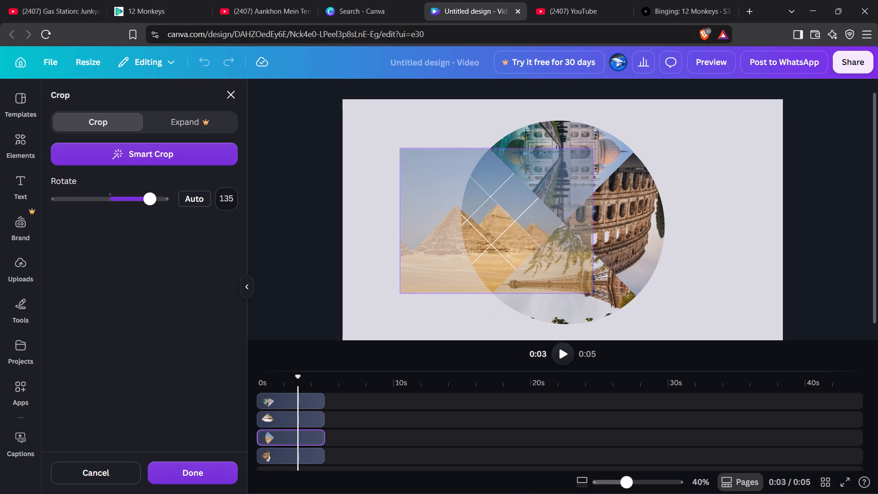
{"action": "left_click_drag", "start_coordinate": [528, 220], "coordinate": [558, 222]}
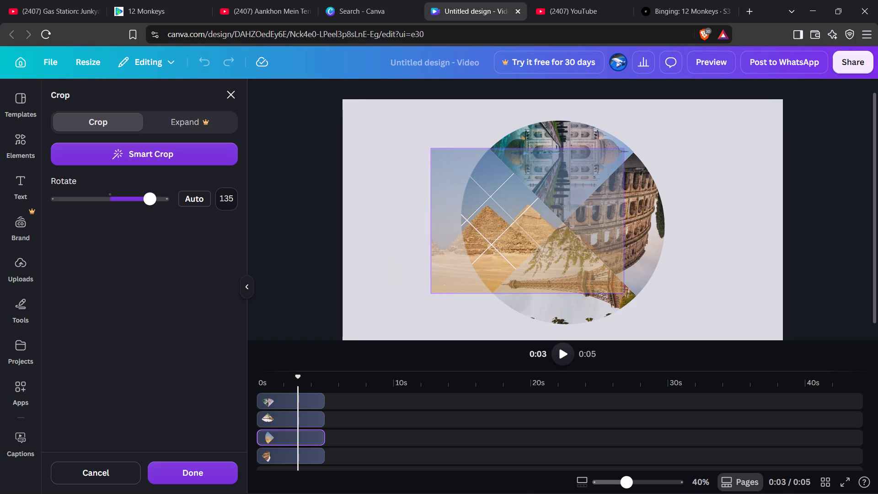
{"action": "left_click_drag", "start_coordinate": [558, 222], "coordinate": [571, 222]}
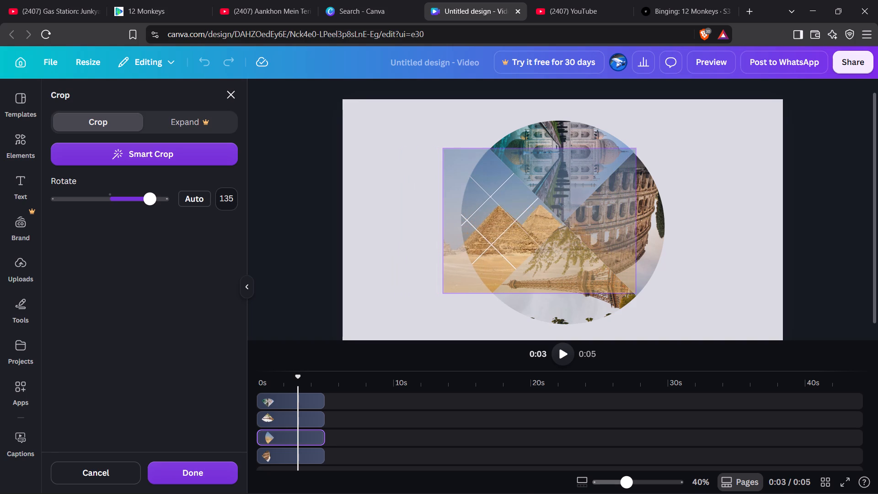
{"action": "left_click_drag", "start_coordinate": [571, 222], "coordinate": [569, 223]}
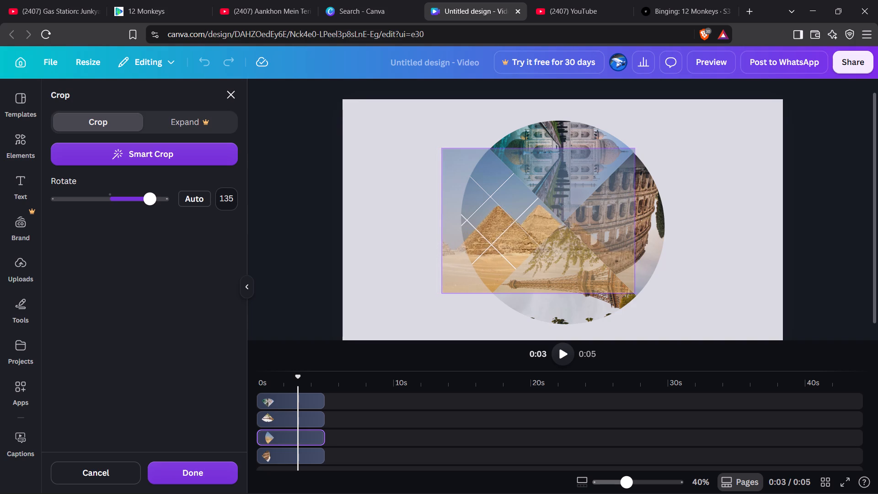
{"action": "left_click_drag", "start_coordinate": [569, 223], "coordinate": [569, 223]}
{"action": "left_click", "coordinate": [758, 202]}
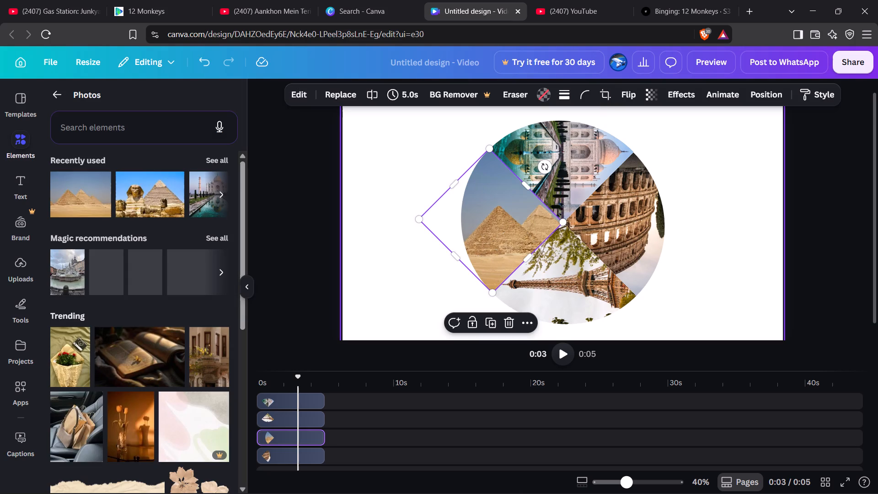
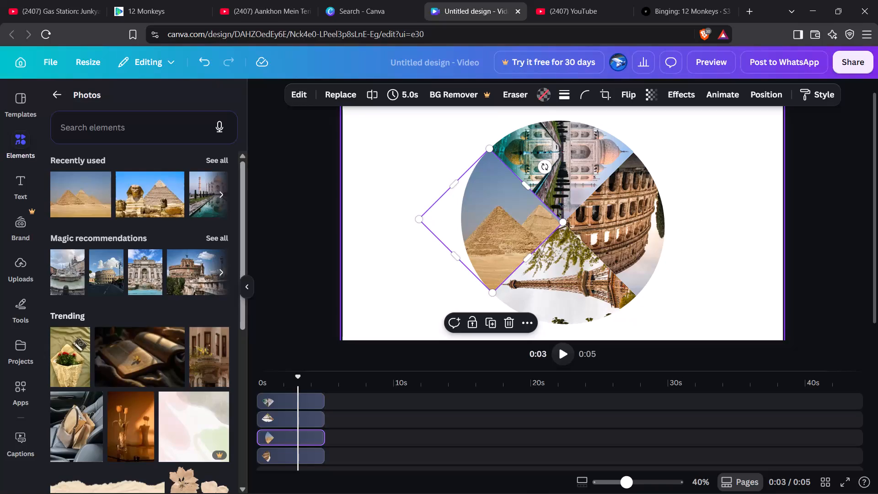
Add a solid straight line from the Shapes category of the elements library to the design.
{"action": "left_click", "coordinate": [738, 272]}
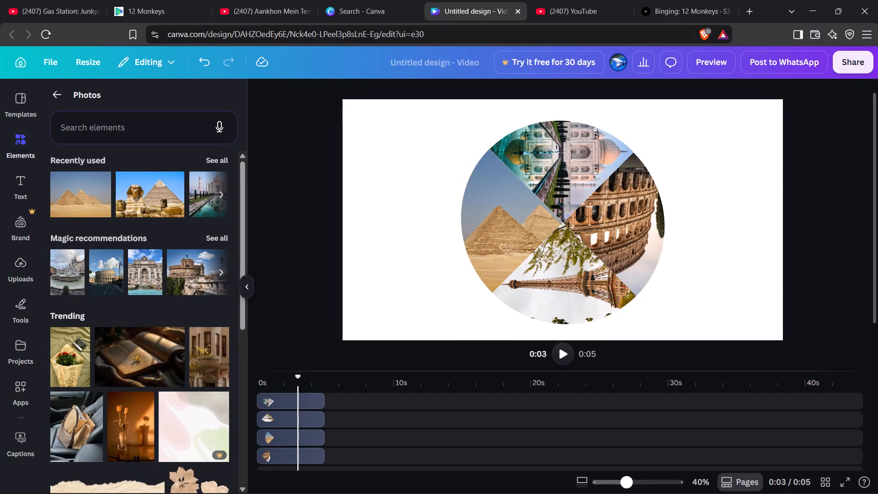
{"action": "left_click", "coordinate": [54, 99]}
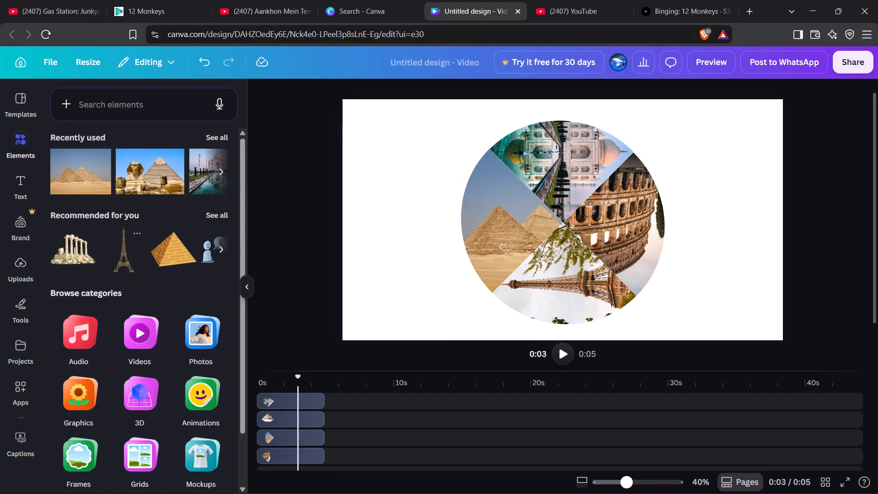
{"action": "scroll", "coordinate": [109, 276], "scroll_direction": "down", "scroll_amount": 2}
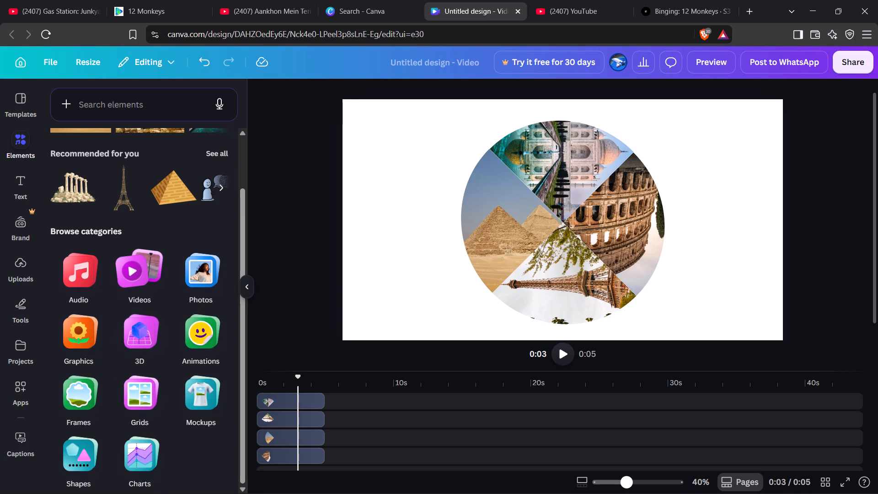
{"action": "scroll", "coordinate": [156, 283], "scroll_direction": "up", "scroll_amount": 2}
{"action": "scroll", "coordinate": [156, 283], "scroll_direction": "down", "scroll_amount": 1}
{"action": "scroll", "coordinate": [156, 283], "scroll_direction": "up", "scroll_amount": 3}
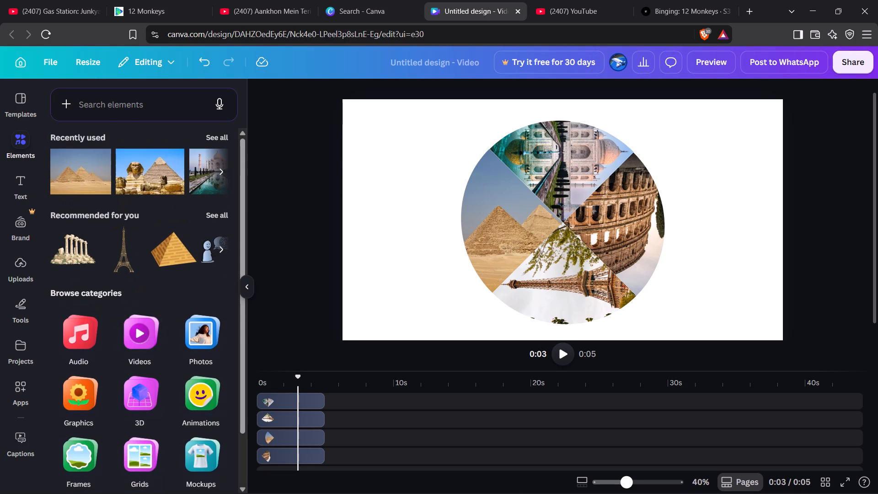
{"action": "scroll", "coordinate": [156, 283], "scroll_direction": "up", "scroll_amount": 1}
{"action": "scroll", "coordinate": [156, 283], "scroll_direction": "down", "scroll_amount": 1}
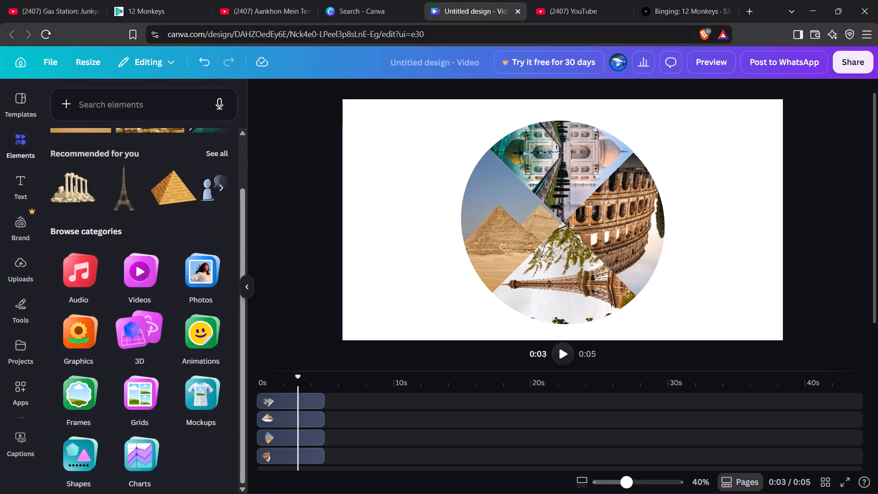
{"action": "left_click", "coordinate": [89, 456]}
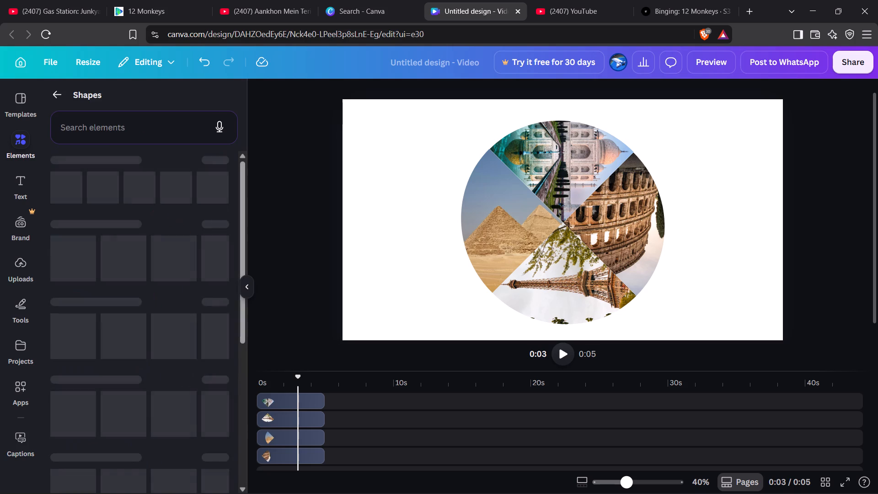
{"action": "left_click", "coordinate": [63, 251]}
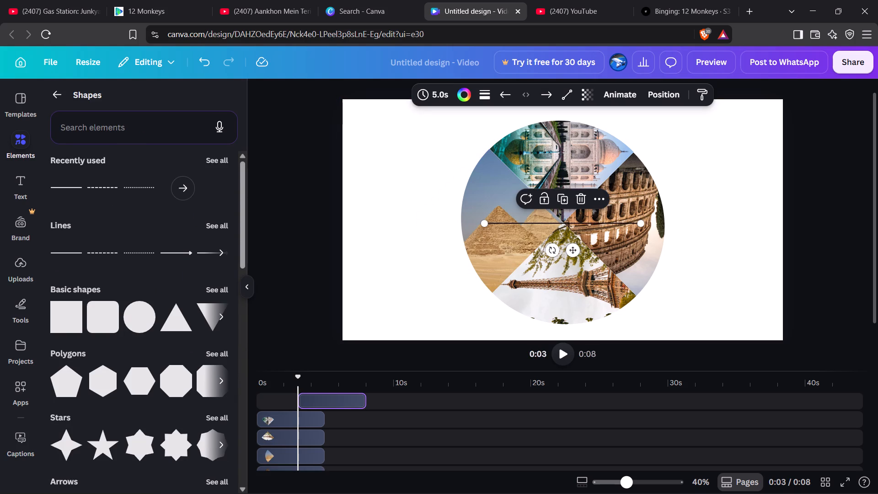
Rotate the line onto the seam running from upper left to lower right and stretch both ends to the circle's edge.
{"action": "left_click_drag", "start_coordinate": [554, 252], "coordinate": [549, 240]}
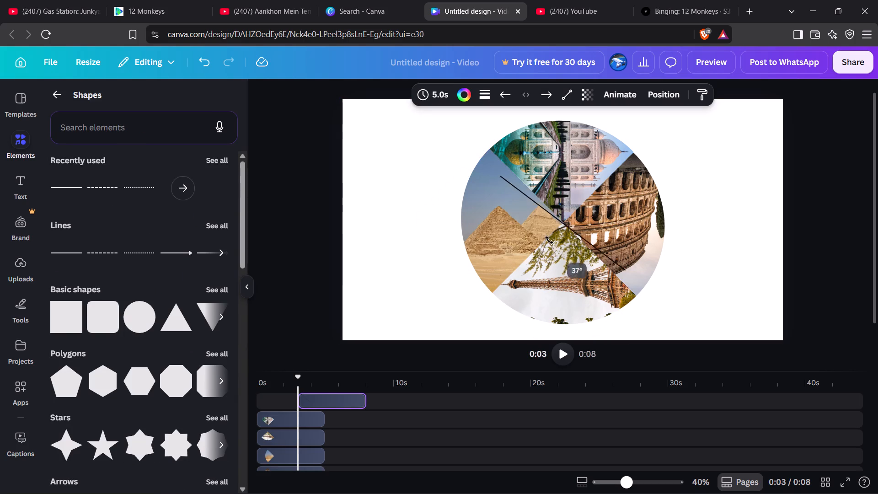
{"action": "left_click_drag", "start_coordinate": [549, 240], "coordinate": [550, 237]}
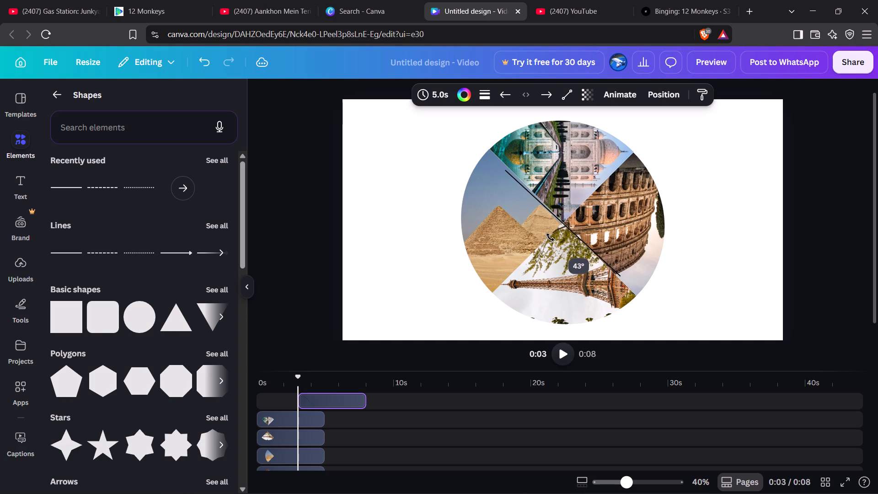
{"action": "left_click_drag", "start_coordinate": [550, 237], "coordinate": [555, 229]}
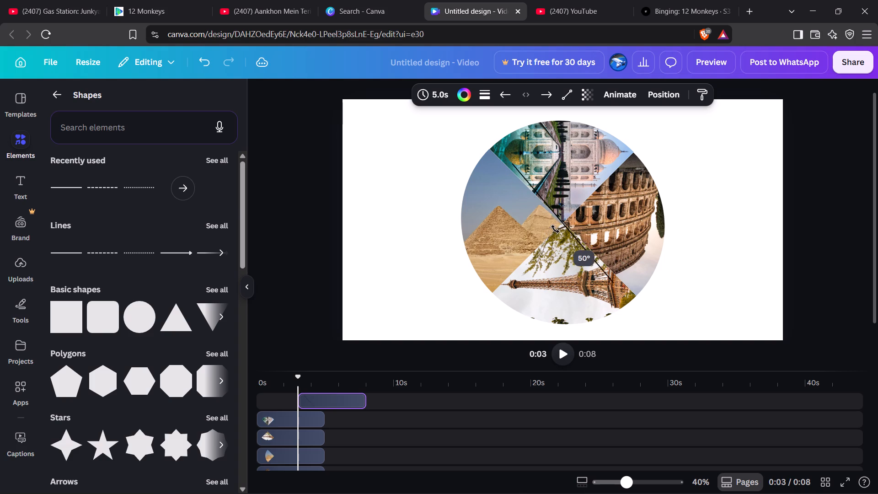
{"action": "left_click_drag", "start_coordinate": [555, 229], "coordinate": [555, 231]}
{"action": "left_click_drag", "start_coordinate": [507, 166], "coordinate": [487, 150]}
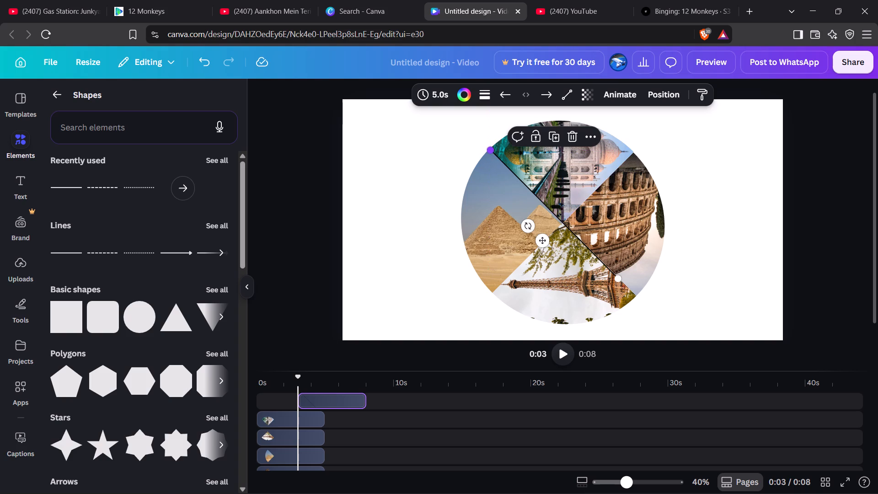
{"action": "left_click_drag", "start_coordinate": [620, 280], "coordinate": [639, 295]}
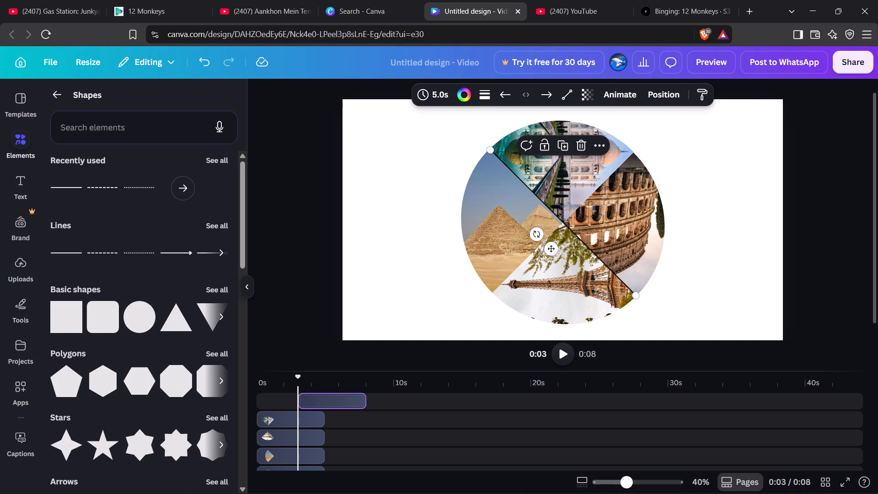
Duplicate the diagonal line, offset the copy slightly downward and rotate it to the opposite diagonal, about 142°.
{"action": "key", "text": "ctrl+c"}
{"action": "key", "text": "ctrl+c"}
{"action": "key", "text": "ctrl+v"}
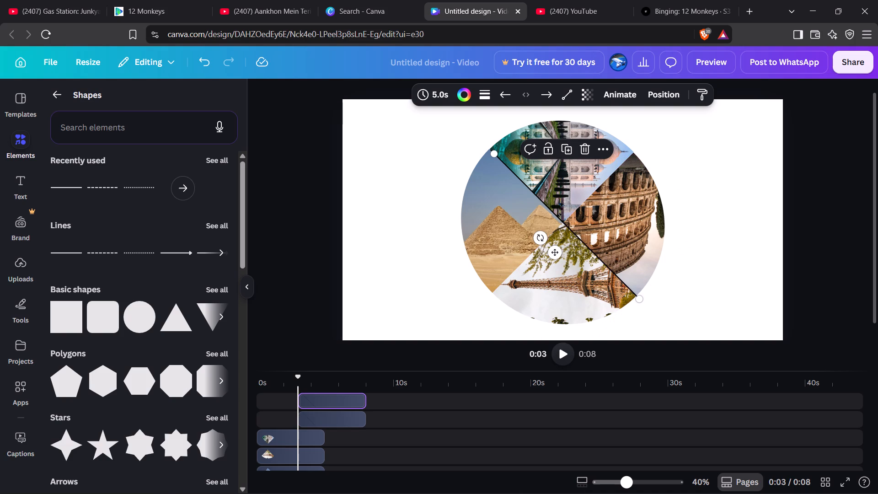
{"action": "left_click_drag", "start_coordinate": [595, 252], "coordinate": [590, 279]}
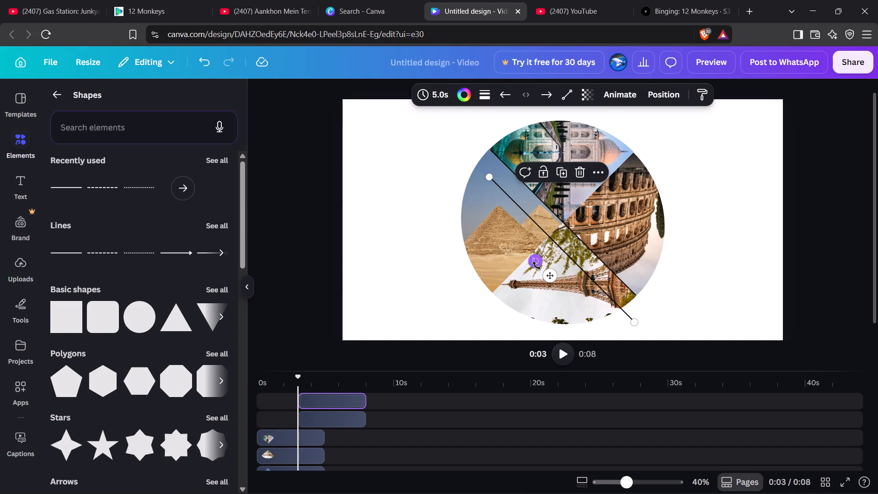
{"action": "left_click_drag", "start_coordinate": [537, 265], "coordinate": [562, 236]}
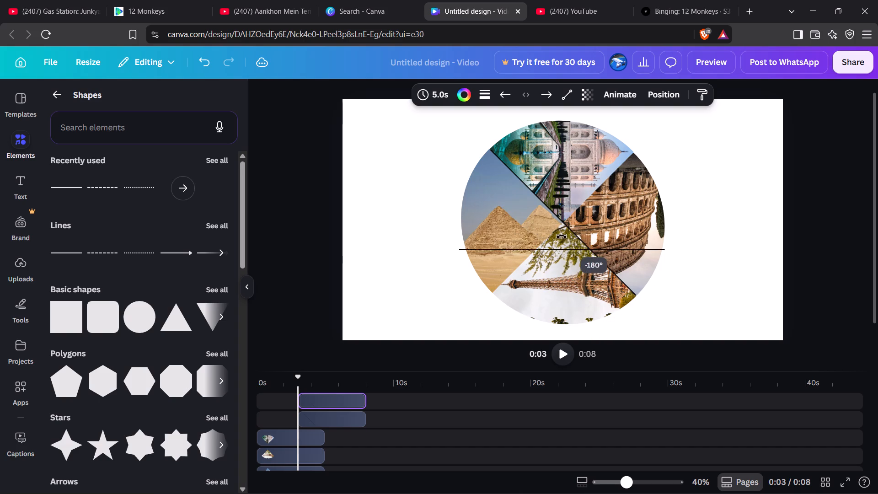
{"action": "left_click_drag", "start_coordinate": [562, 236], "coordinate": [551, 231]}
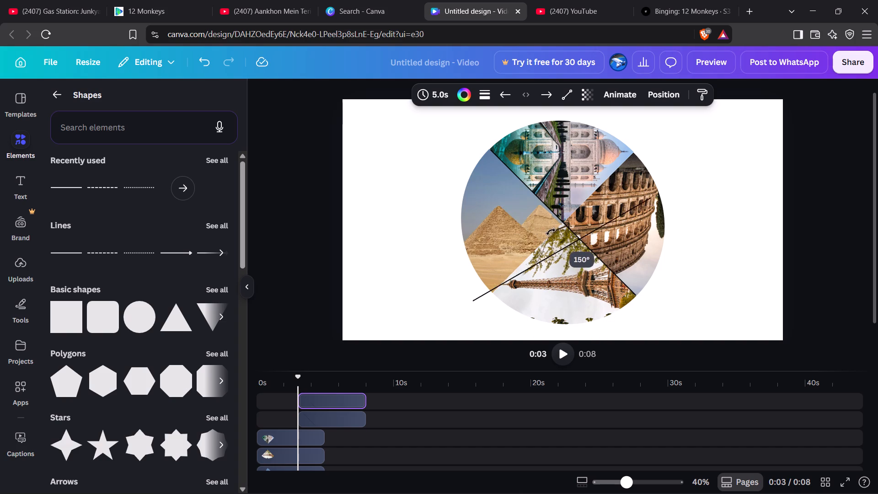
{"action": "left_click_drag", "start_coordinate": [551, 231], "coordinate": [545, 227]}
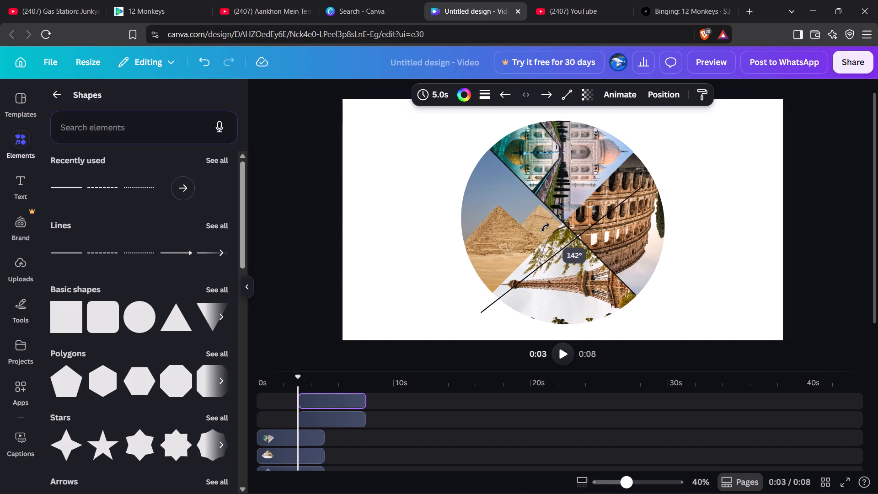
{"action": "left_click_drag", "start_coordinate": [545, 227], "coordinate": [544, 228]}
Move the copied line to the circle's centre and fine-tune its rotation and position along the seam between lower left and upper right.
{"action": "left_click_drag", "start_coordinate": [589, 225], "coordinate": [590, 199]}
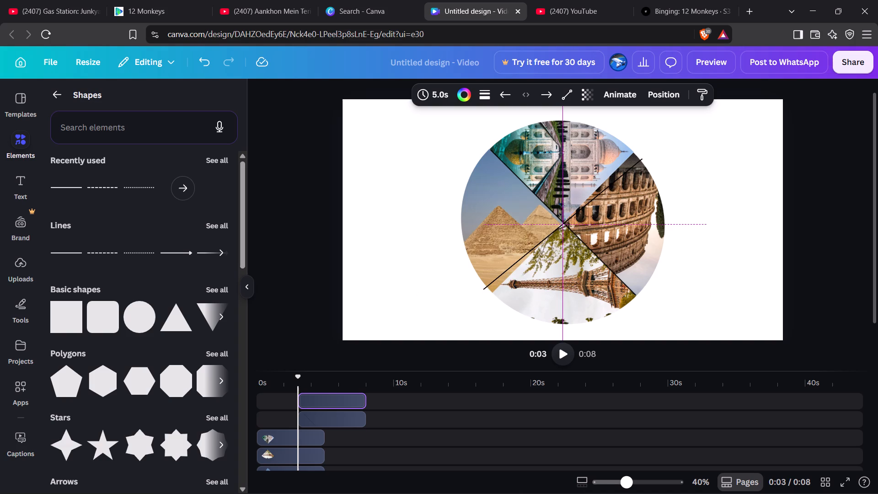
{"action": "left_click_drag", "start_coordinate": [590, 199], "coordinate": [590, 199]}
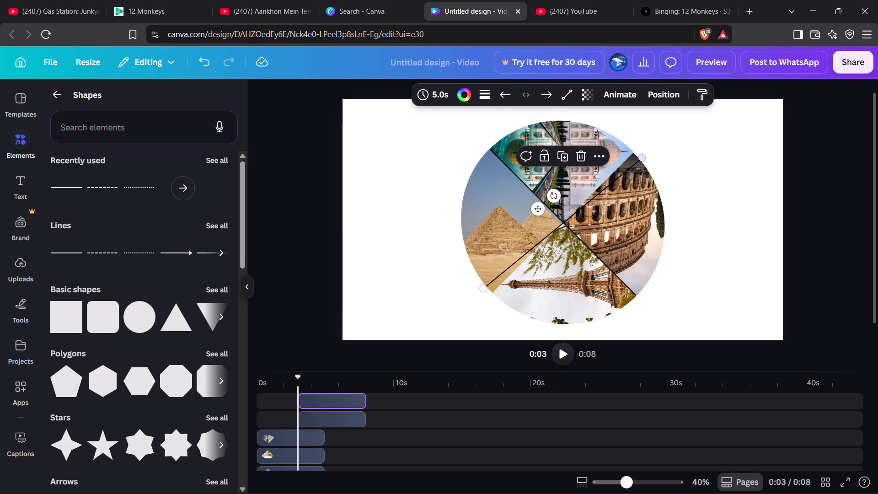
{"action": "left_click_drag", "start_coordinate": [555, 195], "coordinate": [550, 192]}
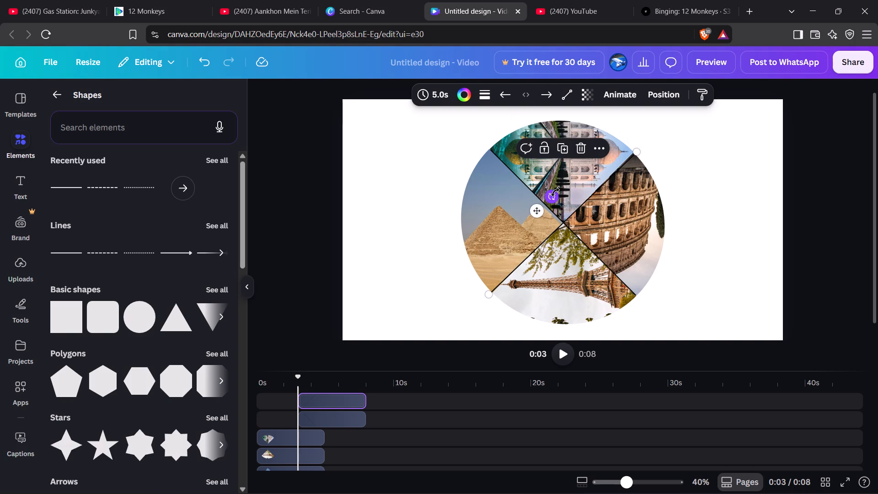
{"action": "left_click", "coordinate": [722, 172]}
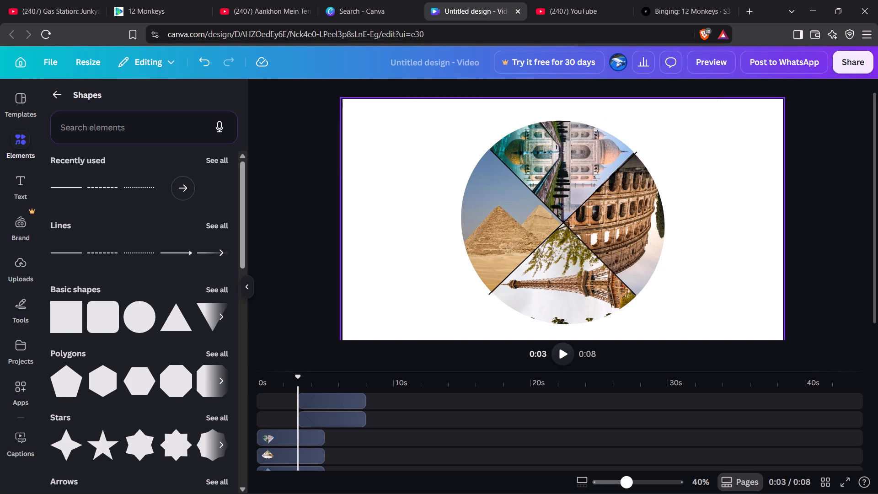
{"action": "left_click", "coordinate": [593, 192]}
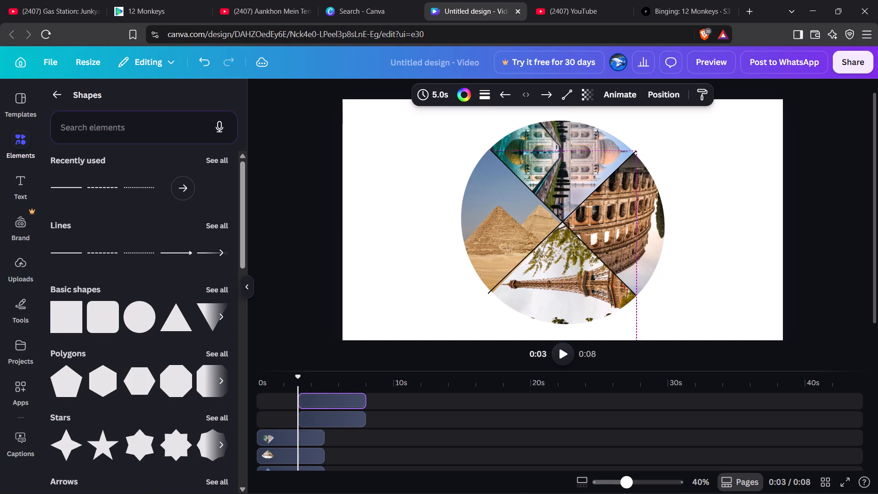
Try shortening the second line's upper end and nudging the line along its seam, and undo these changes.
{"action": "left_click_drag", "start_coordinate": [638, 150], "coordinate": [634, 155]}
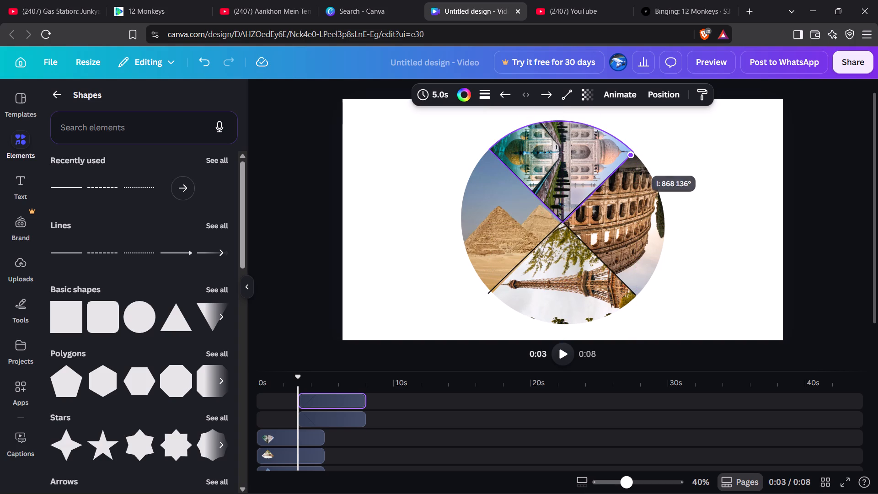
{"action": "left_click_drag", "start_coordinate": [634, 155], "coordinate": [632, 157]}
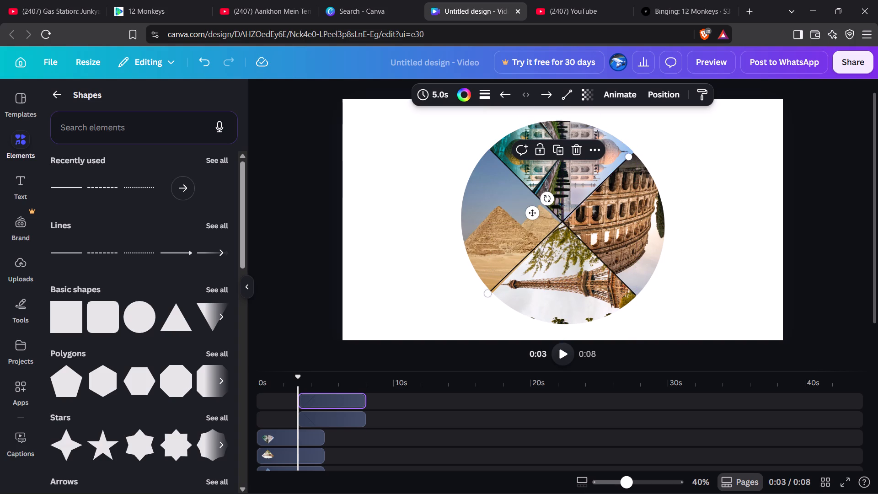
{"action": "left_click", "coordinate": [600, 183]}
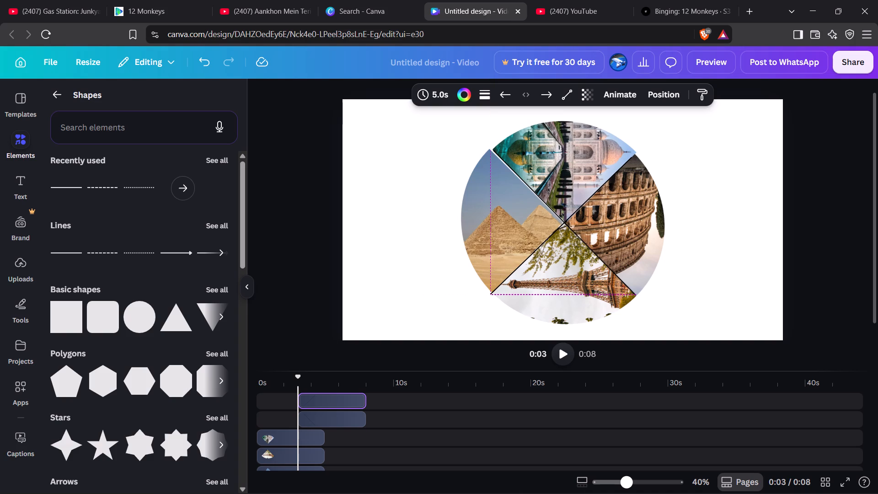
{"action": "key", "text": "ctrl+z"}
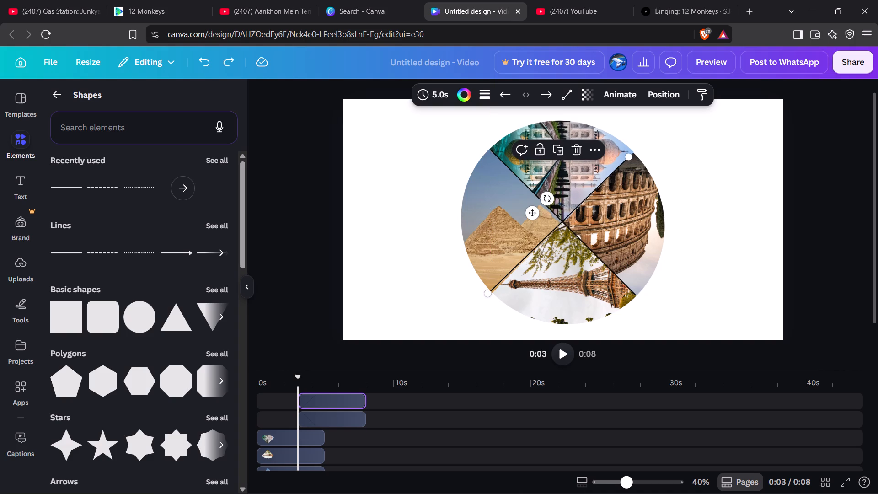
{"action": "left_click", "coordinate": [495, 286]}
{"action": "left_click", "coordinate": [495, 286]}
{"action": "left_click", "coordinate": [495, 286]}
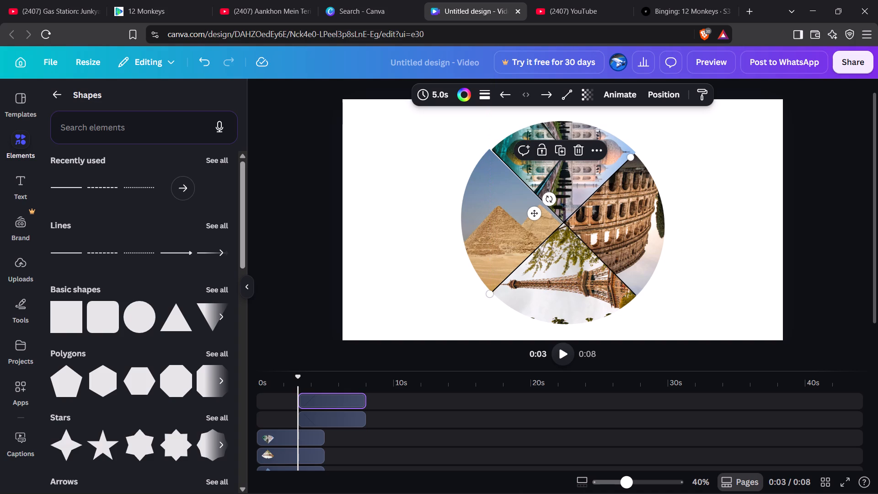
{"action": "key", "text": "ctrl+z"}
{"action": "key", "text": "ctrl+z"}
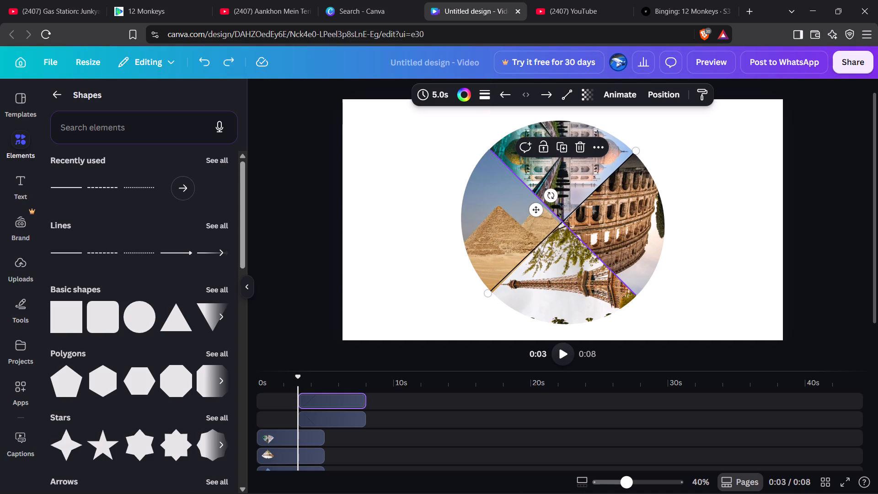
Trim the second line's lower and upper ends to the circle's edge, at a length of about 865 and an angle of 135°.
{"action": "left_click", "coordinate": [490, 294]}
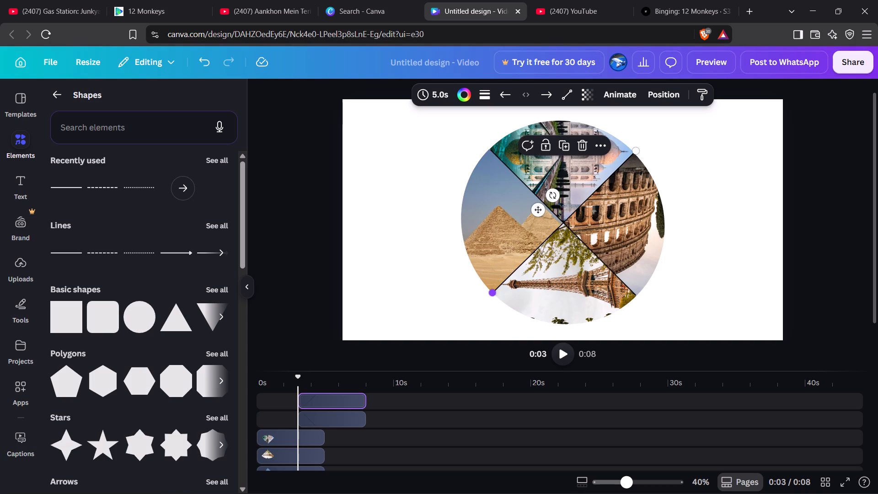
{"action": "left_click", "coordinate": [718, 177]}
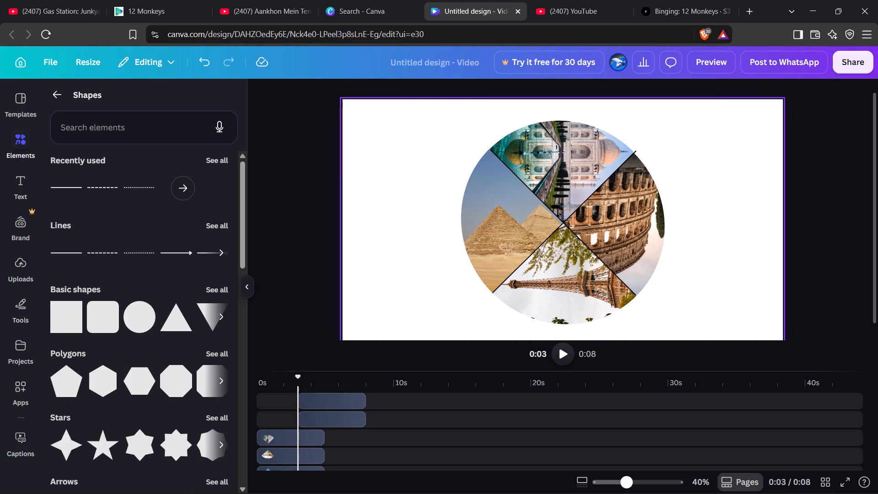
{"action": "left_click", "coordinate": [633, 154]}
{"action": "left_click", "coordinate": [635, 150]}
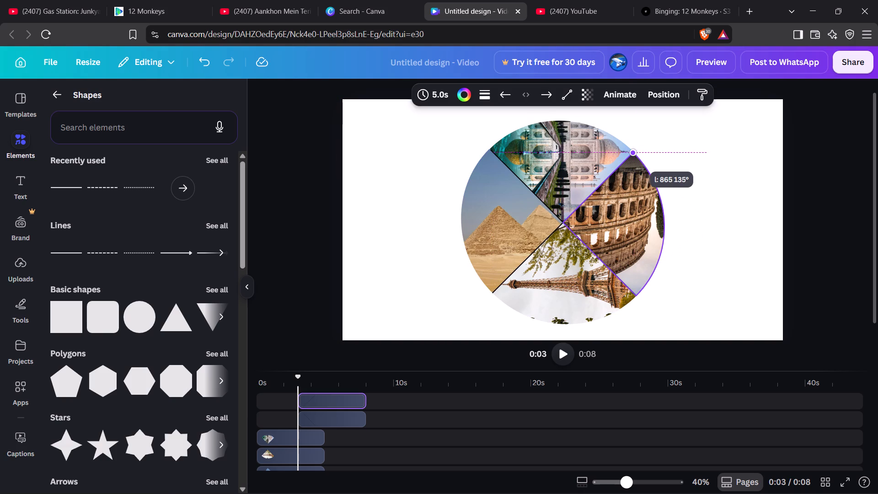
{"action": "left_click", "coordinate": [689, 136]}
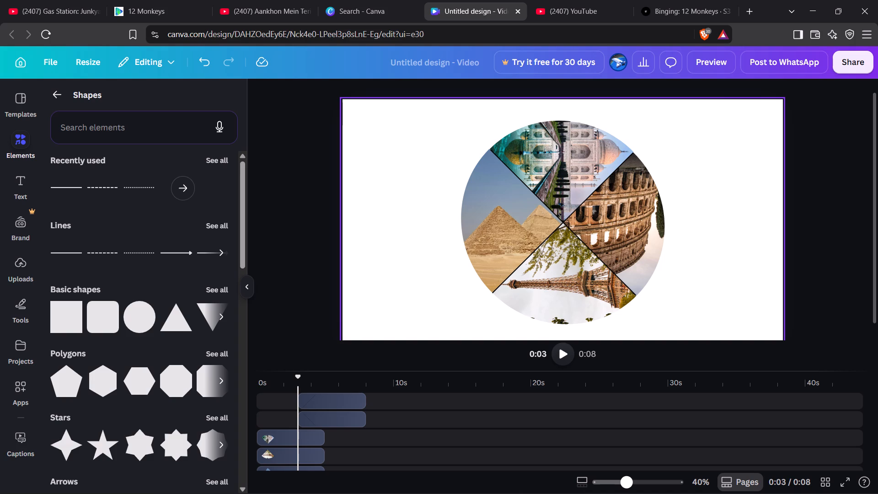
Set the stroke weight of both diagonal divider lines to 20.
{"action": "left_click", "coordinate": [582, 204]}
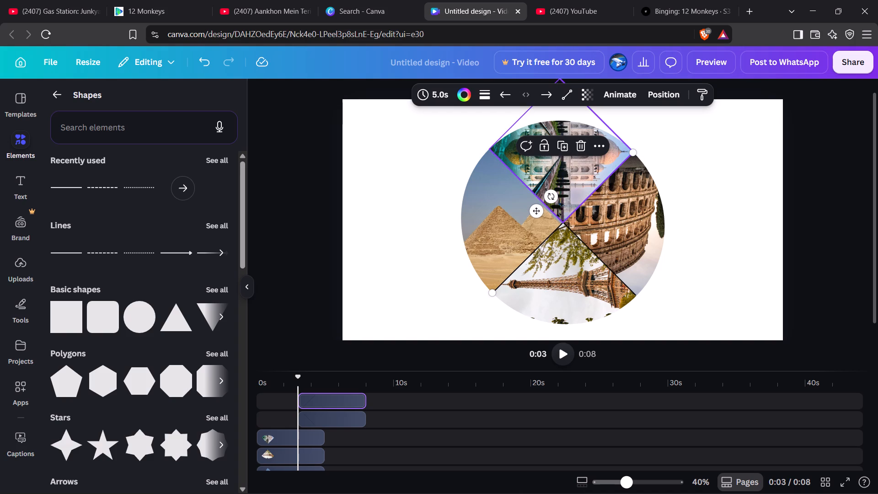
{"action": "left_click", "coordinate": [483, 95]}
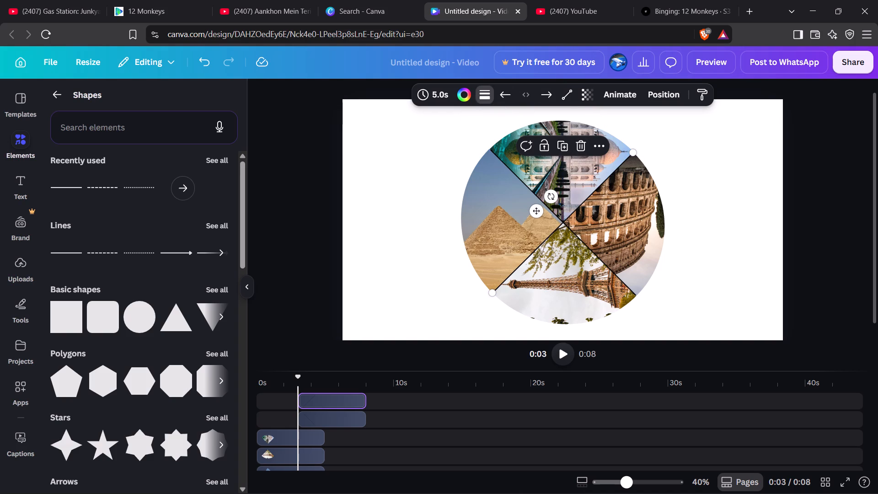
{"action": "left_click", "coordinate": [561, 196]}
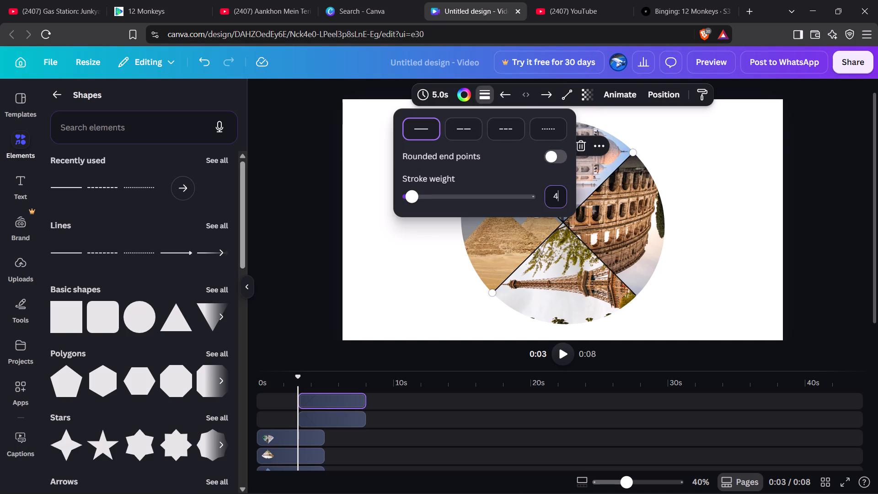
{"action": "type", "text": "20"}
{"action": "key", "text": "Return"}
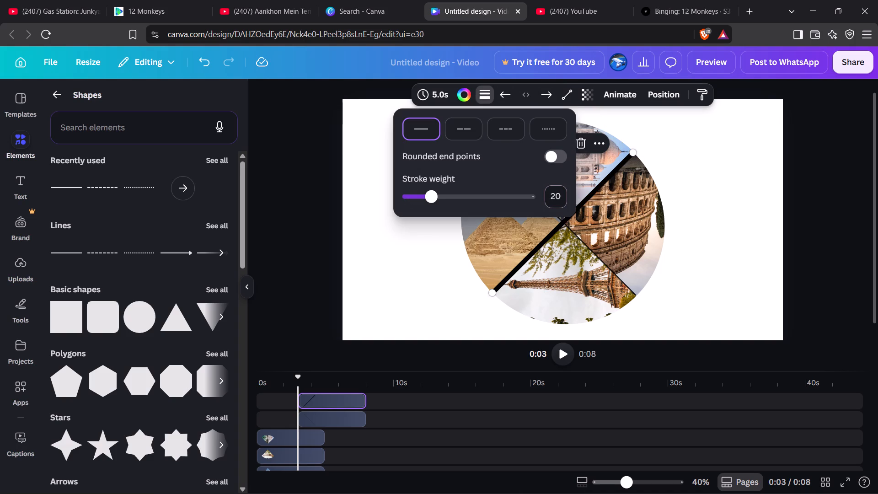
{"action": "left_click", "coordinate": [732, 188]}
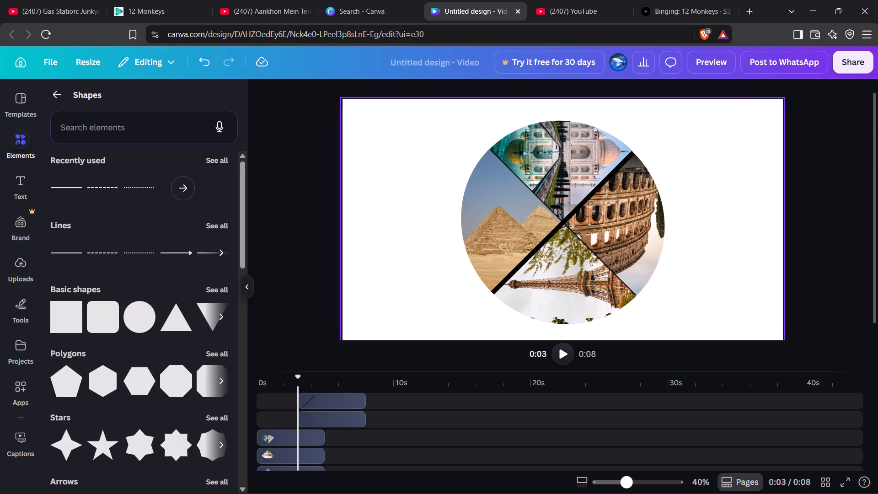
{"action": "left_click", "coordinate": [574, 233]}
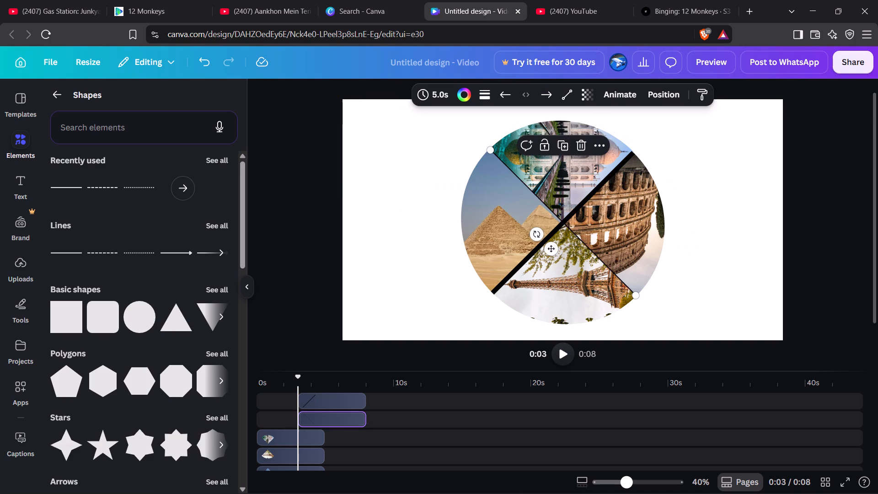
{"action": "left_click", "coordinate": [485, 96]}
{"action": "left_click", "coordinate": [551, 199]}
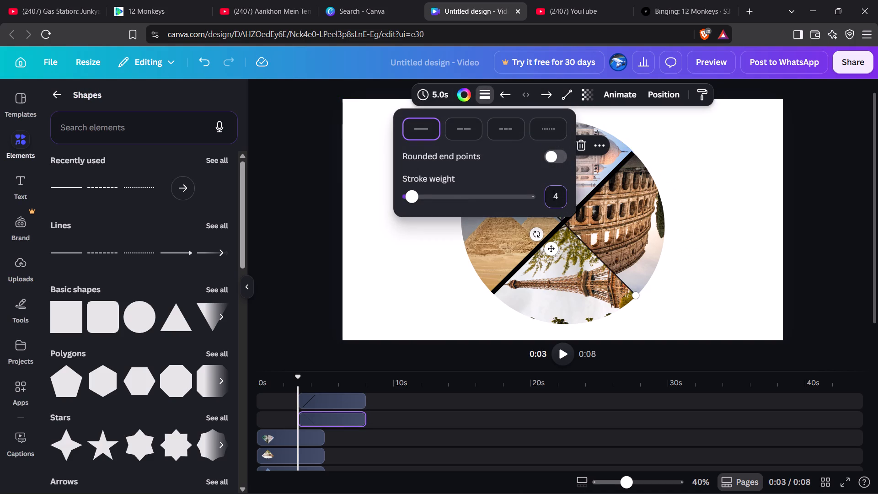
{"action": "type", "text": "20"}
{"action": "key", "text": "Return"}
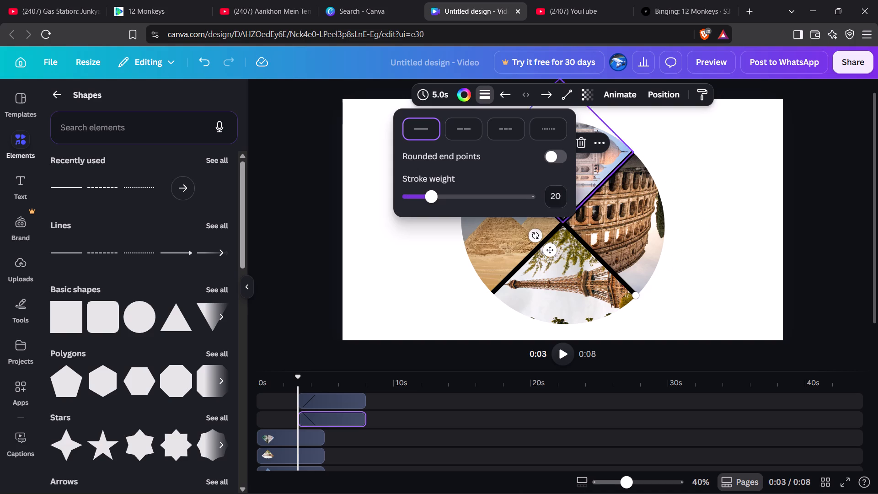
{"action": "left_click", "coordinate": [729, 185]}
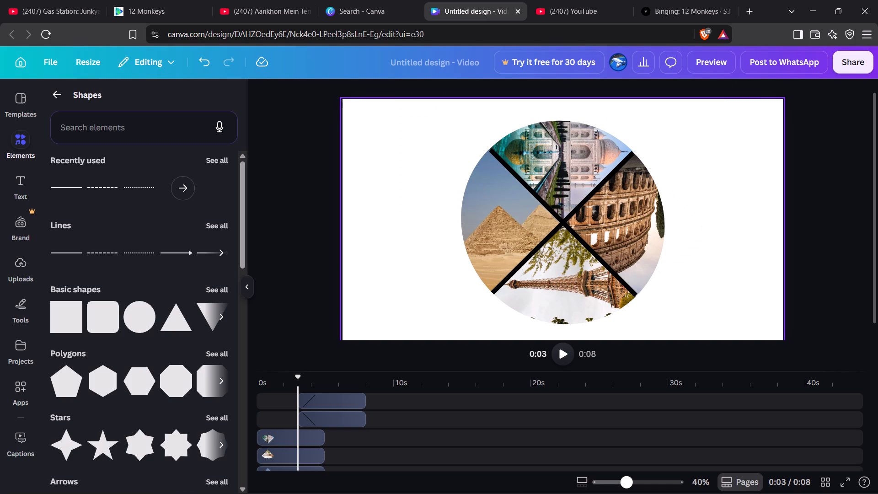
Recolour both diagonal divider lines from the default solid colours to white.
{"action": "left_click", "coordinate": [561, 222]}
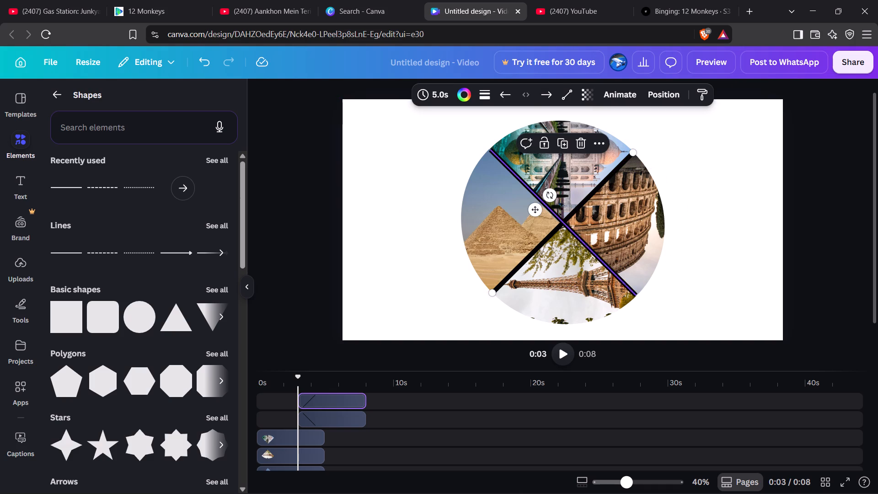
{"action": "left_click", "coordinate": [462, 91]}
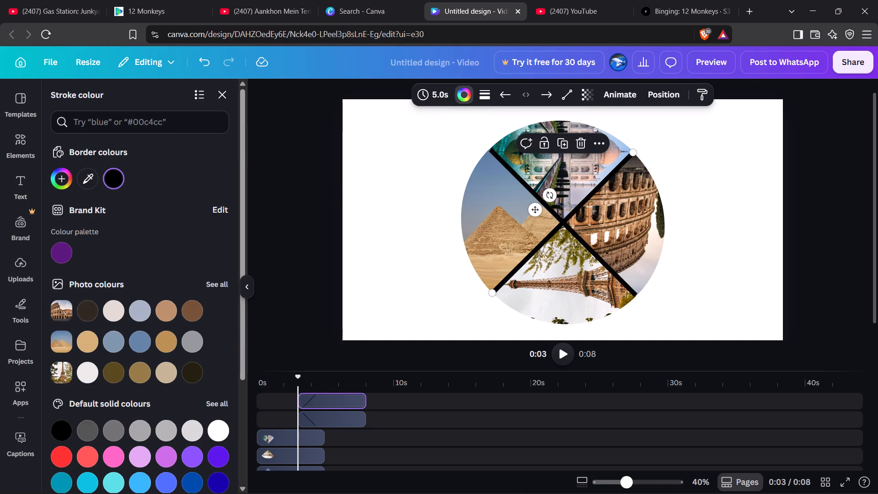
{"action": "left_click", "coordinate": [220, 430]}
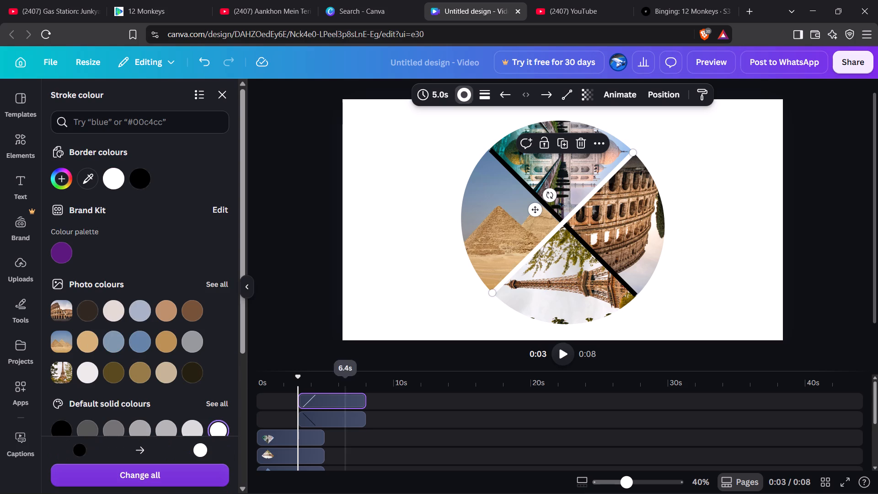
{"action": "left_click", "coordinate": [509, 168]}
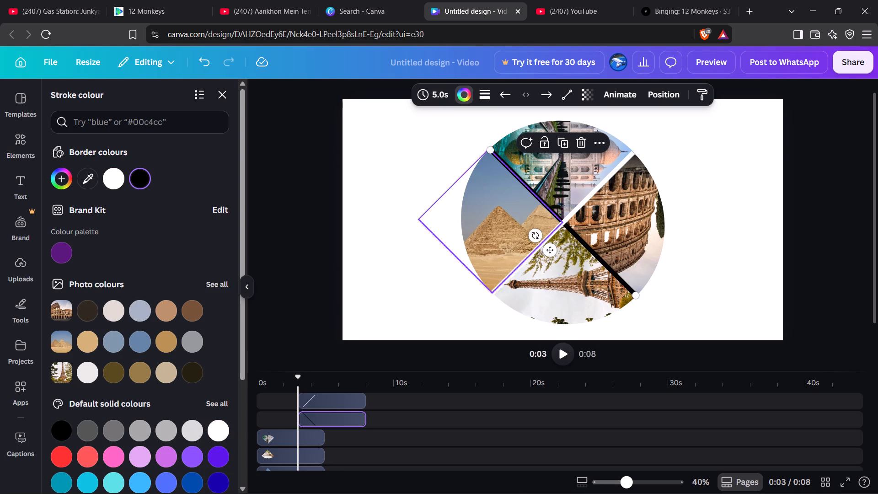
{"action": "left_click", "coordinate": [216, 431]}
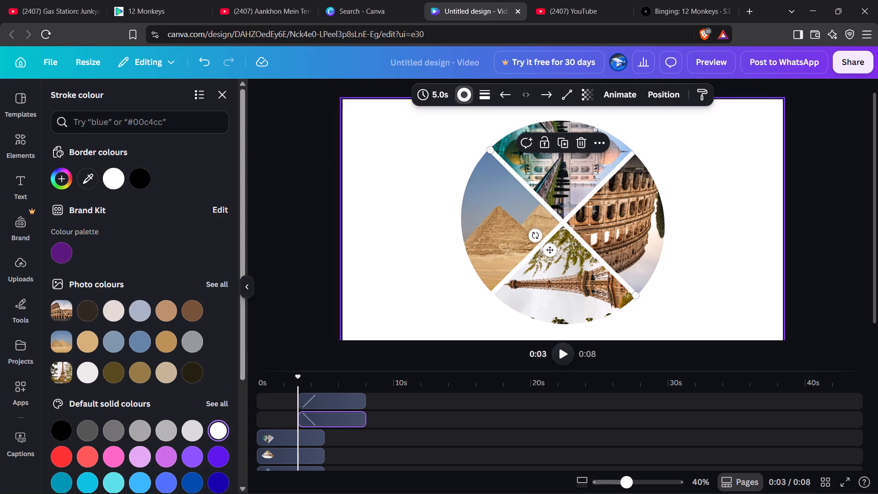
{"action": "left_click", "coordinate": [828, 164]}
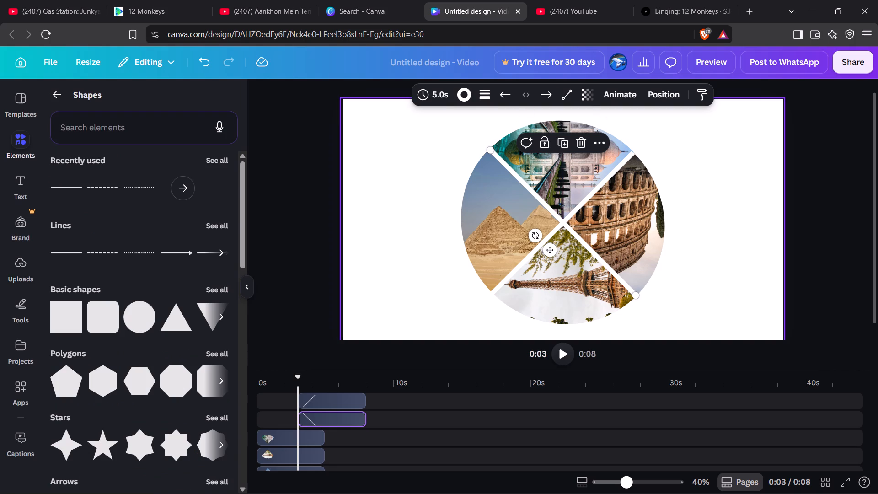
Select the four landmark photos and both divider lines together and shift the whole circle slightly up and to the right.
{"action": "left_click_drag", "start_coordinate": [437, 124], "coordinate": [596, 300]}
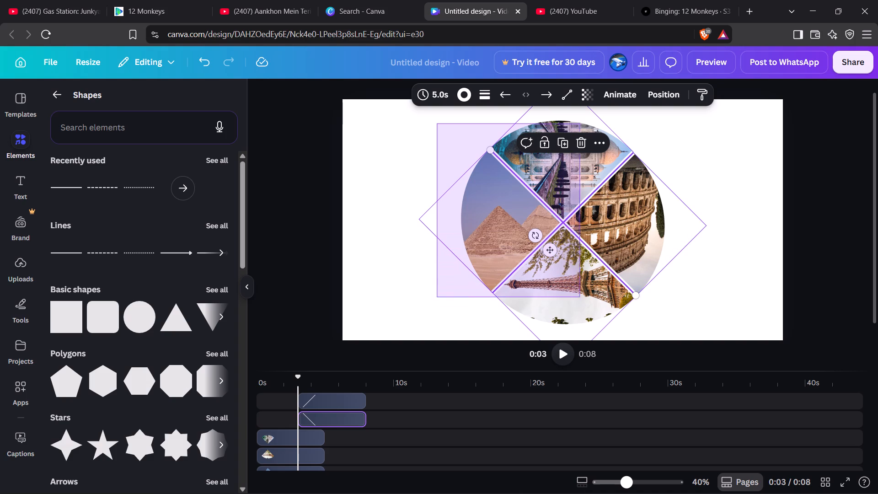
{"action": "left_click_drag", "start_coordinate": [596, 300], "coordinate": [639, 333]}
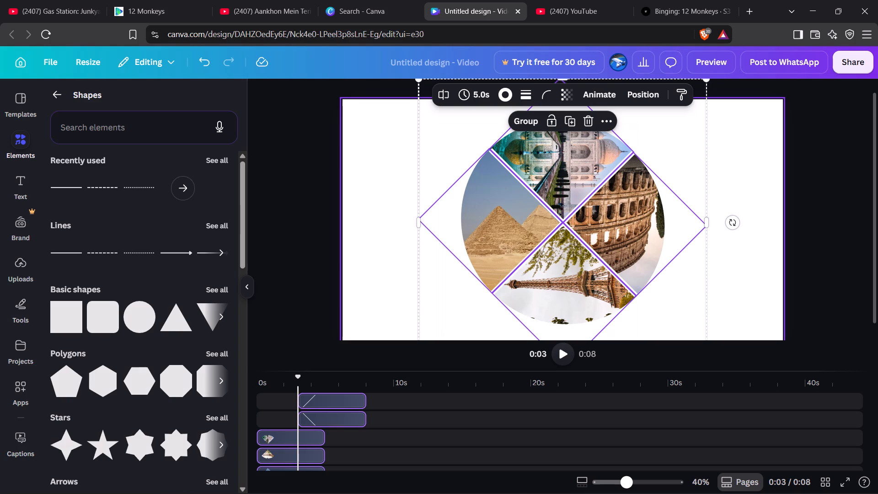
{"action": "left_click", "coordinate": [556, 203]}
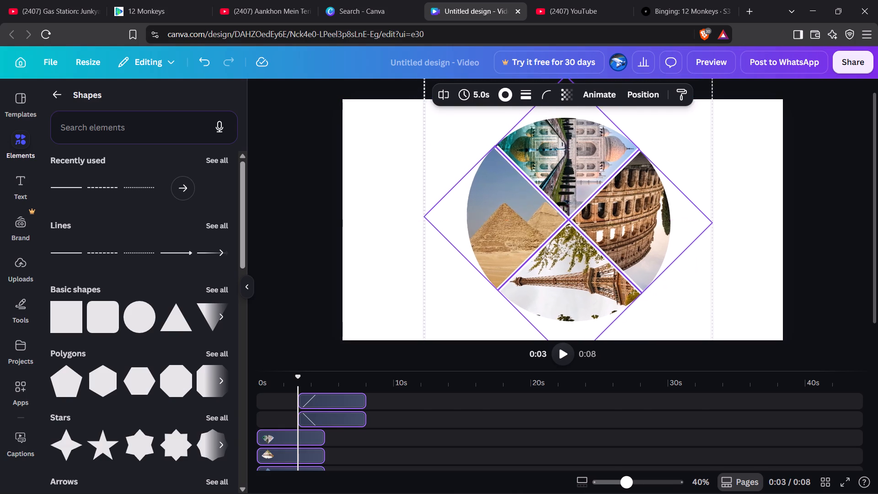
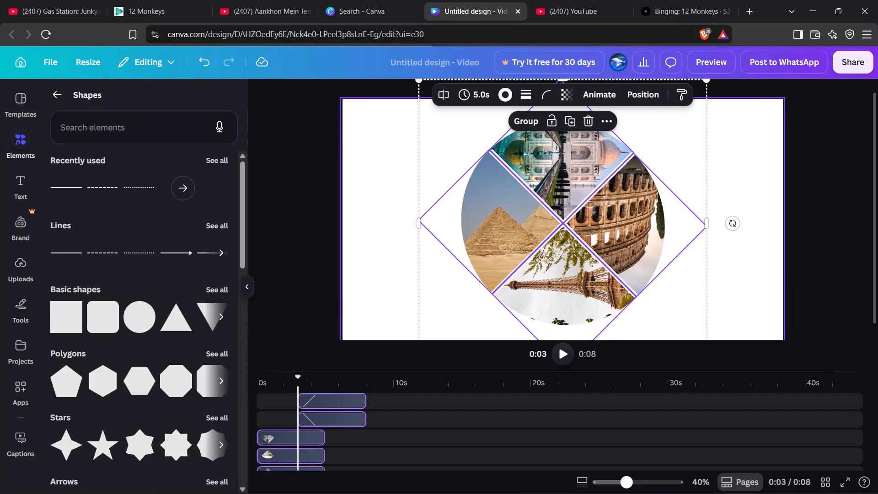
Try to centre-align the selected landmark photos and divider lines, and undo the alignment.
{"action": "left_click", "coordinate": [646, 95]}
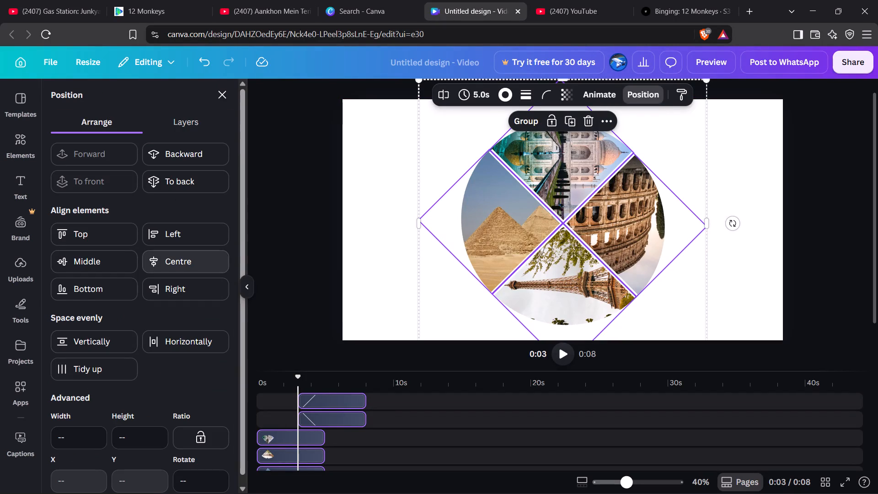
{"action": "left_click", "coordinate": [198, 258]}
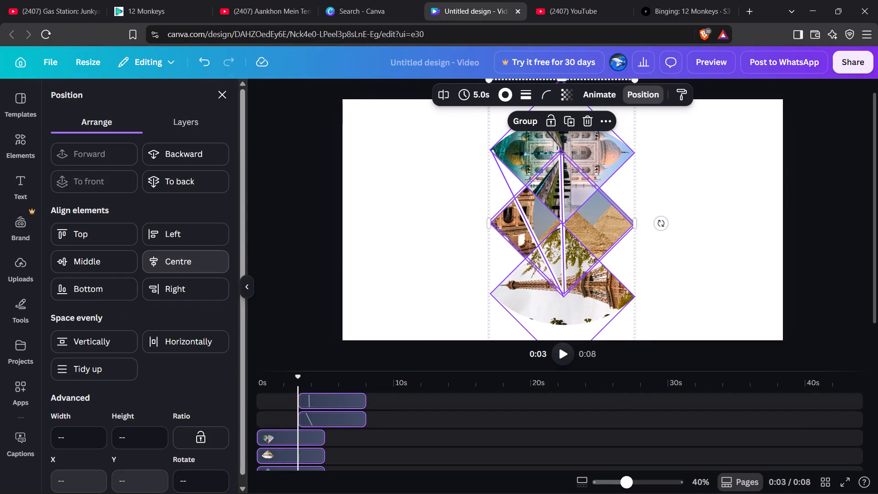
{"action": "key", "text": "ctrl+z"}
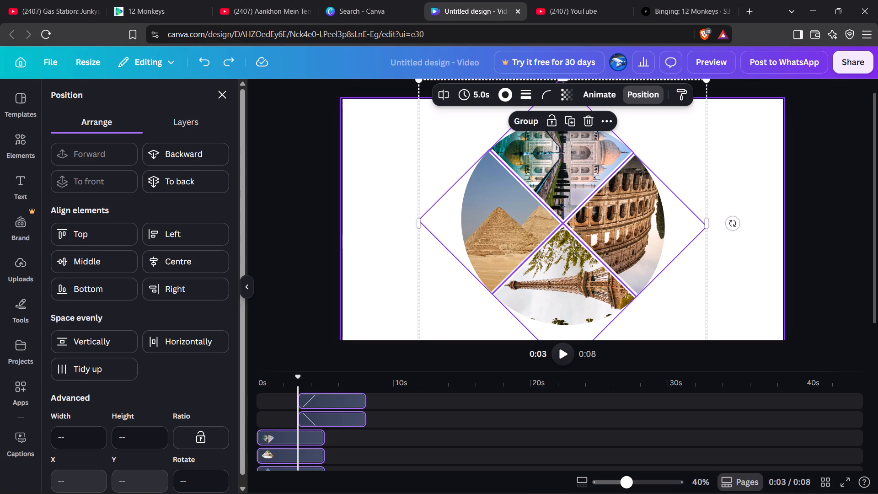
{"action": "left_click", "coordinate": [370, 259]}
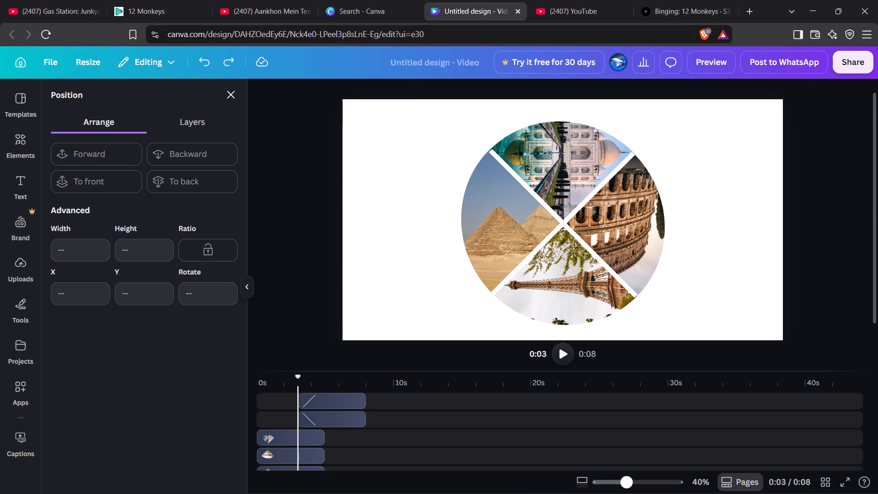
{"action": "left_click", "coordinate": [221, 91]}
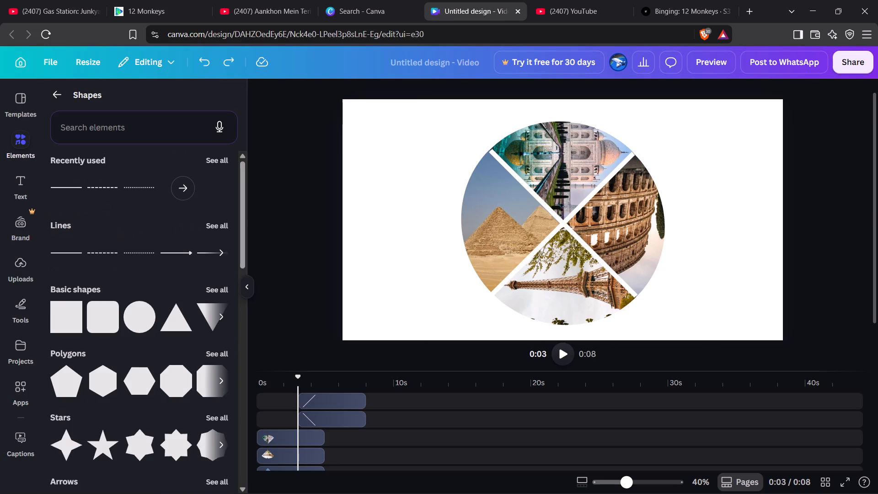
Move both divider line clips on the timeline to start at 0s, matching the four photo clips.
{"action": "scroll", "coordinate": [325, 402], "scroll_direction": "down", "scroll_amount": 1}
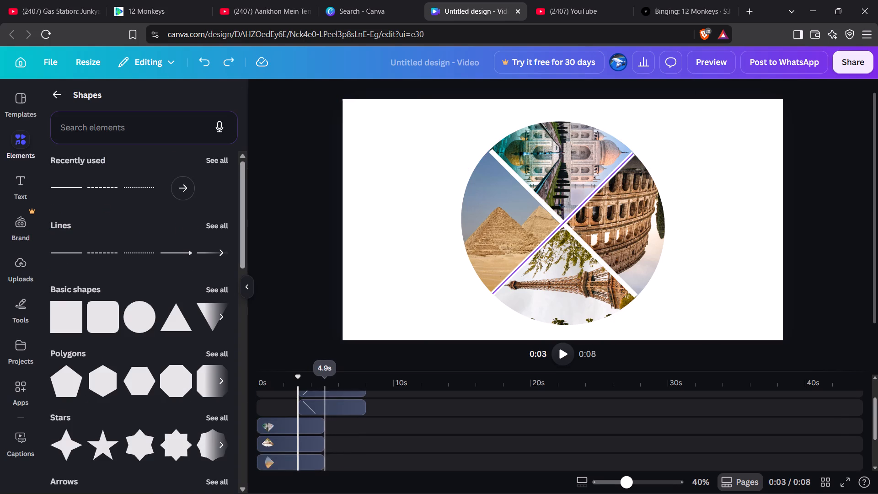
{"action": "scroll", "coordinate": [325, 402], "scroll_direction": "down", "scroll_amount": 1}
{"action": "scroll", "coordinate": [325, 402], "scroll_direction": "up", "scroll_amount": 1}
{"action": "left_click_drag", "start_coordinate": [318, 397], "coordinate": [314, 420]}
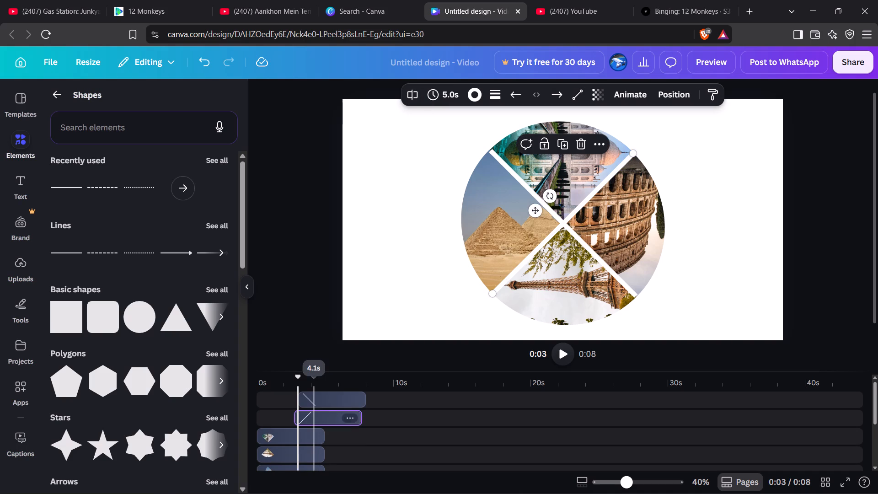
{"action": "left_click_drag", "start_coordinate": [318, 401], "coordinate": [318, 413]}
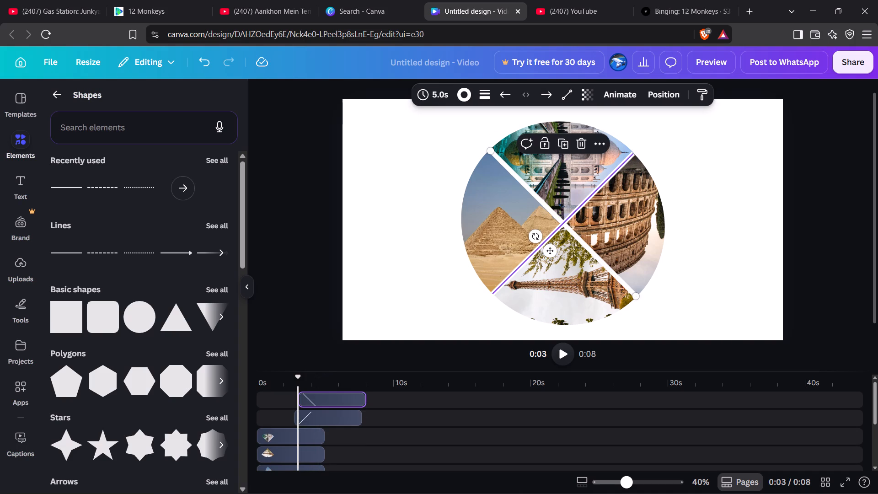
{"action": "scroll", "coordinate": [353, 432], "scroll_direction": "down", "scroll_amount": 1}
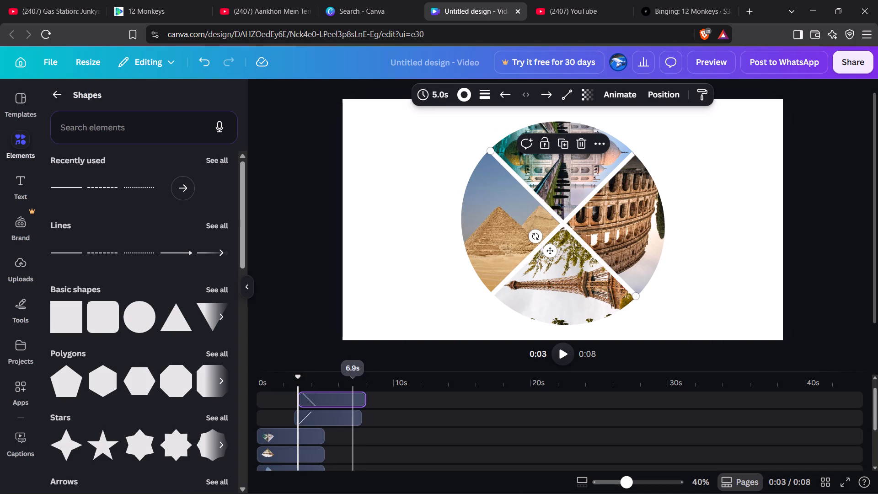
{"action": "scroll", "coordinate": [353, 432], "scroll_direction": "down", "scroll_amount": 2}
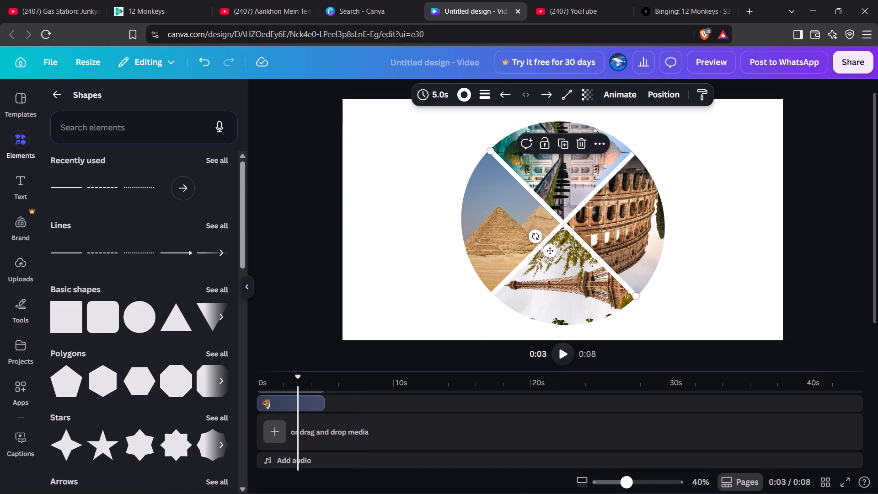
{"action": "left_click_drag", "start_coordinate": [300, 378], "coordinate": [261, 385]}
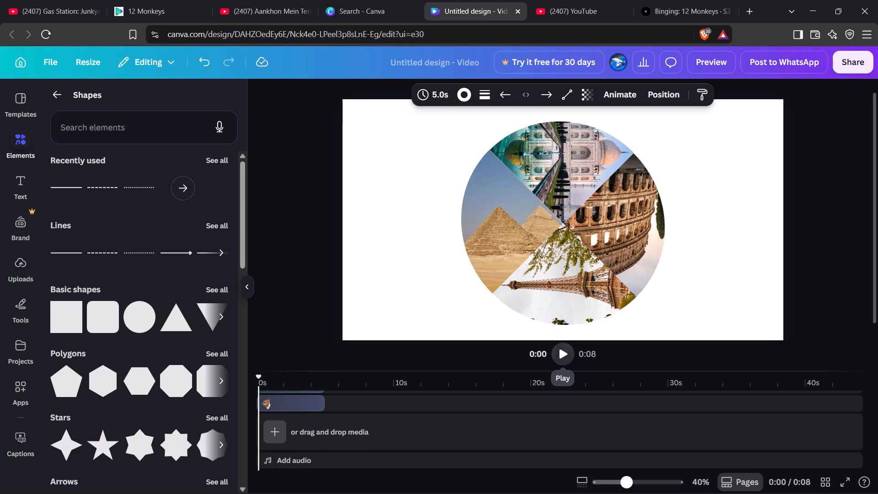
{"action": "scroll", "coordinate": [446, 396], "scroll_direction": "up", "scroll_amount": 2}
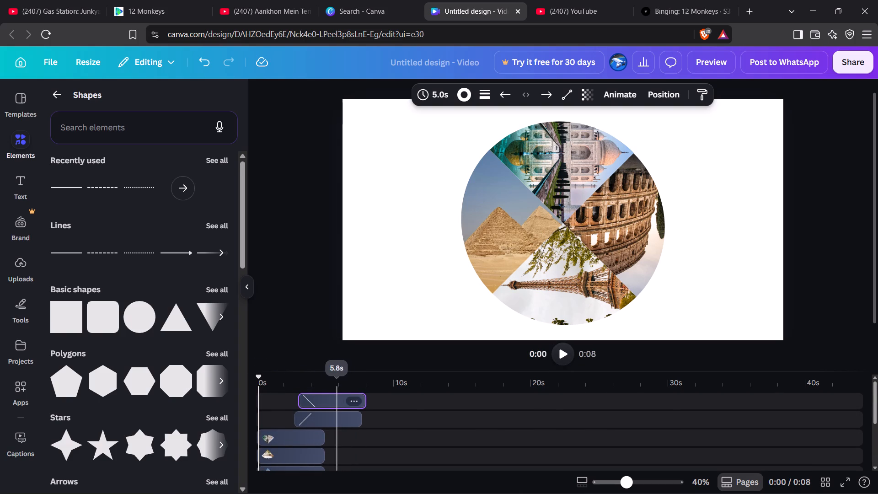
{"action": "left_click_drag", "start_coordinate": [337, 400], "coordinate": [283, 398]}
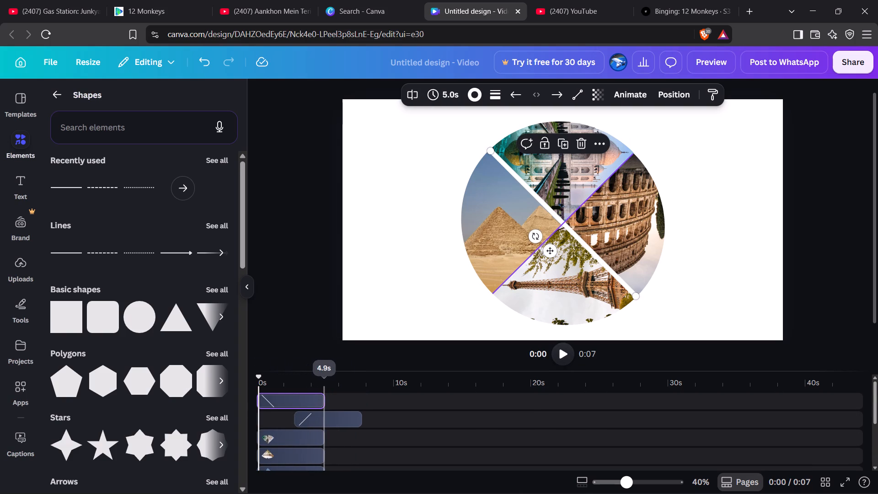
{"action": "left_click_drag", "start_coordinate": [325, 415], "coordinate": [297, 416]}
{"action": "left_click_drag", "start_coordinate": [297, 416], "coordinate": [279, 416]}
Play the video from the start to check the photos and divider lines together.
{"action": "scroll", "coordinate": [310, 437], "scroll_direction": "down", "scroll_amount": 1}
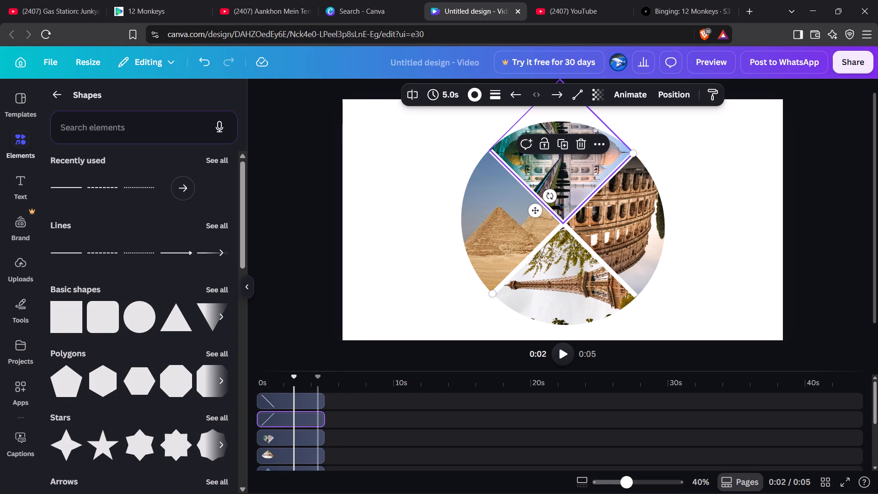
{"action": "scroll", "coordinate": [310, 437], "scroll_direction": "down", "scroll_amount": 1}
{"action": "scroll", "coordinate": [310, 437], "scroll_direction": "up", "scroll_amount": 3}
{"action": "left_click_drag", "start_coordinate": [292, 381], "coordinate": [247, 383]}
{"action": "left_click", "coordinate": [562, 355]}
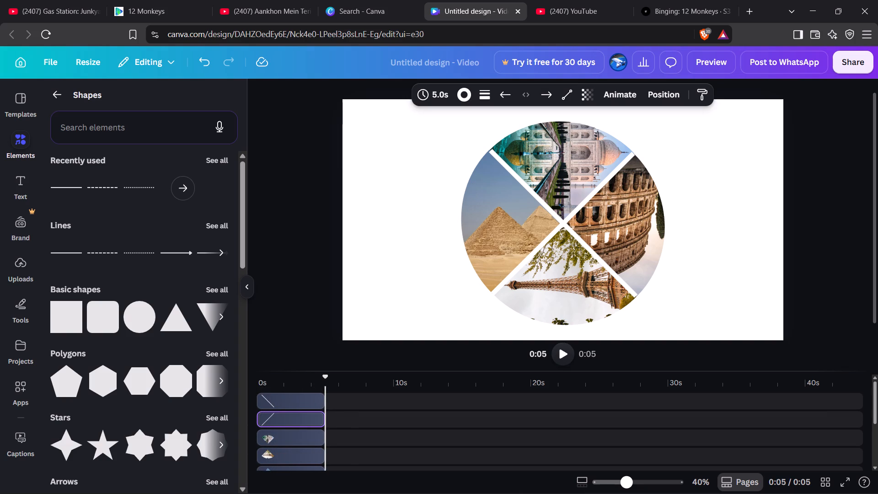
Add a basic circle shape and move its clip to start at 0s on its own track above the divider lines.
{"action": "left_click", "coordinate": [136, 321]}
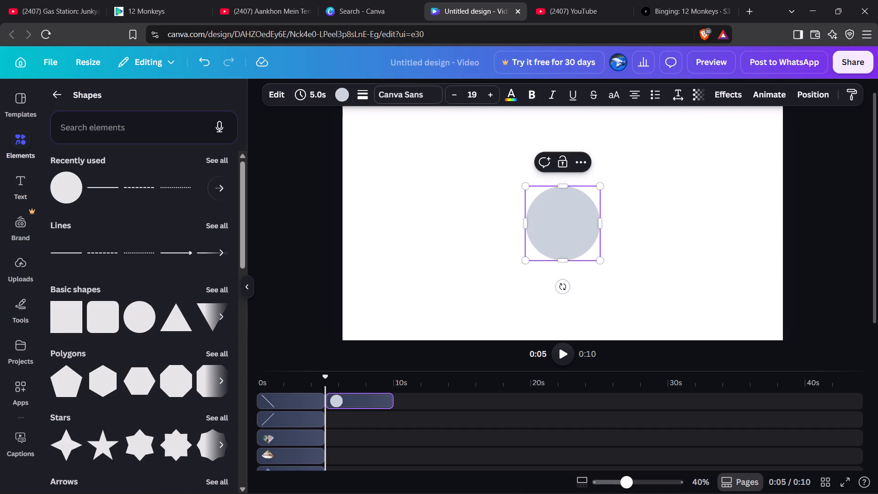
{"action": "left_click_drag", "start_coordinate": [353, 401], "coordinate": [331, 386]}
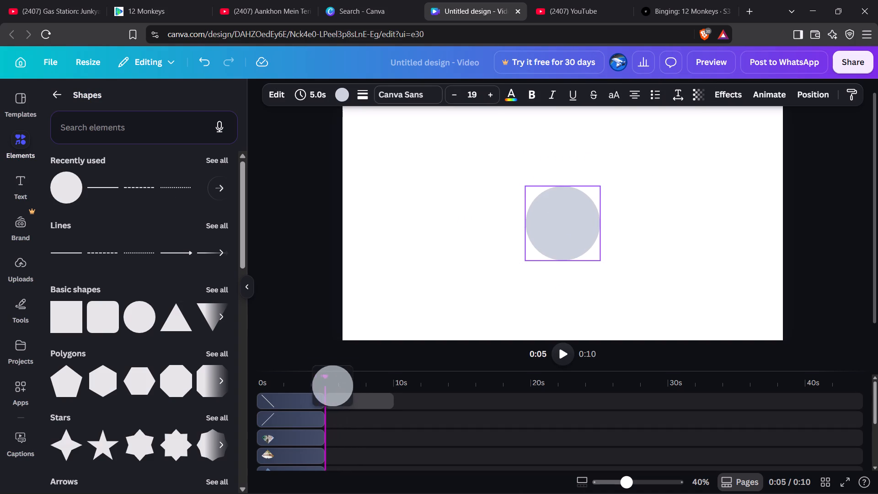
{"action": "left_click_drag", "start_coordinate": [331, 386], "coordinate": [297, 395]}
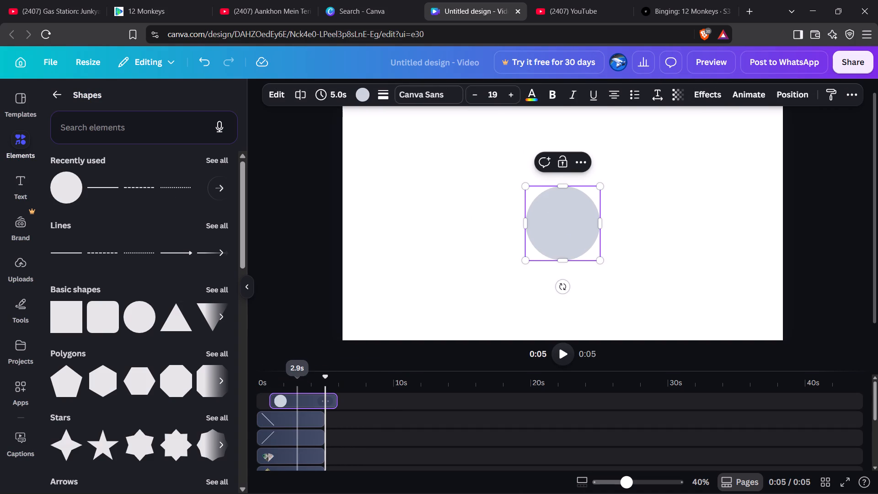
{"action": "left_click_drag", "start_coordinate": [298, 397], "coordinate": [285, 397]}
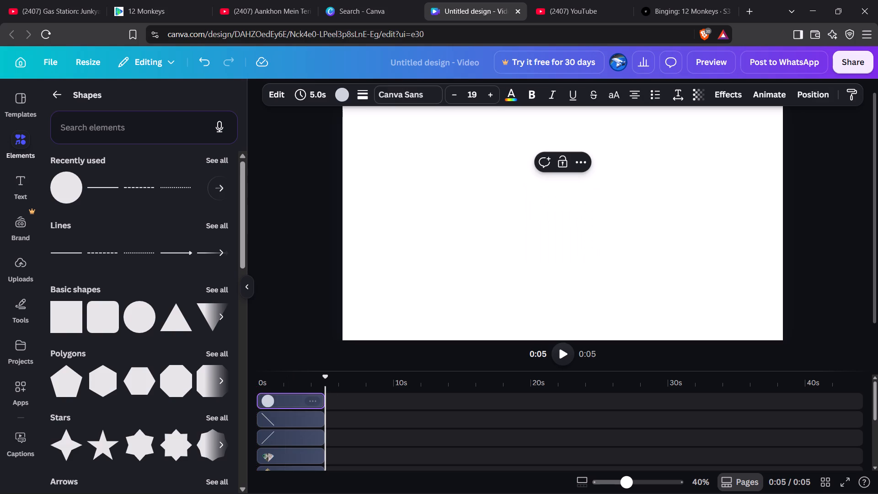
Return the playhead to 0:00 and recolour the central circle white (#ffffff).
{"action": "scroll", "coordinate": [285, 397], "scroll_direction": "down", "scroll_amount": 1}
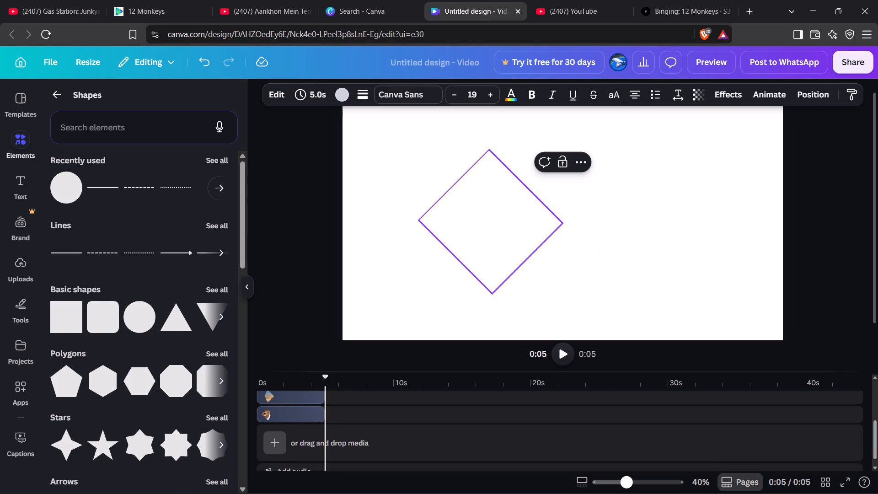
{"action": "left_click_drag", "start_coordinate": [325, 410], "coordinate": [297, 413]}
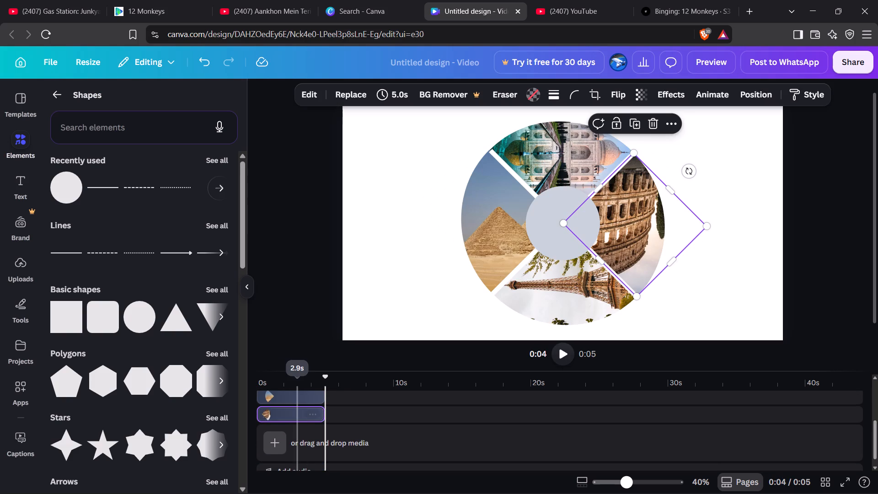
{"action": "scroll", "coordinate": [297, 413], "scroll_direction": "up", "scroll_amount": 3}
{"action": "left_click_drag", "start_coordinate": [326, 376], "coordinate": [265, 379]}
{"action": "left_click_drag", "start_coordinate": [265, 379], "coordinate": [252, 381]}
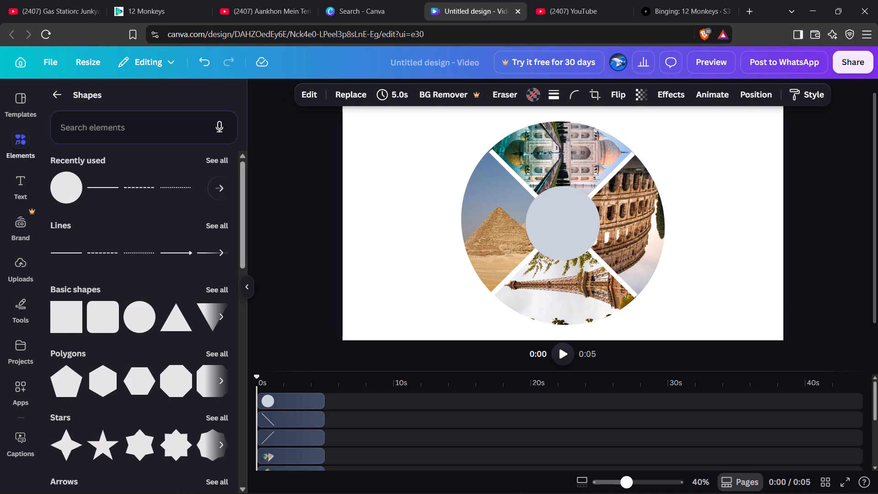
{"action": "left_click", "coordinate": [556, 226]}
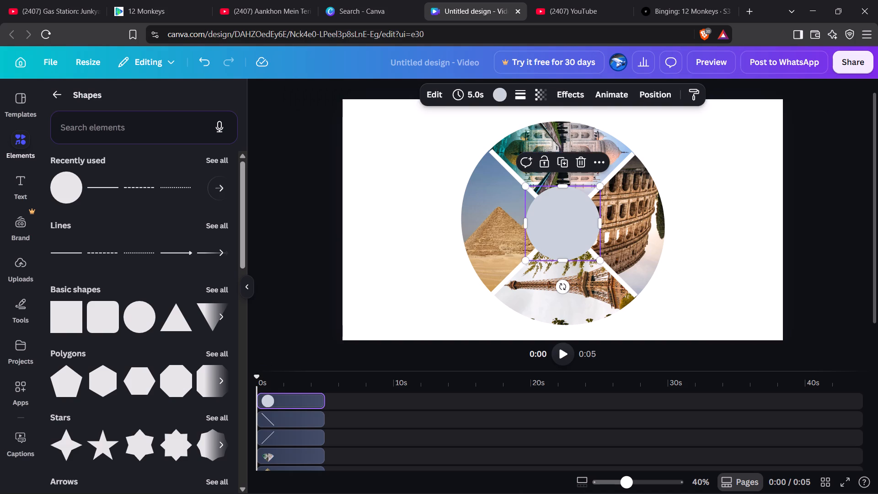
{"action": "left_click", "coordinate": [496, 98]}
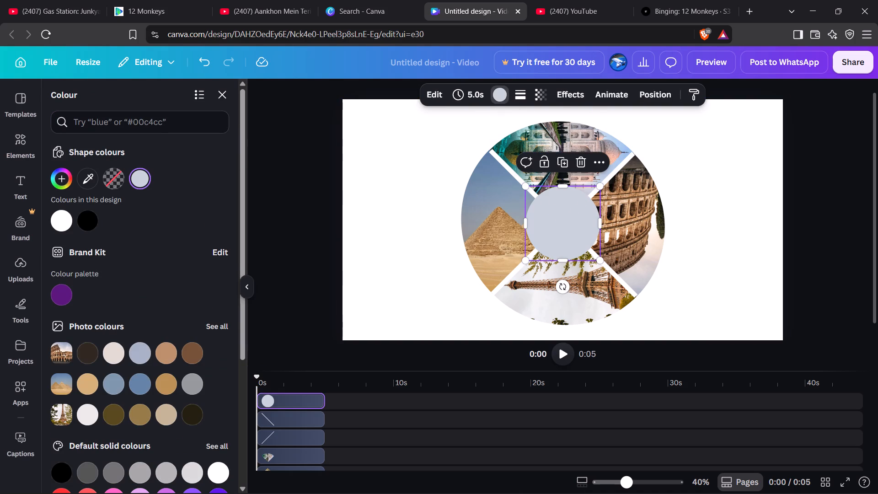
{"action": "left_click", "coordinate": [59, 219]}
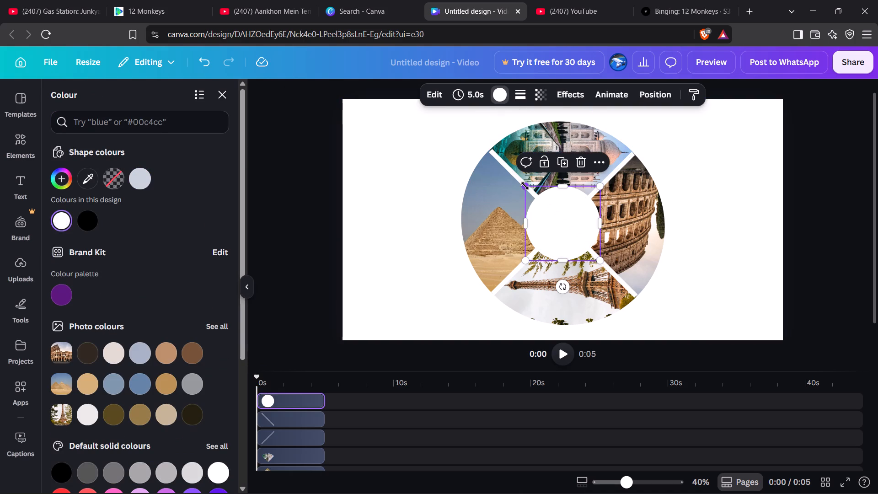
Enlarge the white circle to about 440 px and shift it slightly down and to the right over the photos.
{"action": "left_click_drag", "start_coordinate": [525, 186], "coordinate": [508, 172]}
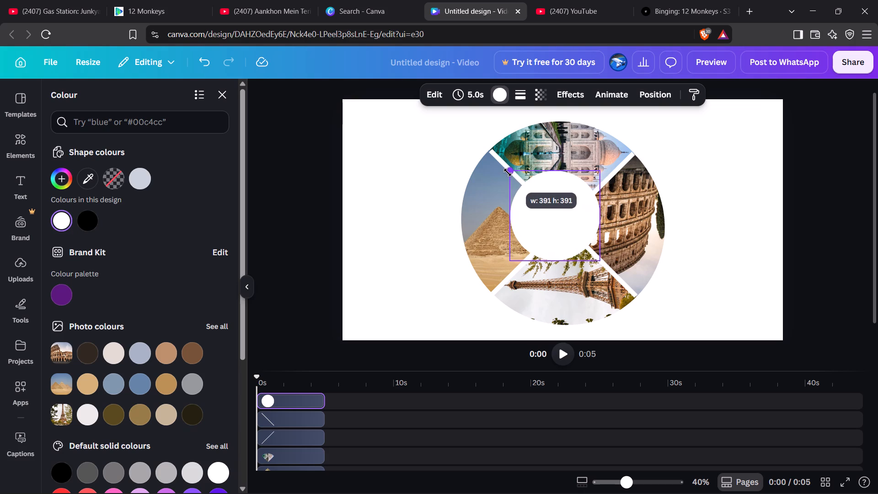
{"action": "left_click_drag", "start_coordinate": [508, 172], "coordinate": [508, 173]}
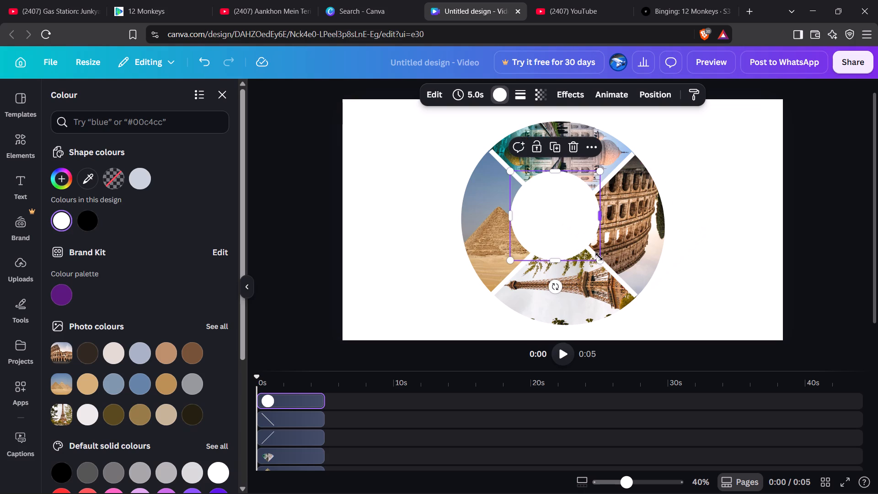
{"action": "left_click_drag", "start_coordinate": [599, 259], "coordinate": [615, 268]}
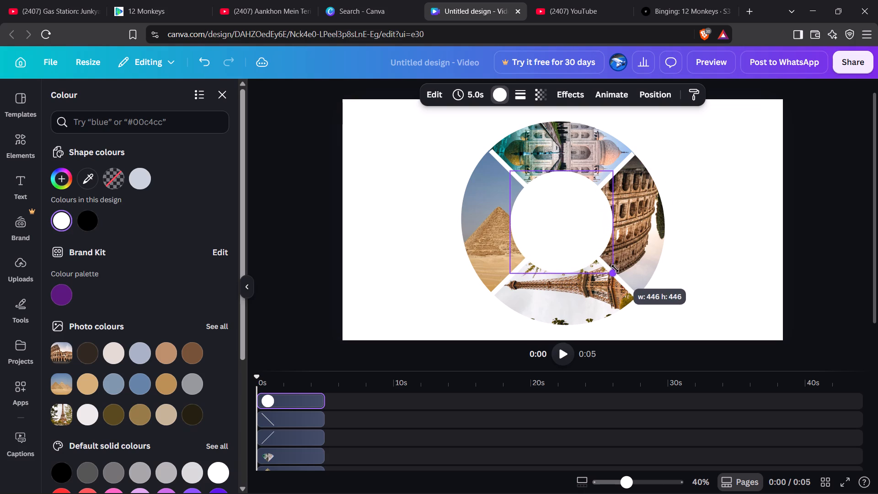
{"action": "left_click_drag", "start_coordinate": [615, 268], "coordinate": [615, 266]}
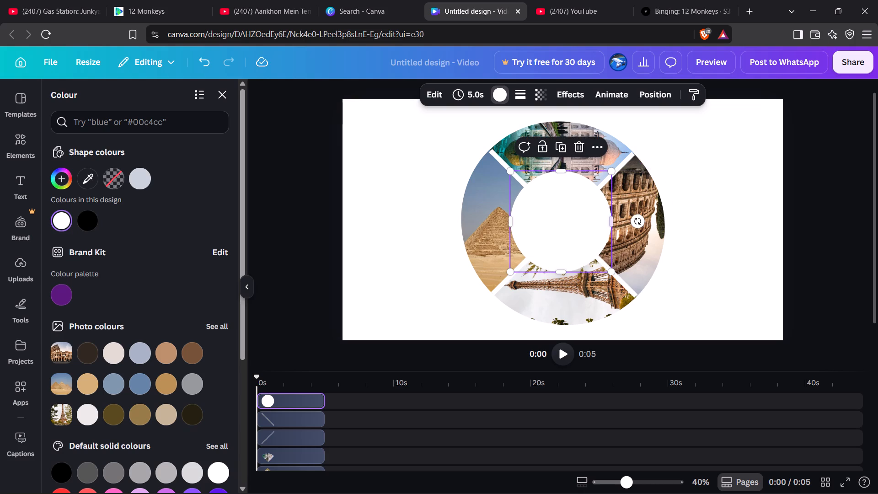
{"action": "left_click_drag", "start_coordinate": [574, 230], "coordinate": [580, 233]}
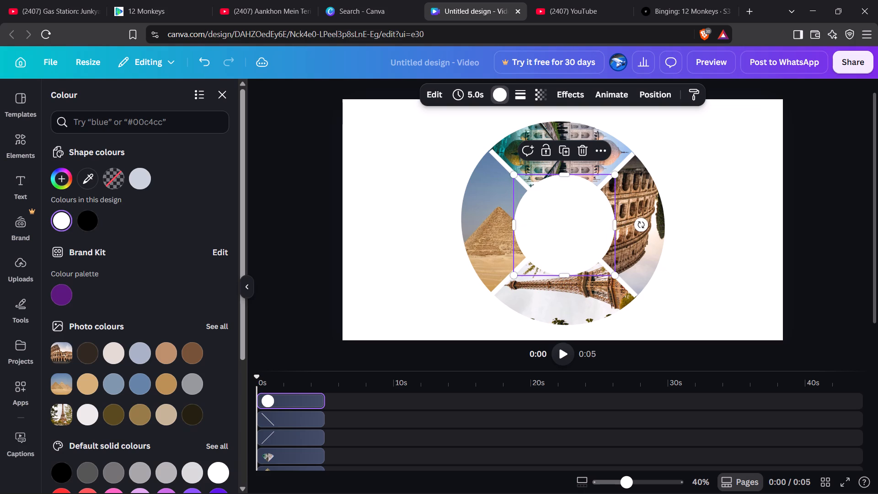
Align the white circle to the centre and middle of the page.
{"action": "left_click", "coordinate": [655, 100]}
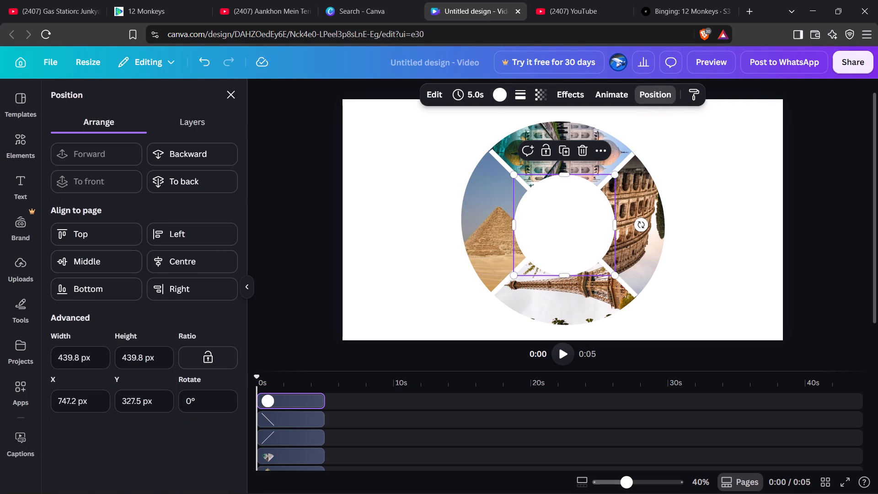
{"action": "left_click", "coordinate": [204, 260]}
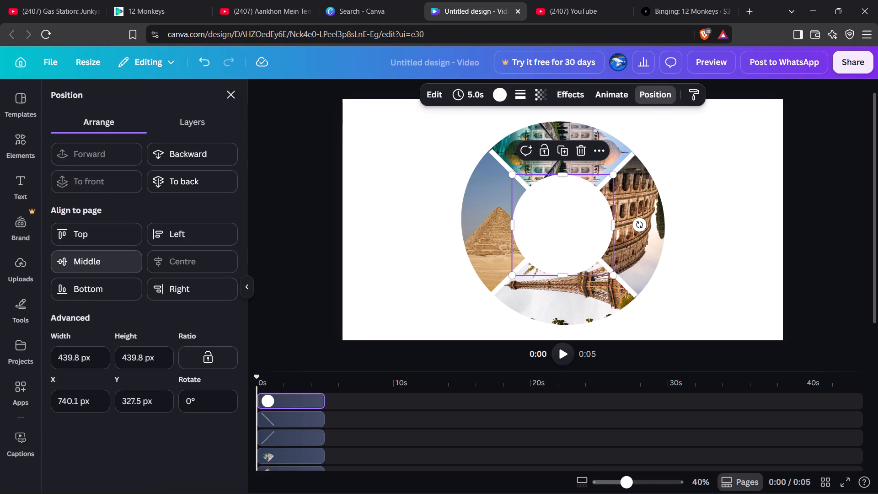
{"action": "left_click", "coordinate": [105, 258]}
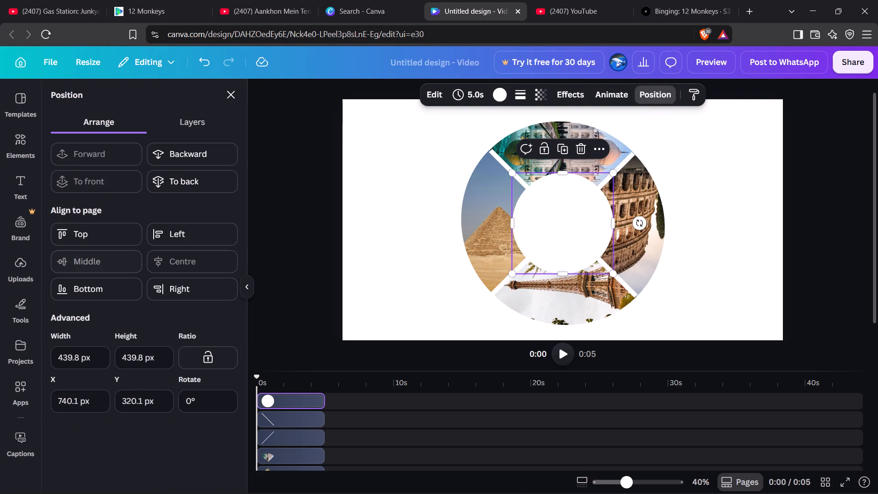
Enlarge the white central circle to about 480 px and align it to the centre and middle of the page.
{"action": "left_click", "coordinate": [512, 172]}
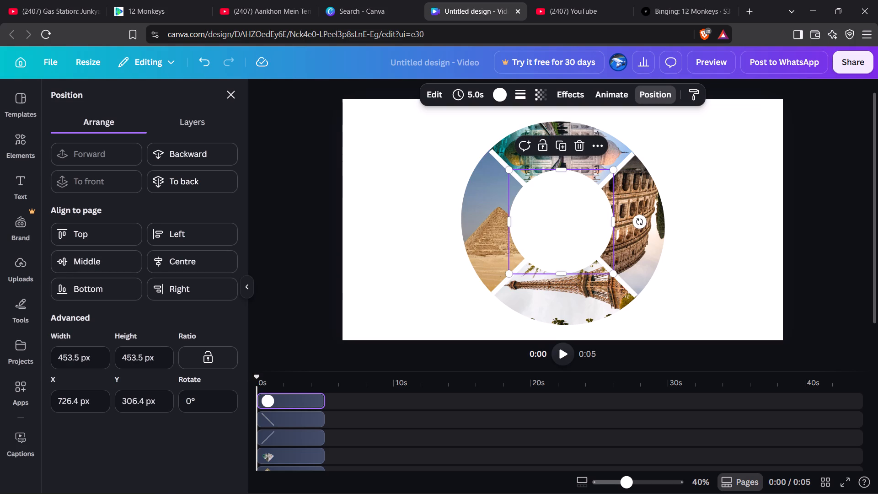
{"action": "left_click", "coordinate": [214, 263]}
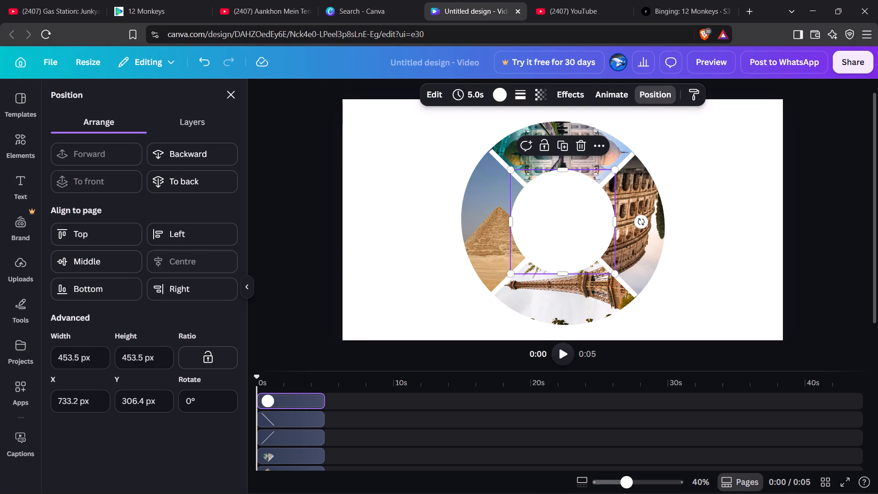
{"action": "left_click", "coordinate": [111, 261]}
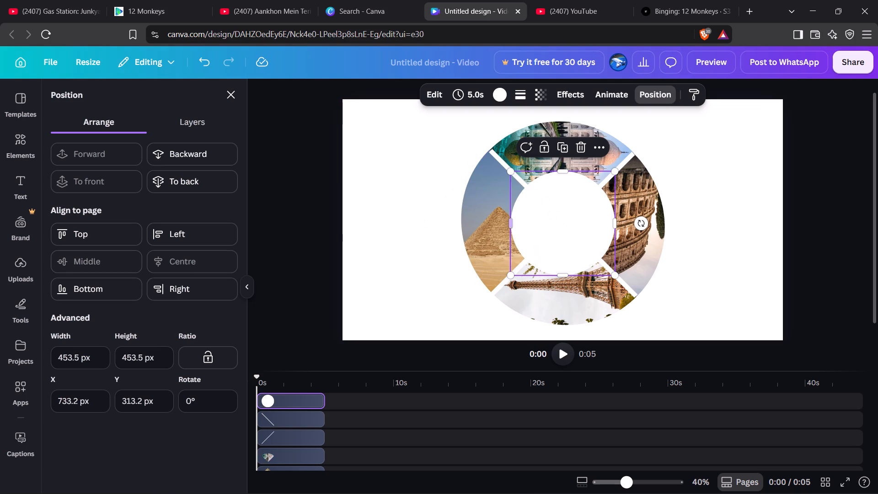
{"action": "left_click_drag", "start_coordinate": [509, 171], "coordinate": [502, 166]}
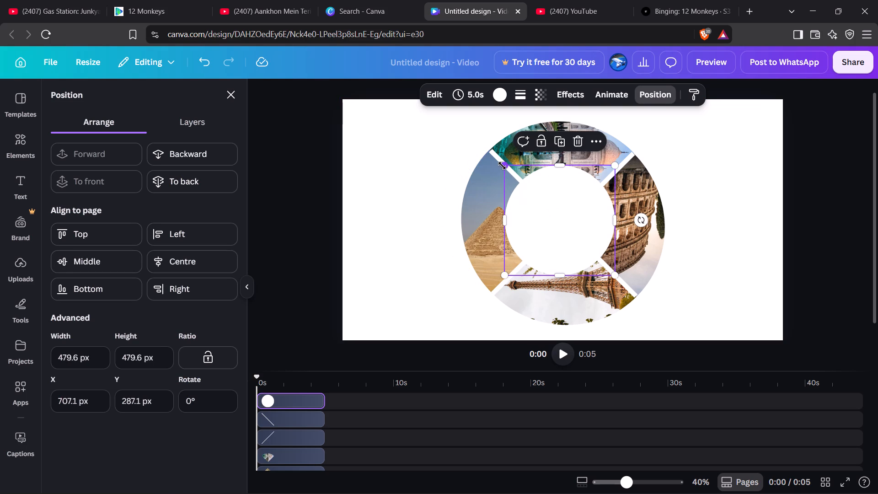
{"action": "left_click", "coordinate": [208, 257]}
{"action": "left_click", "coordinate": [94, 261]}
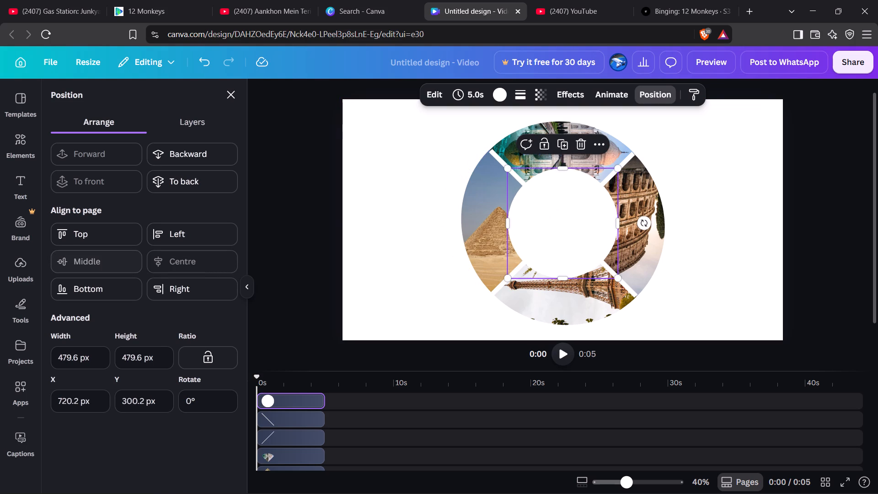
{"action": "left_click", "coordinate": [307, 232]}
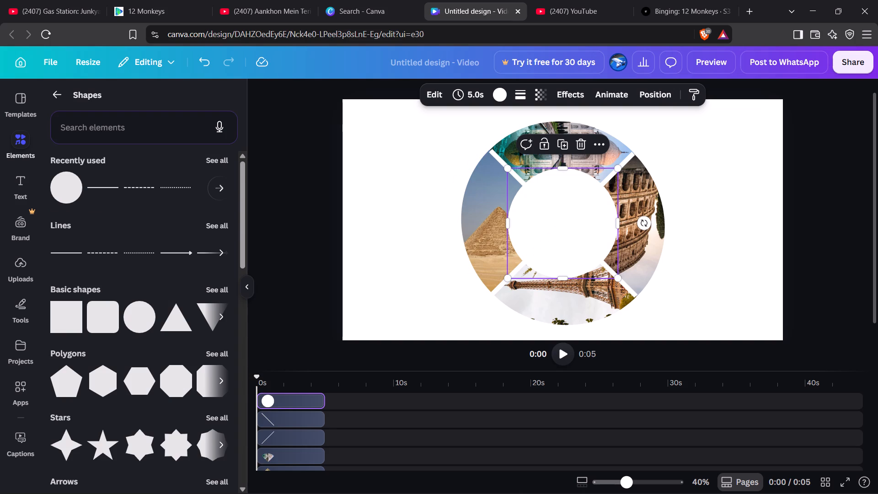
Shrink the white central circle to about 430 px and align it to the centre and middle of the page.
{"action": "left_click_drag", "start_coordinate": [509, 168], "coordinate": [516, 173]}
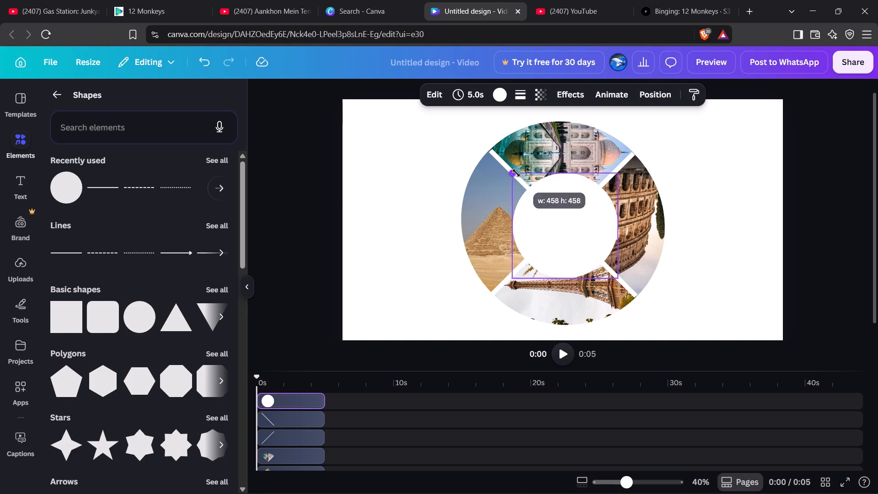
{"action": "left_click_drag", "start_coordinate": [516, 173], "coordinate": [523, 178]}
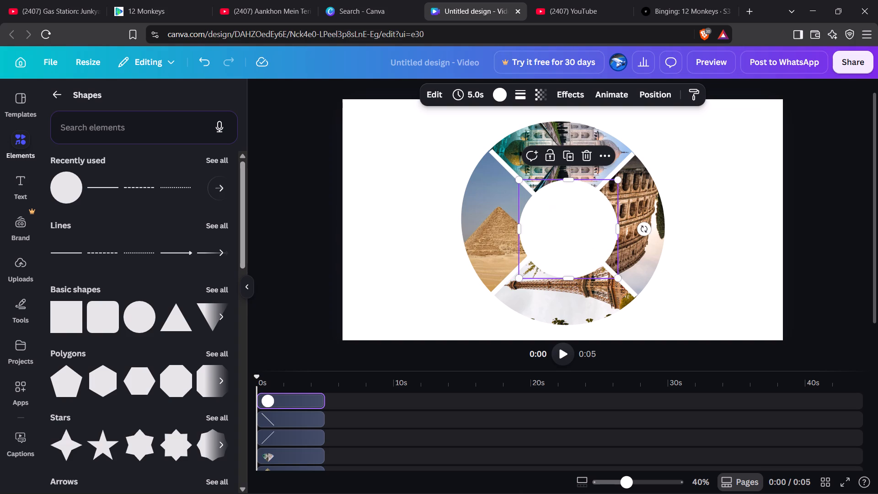
{"action": "left_click", "coordinate": [654, 92]}
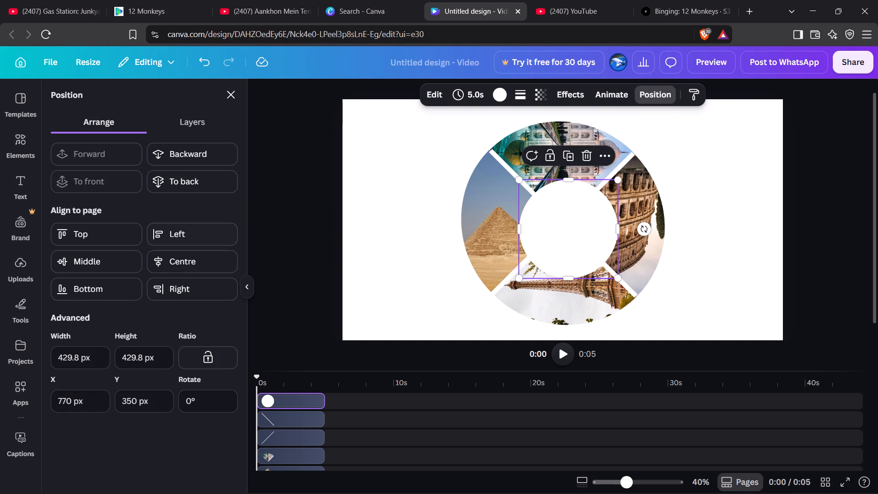
{"action": "left_click", "coordinate": [203, 261]}
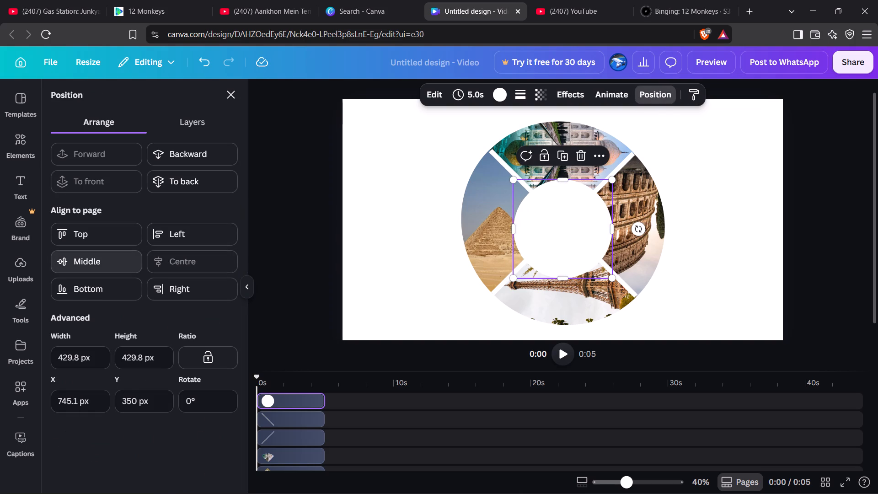
{"action": "left_click", "coordinate": [87, 267]}
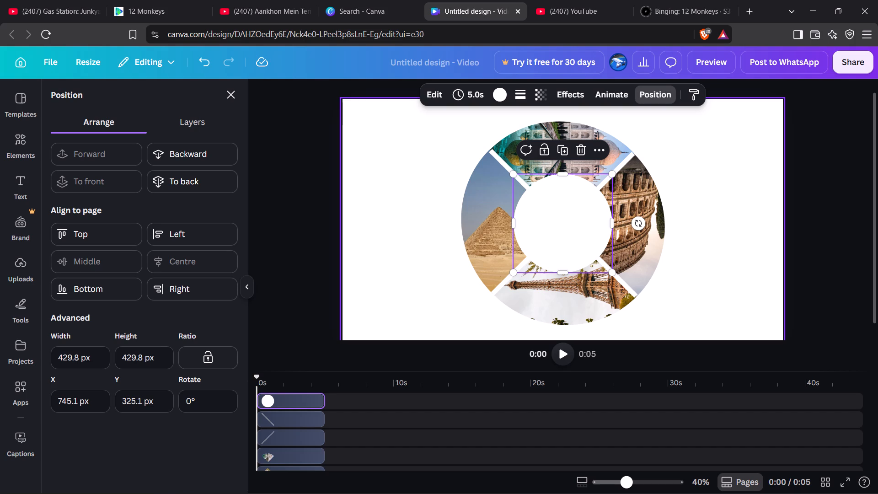
{"action": "left_click", "coordinate": [677, 187]}
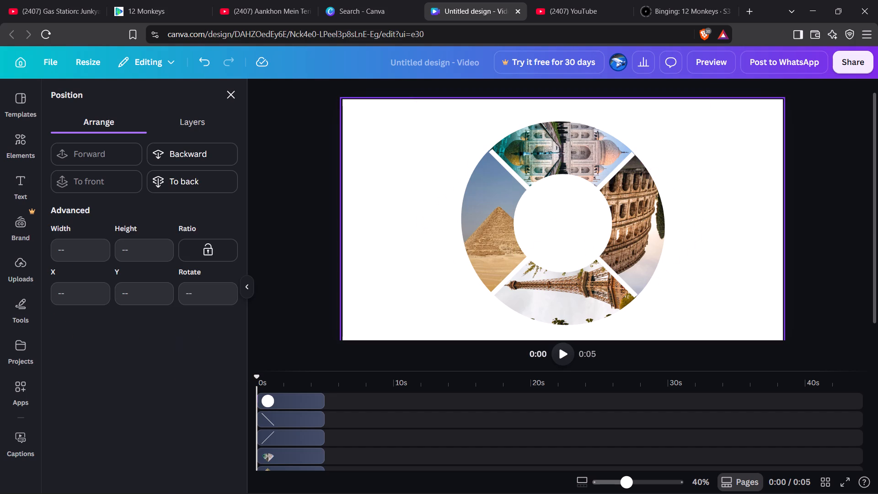
Open the design's download settings and set the file type to PNG.
{"action": "left_click", "coordinate": [857, 57]}
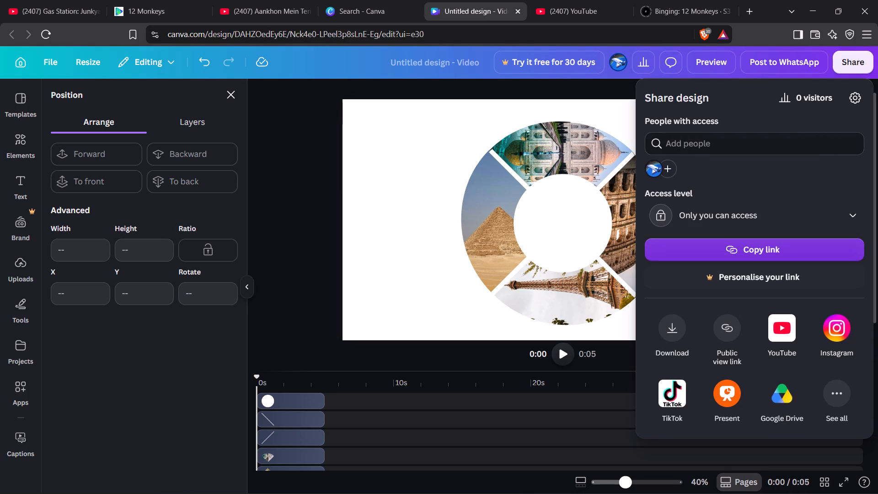
{"action": "left_click", "coordinate": [680, 323]}
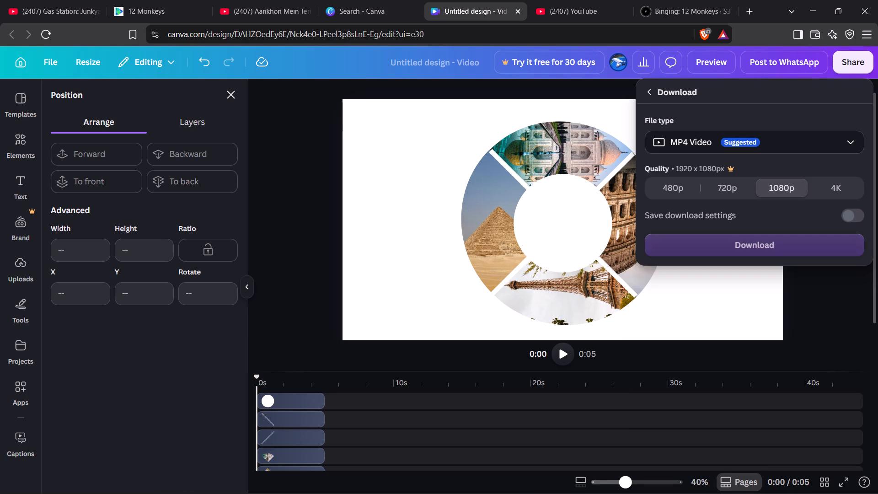
{"action": "left_click", "coordinate": [759, 134]}
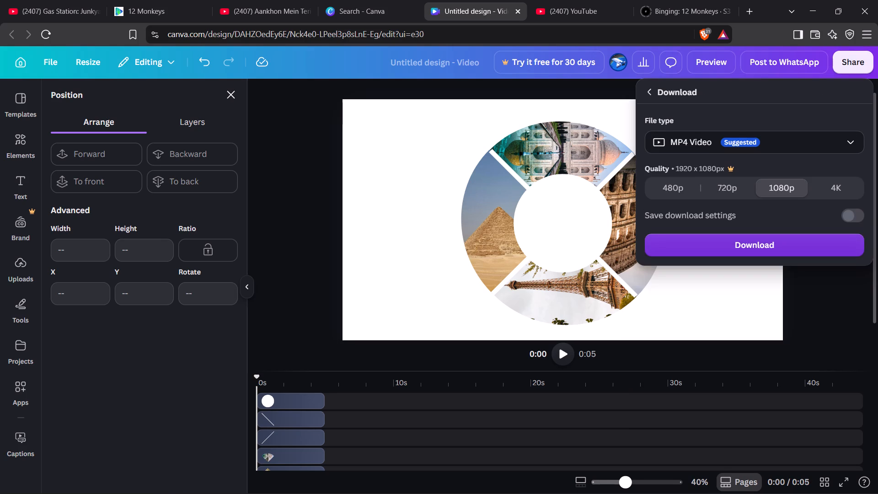
{"action": "left_click", "coordinate": [774, 144]}
{"action": "left_click", "coordinate": [851, 139]}
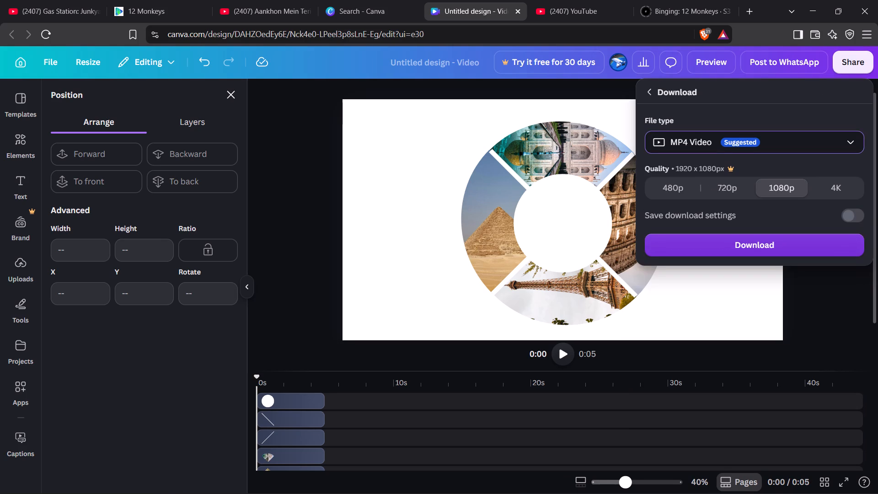
{"action": "left_click", "coordinate": [766, 215]}
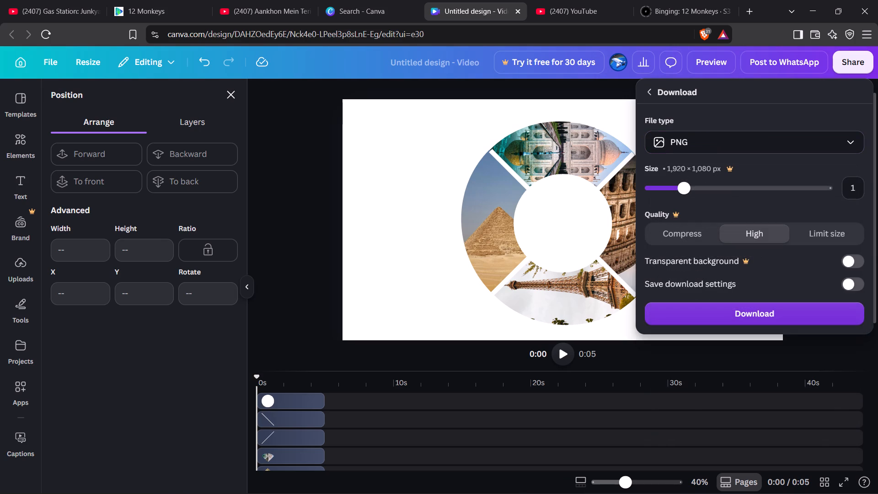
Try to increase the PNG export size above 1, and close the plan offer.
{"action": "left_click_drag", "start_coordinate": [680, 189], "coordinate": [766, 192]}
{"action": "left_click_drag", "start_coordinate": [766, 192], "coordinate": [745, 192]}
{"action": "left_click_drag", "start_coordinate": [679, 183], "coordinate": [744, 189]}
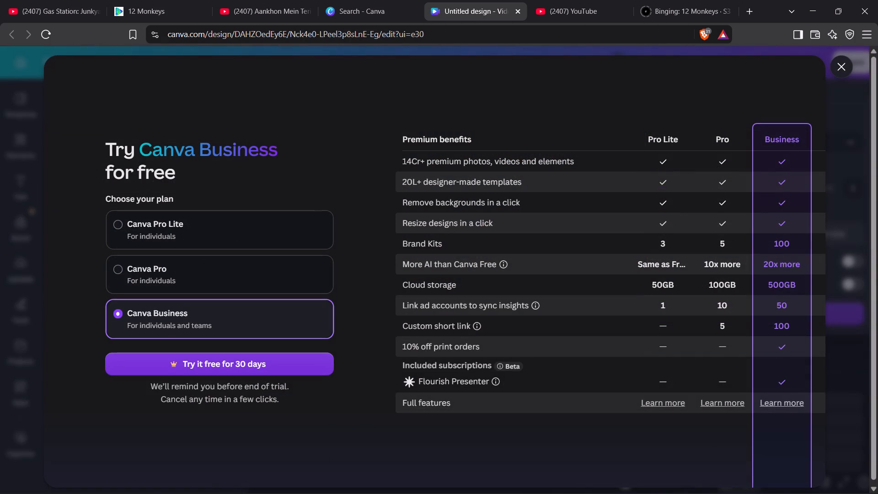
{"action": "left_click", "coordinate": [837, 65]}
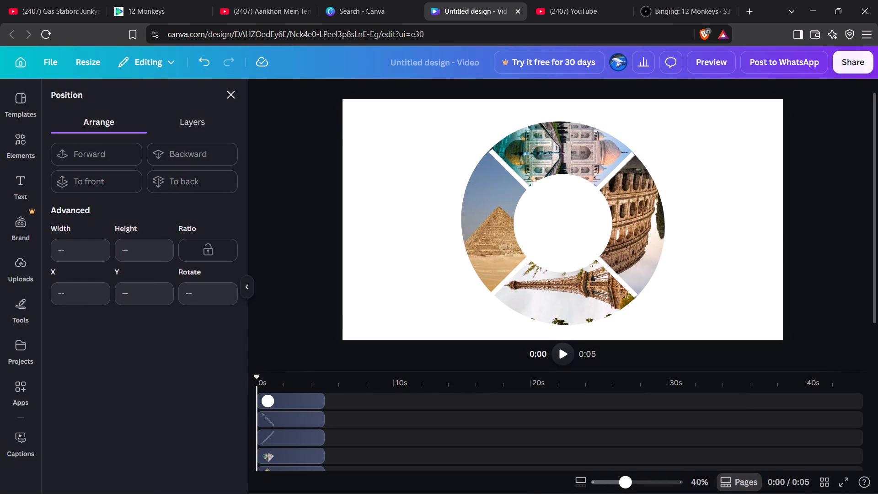
Download the design as a PNG at size 1 and save it as Untitled design in the Pictures folder.
{"action": "left_click", "coordinate": [857, 66]}
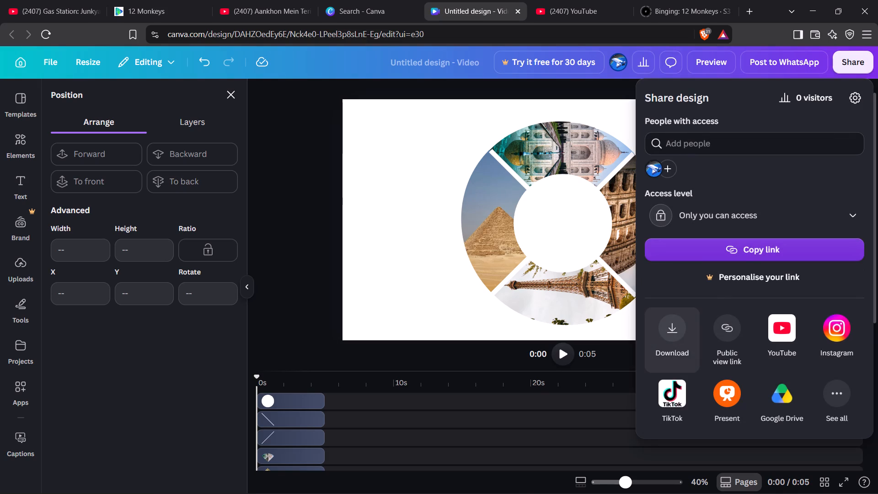
{"action": "left_click", "coordinate": [669, 329]}
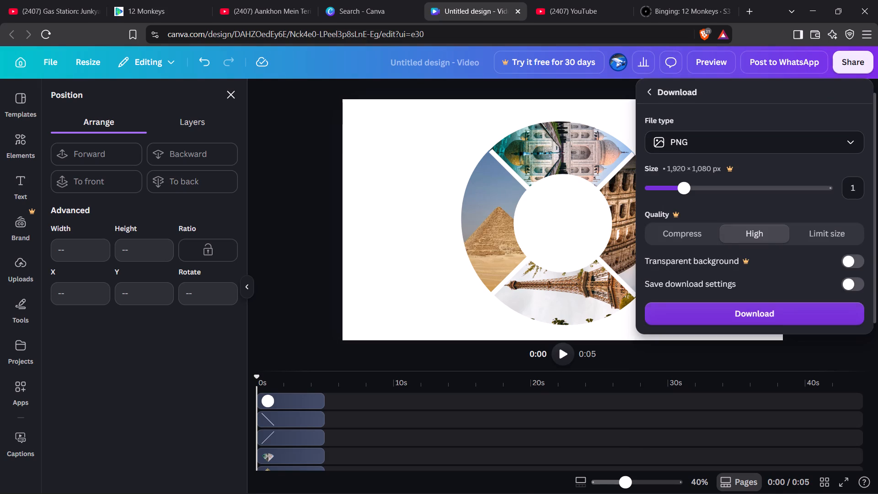
{"action": "left_click", "coordinate": [709, 310]}
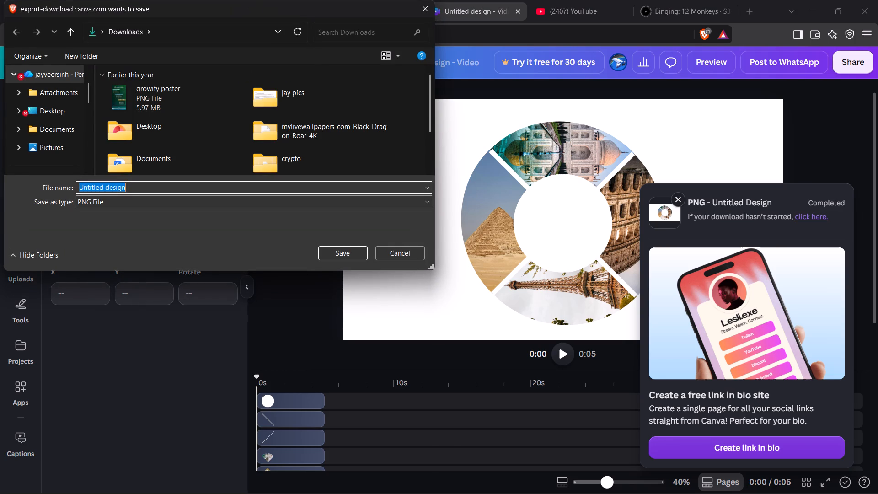
{"action": "left_click", "coordinate": [59, 150]}
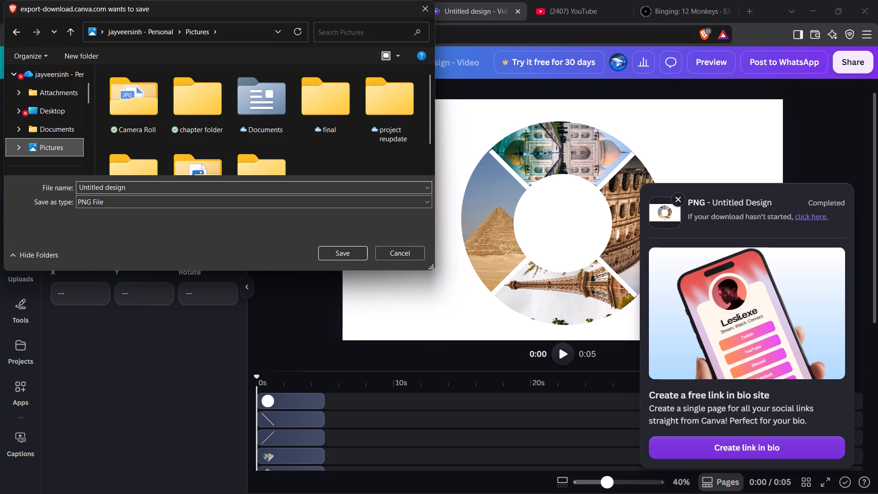
{"action": "left_click", "coordinate": [338, 254]}
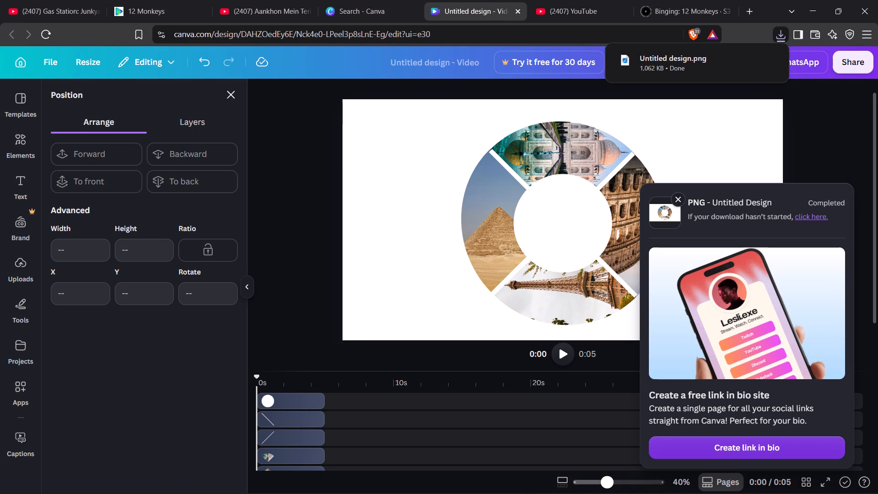
Upload the downloaded Untitled design.png to the design's uploaded images.
{"action": "left_click_drag", "start_coordinate": [650, 64], "coordinate": [15, 264]}
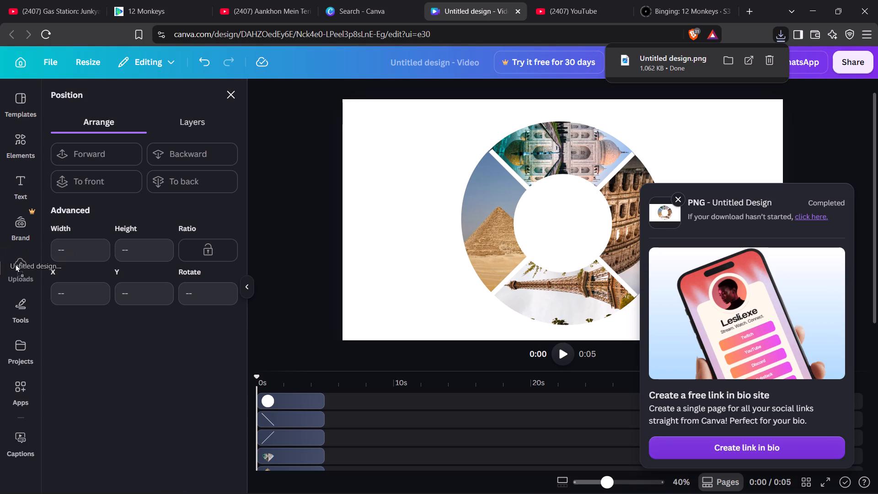
{"action": "left_click_drag", "start_coordinate": [15, 264], "coordinate": [17, 263]}
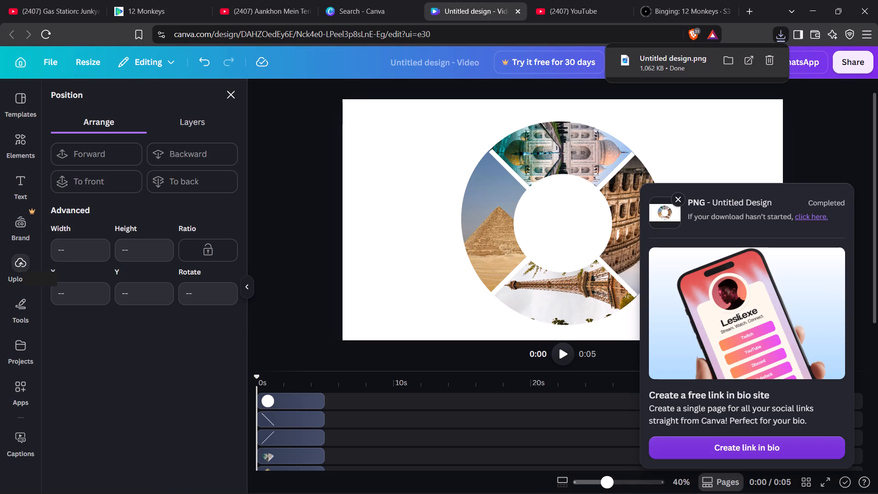
{"action": "left_click", "coordinate": [17, 263]}
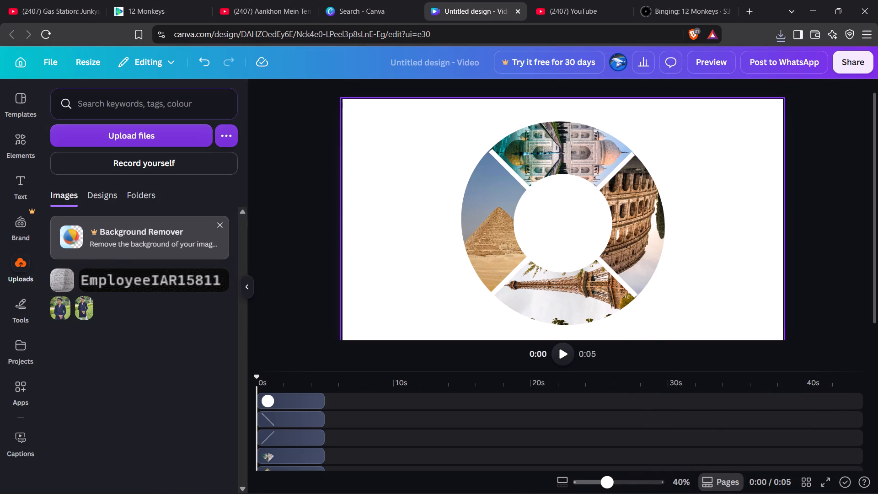
{"action": "left_click", "coordinate": [780, 33]}
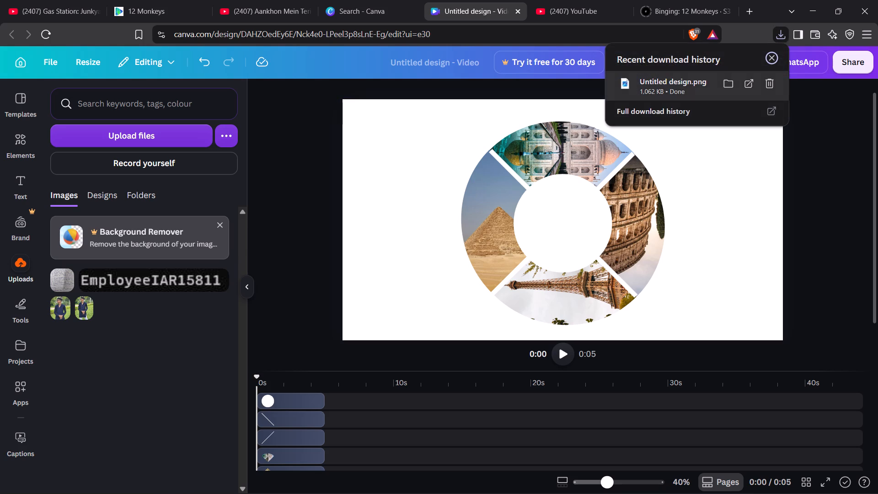
{"action": "left_click_drag", "start_coordinate": [653, 89], "coordinate": [153, 270]}
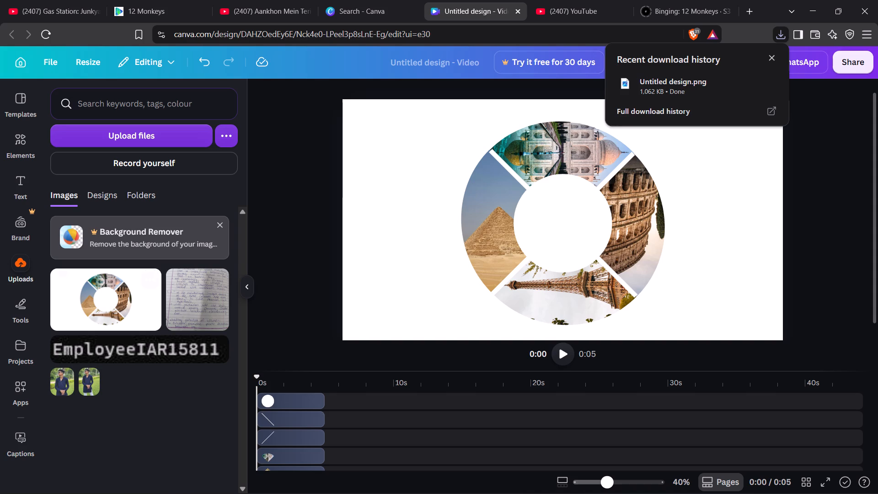
{"action": "left_click", "coordinate": [334, 160]}
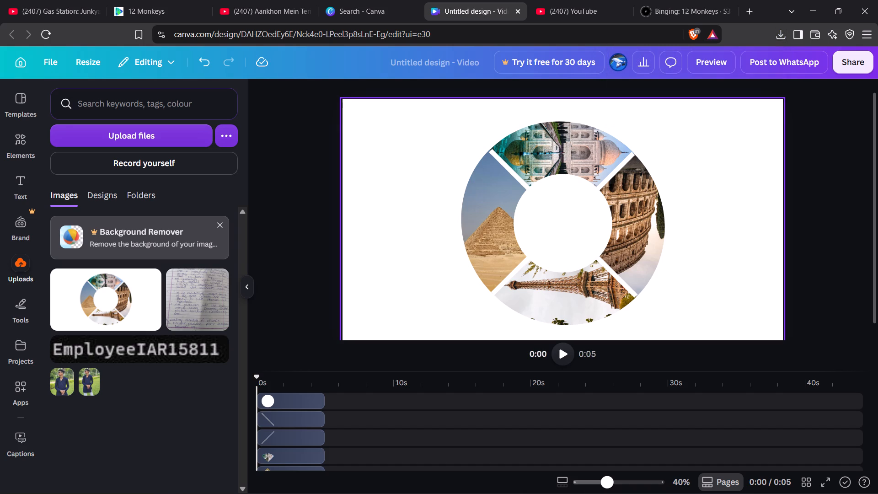
Delete the landmark photos, divider lines and white circle together from the page.
{"action": "left_click_drag", "start_coordinate": [413, 124], "coordinate": [626, 292]}
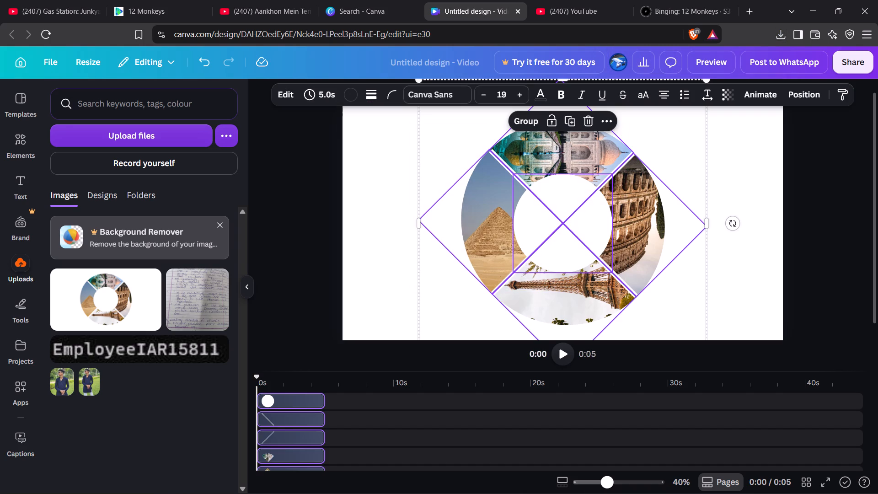
{"action": "key", "text": "Delete"}
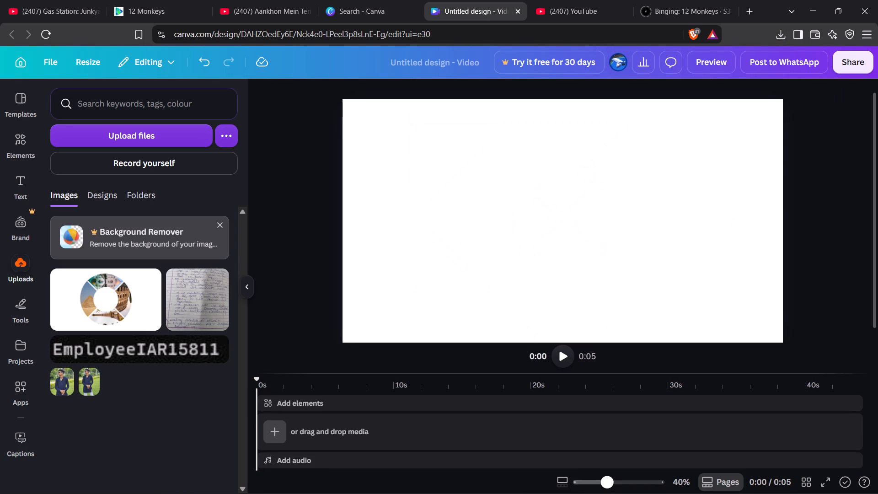
Add the uploaded photo-ring image to the empty page as the video's 5.0s clip.
{"action": "scroll", "coordinate": [471, 390], "scroll_direction": "up", "scroll_amount": 3}
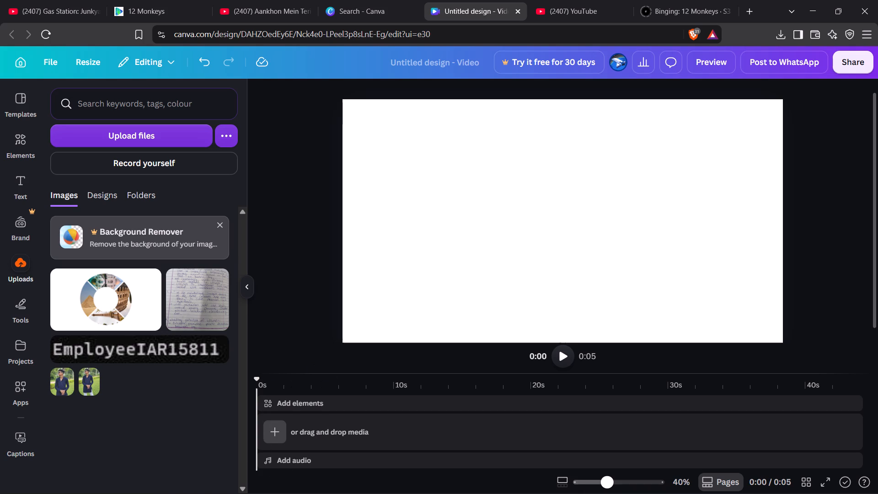
{"action": "left_click", "coordinate": [119, 307]}
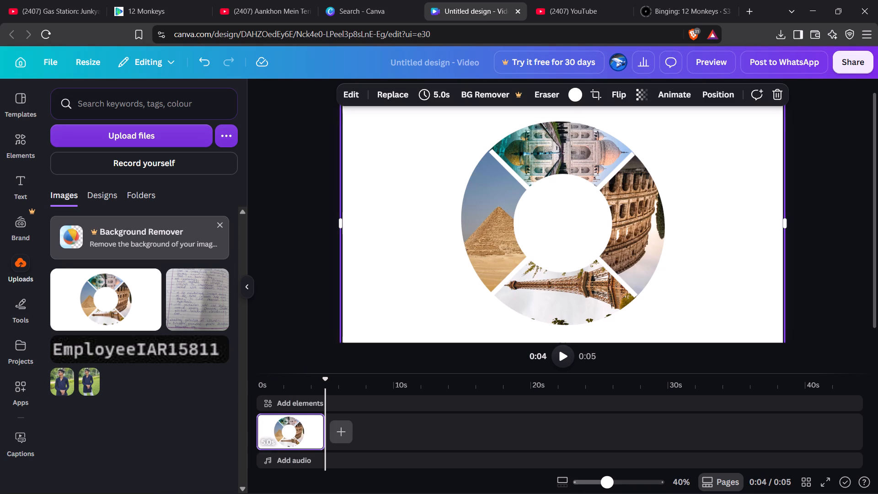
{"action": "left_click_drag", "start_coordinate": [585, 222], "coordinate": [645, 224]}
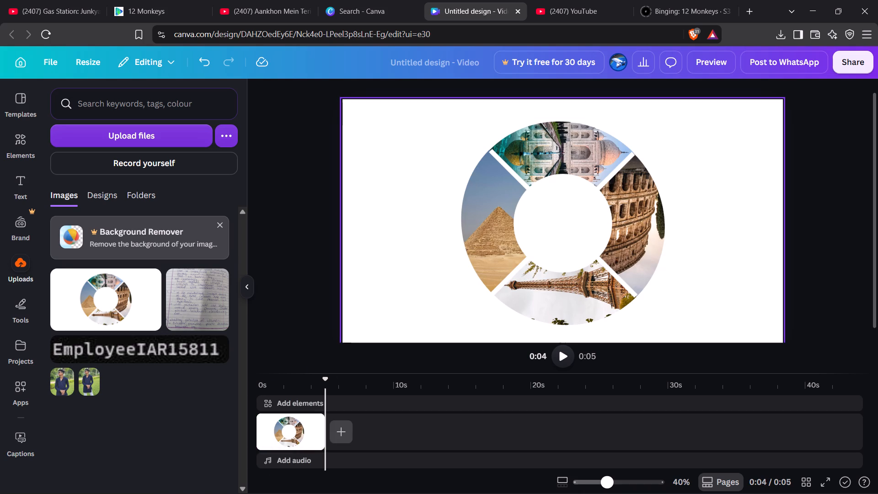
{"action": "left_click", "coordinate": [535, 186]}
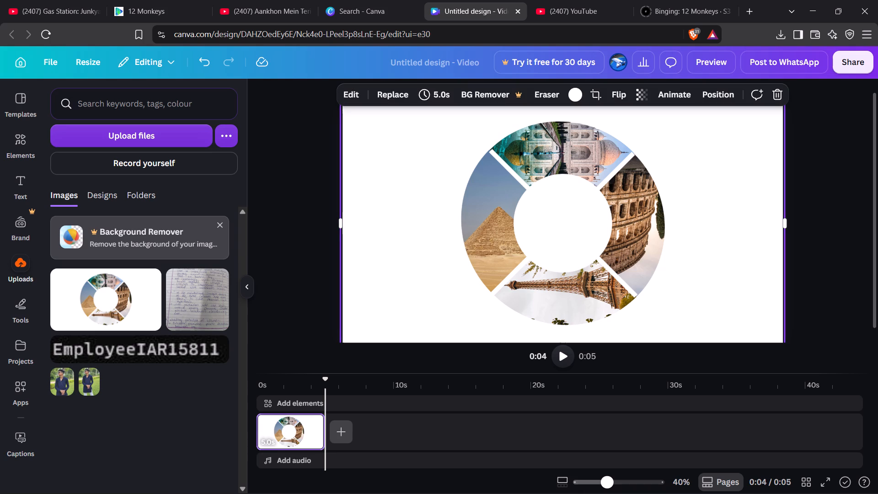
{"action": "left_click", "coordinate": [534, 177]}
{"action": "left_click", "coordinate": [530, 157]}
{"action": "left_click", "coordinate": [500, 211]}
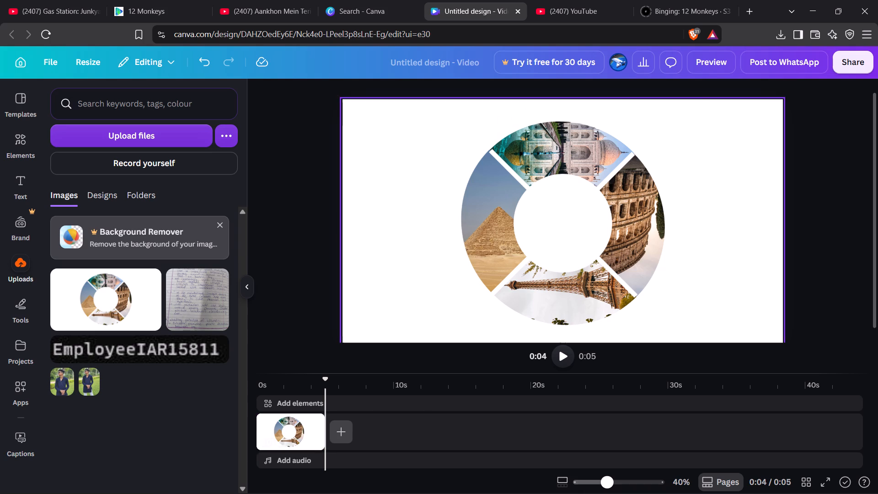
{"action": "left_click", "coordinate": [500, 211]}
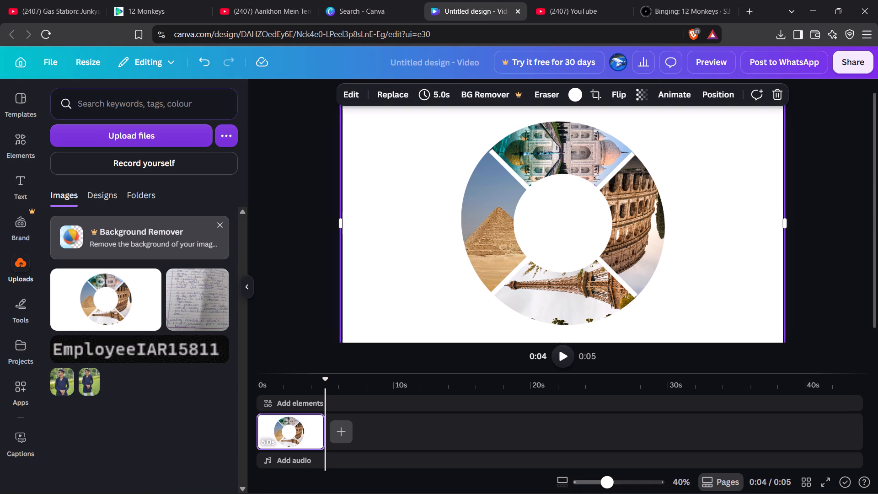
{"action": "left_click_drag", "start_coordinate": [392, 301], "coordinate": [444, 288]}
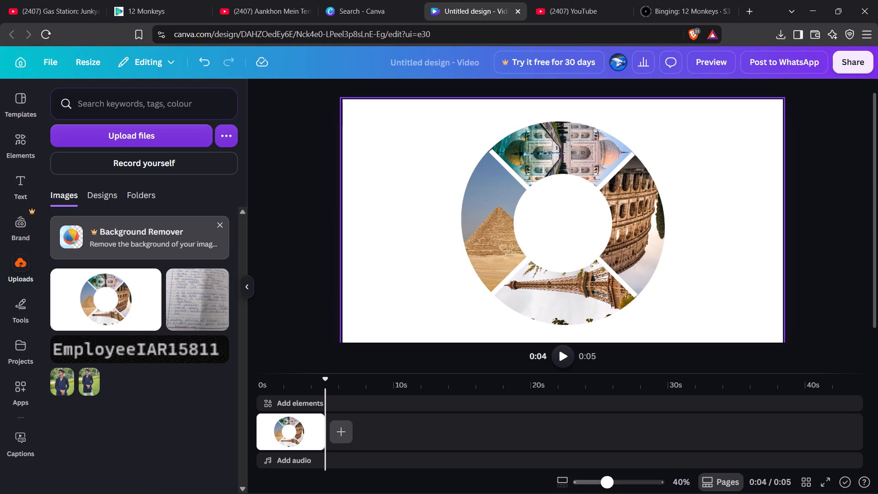
Crop the blank white margin beside the pyramid photo by pulling the ring image's left edge inward.
{"action": "left_click", "coordinate": [362, 137]}
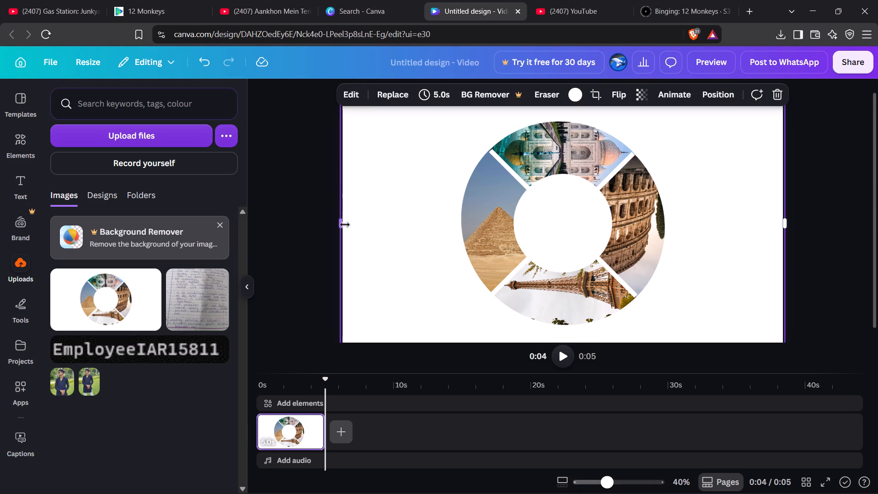
{"action": "left_click_drag", "start_coordinate": [338, 220], "coordinate": [390, 226]}
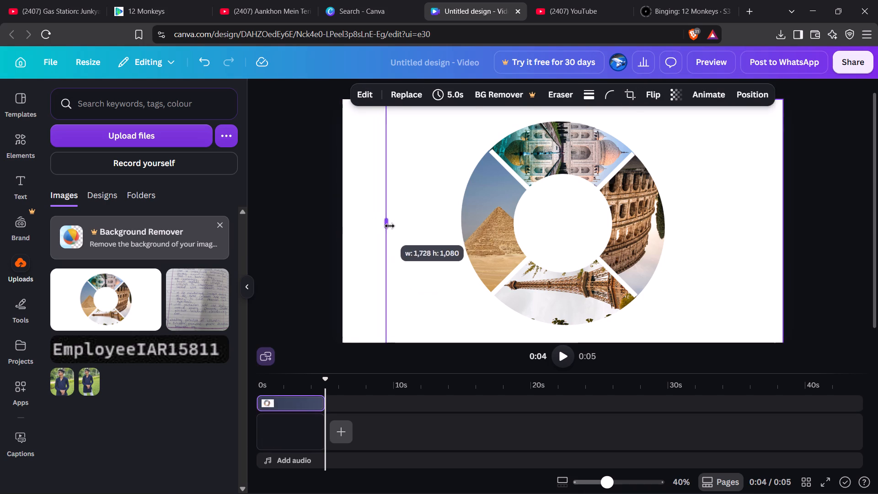
{"action": "left_click_drag", "start_coordinate": [390, 226], "coordinate": [397, 226]}
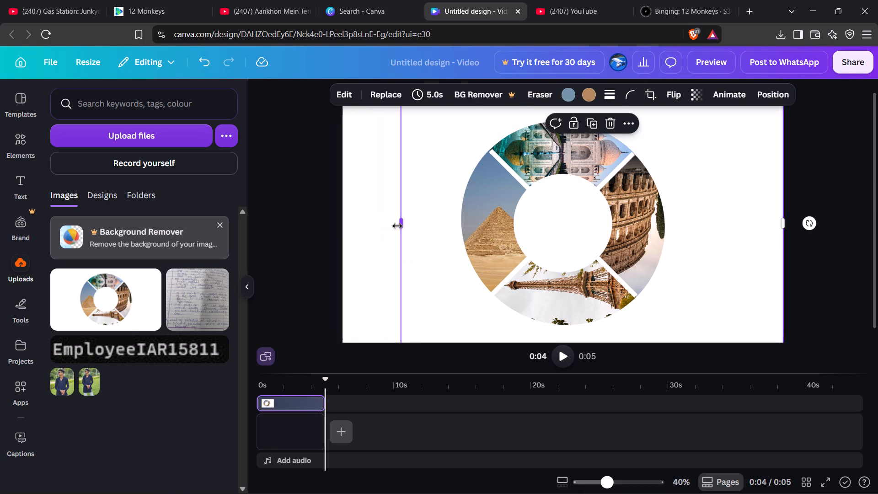
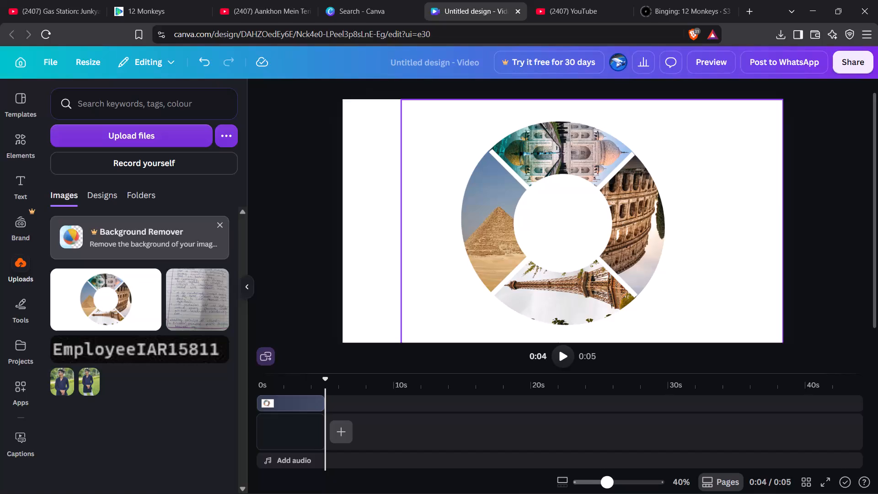
Undo the crop on the ring image's blank side margin.
{"action": "key", "text": "ctrl+z"}
{"action": "left_click", "coordinate": [302, 437]}
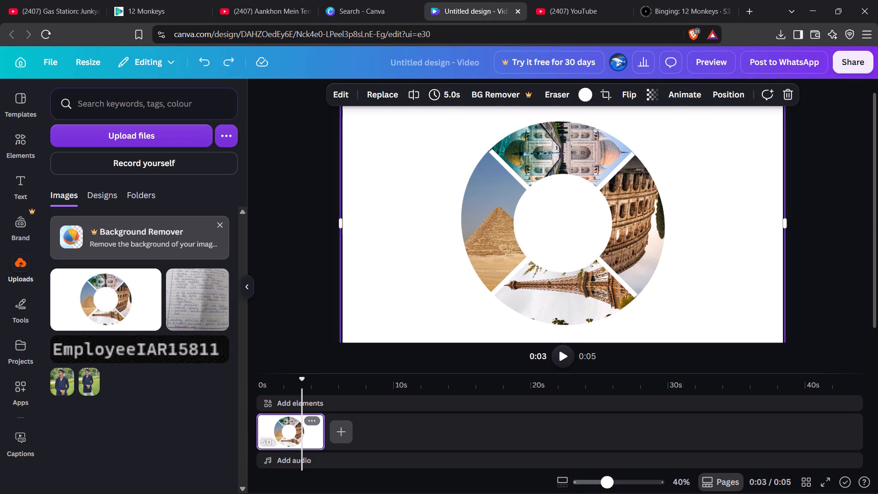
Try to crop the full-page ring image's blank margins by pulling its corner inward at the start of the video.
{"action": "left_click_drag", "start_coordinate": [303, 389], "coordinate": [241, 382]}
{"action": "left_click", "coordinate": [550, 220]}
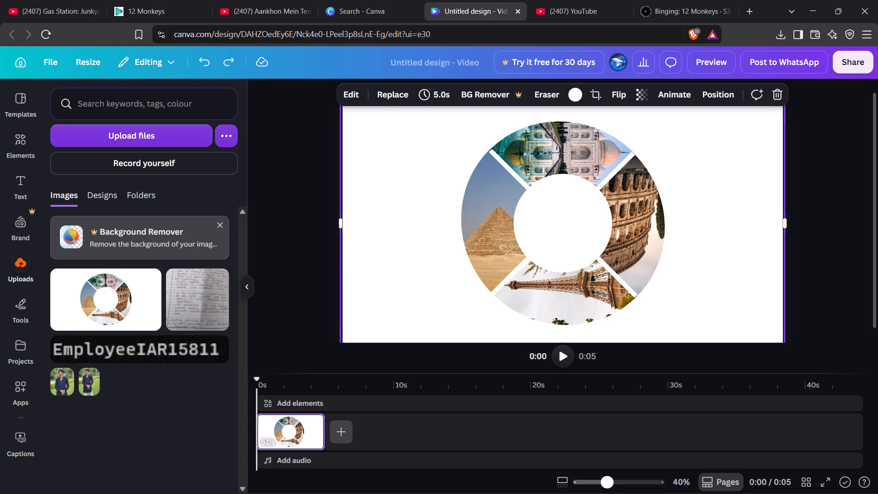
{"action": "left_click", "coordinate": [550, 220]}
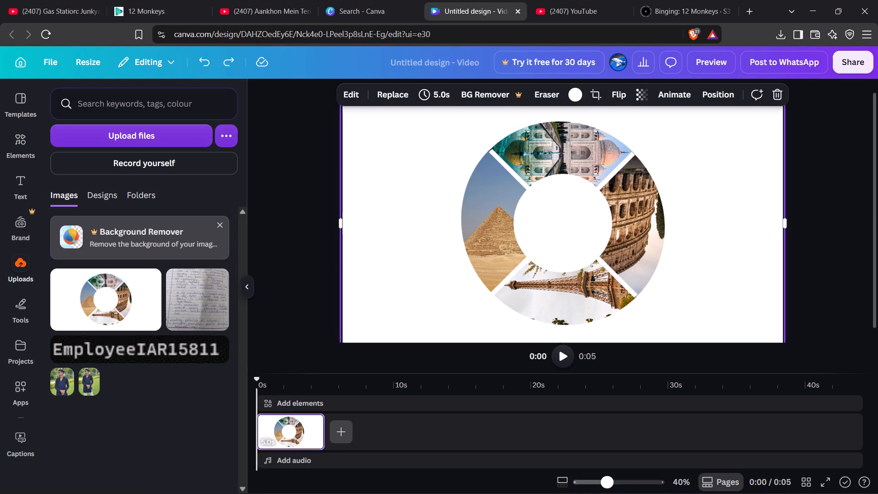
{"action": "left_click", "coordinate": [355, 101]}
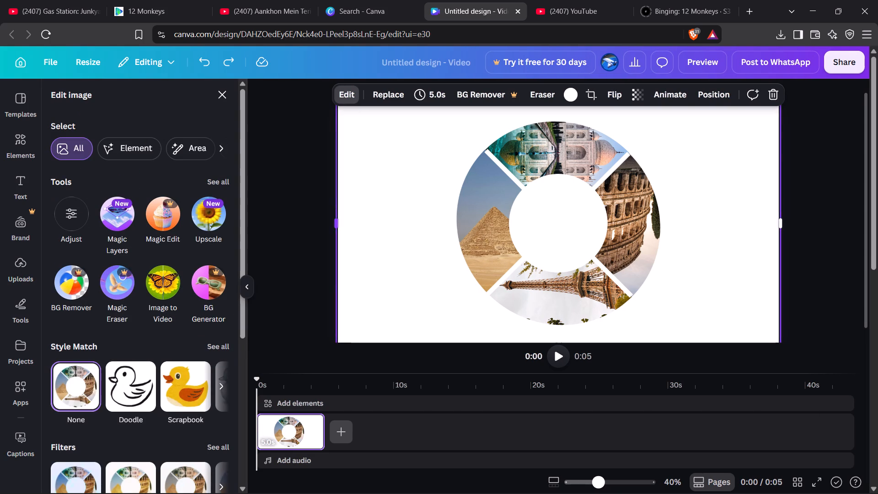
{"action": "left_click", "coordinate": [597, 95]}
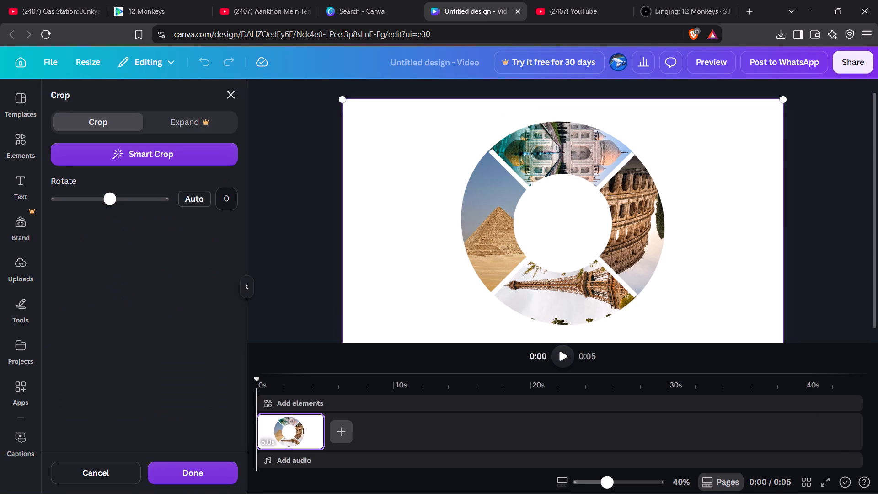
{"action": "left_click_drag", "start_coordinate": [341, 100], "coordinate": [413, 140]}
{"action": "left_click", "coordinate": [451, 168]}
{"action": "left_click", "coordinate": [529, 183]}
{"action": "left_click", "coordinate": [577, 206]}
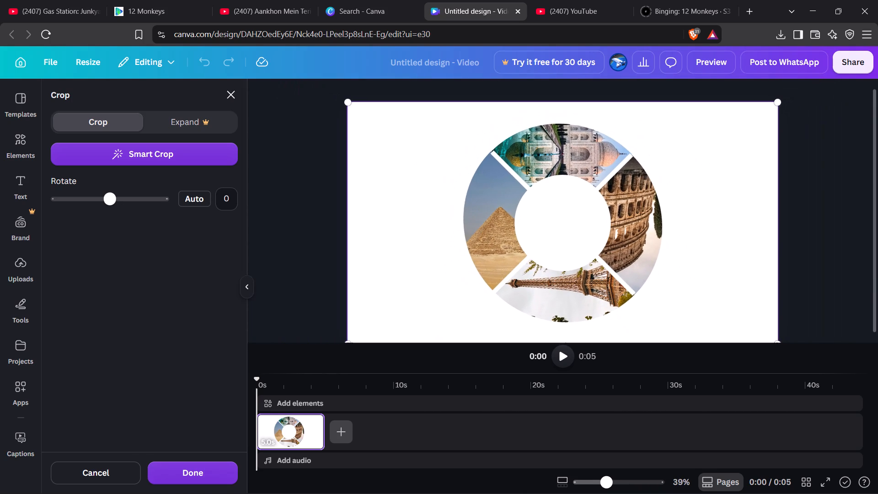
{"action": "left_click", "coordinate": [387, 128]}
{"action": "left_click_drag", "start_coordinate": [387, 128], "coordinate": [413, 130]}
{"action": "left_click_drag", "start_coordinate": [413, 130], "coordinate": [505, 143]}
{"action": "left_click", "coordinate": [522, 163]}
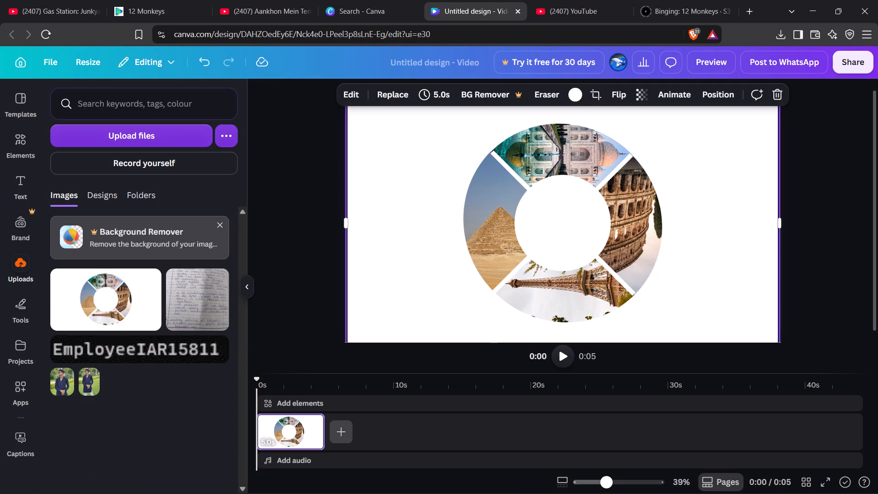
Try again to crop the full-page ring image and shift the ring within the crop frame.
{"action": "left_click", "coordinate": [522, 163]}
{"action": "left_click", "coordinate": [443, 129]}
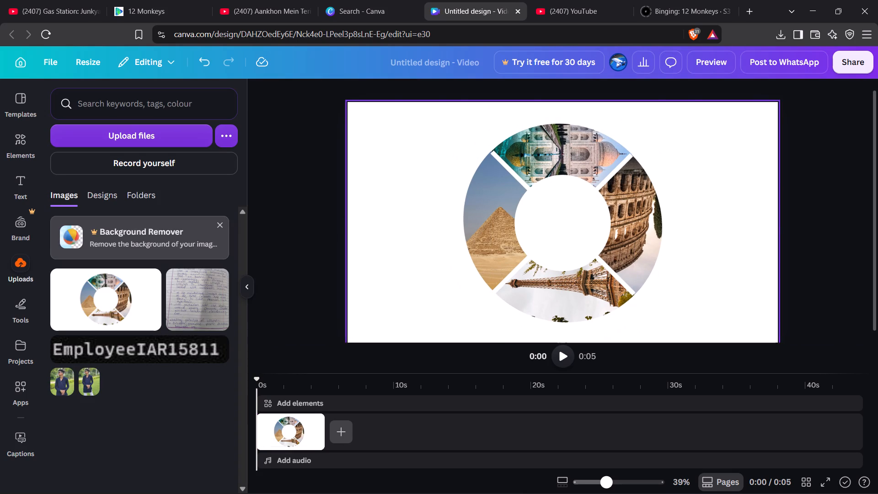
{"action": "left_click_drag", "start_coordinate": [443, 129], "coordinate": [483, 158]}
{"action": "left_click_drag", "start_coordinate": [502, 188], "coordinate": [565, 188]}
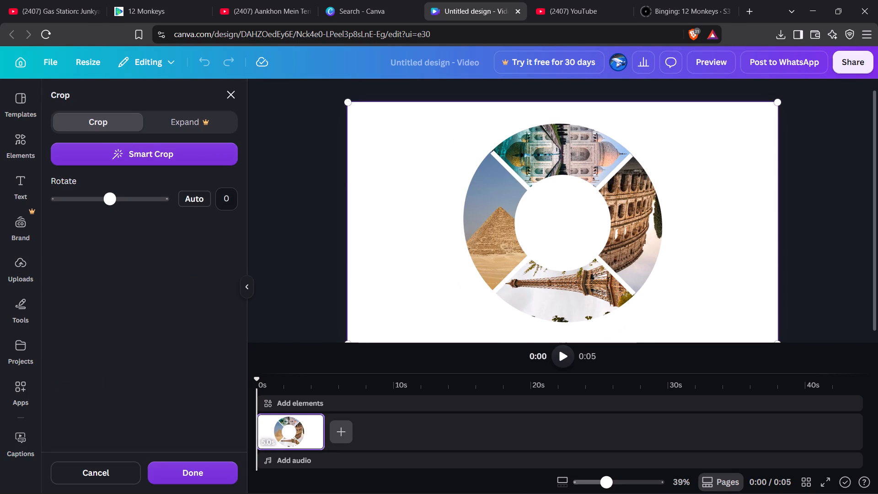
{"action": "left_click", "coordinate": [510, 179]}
Move the ring clip from the main video track to the elements track and shift the freed image off the page centre.
{"action": "left_click", "coordinate": [299, 429]}
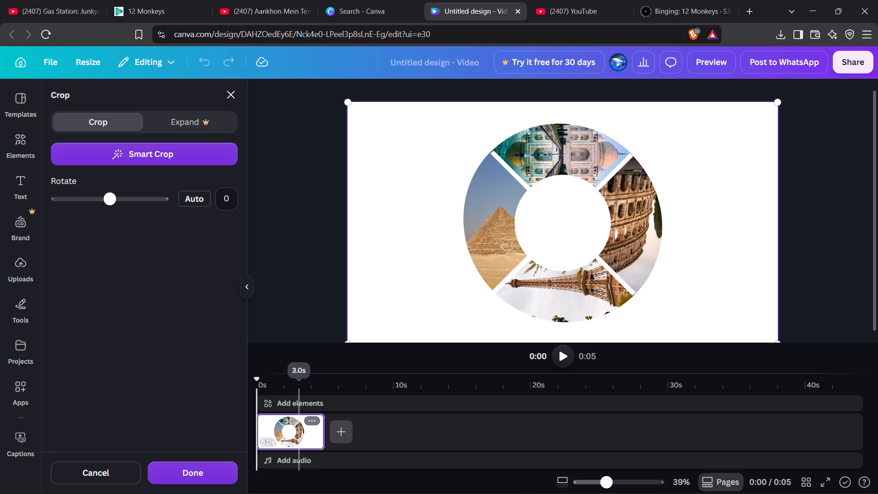
{"action": "left_click_drag", "start_coordinate": [299, 429], "coordinate": [294, 397]}
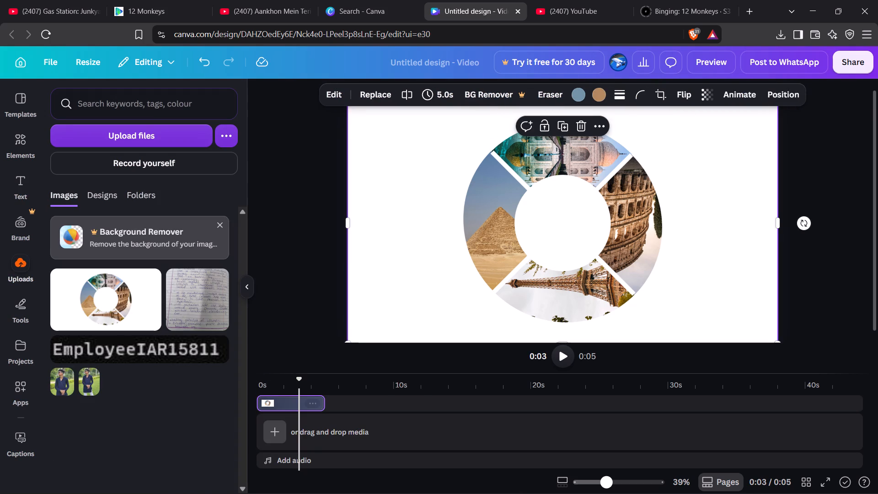
{"action": "left_click_drag", "start_coordinate": [519, 236], "coordinate": [601, 224]}
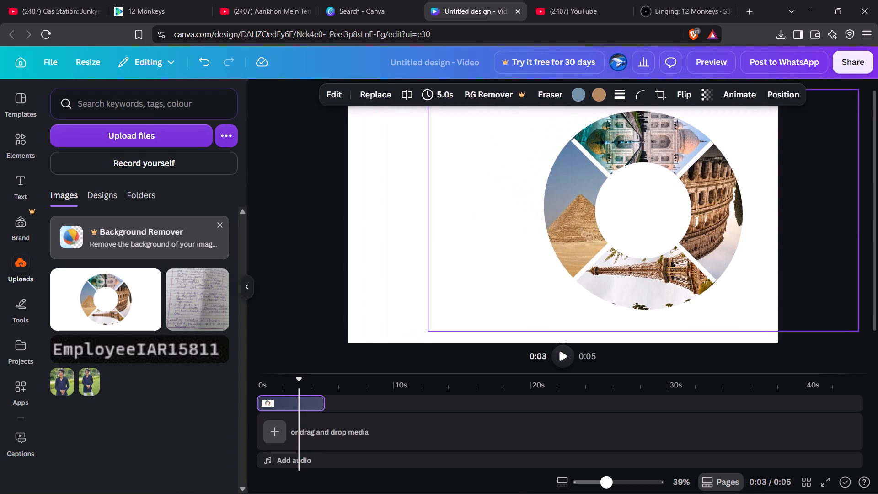
{"action": "left_click_drag", "start_coordinate": [601, 224], "coordinate": [559, 261]}
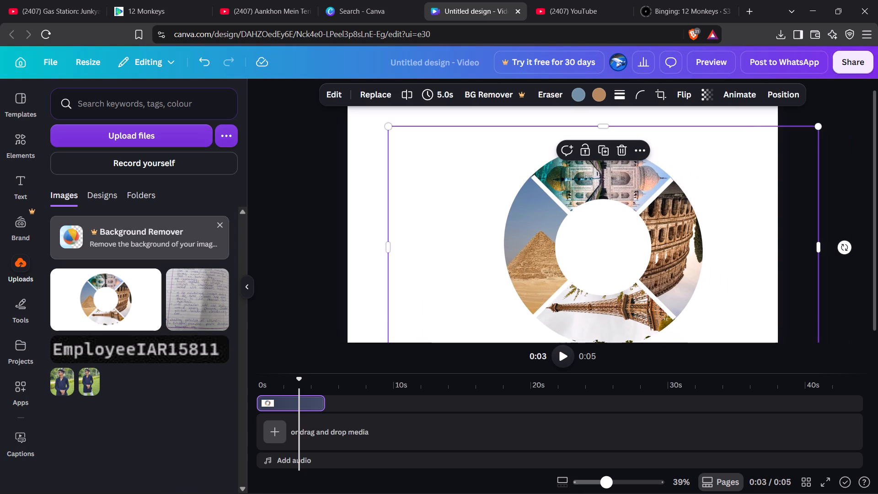
{"action": "left_click", "coordinate": [291, 402]}
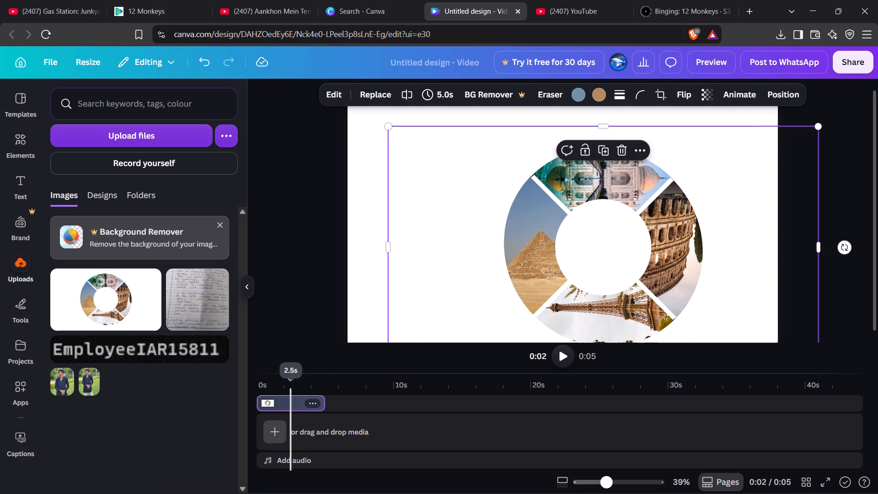
Place the uploaded photo-ring image on the empty main track as a 5.0s clip beneath the overlay ring.
{"action": "left_click_drag", "start_coordinate": [154, 308], "coordinate": [297, 419]}
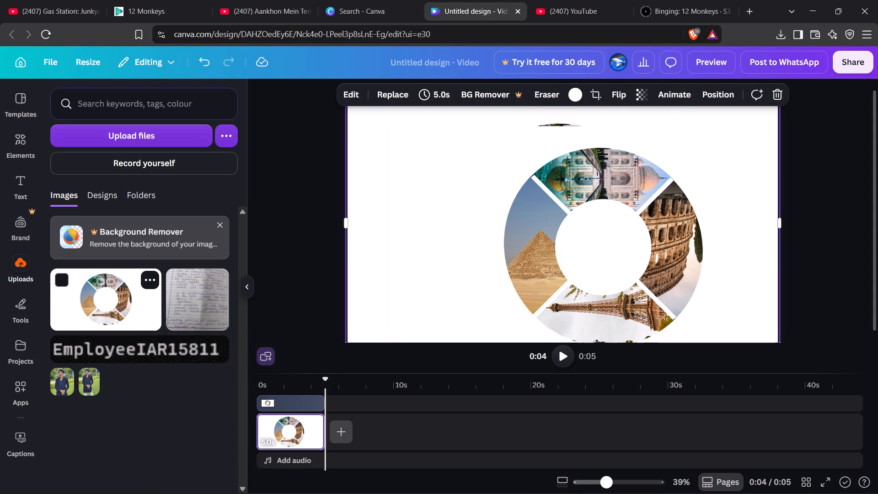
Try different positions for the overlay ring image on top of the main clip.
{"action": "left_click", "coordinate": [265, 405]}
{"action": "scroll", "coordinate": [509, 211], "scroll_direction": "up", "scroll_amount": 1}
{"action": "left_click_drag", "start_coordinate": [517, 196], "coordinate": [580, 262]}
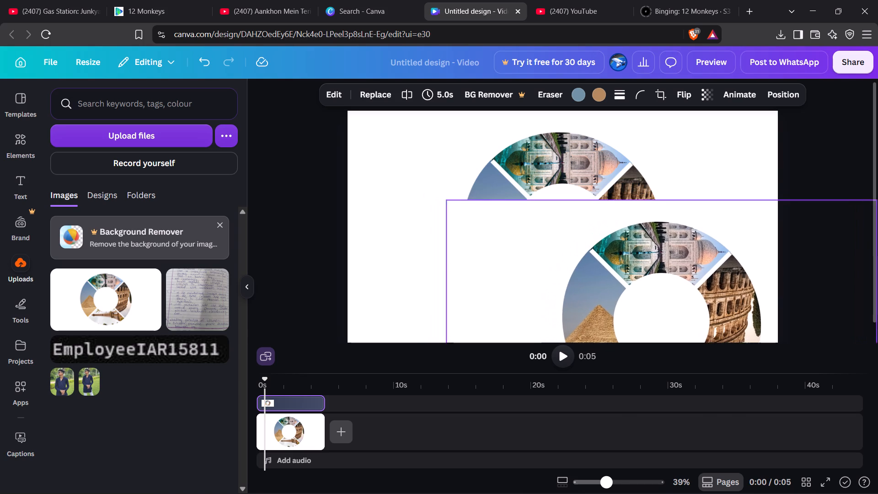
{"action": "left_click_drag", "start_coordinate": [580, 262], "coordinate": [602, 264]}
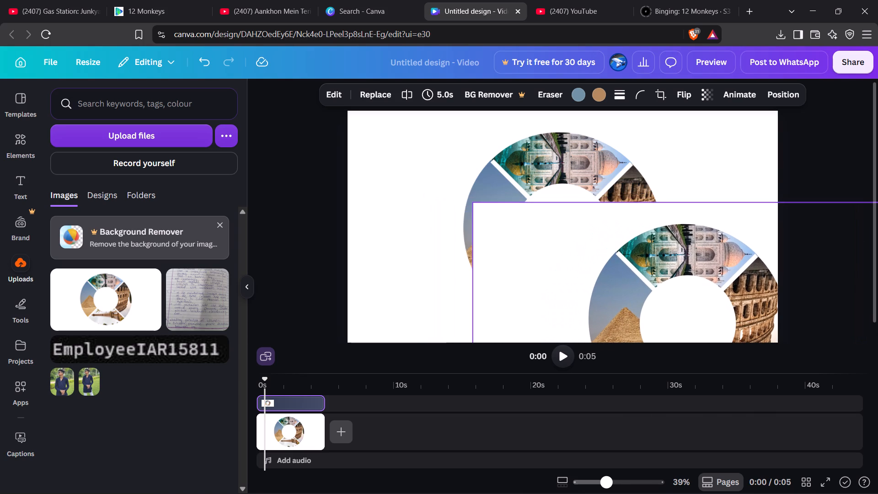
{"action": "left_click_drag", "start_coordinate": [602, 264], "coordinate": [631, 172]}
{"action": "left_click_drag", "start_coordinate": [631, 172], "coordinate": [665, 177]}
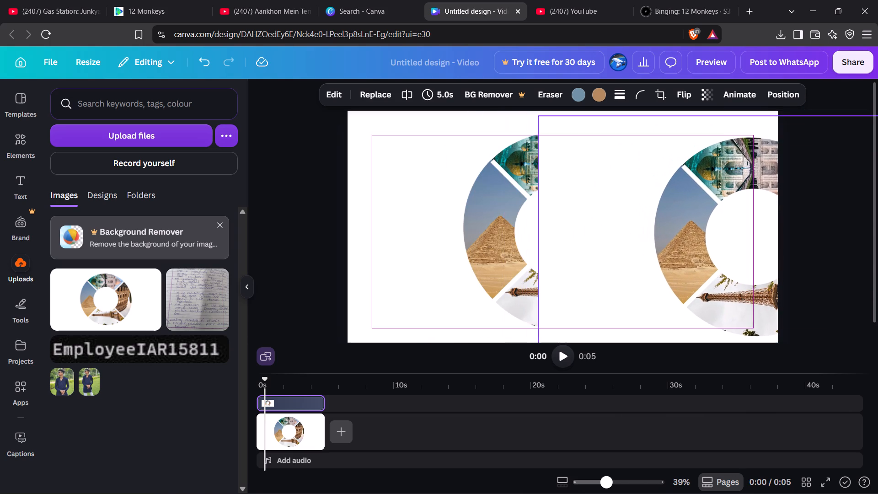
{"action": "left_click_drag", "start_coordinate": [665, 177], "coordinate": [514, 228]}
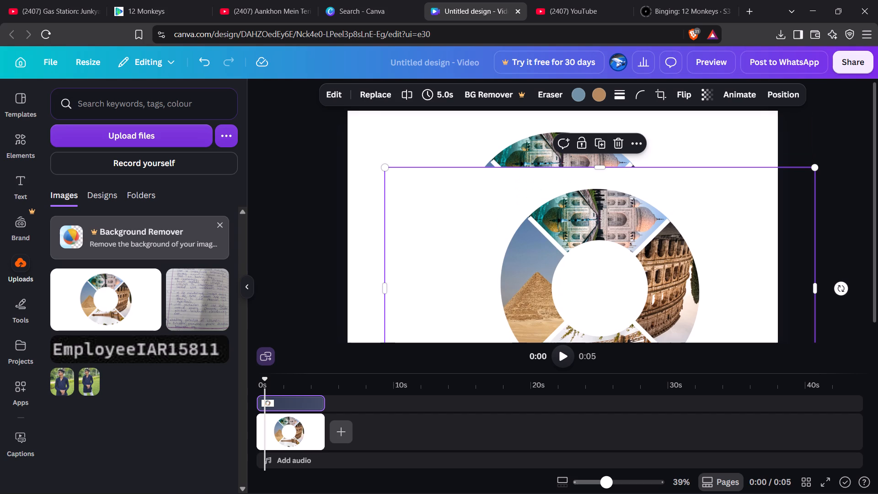
Enlarge the overlay ring image beyond the page size and shift it toward the page's right side.
{"action": "left_click_drag", "start_coordinate": [386, 167], "coordinate": [322, 78]}
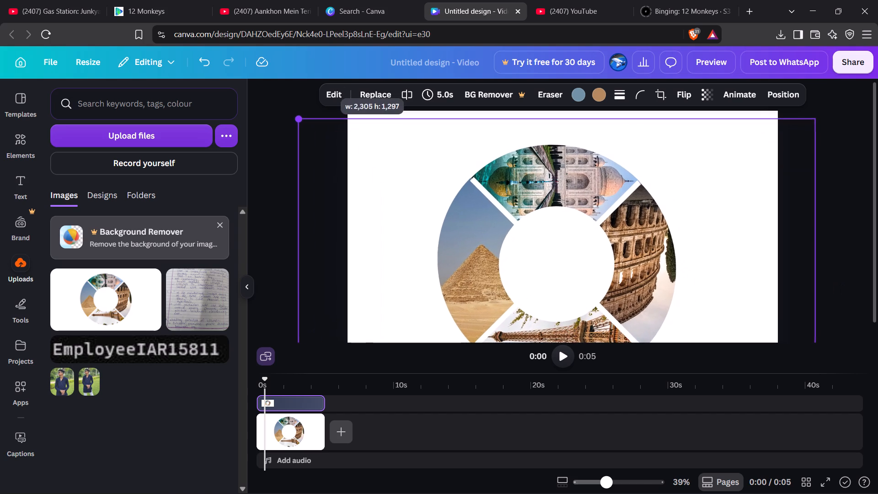
{"action": "left_click_drag", "start_coordinate": [322, 78], "coordinate": [290, 49]}
{"action": "left_click_drag", "start_coordinate": [398, 167], "coordinate": [477, 182]}
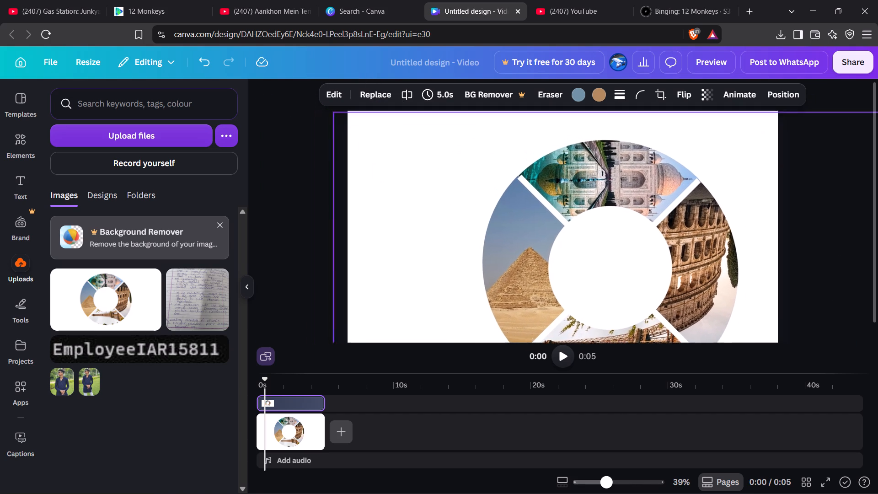
{"action": "left_click_drag", "start_coordinate": [477, 182], "coordinate": [541, 176]}
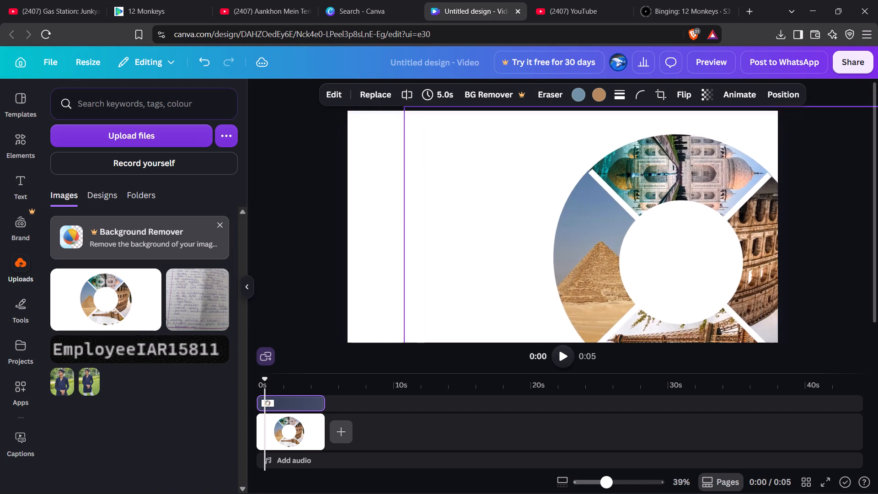
{"action": "left_click_drag", "start_coordinate": [541, 176], "coordinate": [564, 195]}
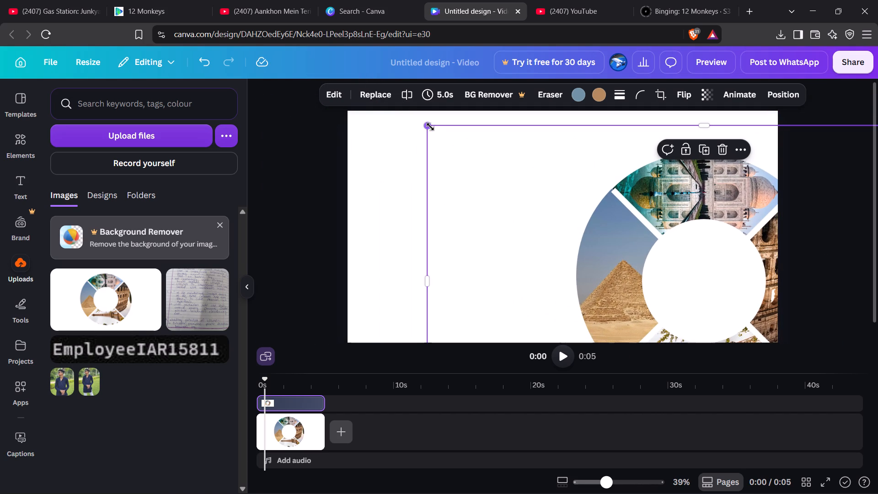
Resize the overlay ring image to about 3,000 px wide, keeping it extended past the page's right edge.
{"action": "left_click_drag", "start_coordinate": [430, 127], "coordinate": [305, 28]}
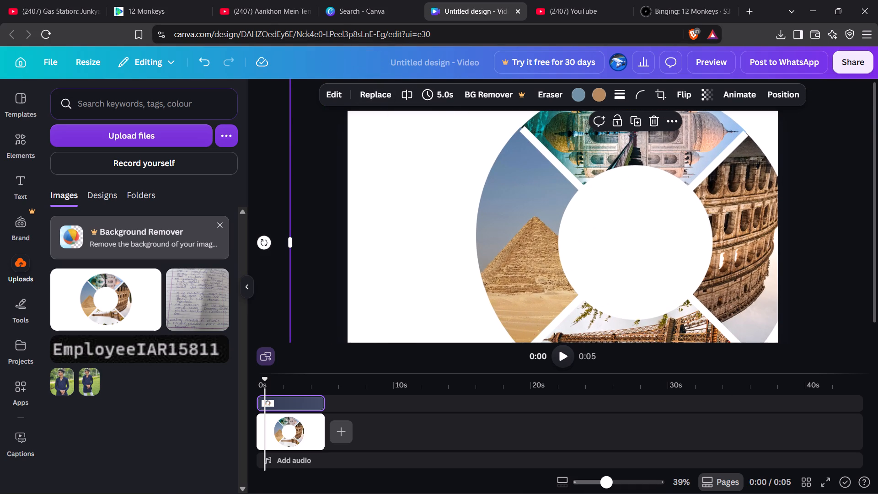
{"action": "left_click_drag", "start_coordinate": [552, 224], "coordinate": [685, 232]}
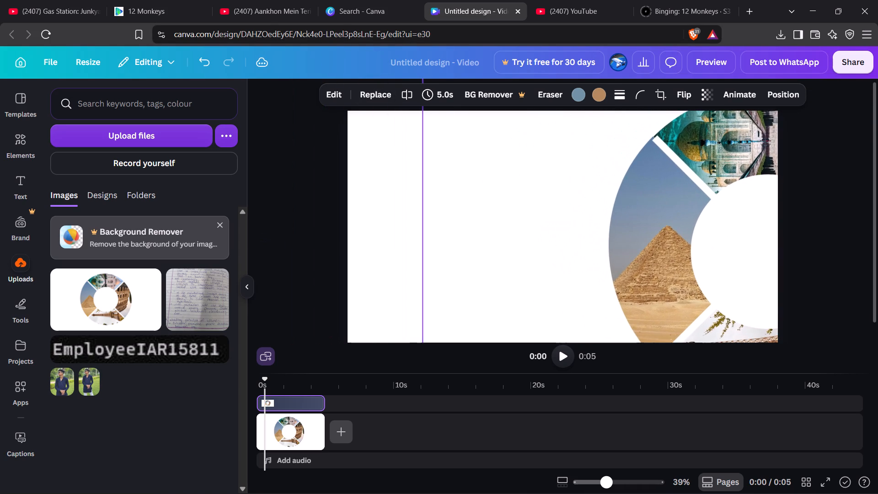
{"action": "left_click_drag", "start_coordinate": [685, 232], "coordinate": [632, 228]}
{"action": "left_click_drag", "start_coordinate": [519, 278], "coordinate": [513, 381]}
{"action": "left_click_drag", "start_coordinate": [364, 155], "coordinate": [383, 168]}
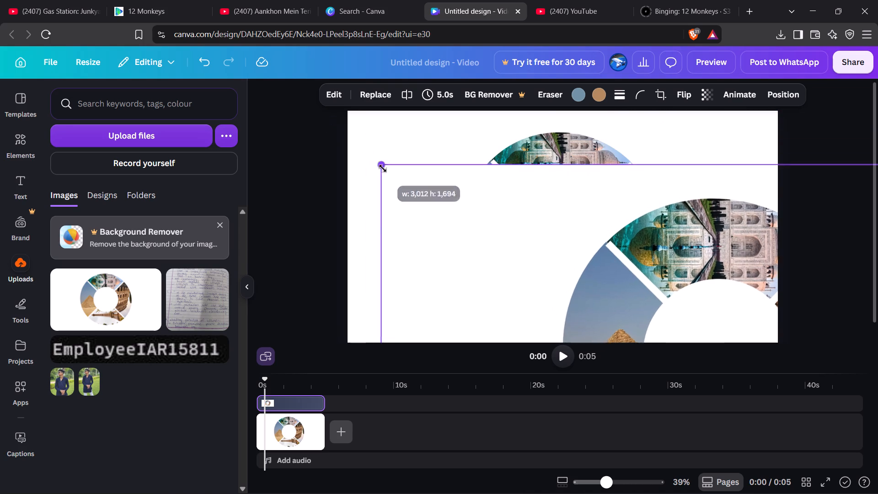
{"action": "left_click_drag", "start_coordinate": [383, 168], "coordinate": [396, 172]}
Position the overlay ring so its right part runs off the page's right edge and its hole sits near the page's mid-height.
{"action": "left_click_drag", "start_coordinate": [583, 265], "coordinate": [585, 191]}
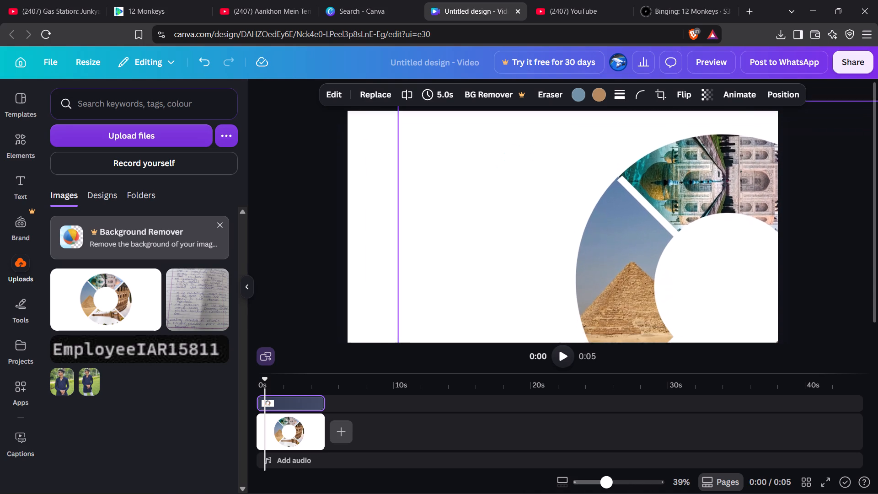
{"action": "left_click_drag", "start_coordinate": [585, 191], "coordinate": [596, 159]}
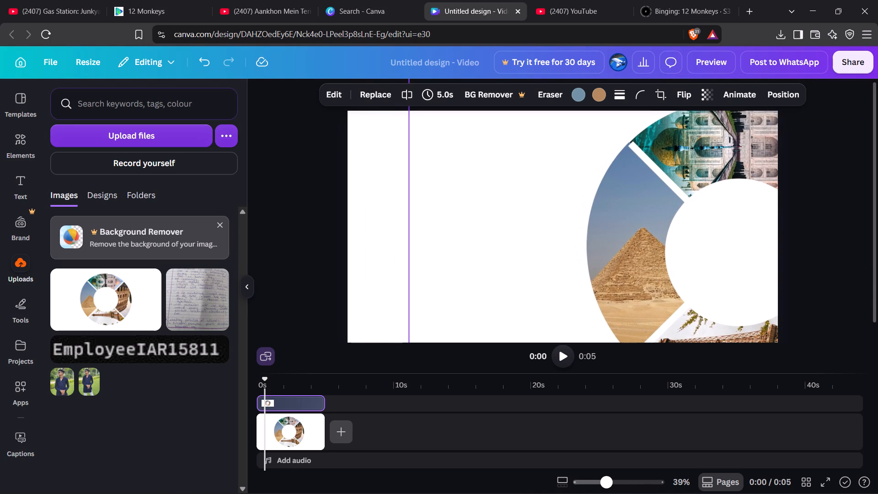
{"action": "left_click_drag", "start_coordinate": [596, 159], "coordinate": [590, 159]}
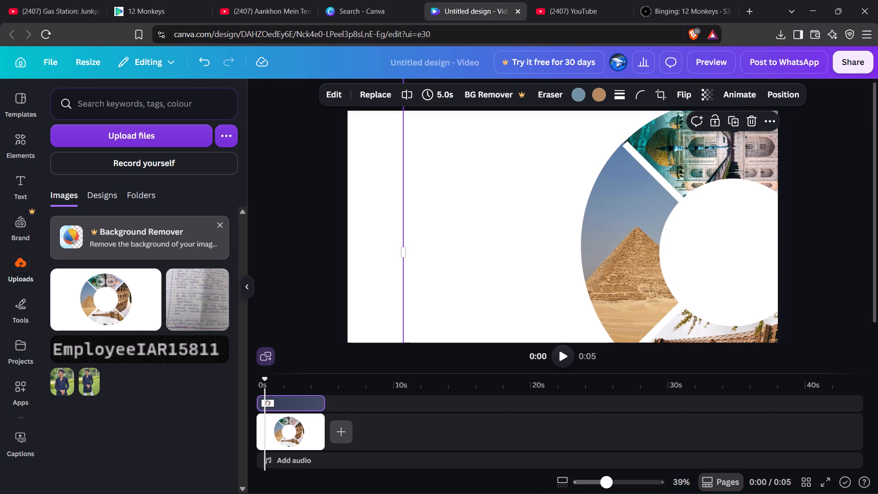
{"action": "left_click_drag", "start_coordinate": [590, 159], "coordinate": [591, 142]}
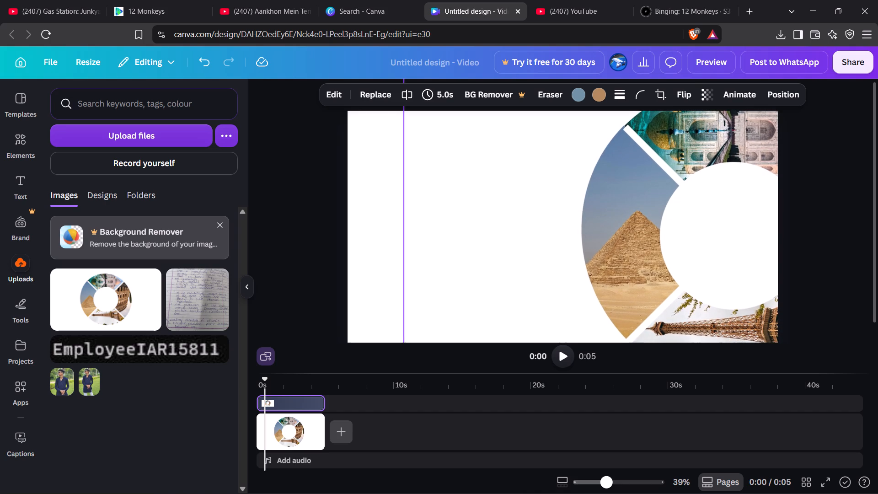
{"action": "left_click_drag", "start_coordinate": [591, 142], "coordinate": [591, 144]}
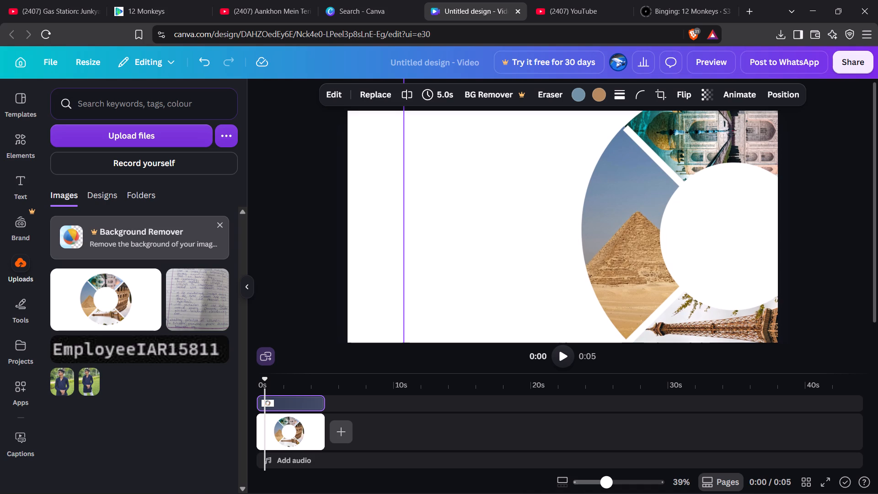
{"action": "left_click_drag", "start_coordinate": [591, 144], "coordinate": [591, 140]}
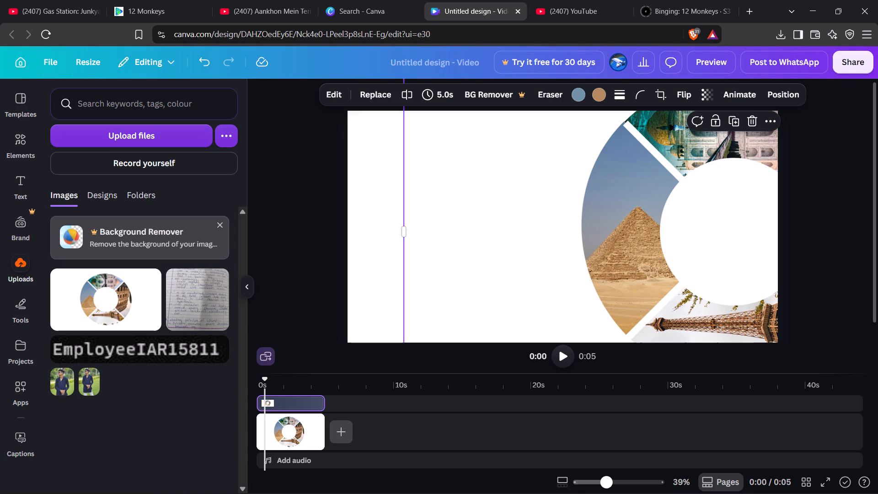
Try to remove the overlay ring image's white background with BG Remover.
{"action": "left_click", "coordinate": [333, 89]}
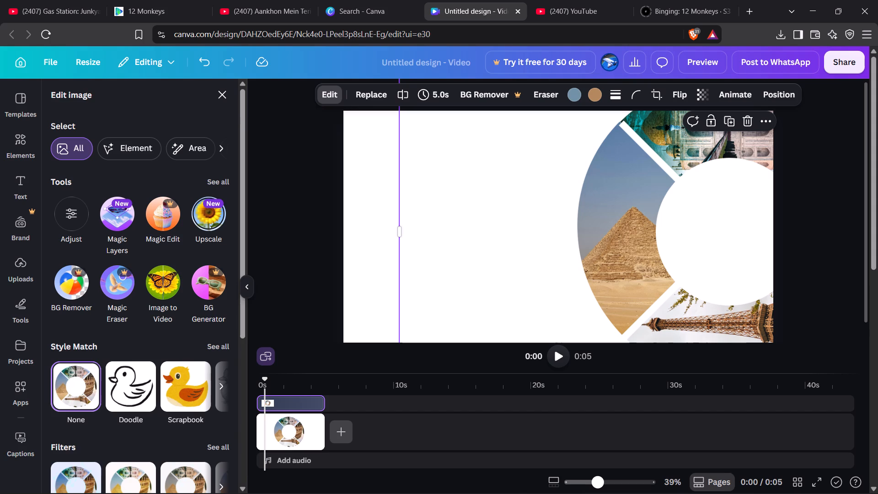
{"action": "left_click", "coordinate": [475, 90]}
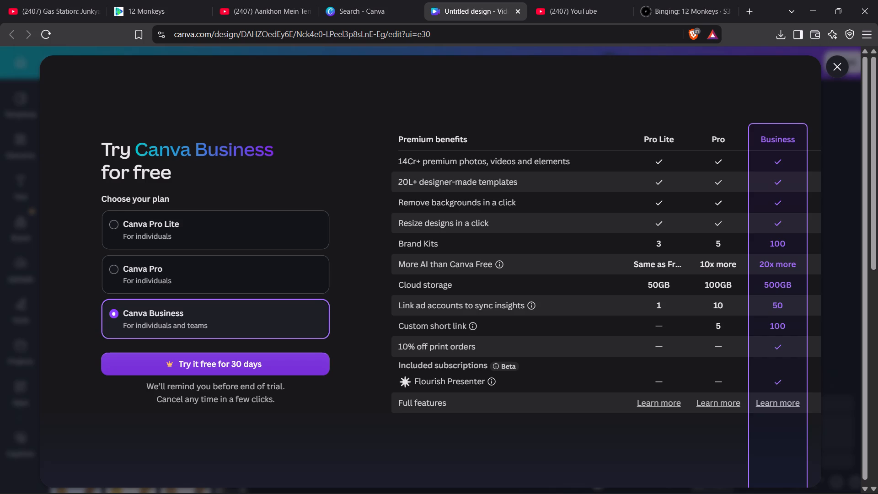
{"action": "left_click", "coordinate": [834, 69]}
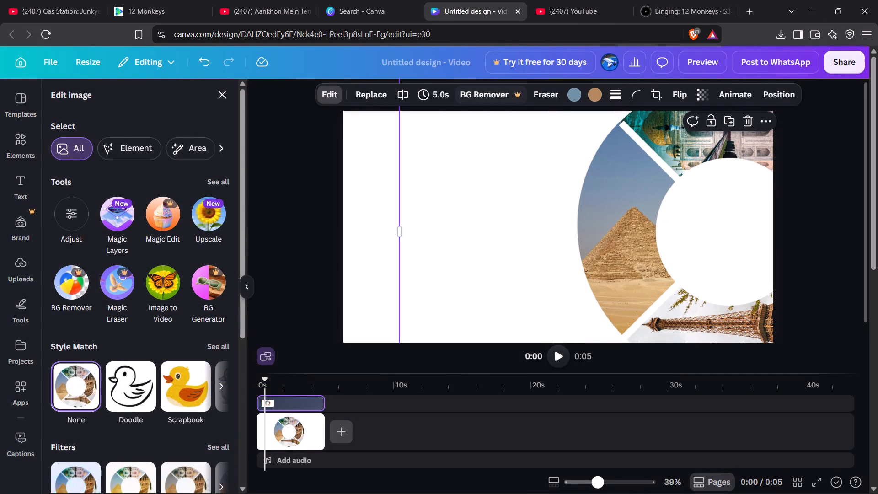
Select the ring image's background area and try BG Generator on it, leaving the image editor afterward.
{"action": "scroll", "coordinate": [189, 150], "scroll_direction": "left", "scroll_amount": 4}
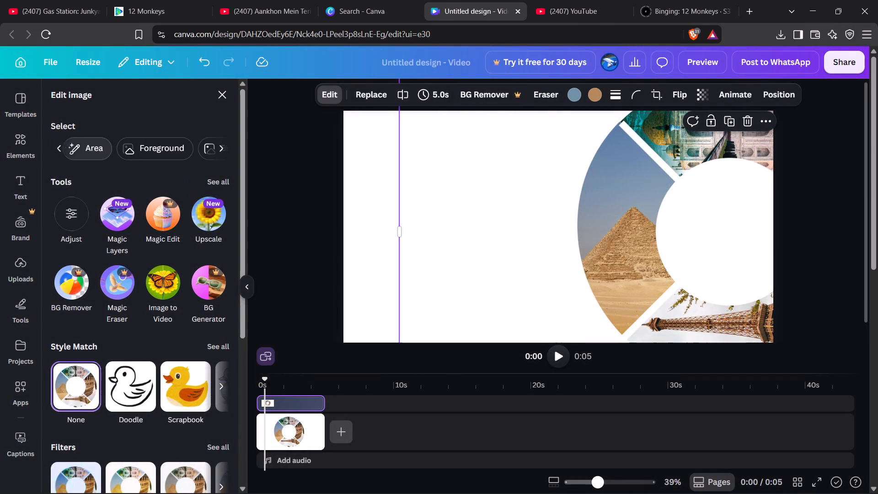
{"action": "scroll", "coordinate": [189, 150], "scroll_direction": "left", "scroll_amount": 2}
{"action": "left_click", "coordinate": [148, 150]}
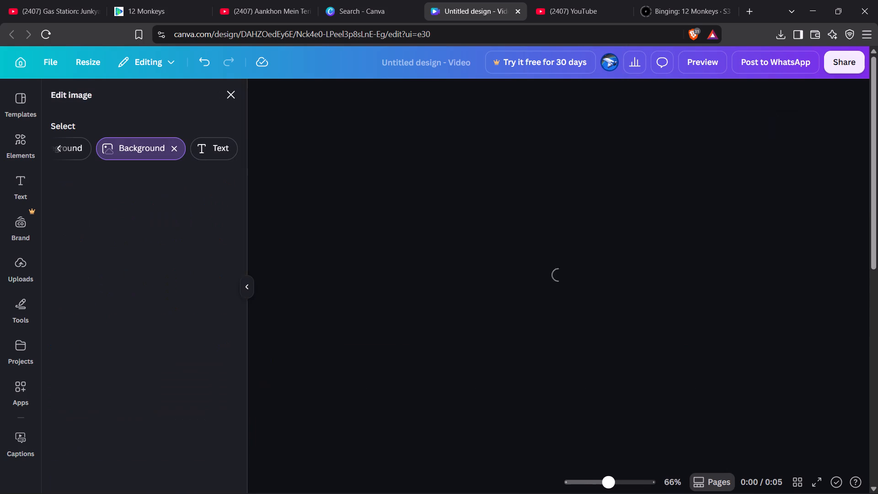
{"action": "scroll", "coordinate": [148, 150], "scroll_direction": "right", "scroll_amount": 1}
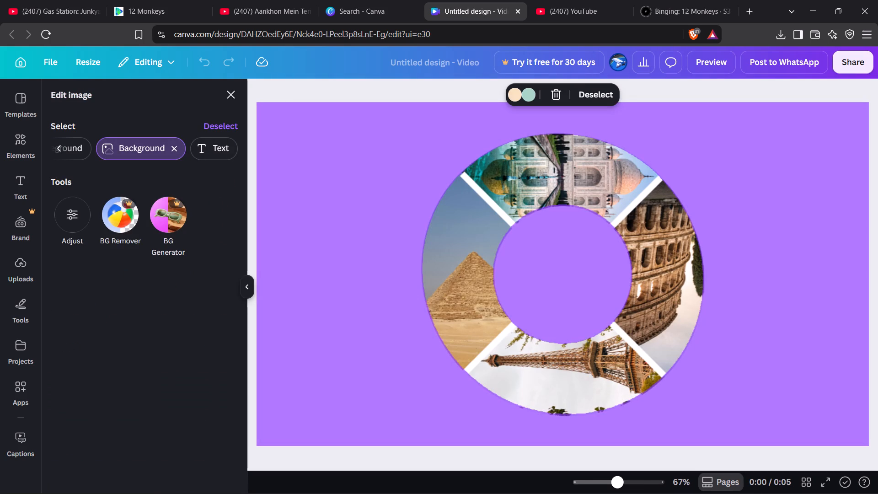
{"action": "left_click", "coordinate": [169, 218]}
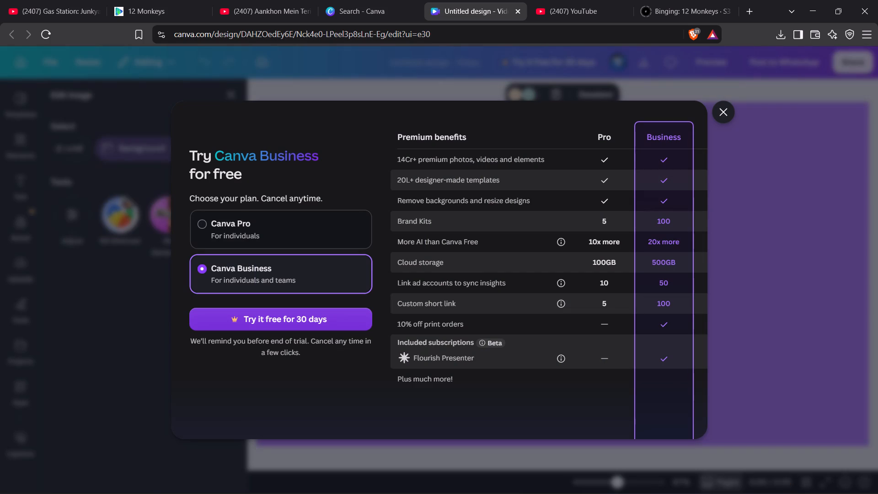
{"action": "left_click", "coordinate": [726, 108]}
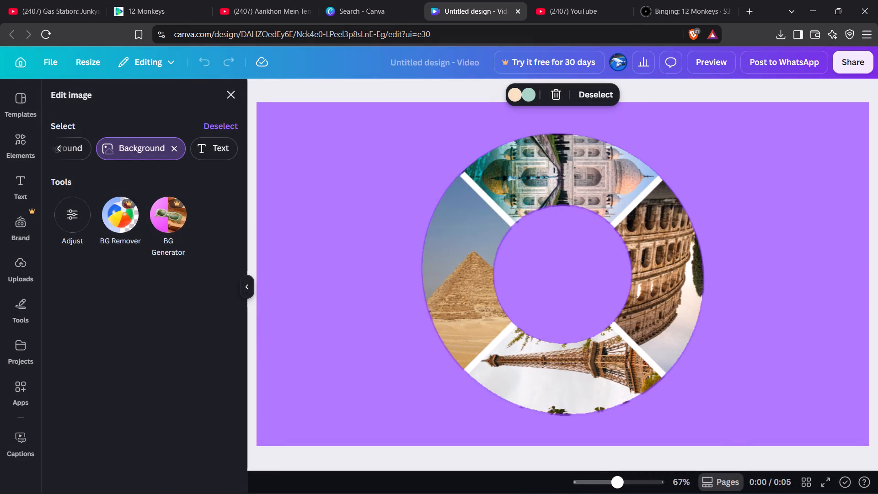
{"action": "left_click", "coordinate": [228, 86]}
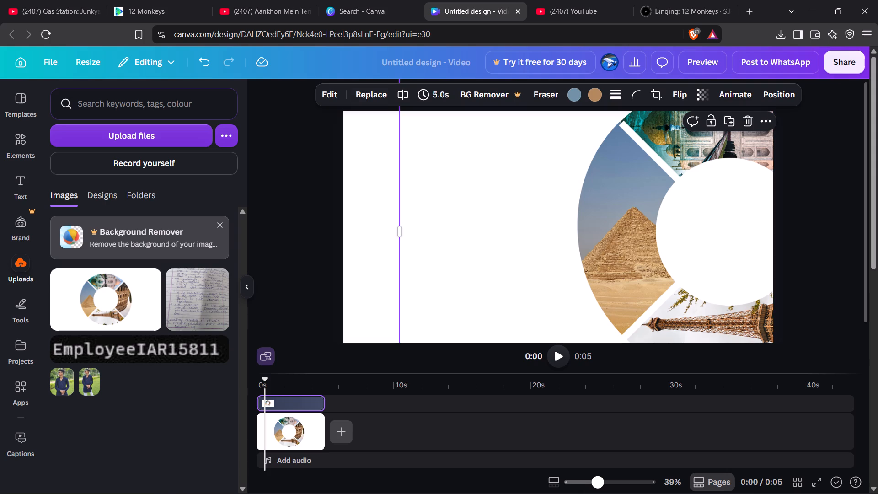
Use the Pixel Eraser at size 20 to erase a spot of white outside the ring, by the pyramid and Taj Mahal photos' gap.
{"action": "left_click", "coordinate": [546, 99]}
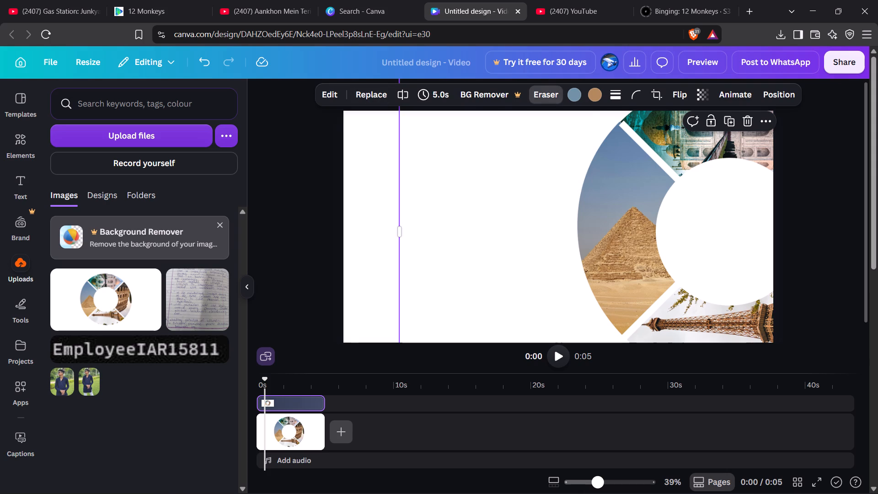
{"action": "left_click", "coordinate": [537, 141]}
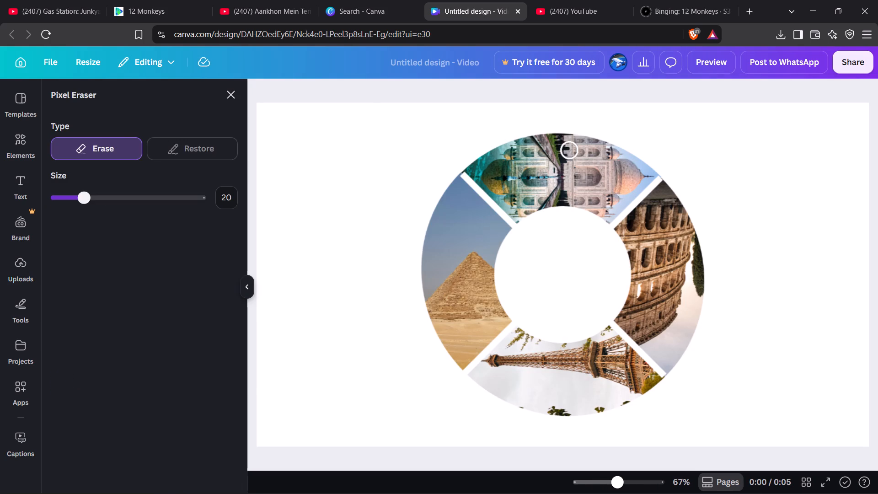
{"action": "left_click", "coordinate": [456, 167]}
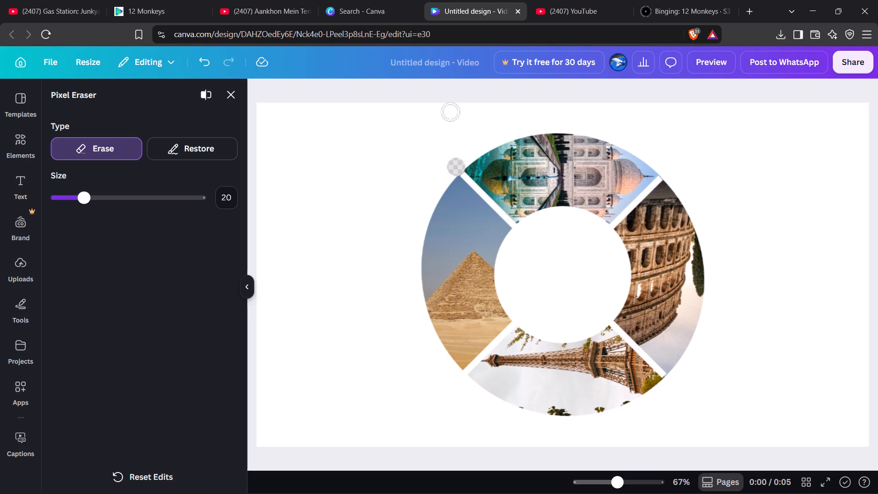
{"action": "left_click", "coordinate": [230, 89]}
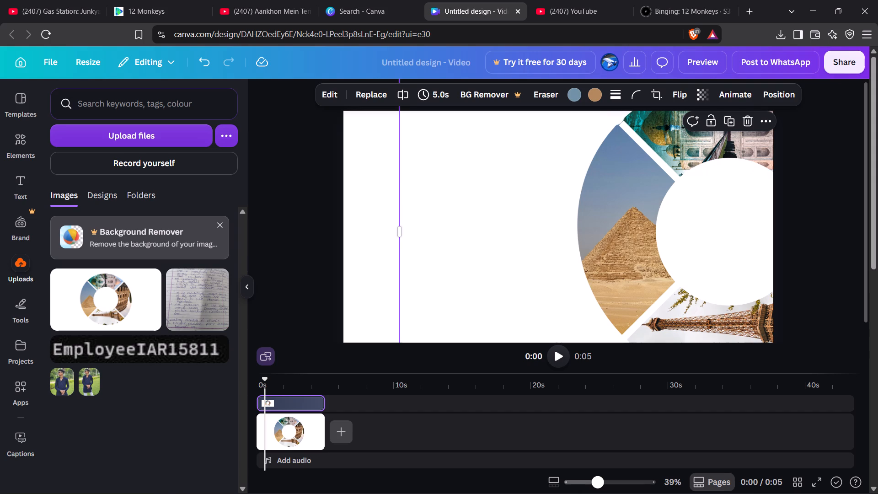
Use the Pixel Eraser at size 20 to erase white along the ring's hole edge beside the pyramid and Eiffel Tower photos.
{"action": "left_click", "coordinate": [543, 95]}
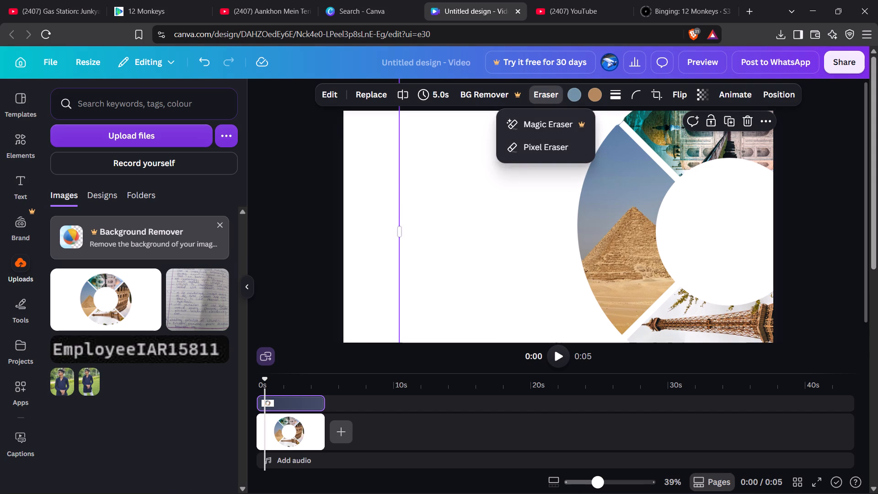
{"action": "left_click", "coordinate": [540, 150]}
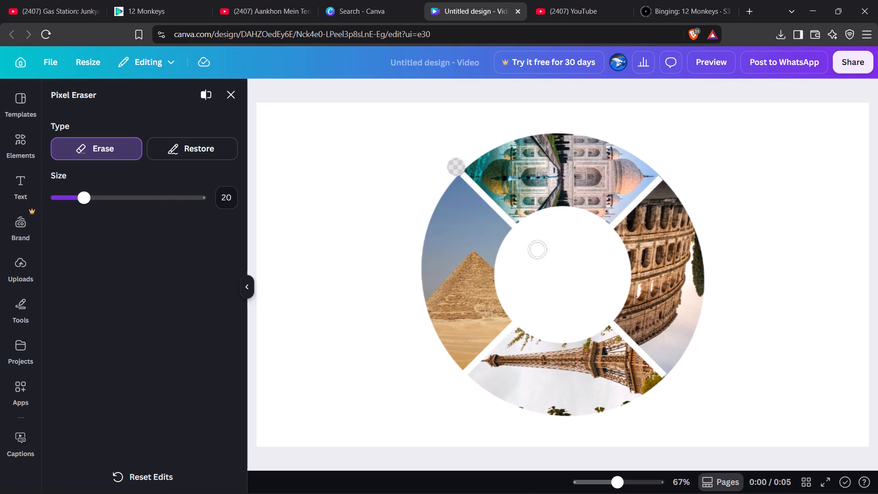
{"action": "left_click", "coordinate": [520, 233]}
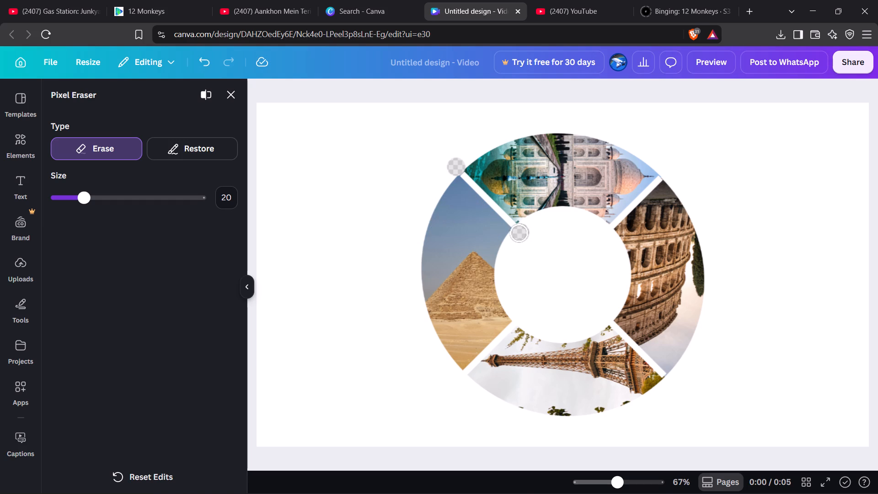
{"action": "left_click_drag", "start_coordinate": [519, 235], "coordinate": [516, 240]}
{"action": "left_click_drag", "start_coordinate": [516, 240], "coordinate": [509, 262]}
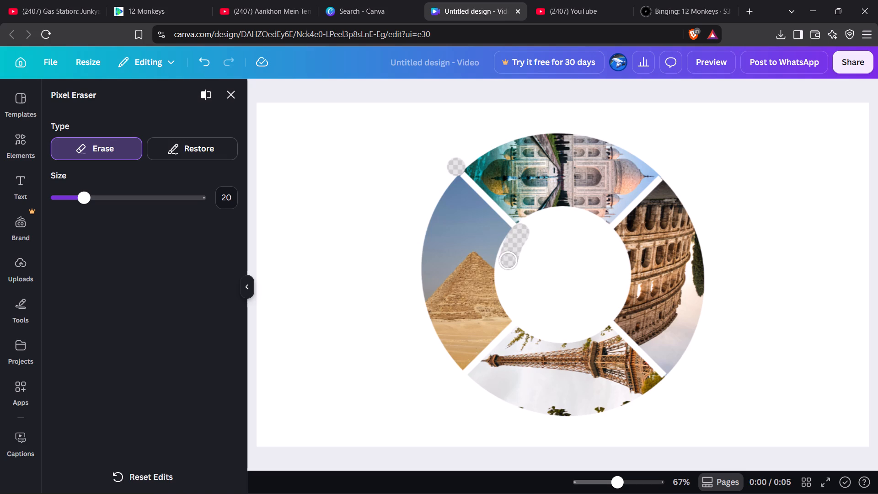
{"action": "left_click_drag", "start_coordinate": [509, 262], "coordinate": [522, 310]}
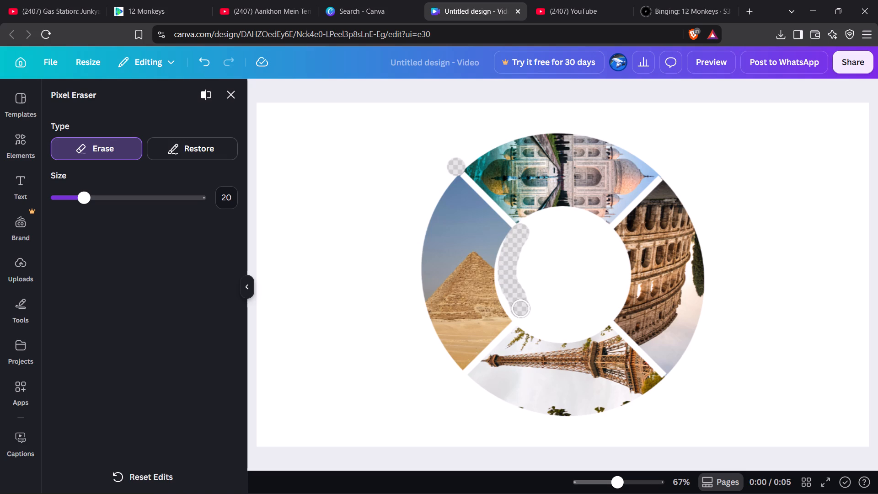
{"action": "left_click_drag", "start_coordinate": [522, 310], "coordinate": [589, 322]}
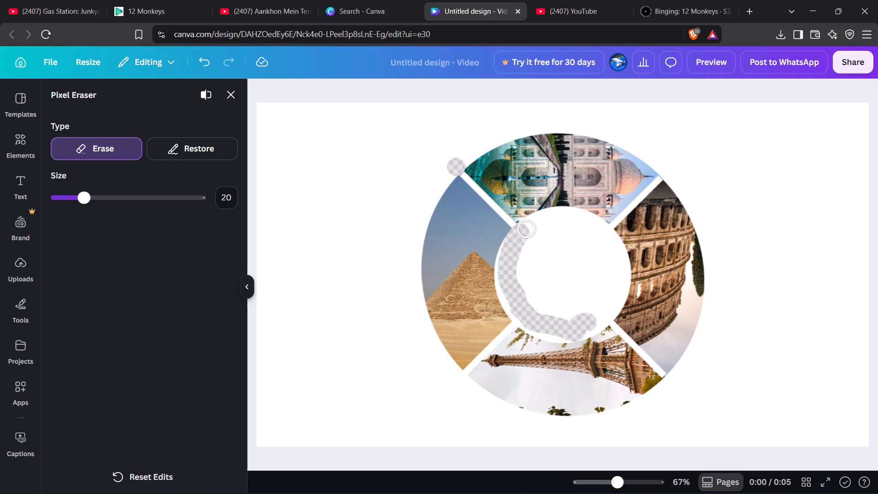
Erase the white along the hole's edge beside the Taj Mahal and Colosseum photos, closing the erased loop at the Eiffel Tower photo.
{"action": "left_click_drag", "start_coordinate": [527, 230], "coordinate": [538, 221]}
{"action": "left_click_drag", "start_coordinate": [538, 221], "coordinate": [566, 216]}
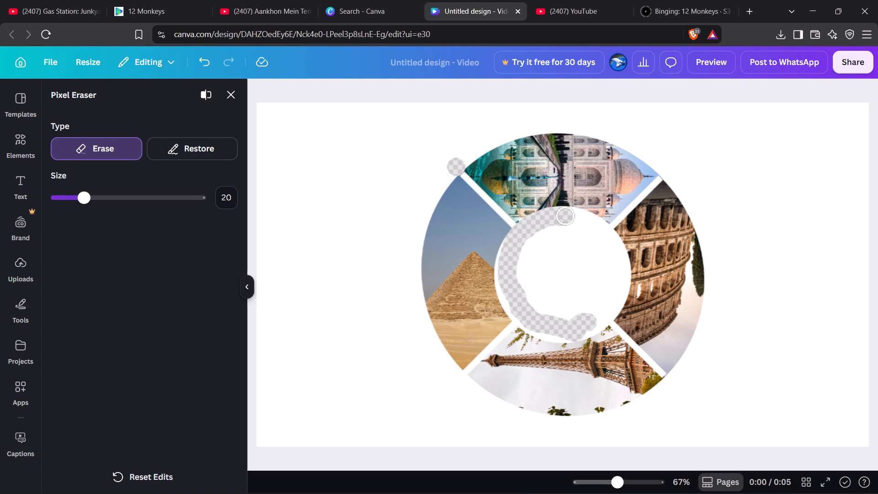
{"action": "left_click_drag", "start_coordinate": [566, 216], "coordinate": [598, 225]}
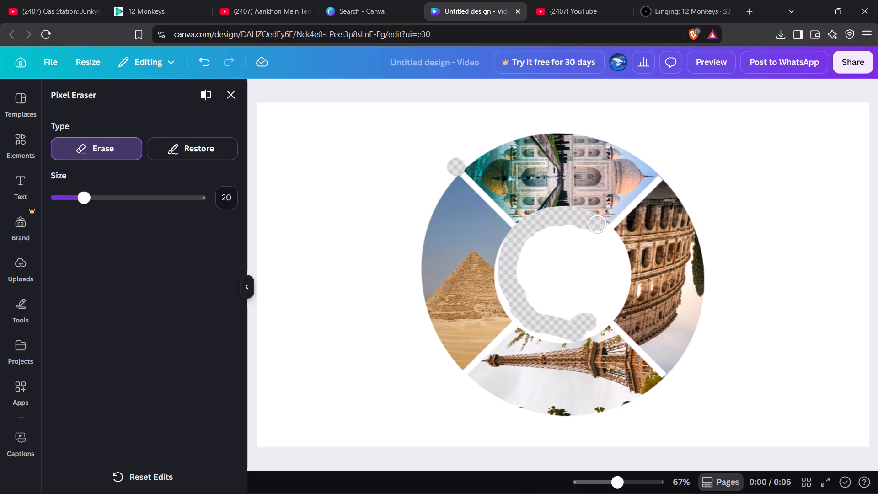
{"action": "left_click_drag", "start_coordinate": [598, 225], "coordinate": [607, 236]}
{"action": "left_click_drag", "start_coordinate": [612, 243], "coordinate": [618, 257]}
{"action": "left_click_drag", "start_coordinate": [618, 257], "coordinate": [621, 292]}
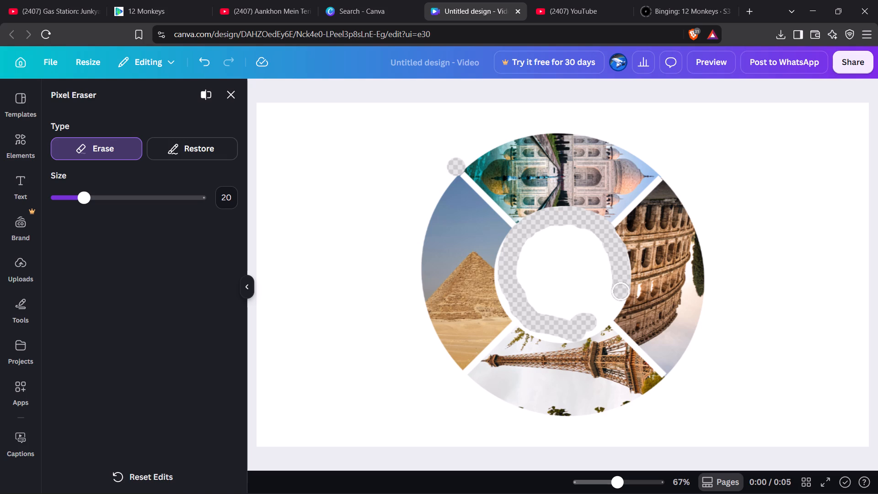
{"action": "left_click_drag", "start_coordinate": [621, 292], "coordinate": [610, 309]}
{"action": "left_click_drag", "start_coordinate": [610, 309], "coordinate": [591, 325]}
{"action": "left_click_drag", "start_coordinate": [607, 314], "coordinate": [600, 322]}
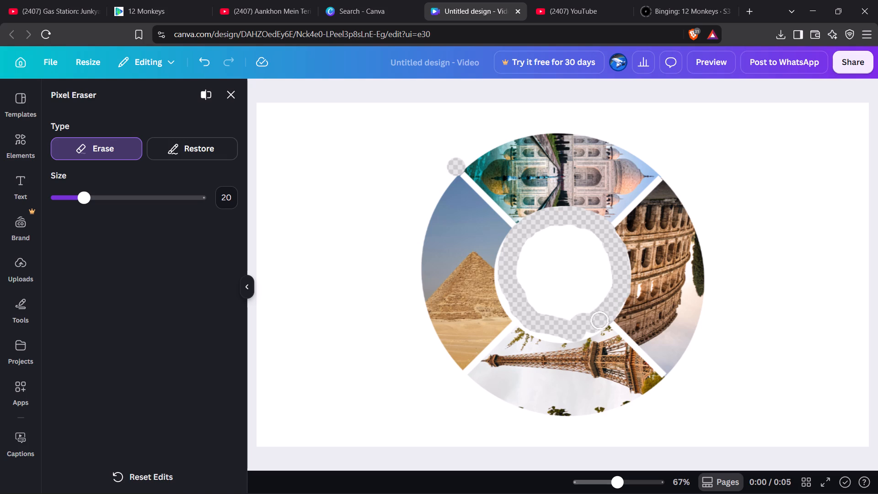
Erase the remaining white slivers between the hole's erased band and the Eiffel Tower and pyramid photos.
{"action": "left_click_drag", "start_coordinate": [600, 322], "coordinate": [574, 331]}
{"action": "left_click_drag", "start_coordinate": [574, 331], "coordinate": [543, 330]}
{"action": "left_click_drag", "start_coordinate": [543, 330], "coordinate": [512, 310]}
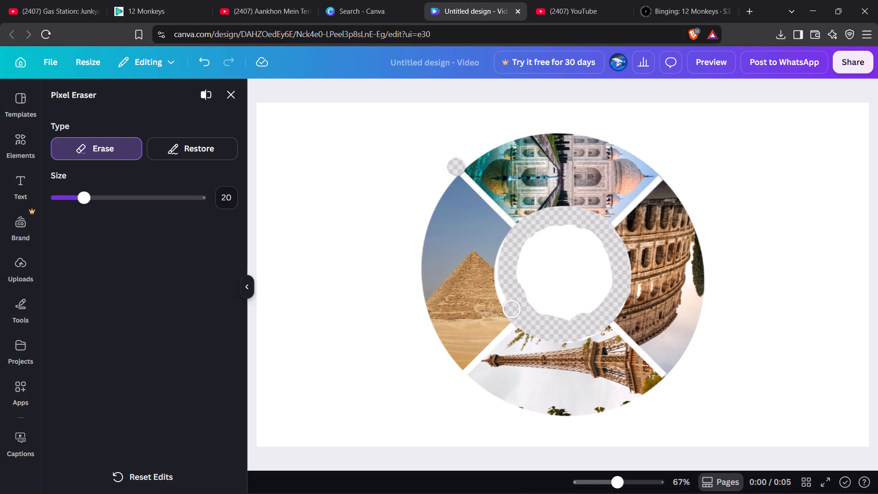
{"action": "left_click_drag", "start_coordinate": [512, 310], "coordinate": [502, 278]}
{"action": "left_click_drag", "start_coordinate": [502, 278], "coordinate": [528, 219]}
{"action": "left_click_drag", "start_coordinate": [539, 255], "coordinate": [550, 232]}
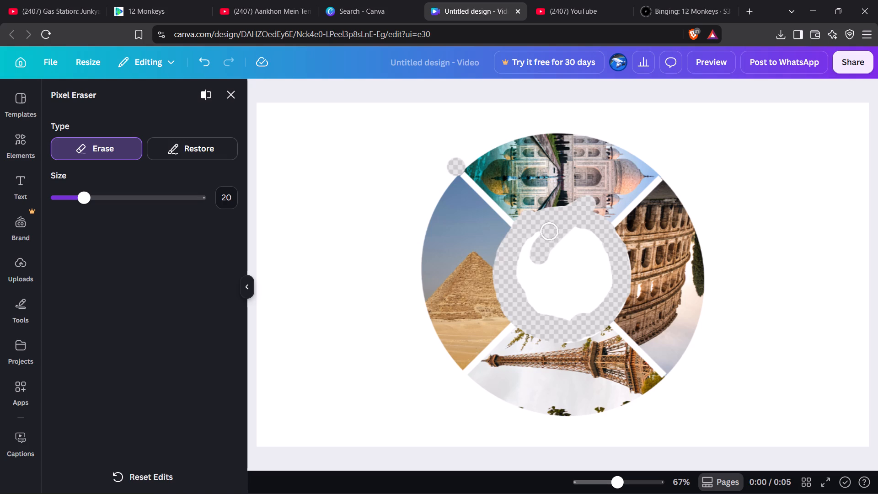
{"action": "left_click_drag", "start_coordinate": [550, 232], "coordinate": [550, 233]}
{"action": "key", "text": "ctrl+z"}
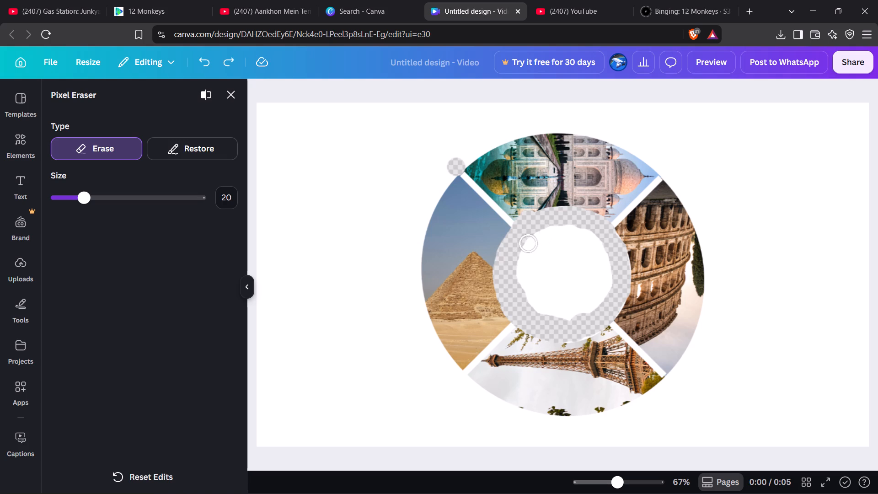
Erase all the white left in the middle of the ring's hole so the whole hole is transparent.
{"action": "left_click_drag", "start_coordinate": [529, 243], "coordinate": [578, 231]}
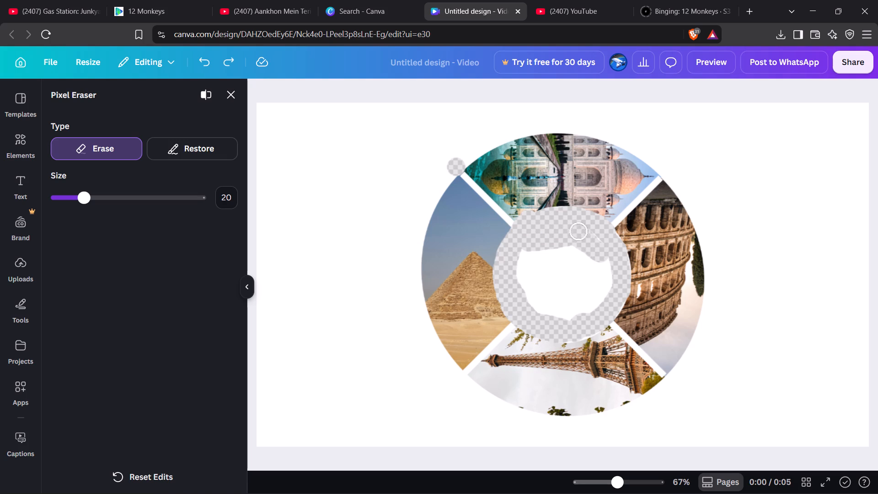
{"action": "left_click_drag", "start_coordinate": [578, 231], "coordinate": [571, 274]}
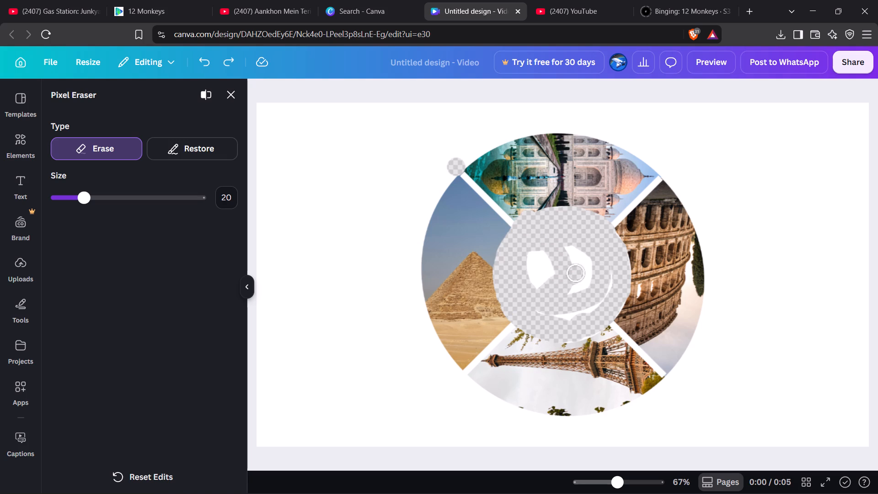
{"action": "left_click_drag", "start_coordinate": [571, 274], "coordinate": [582, 247]}
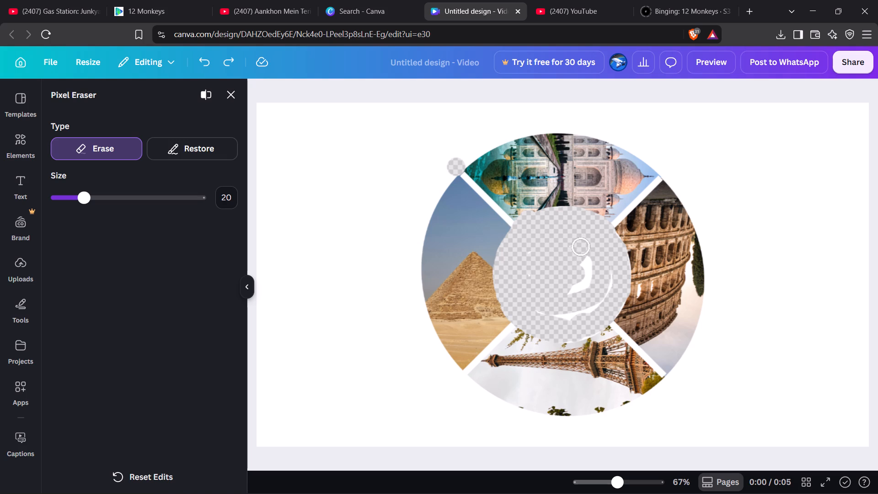
{"action": "left_click_drag", "start_coordinate": [582, 247], "coordinate": [539, 310]}
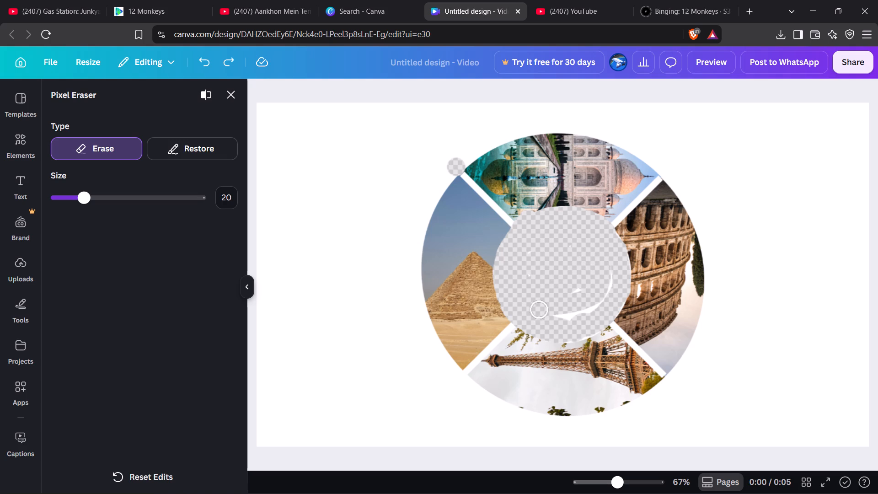
{"action": "left_click_drag", "start_coordinate": [539, 310], "coordinate": [602, 299]}
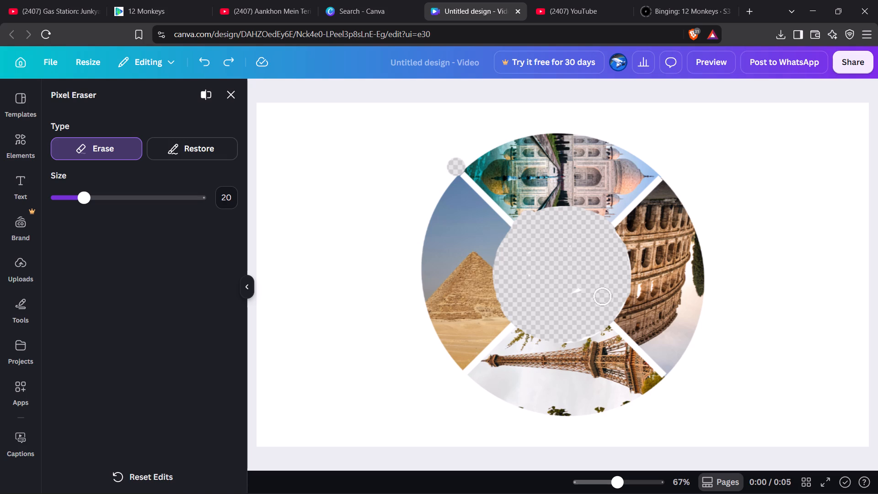
{"action": "left_click_drag", "start_coordinate": [602, 299], "coordinate": [573, 321]}
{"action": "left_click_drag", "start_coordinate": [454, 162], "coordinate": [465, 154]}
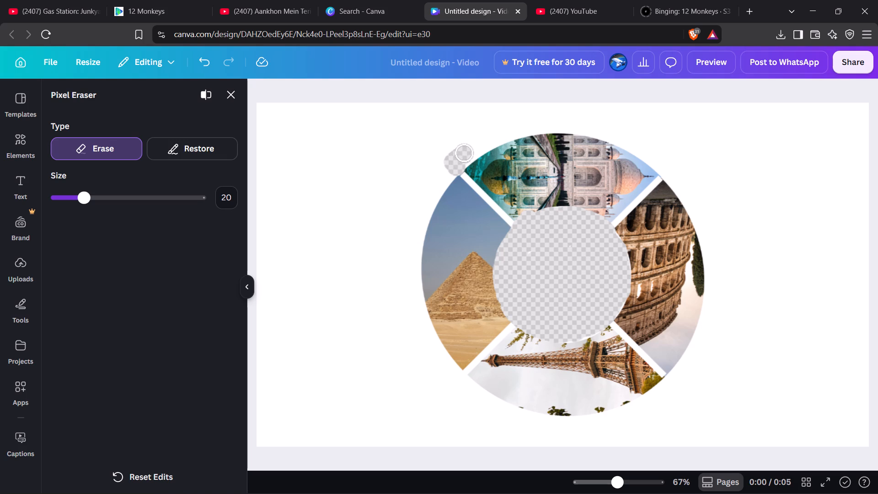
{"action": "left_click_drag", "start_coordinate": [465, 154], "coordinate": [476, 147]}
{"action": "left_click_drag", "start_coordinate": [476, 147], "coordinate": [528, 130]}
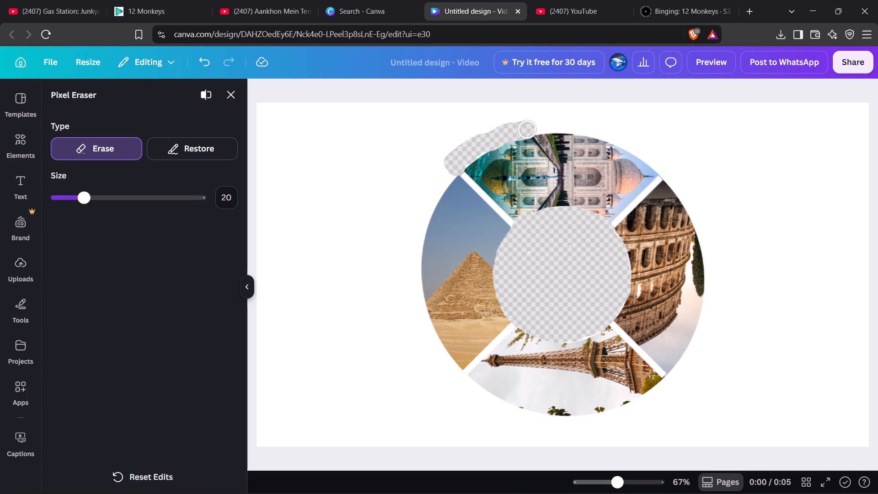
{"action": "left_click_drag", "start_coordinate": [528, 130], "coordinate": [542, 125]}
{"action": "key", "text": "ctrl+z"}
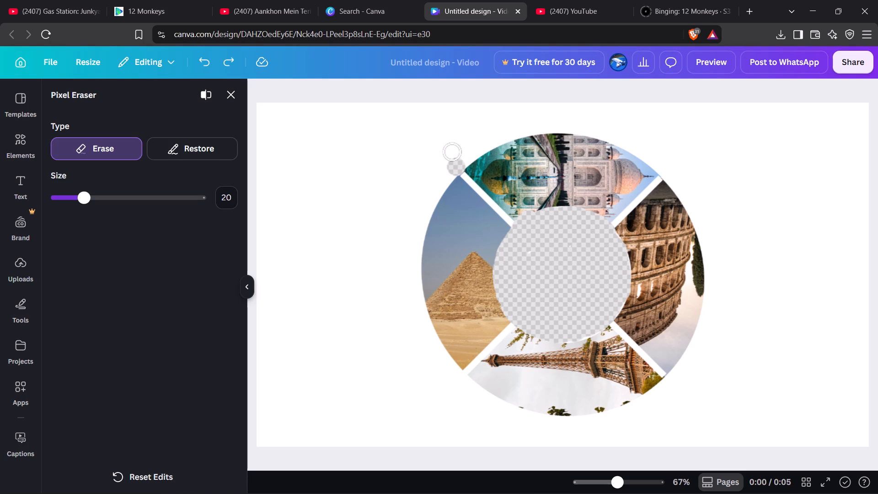
Erase the white outside the ring along the Taj Mahal photo's outer edge, from the pyramid gap to near the ring's top.
{"action": "left_click_drag", "start_coordinate": [459, 160], "coordinate": [469, 151]}
{"action": "left_click_drag", "start_coordinate": [469, 151], "coordinate": [521, 126]}
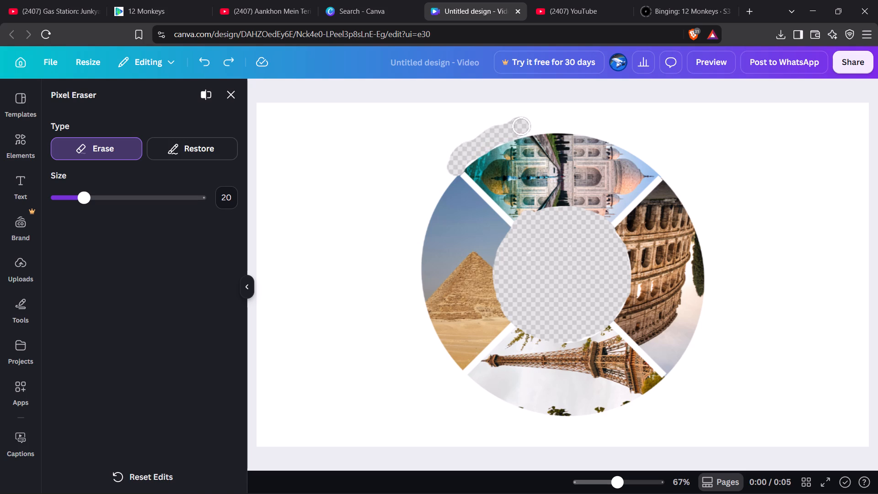
{"action": "left_click_drag", "start_coordinate": [521, 126], "coordinate": [525, 125]}
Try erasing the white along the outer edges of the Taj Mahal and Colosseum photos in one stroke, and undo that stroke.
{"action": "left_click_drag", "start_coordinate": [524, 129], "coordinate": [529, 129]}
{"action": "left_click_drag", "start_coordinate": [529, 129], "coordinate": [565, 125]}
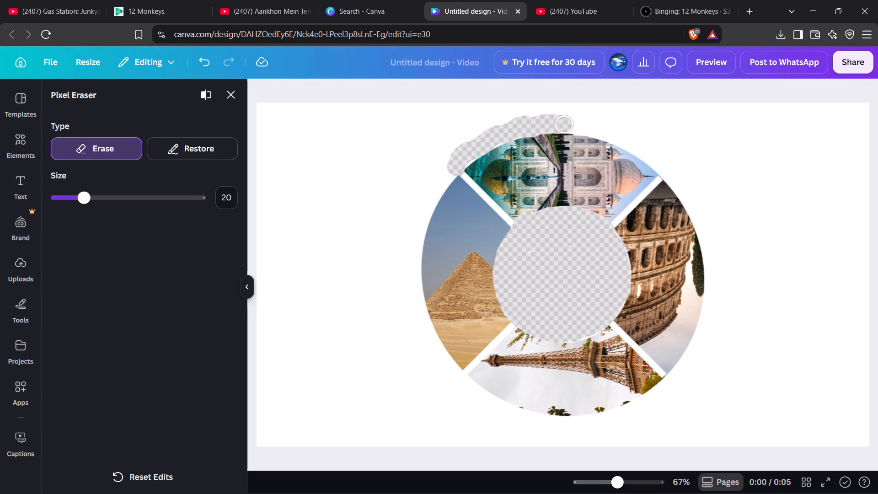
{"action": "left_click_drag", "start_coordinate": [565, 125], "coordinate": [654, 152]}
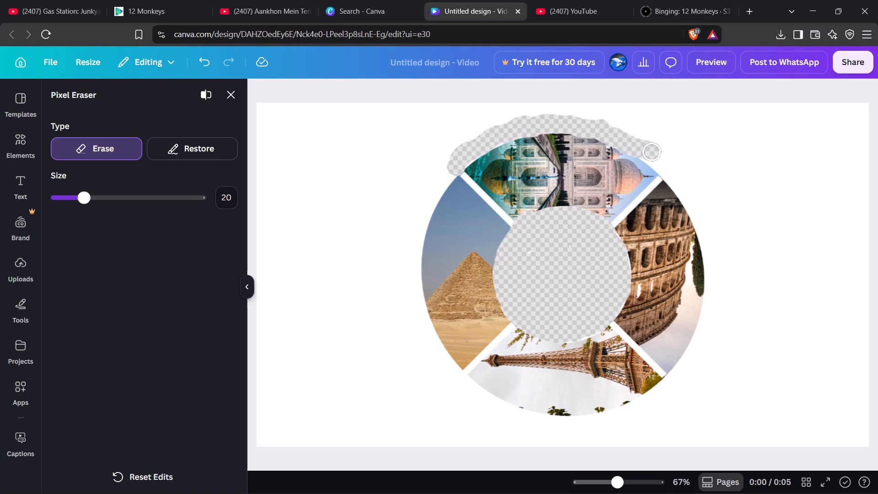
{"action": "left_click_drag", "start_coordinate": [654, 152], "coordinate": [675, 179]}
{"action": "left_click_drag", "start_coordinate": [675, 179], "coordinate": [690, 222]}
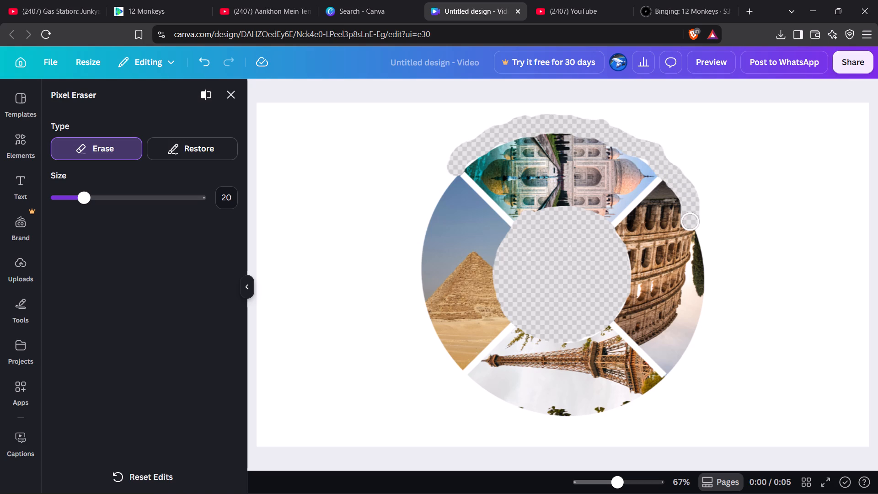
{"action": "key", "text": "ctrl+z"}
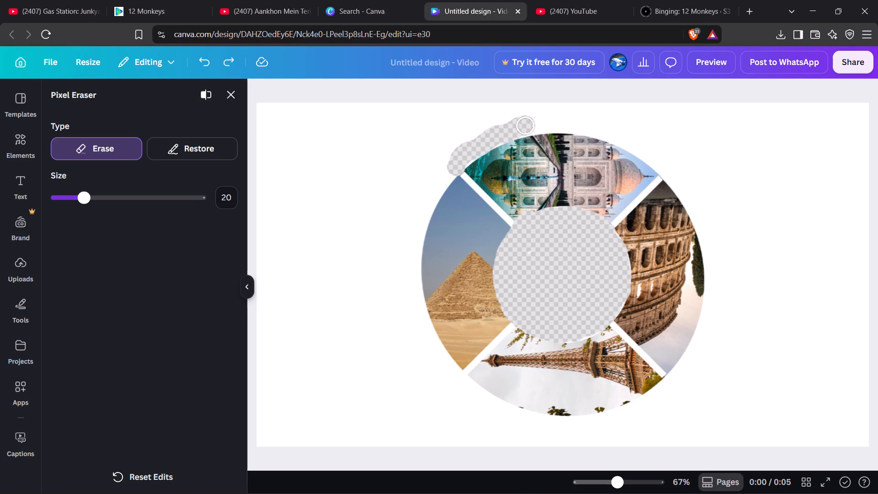
Erase the white along the rest of the Taj Mahal photo's outer edge to the Colosseum gap, plus a strip out across the background.
{"action": "left_click_drag", "start_coordinate": [527, 128], "coordinate": [543, 125]}
{"action": "left_click_drag", "start_coordinate": [543, 125], "coordinate": [594, 125]}
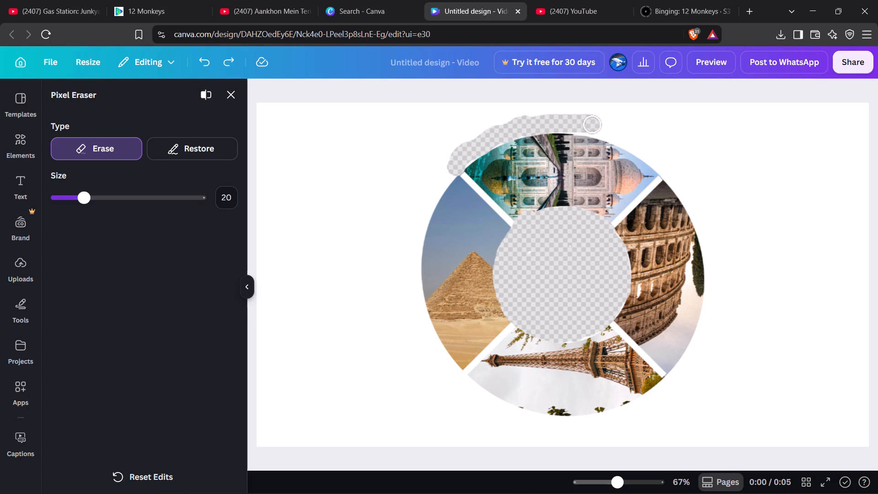
{"action": "left_click_drag", "start_coordinate": [594, 125], "coordinate": [775, 129]}
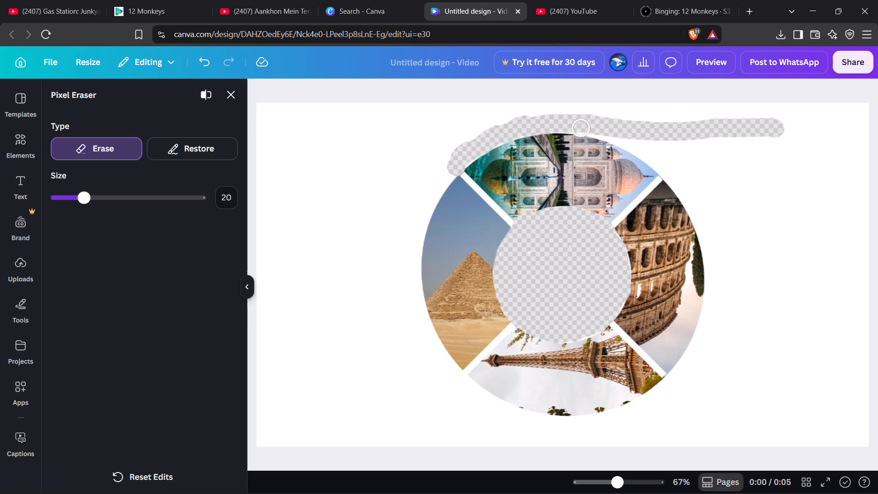
{"action": "left_click_drag", "start_coordinate": [576, 125], "coordinate": [586, 127]}
{"action": "left_click_drag", "start_coordinate": [586, 127], "coordinate": [598, 129]}
{"action": "left_click_drag", "start_coordinate": [598, 129], "coordinate": [625, 138]}
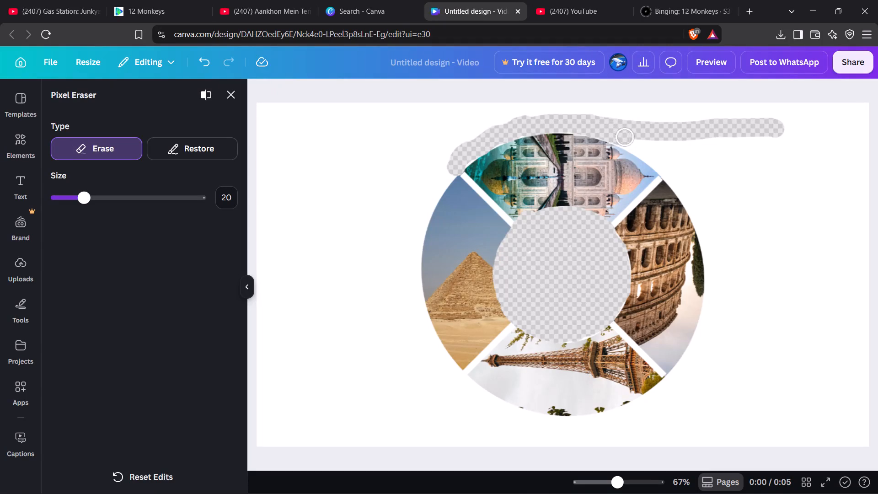
{"action": "left_click_drag", "start_coordinate": [625, 138], "coordinate": [667, 164]}
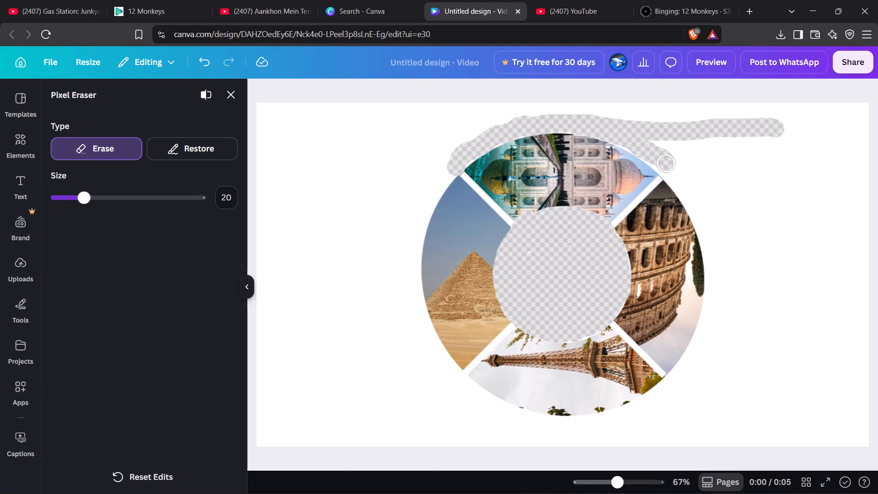
{"action": "left_click_drag", "start_coordinate": [667, 164], "coordinate": [667, 168]}
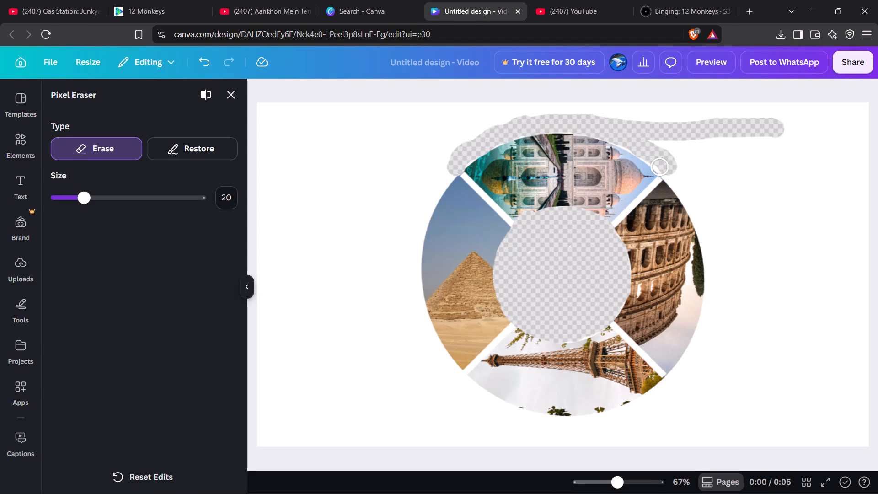
{"action": "right_click", "coordinate": [660, 163]}
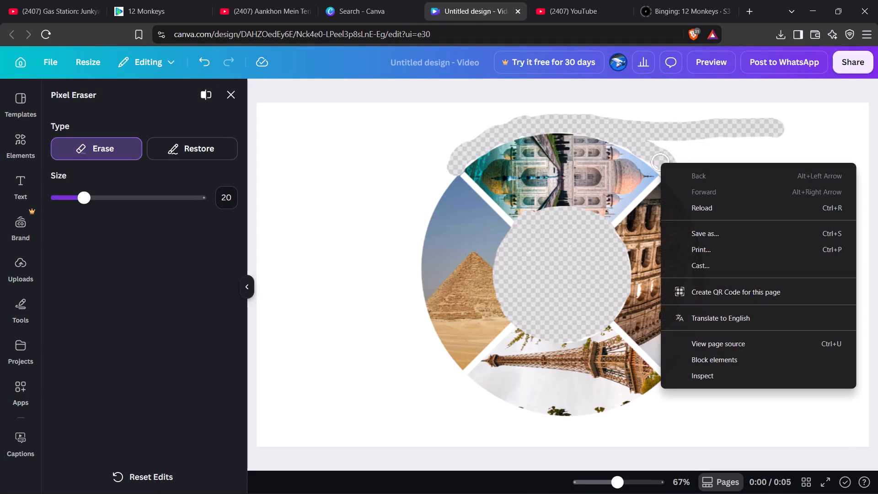
{"action": "left_click", "coordinate": [647, 153]}
{"action": "right_click", "coordinate": [658, 161]}
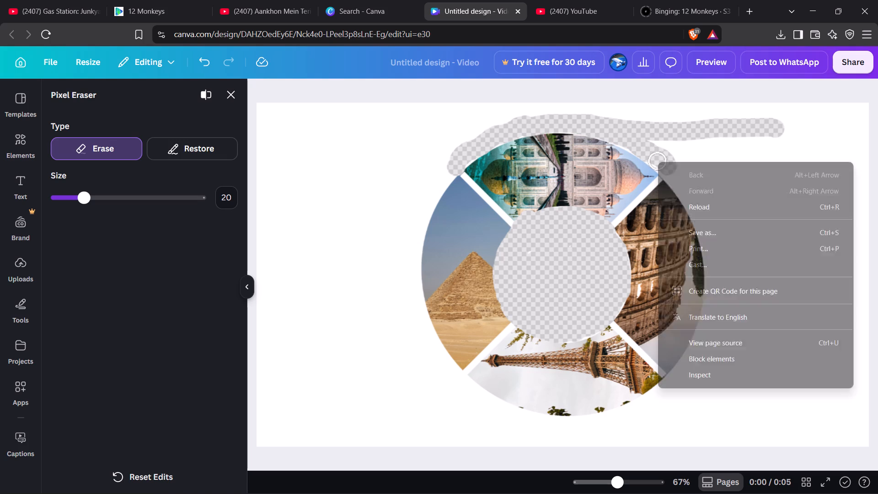
{"action": "left_click", "coordinate": [656, 158]}
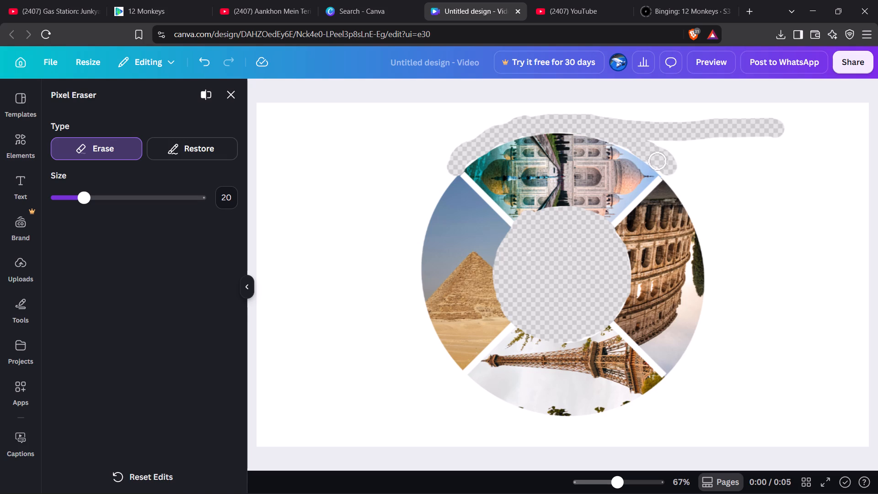
{"action": "left_click", "coordinate": [658, 161]}
Erase the white in small dabs along the Colosseum photo's outer edge, from the Taj Mahal gap down to the dark foliage.
{"action": "left_click", "coordinate": [665, 171]}
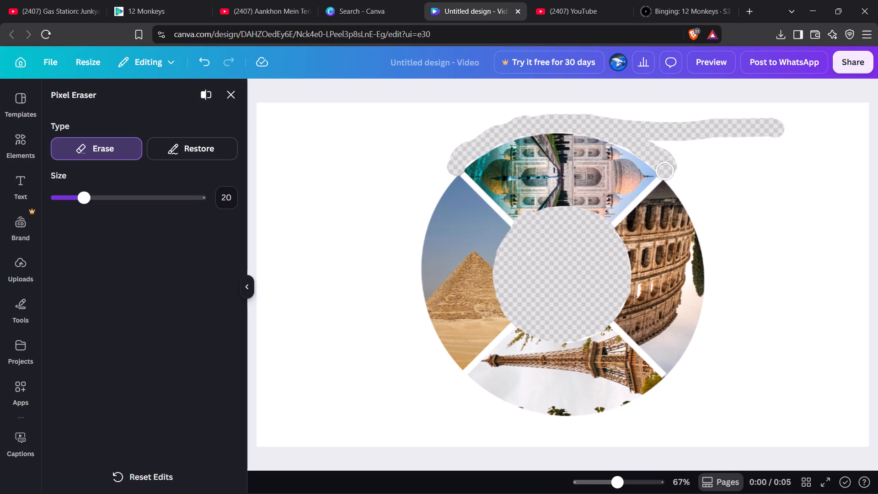
{"action": "left_click", "coordinate": [671, 177]}
{"action": "left_click", "coordinate": [677, 181]}
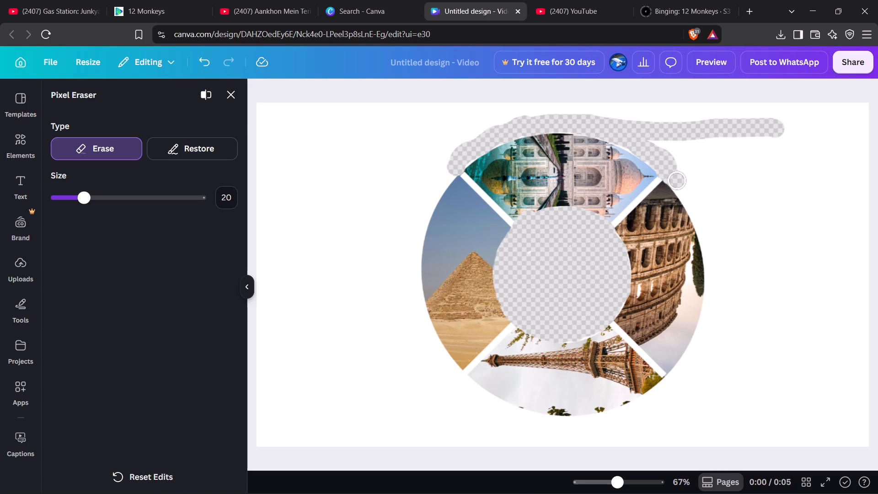
{"action": "left_click", "coordinate": [681, 185]}
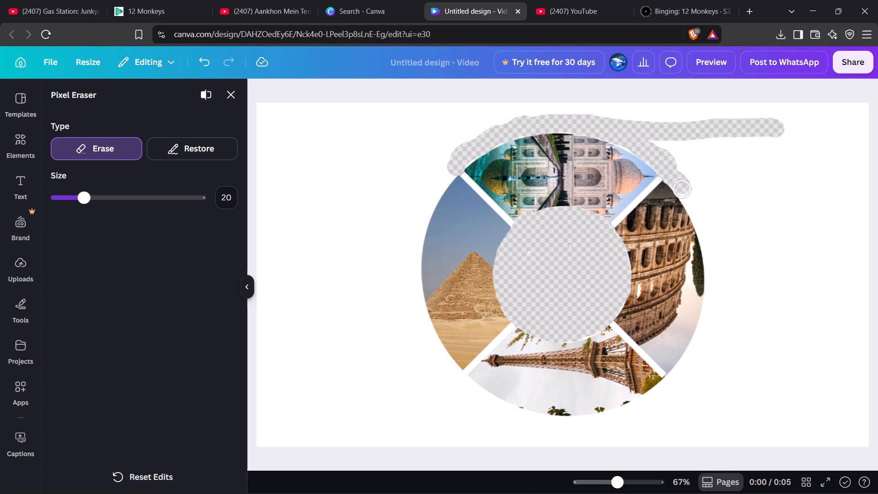
{"action": "left_click", "coordinate": [685, 193]}
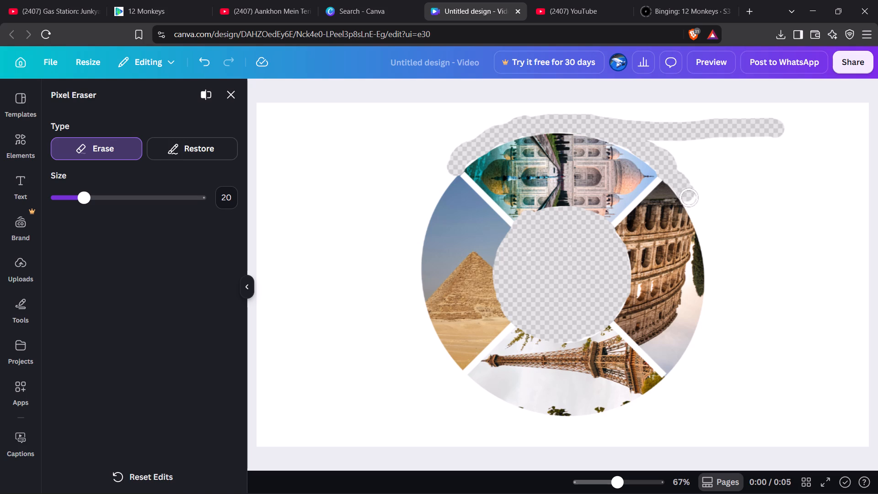
{"action": "left_click", "coordinate": [689, 198]}
{"action": "left_click", "coordinate": [694, 205]}
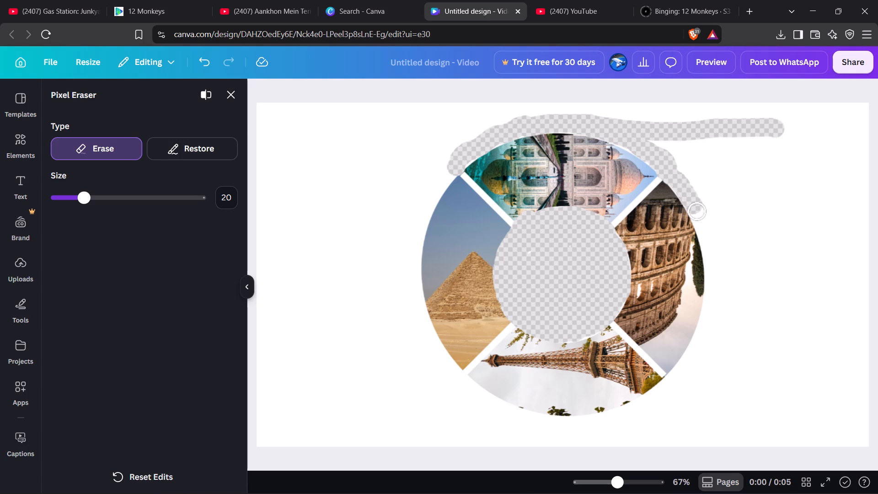
{"action": "left_click", "coordinate": [697, 212]}
{"action": "left_click", "coordinate": [700, 220]}
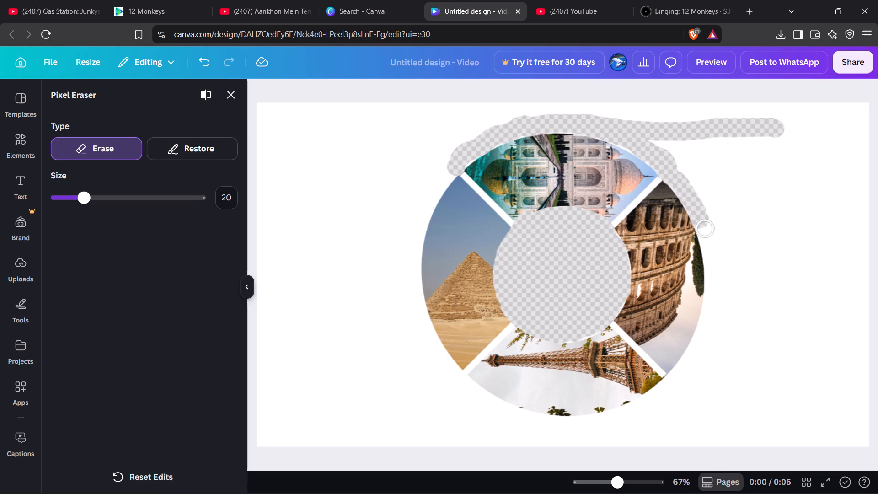
{"action": "left_click", "coordinate": [706, 232]}
{"action": "left_click", "coordinate": [711, 247]}
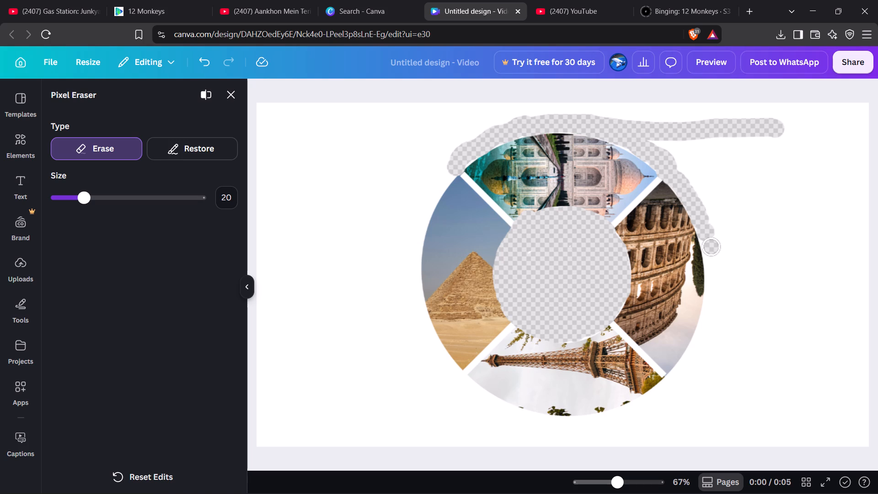
{"action": "left_click", "coordinate": [710, 244]}
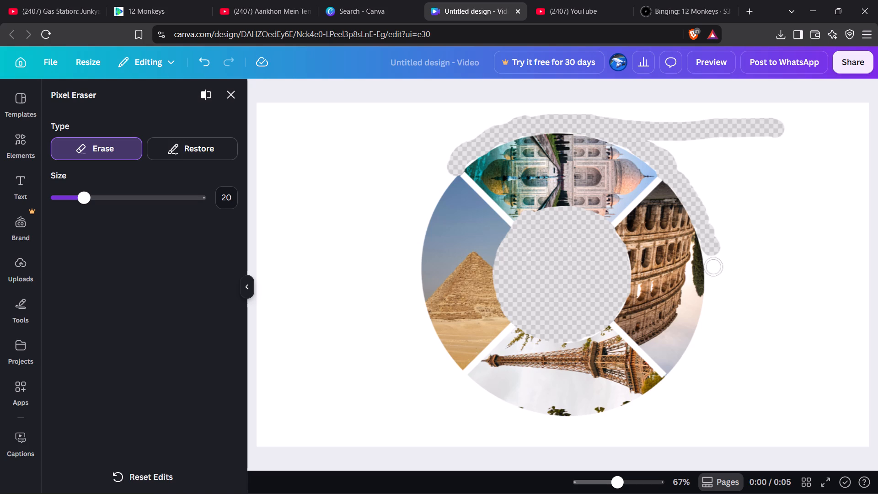
{"action": "left_click", "coordinate": [713, 267]}
{"action": "left_click", "coordinate": [711, 257]}
Erase the white in small dabs along the rest of the Colosseum photo's outer edge, from the dark foliage to the Eiffel Tower gap.
{"action": "left_click", "coordinate": [713, 276]}
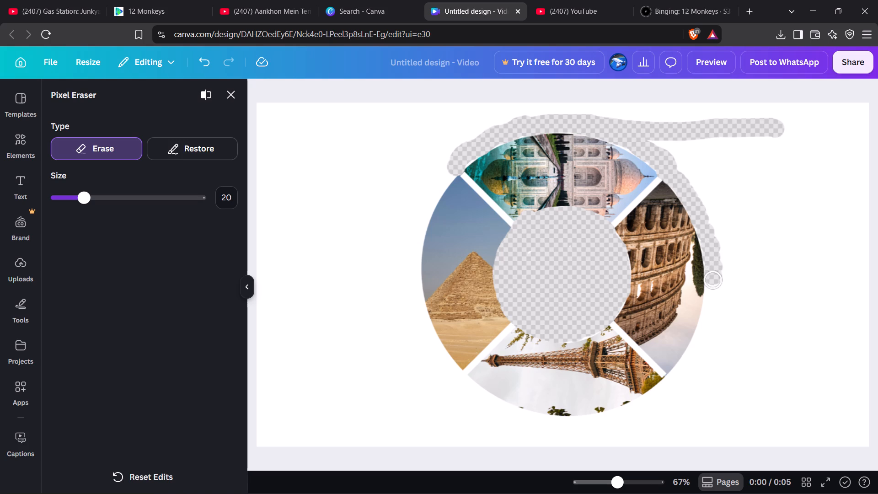
{"action": "left_click", "coordinate": [713, 283]}
{"action": "left_click", "coordinate": [713, 295]}
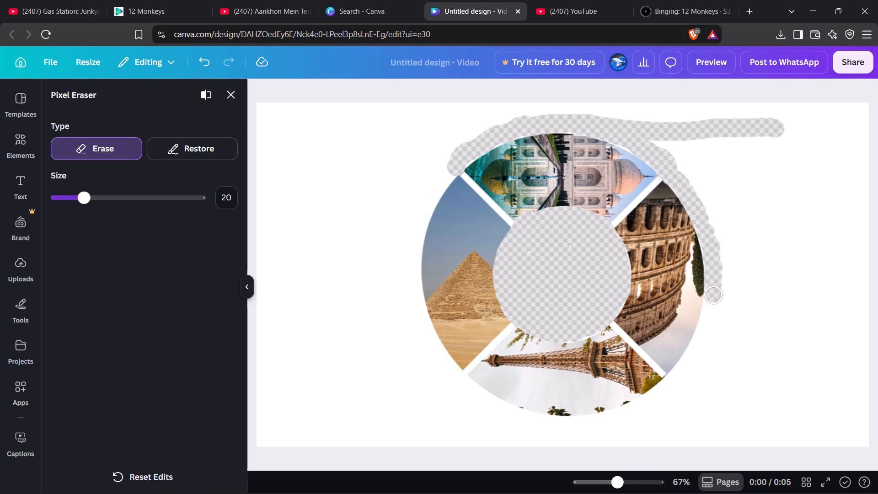
{"action": "left_click", "coordinate": [712, 304]}
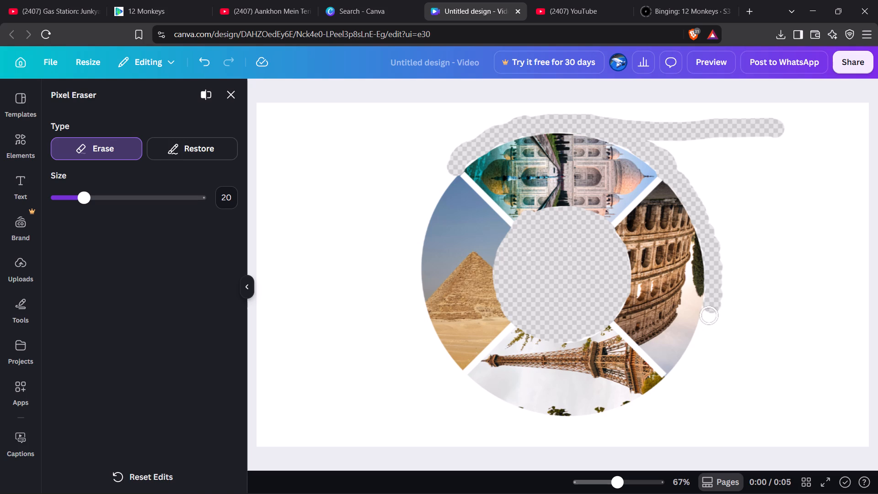
{"action": "left_click", "coordinate": [709, 315]}
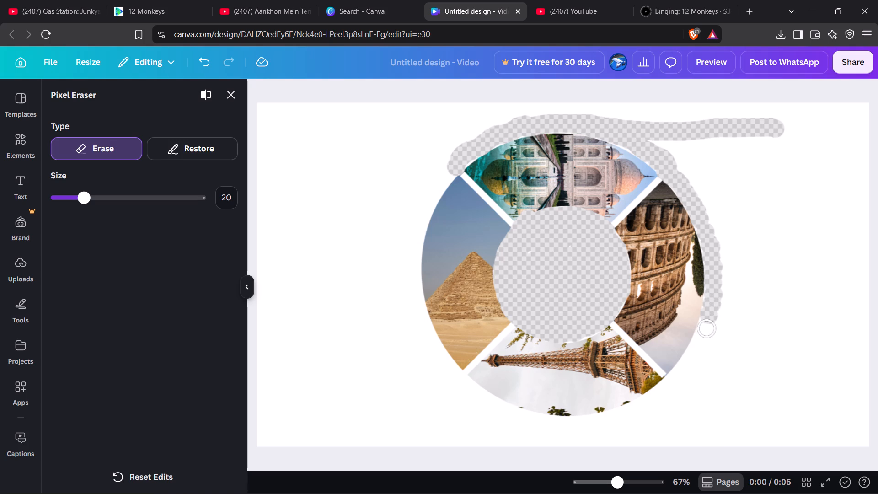
{"action": "left_click", "coordinate": [706, 326]}
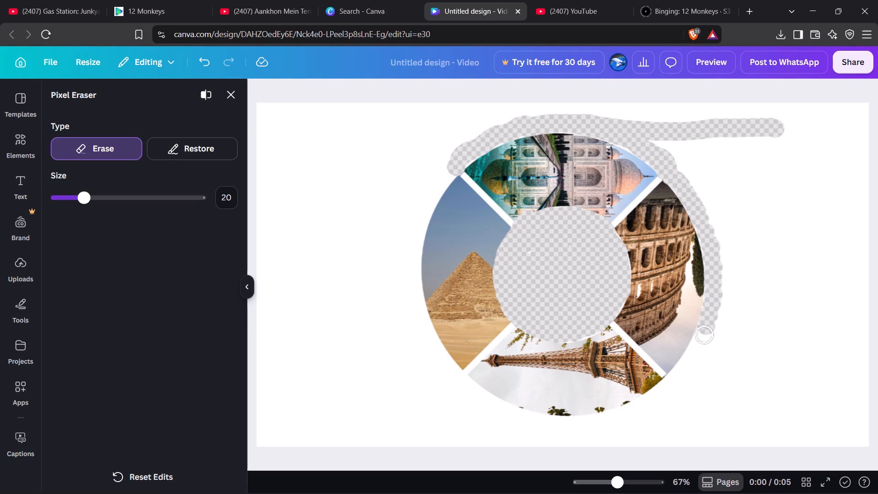
{"action": "left_click", "coordinate": [704, 336]}
{"action": "left_click", "coordinate": [700, 341]}
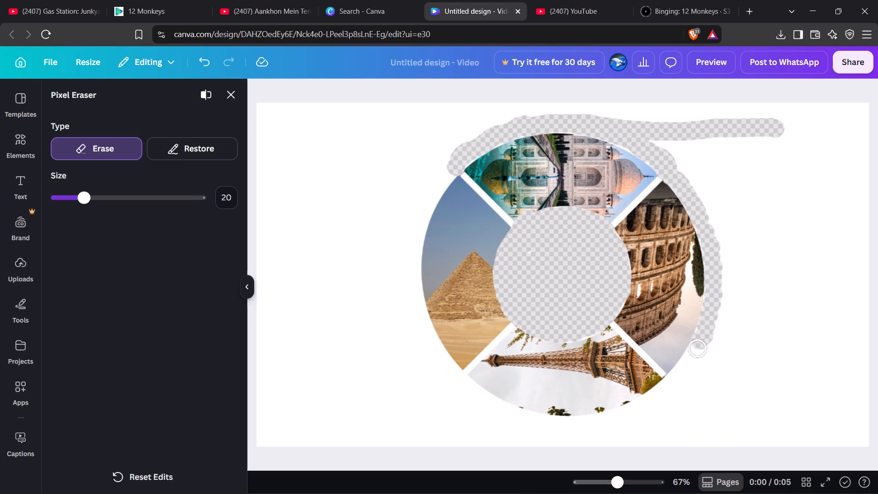
{"action": "left_click", "coordinate": [697, 349]}
{"action": "left_click", "coordinate": [691, 357]}
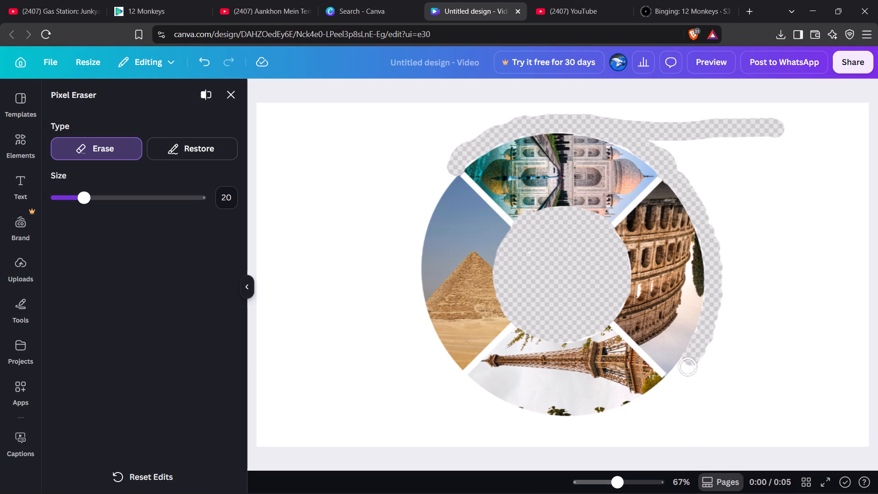
{"action": "left_click", "coordinate": [687, 367]}
{"action": "left_click", "coordinate": [682, 370]}
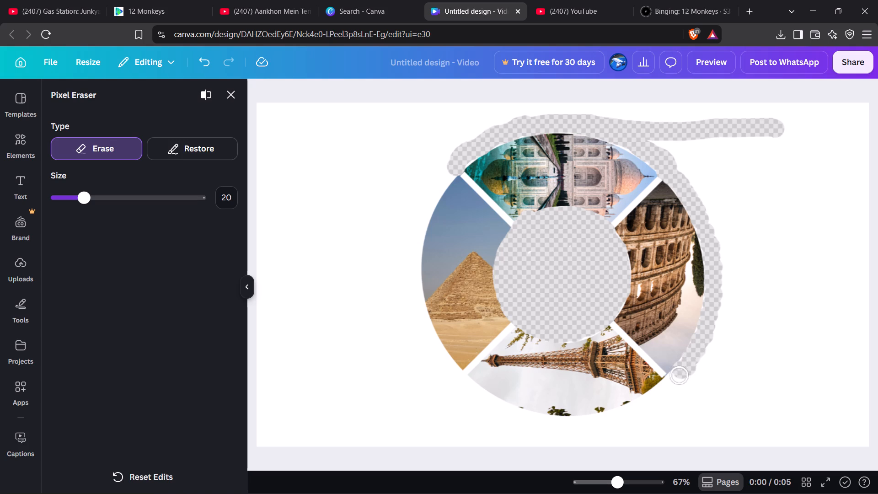
{"action": "left_click", "coordinate": [676, 379]}
{"action": "left_click", "coordinate": [672, 385]}
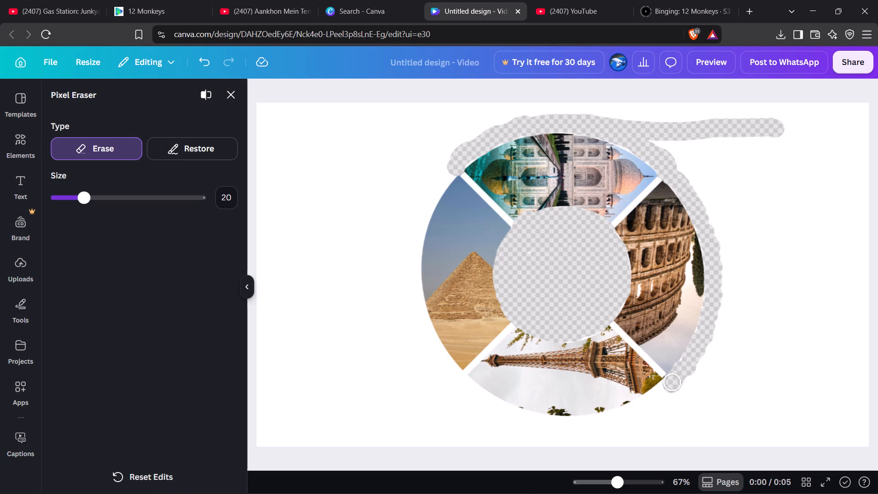
{"action": "left_click", "coordinate": [671, 382]}
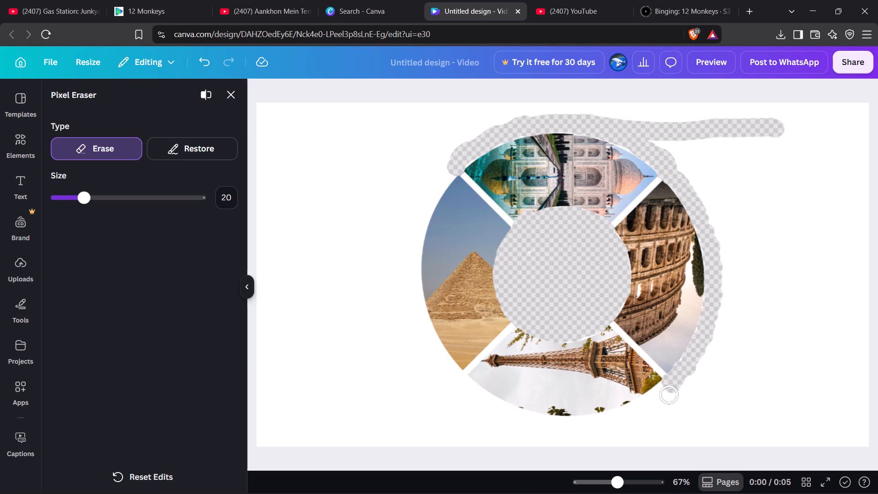
Erase the white along the Eiffel Tower photo's outer edge, from the Colosseum gap to the ring's lowest point.
{"action": "left_click", "coordinate": [666, 393]}
{"action": "left_click_drag", "start_coordinate": [666, 388], "coordinate": [653, 401]}
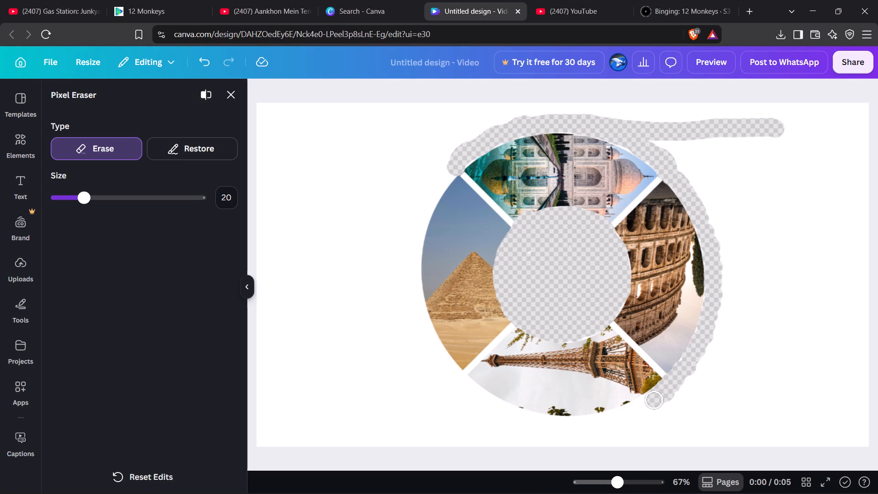
{"action": "left_click_drag", "start_coordinate": [653, 401], "coordinate": [637, 411]}
{"action": "left_click_drag", "start_coordinate": [637, 411], "coordinate": [616, 420]}
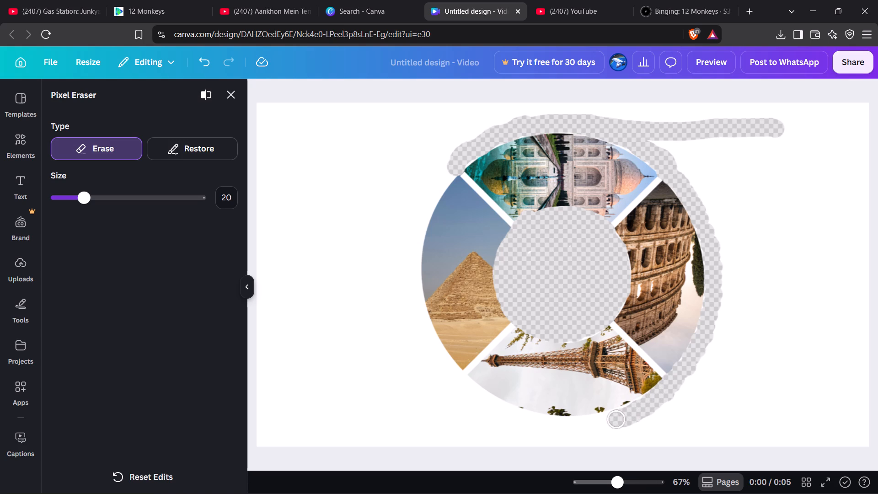
{"action": "left_click", "coordinate": [625, 417]}
{"action": "left_click", "coordinate": [627, 414]}
{"action": "left_click", "coordinate": [608, 422]}
{"action": "left_click", "coordinate": [599, 424]}
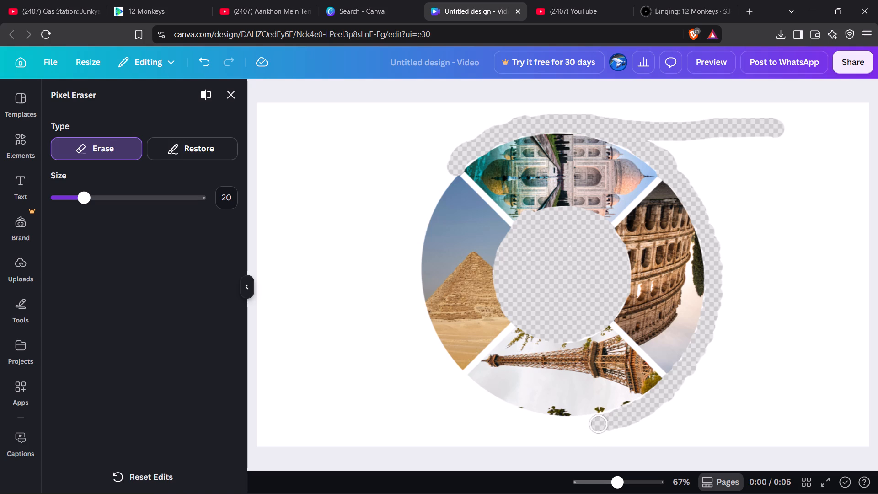
{"action": "left_click", "coordinate": [588, 425]}
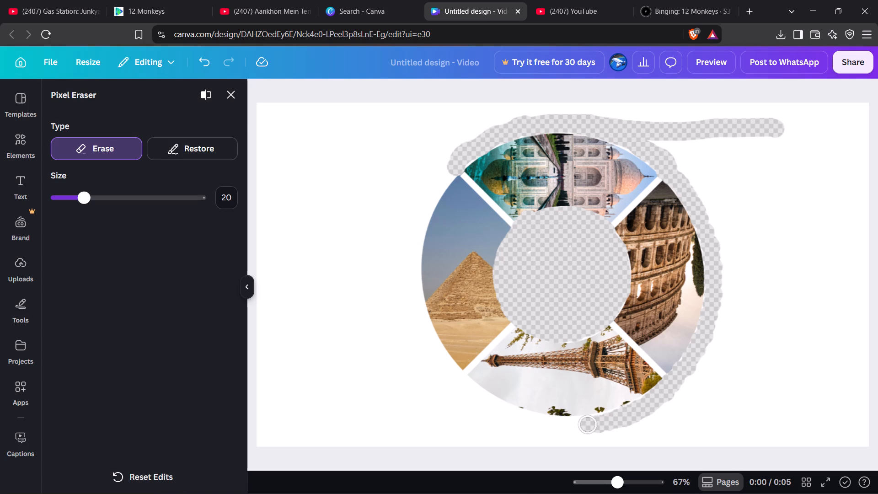
{"action": "left_click", "coordinate": [578, 427]}
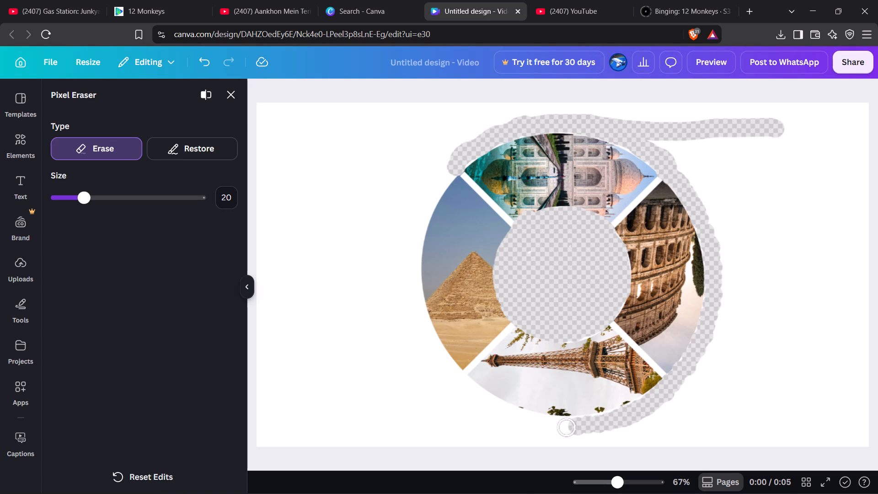
{"action": "left_click", "coordinate": [567, 428]}
{"action": "left_click", "coordinate": [557, 428]}
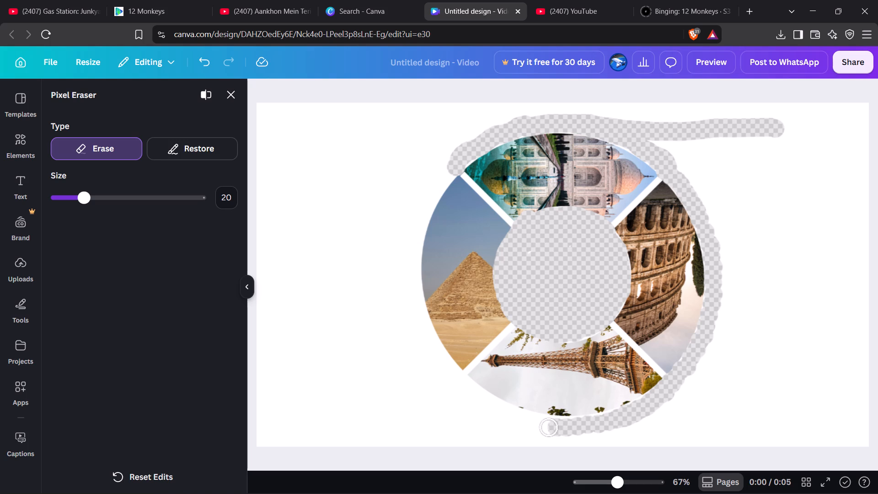
Erase the white in small dabs along the rest of the Eiffel Tower photo's outer edge, from the ring's lowest point to the pyramid gap.
{"action": "left_click", "coordinate": [546, 424]}
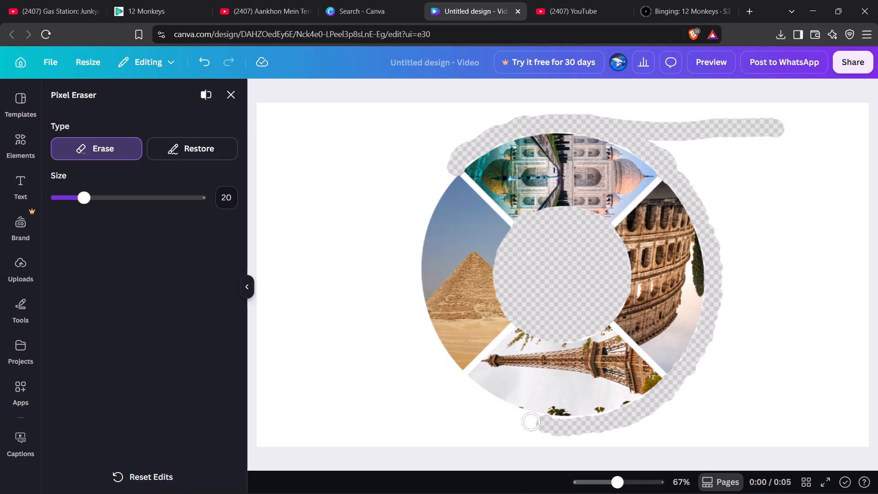
{"action": "left_click", "coordinate": [530, 422]}
{"action": "left_click", "coordinate": [535, 422]}
{"action": "left_click", "coordinate": [538, 422]}
{"action": "left_click", "coordinate": [521, 419]}
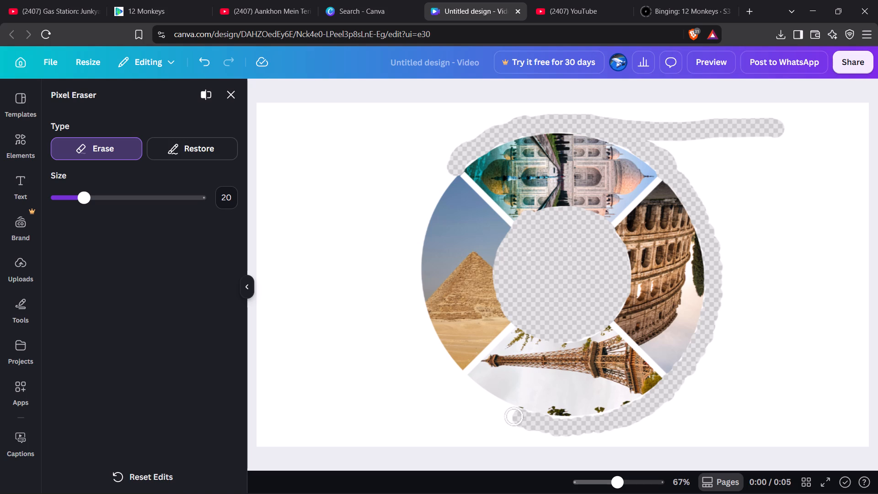
{"action": "left_click", "coordinate": [512, 416]}
{"action": "left_click", "coordinate": [506, 413]}
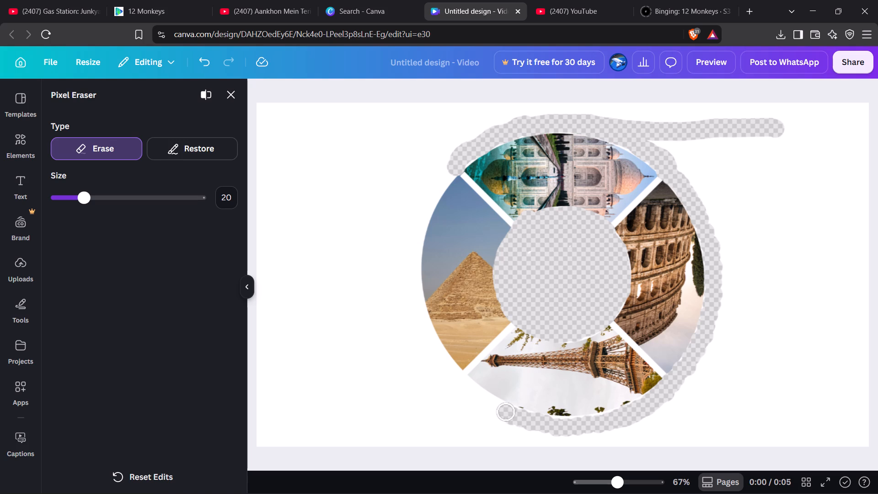
{"action": "left_click", "coordinate": [499, 410]}
{"action": "left_click", "coordinate": [490, 406]}
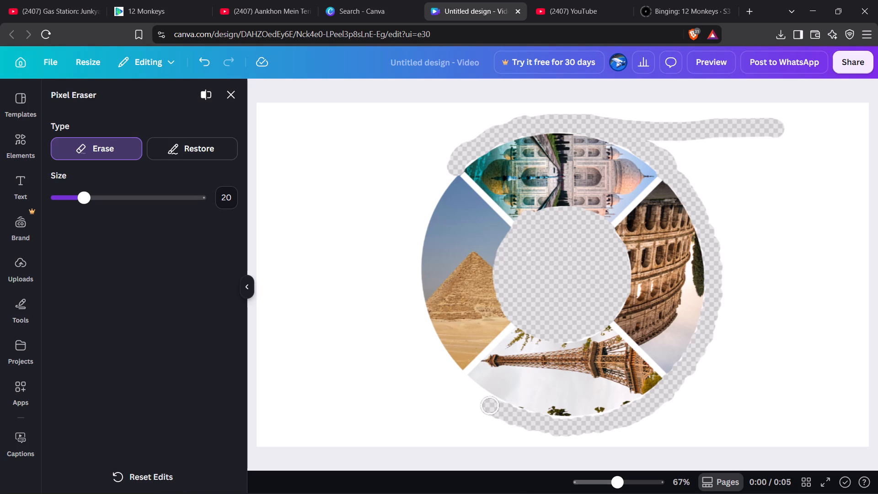
{"action": "left_click", "coordinate": [482, 401]}
{"action": "left_click", "coordinate": [487, 402]}
{"action": "left_click", "coordinate": [475, 395]}
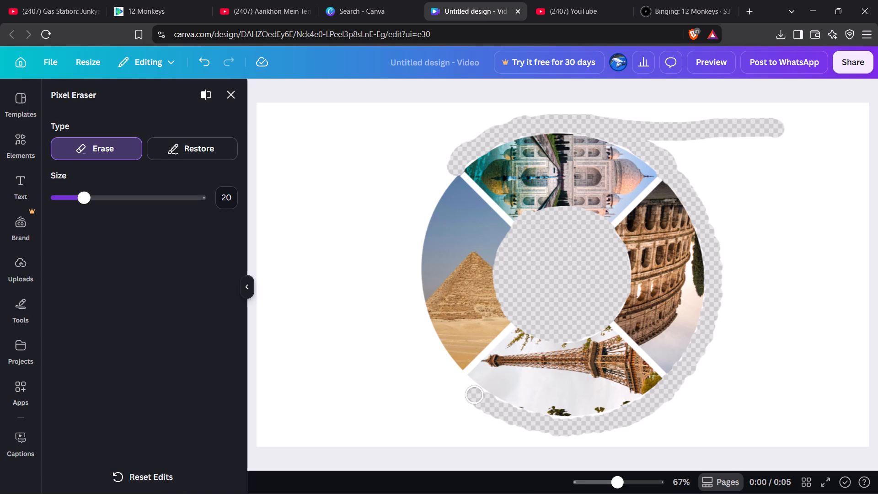
{"action": "left_click", "coordinate": [475, 395]}
{"action": "left_click", "coordinate": [477, 394]}
{"action": "left_click", "coordinate": [466, 387]}
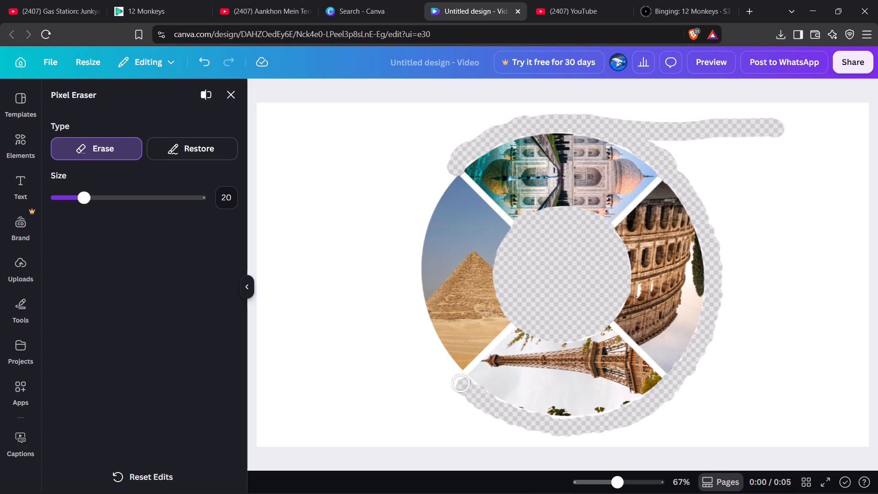
Erase the white in small dabs along the pyramid photo's outer edge, from the Eiffel Tower gap up to the pyramid's base.
{"action": "left_click", "coordinate": [459, 381]}
{"action": "left_click", "coordinate": [453, 374]}
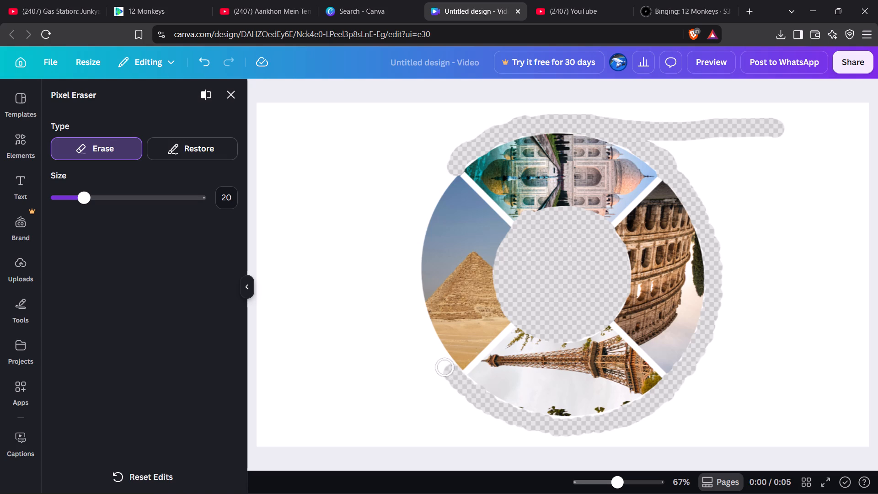
{"action": "left_click", "coordinate": [445, 367]}
{"action": "left_click", "coordinate": [443, 358]}
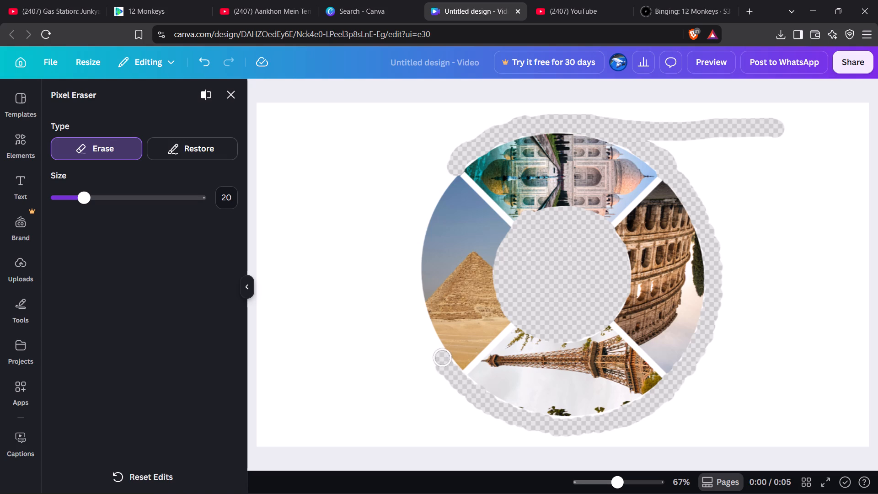
{"action": "left_click", "coordinate": [435, 353]}
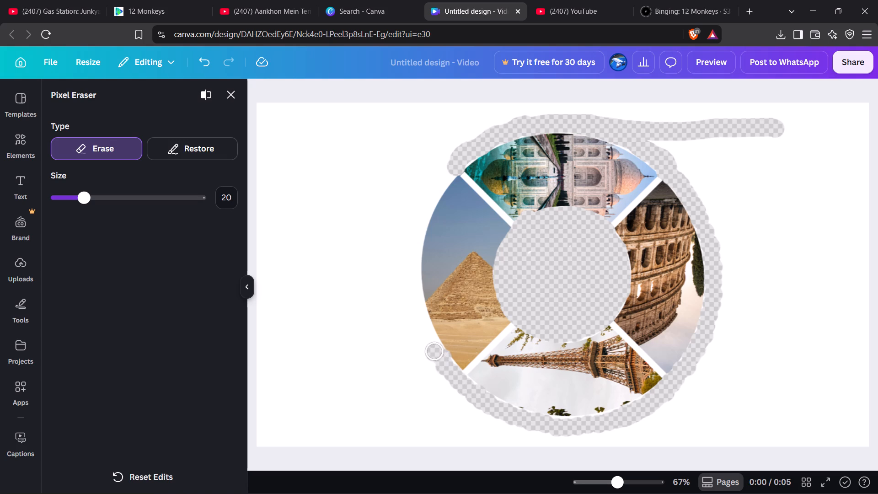
{"action": "left_click", "coordinate": [435, 351]}
{"action": "left_click", "coordinate": [430, 344]}
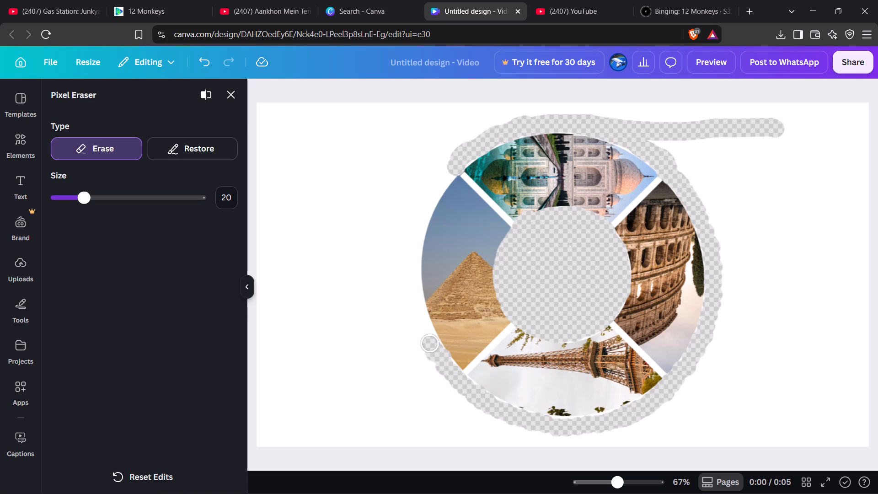
{"action": "left_click", "coordinate": [428, 338]}
{"action": "left_click", "coordinate": [426, 333]}
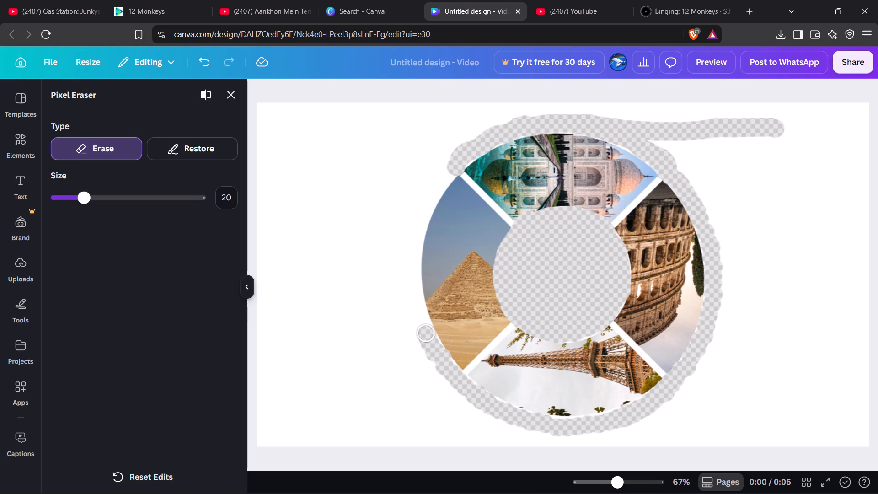
{"action": "left_click", "coordinate": [420, 325]}
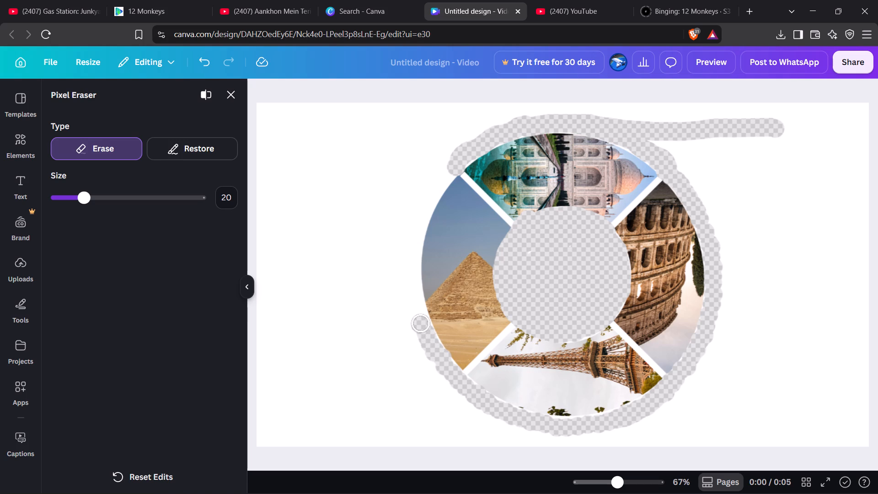
{"action": "left_click", "coordinate": [421, 324]}
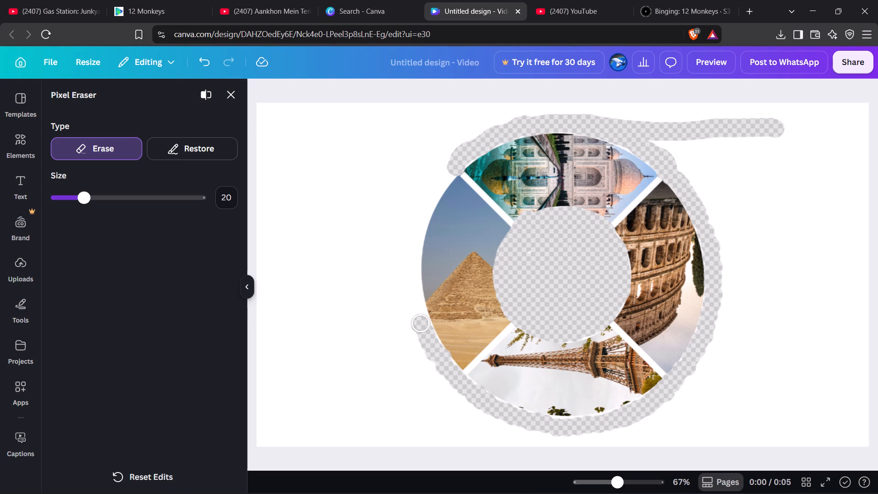
{"action": "left_click", "coordinate": [423, 325]}
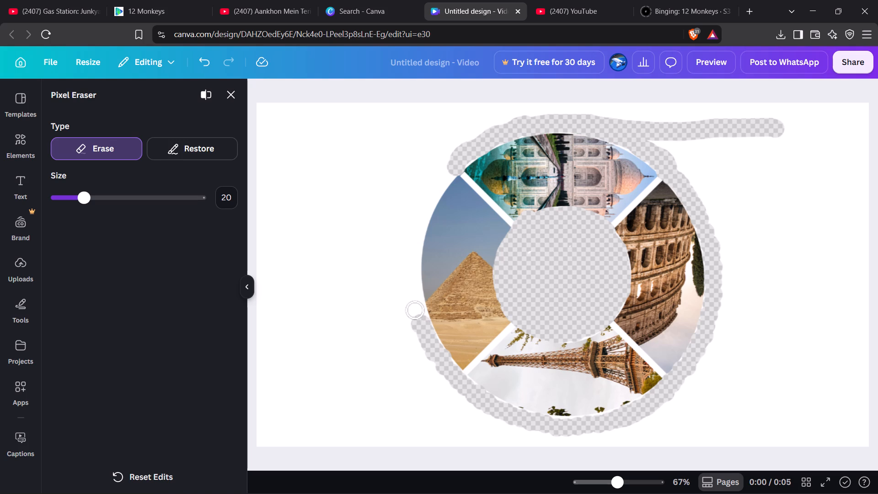
{"action": "left_click", "coordinate": [418, 317]}
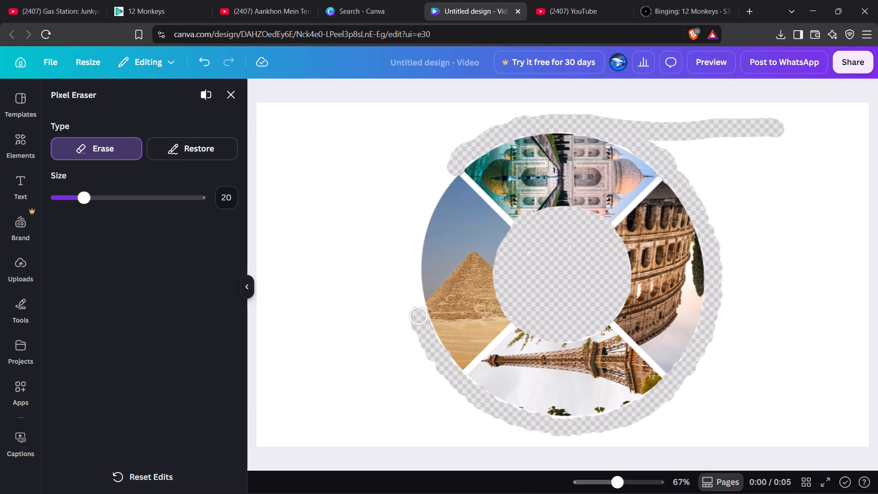
{"action": "left_click", "coordinate": [418, 307]}
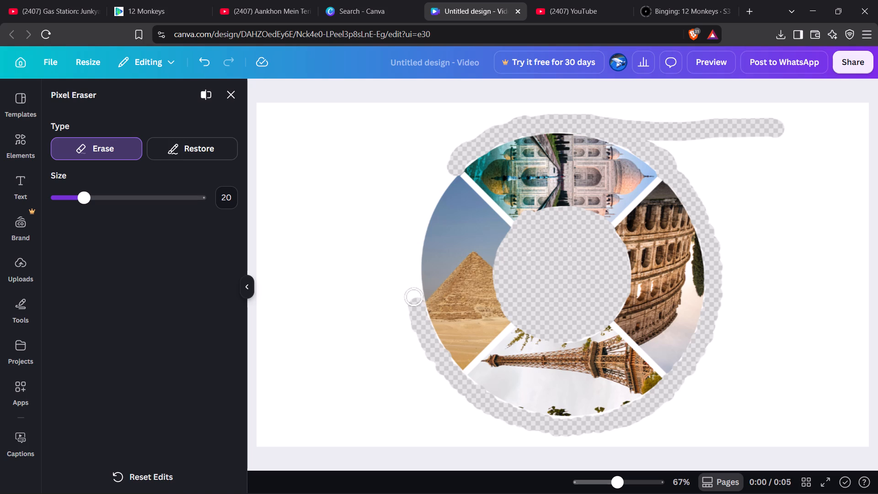
Erase the white in small dabs along the rest of the pyramid photo's outer edge, from the pyramid's base to the Taj Mahal gap.
{"action": "left_click", "coordinate": [415, 298]}
{"action": "left_click", "coordinate": [412, 286]}
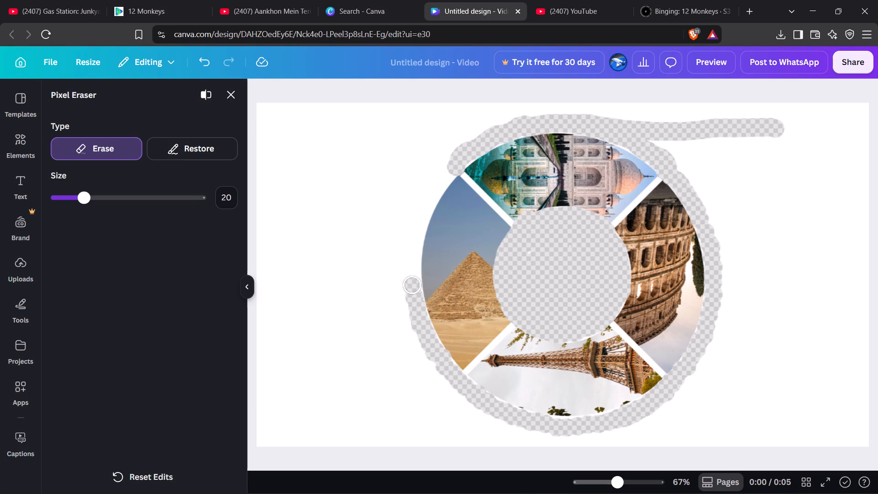
{"action": "left_click", "coordinate": [412, 275]}
{"action": "left_click", "coordinate": [412, 265]}
{"action": "left_click", "coordinate": [412, 252]}
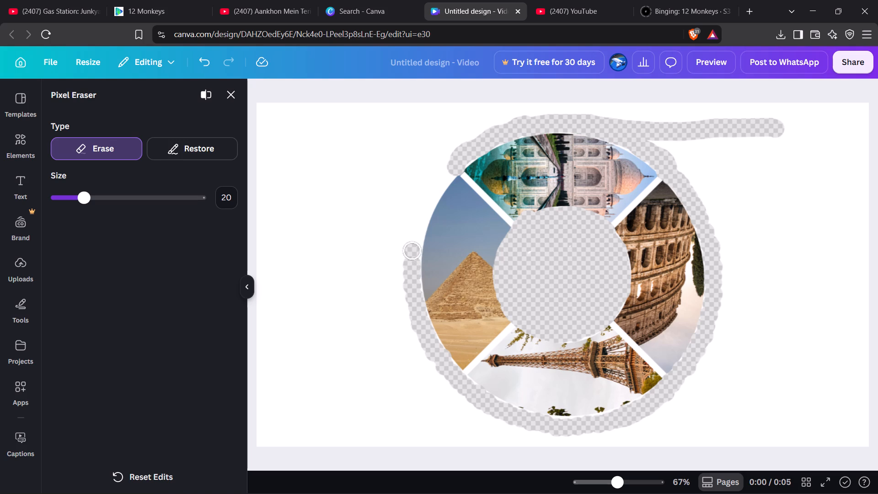
{"action": "left_click", "coordinate": [415, 245]}
{"action": "left_click", "coordinate": [418, 237]}
{"action": "key", "text": "ctrl+z"}
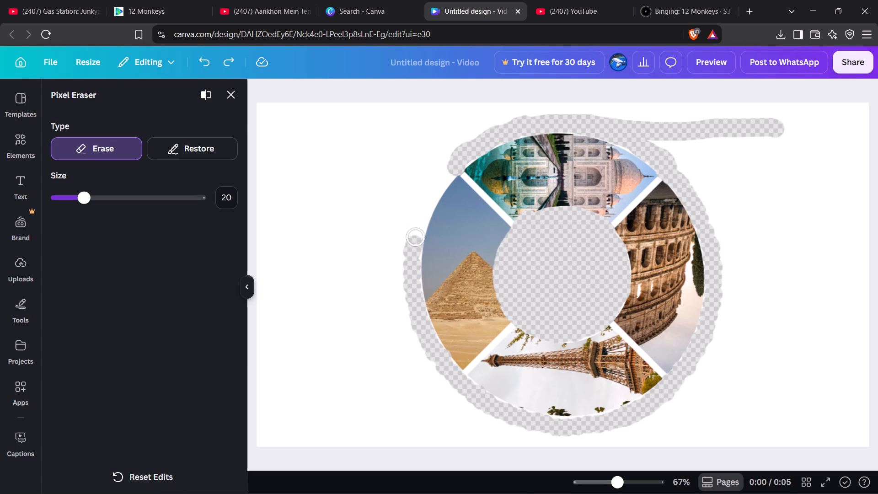
{"action": "left_click", "coordinate": [416, 237]}
{"action": "left_click", "coordinate": [417, 229]}
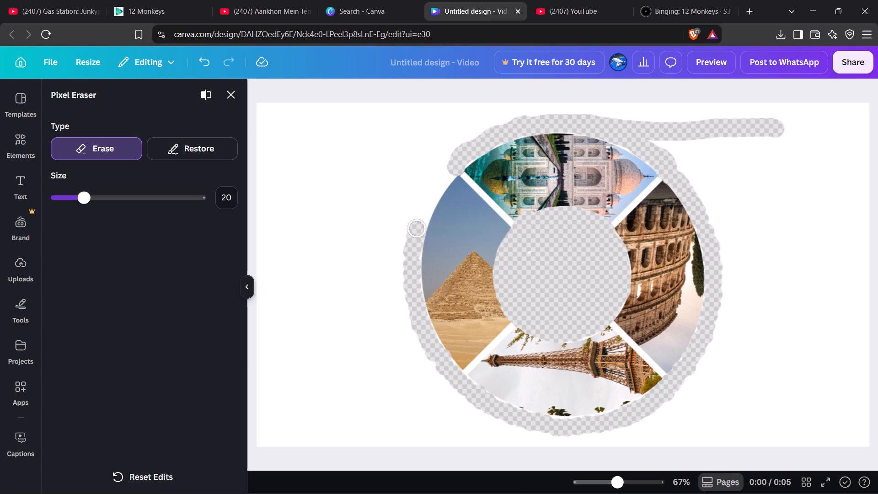
{"action": "left_click", "coordinate": [420, 223]}
{"action": "left_click", "coordinate": [423, 213]}
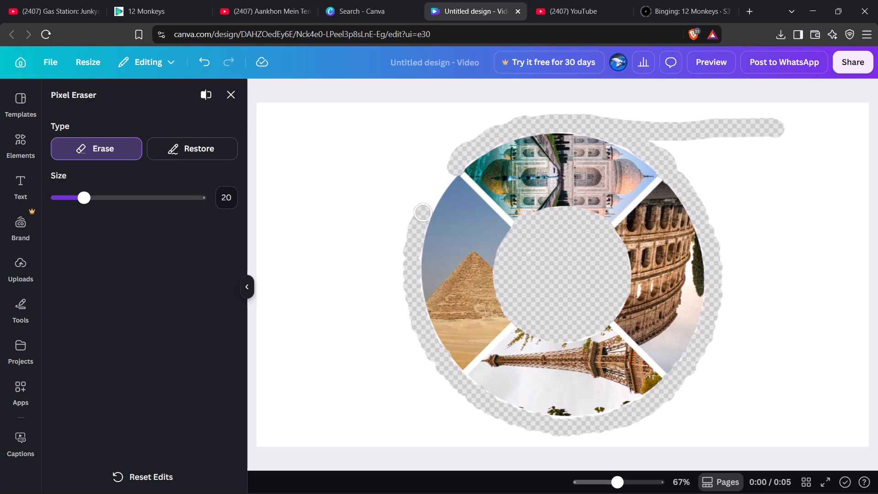
{"action": "left_click", "coordinate": [428, 205]}
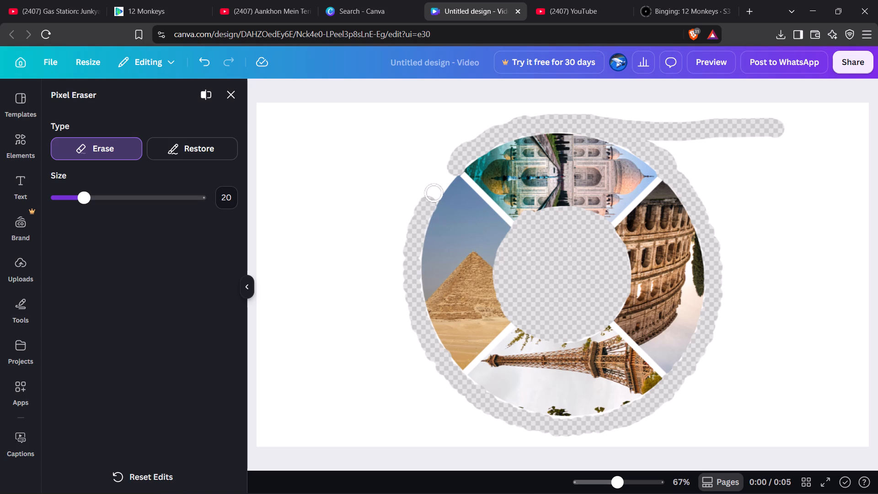
{"action": "left_click", "coordinate": [434, 193]}
{"action": "left_click", "coordinate": [441, 185]}
{"action": "left_click", "coordinate": [448, 172]}
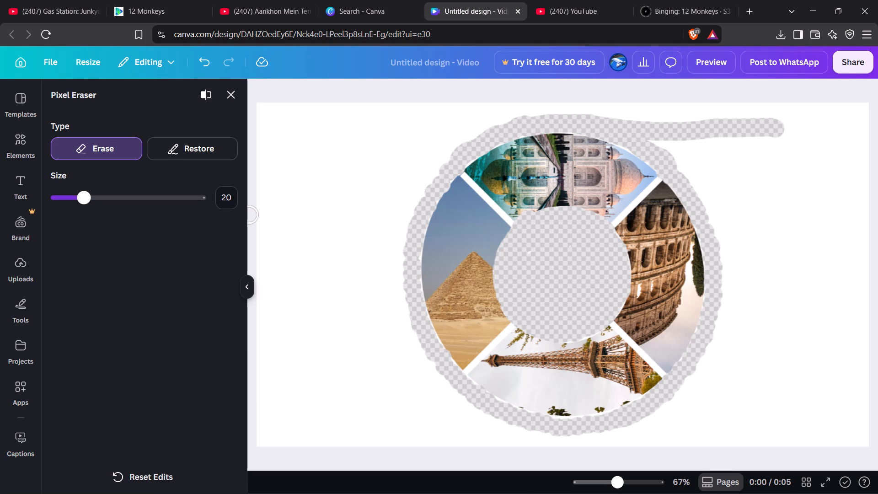
Set the eraser size to 96 and erase the white band above the ring across the image's full width.
{"action": "left_click_drag", "start_coordinate": [80, 195], "coordinate": [196, 200]}
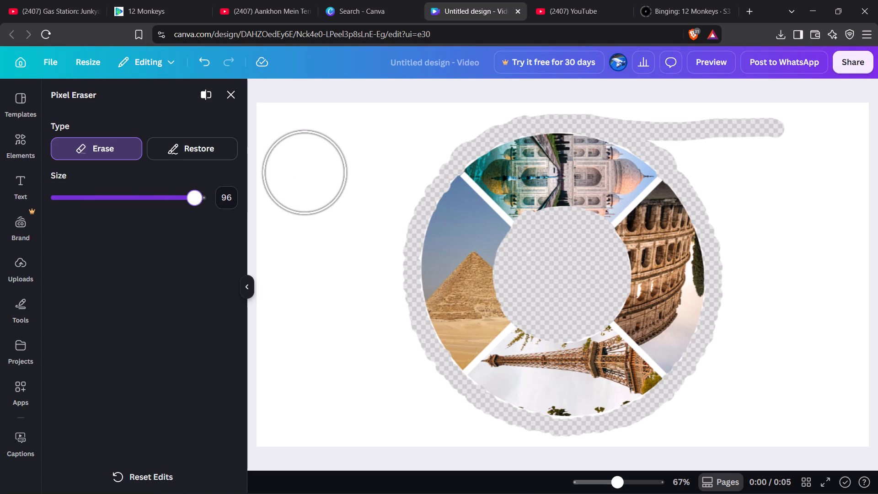
{"action": "left_click_drag", "start_coordinate": [280, 127], "coordinate": [377, 154]}
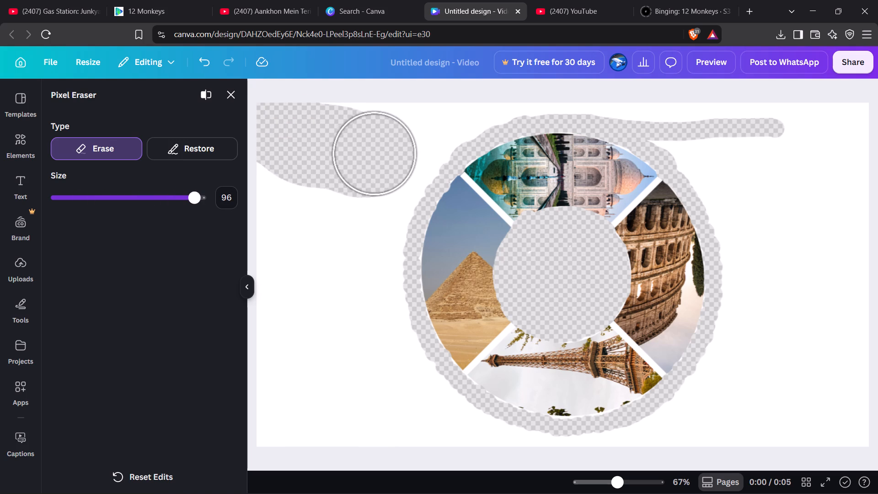
{"action": "left_click_drag", "start_coordinate": [377, 154], "coordinate": [443, 108]}
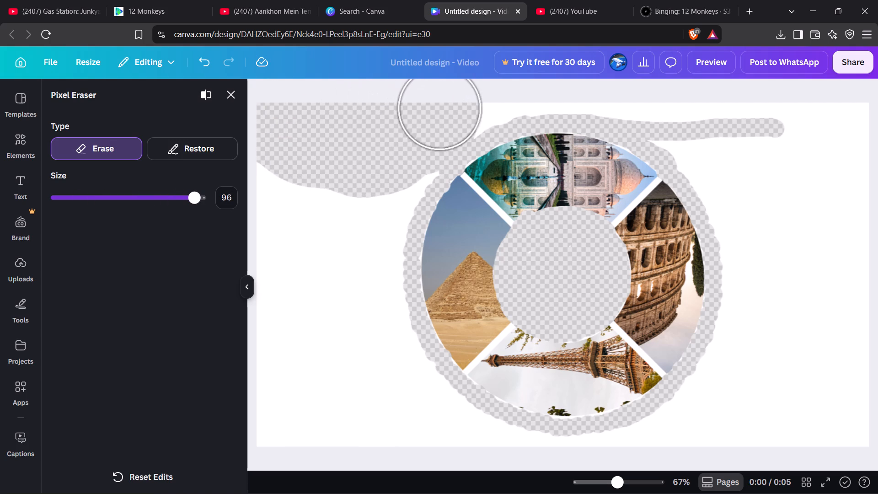
{"action": "left_click_drag", "start_coordinate": [443, 108], "coordinate": [578, 86]}
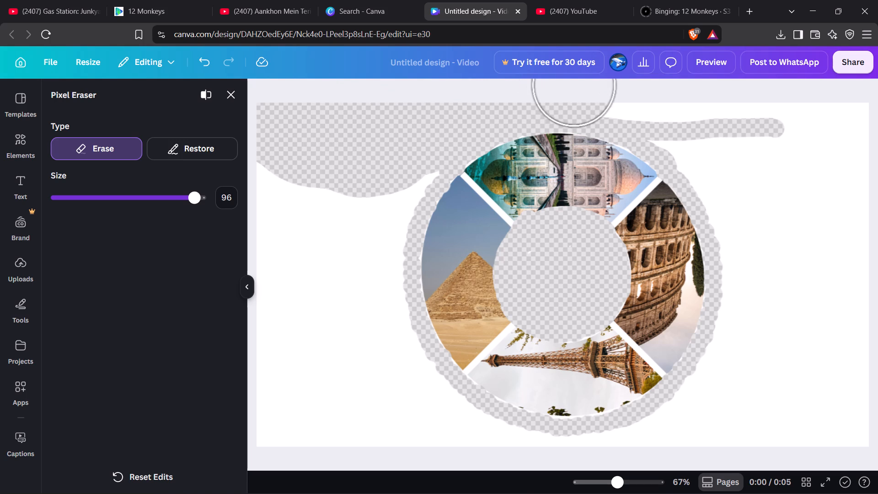
{"action": "left_click_drag", "start_coordinate": [578, 86], "coordinate": [682, 113]}
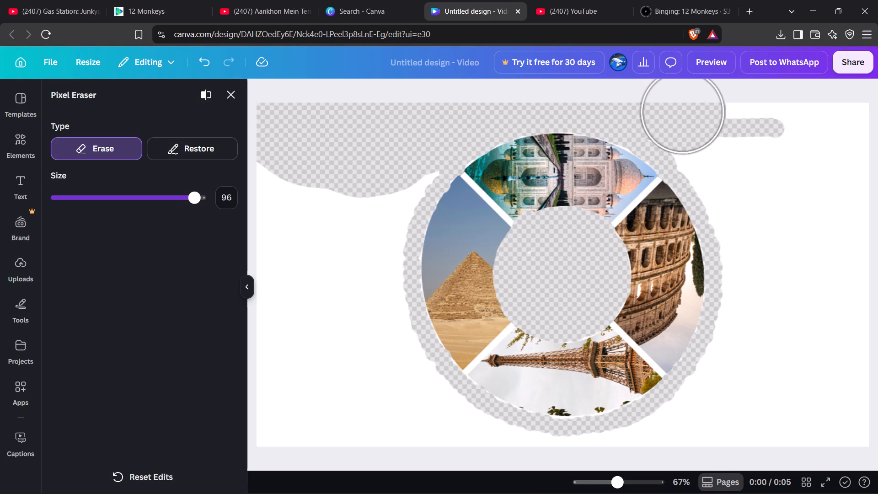
{"action": "left_click_drag", "start_coordinate": [682, 113], "coordinate": [738, 150]}
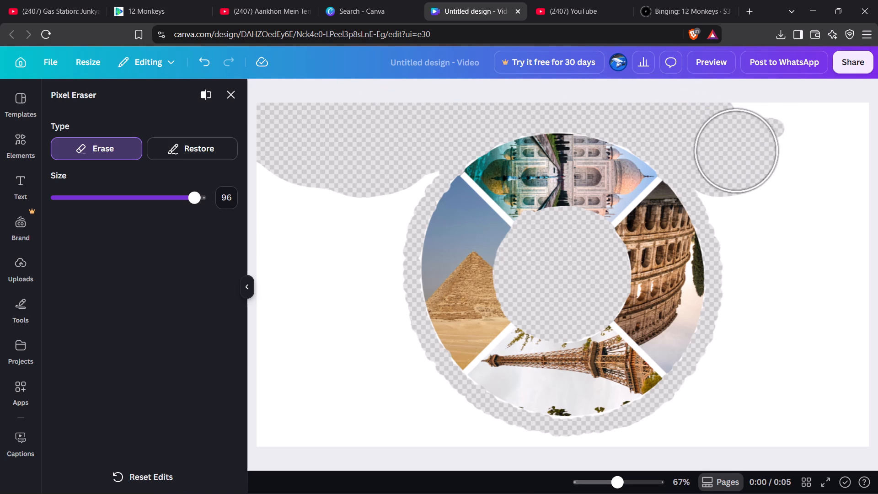
{"action": "left_click_drag", "start_coordinate": [738, 150], "coordinate": [755, 159]}
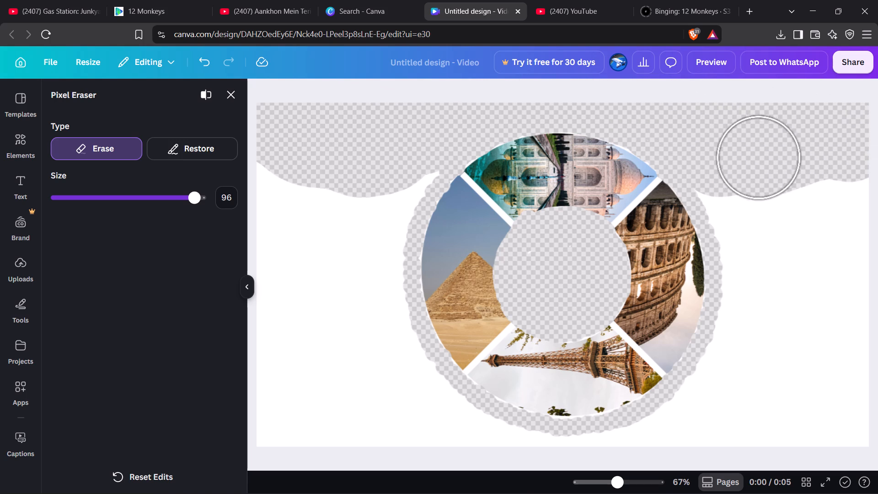
{"action": "left_click_drag", "start_coordinate": [755, 159], "coordinate": [751, 159]}
Erase all the remaining white beside the Colosseum photo, out to the image's side edge and down to its bottom corner.
{"action": "left_click_drag", "start_coordinate": [729, 177], "coordinate": [734, 183]}
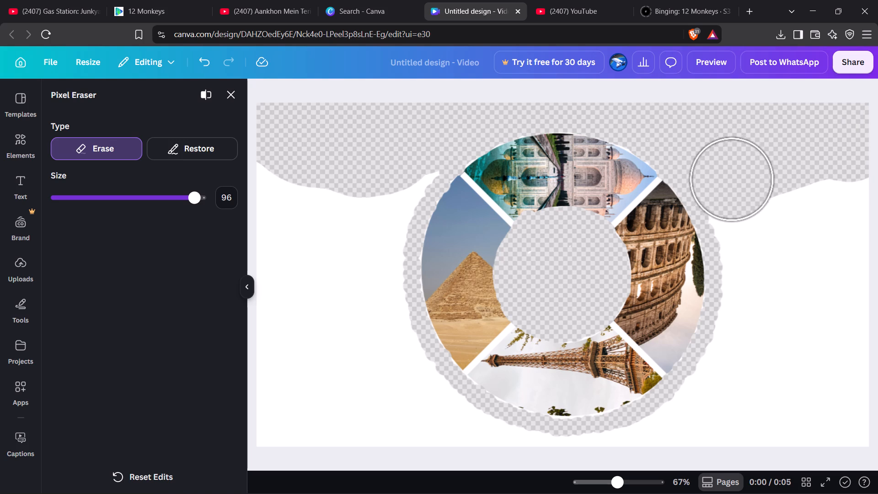
{"action": "left_click_drag", "start_coordinate": [734, 183], "coordinate": [757, 320]}
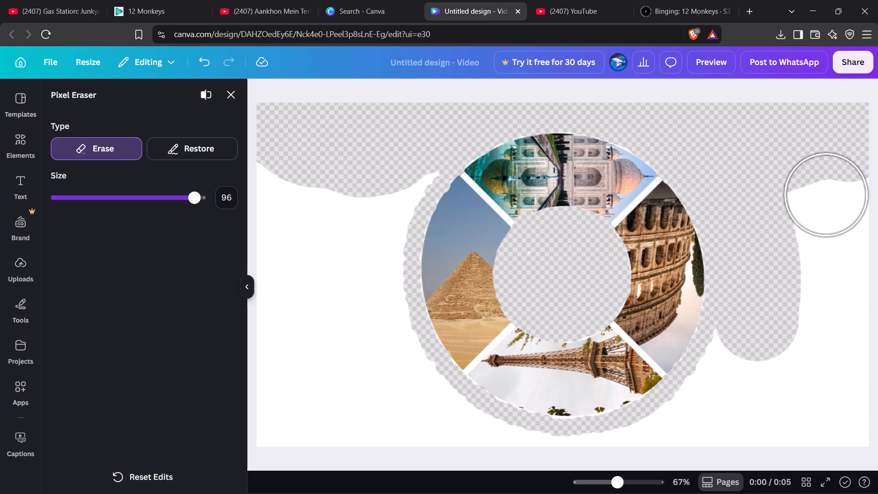
{"action": "left_click_drag", "start_coordinate": [748, 353], "coordinate": [703, 420]}
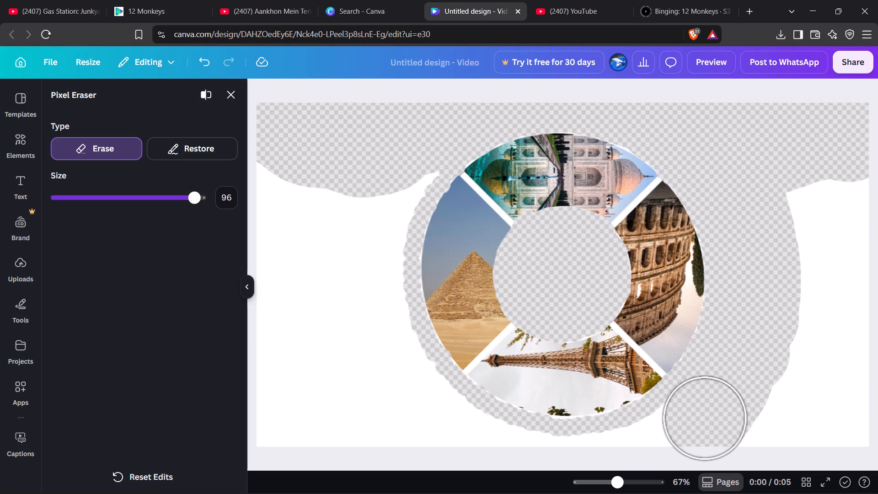
{"action": "left_click_drag", "start_coordinate": [703, 420], "coordinate": [659, 467]}
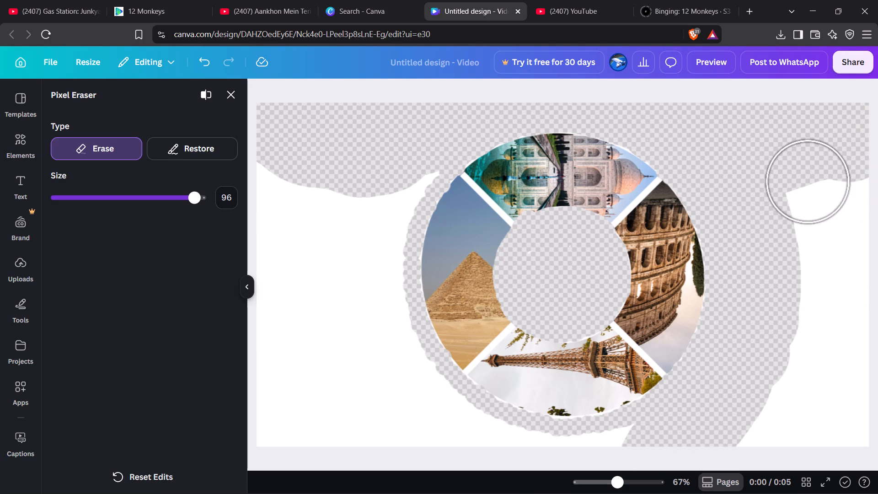
{"action": "left_click_drag", "start_coordinate": [808, 182], "coordinate": [729, 451]}
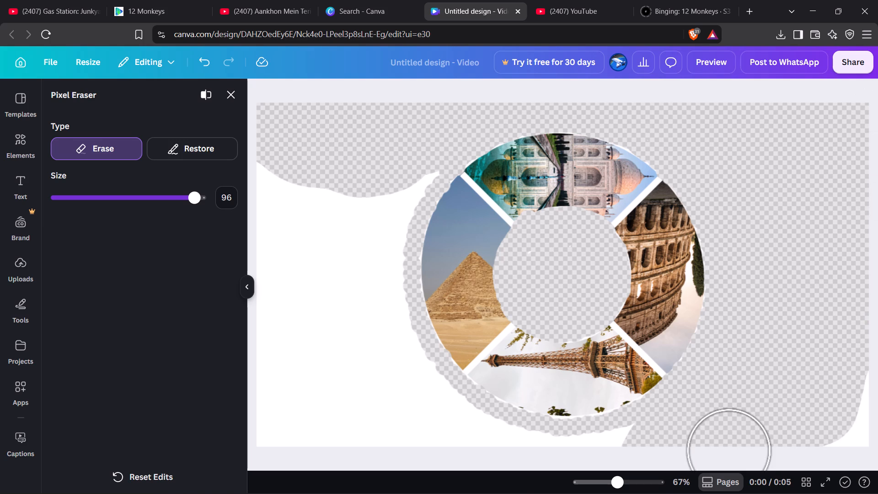
{"action": "left_click_drag", "start_coordinate": [729, 451], "coordinate": [784, 453]}
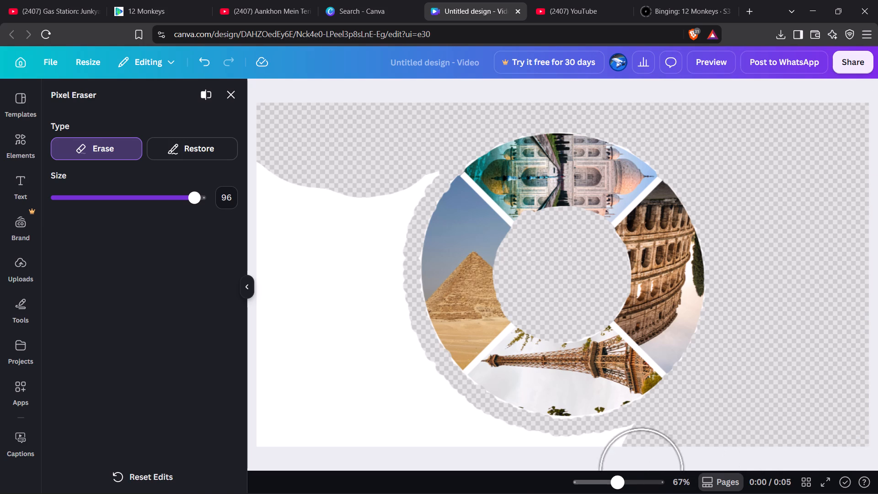
Erase the white strip below the ring along the image's bottom edge, from the Eiffel Tower photo to the far corner on the pyramid side.
{"action": "left_click_drag", "start_coordinate": [626, 464], "coordinate": [594, 467]}
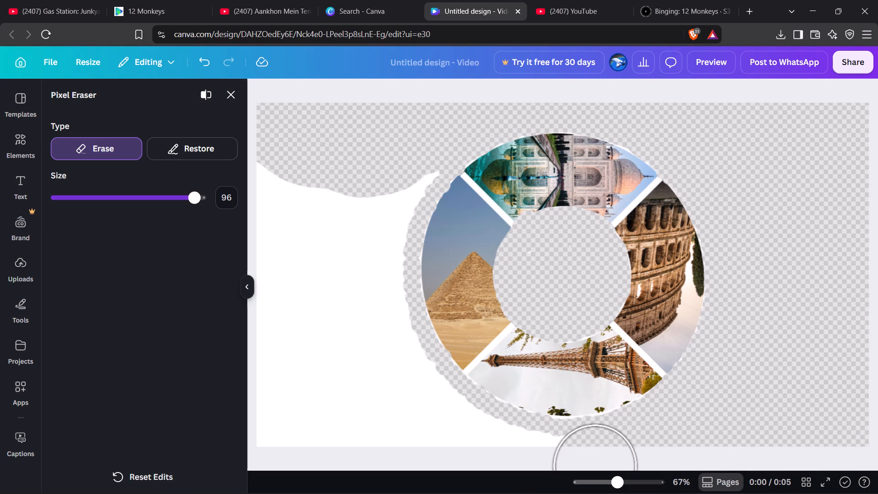
{"action": "left_click_drag", "start_coordinate": [594, 467], "coordinate": [446, 453]}
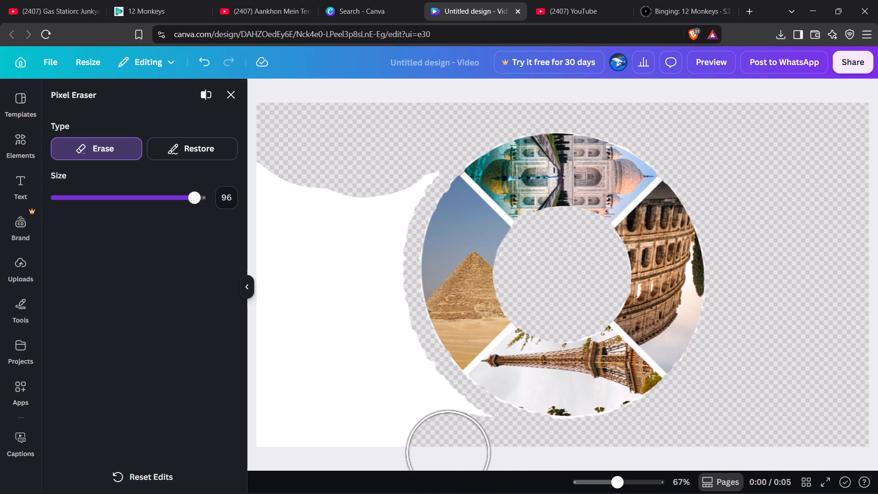
{"action": "left_click_drag", "start_coordinate": [446, 453], "coordinate": [277, 444]}
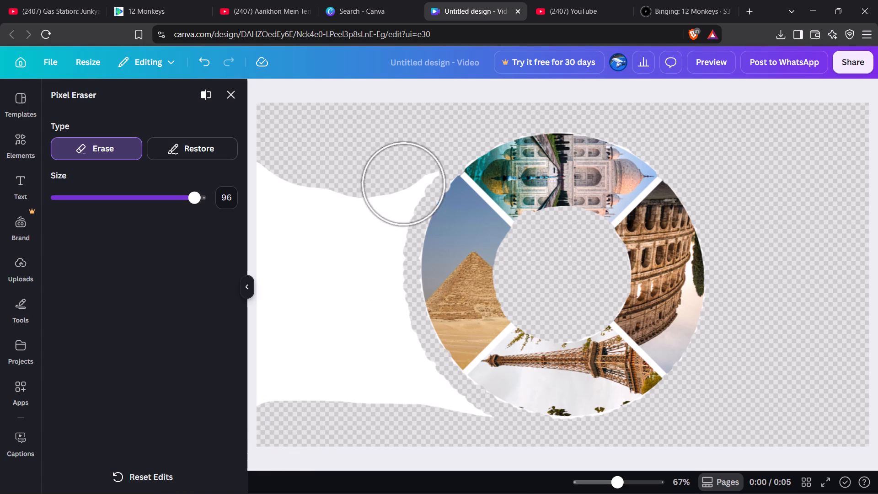
Erase all the remaining white beside the pyramid photo, from the ring out to the image's side edge, and close the eraser.
{"action": "left_click_drag", "start_coordinate": [409, 150], "coordinate": [379, 274]}
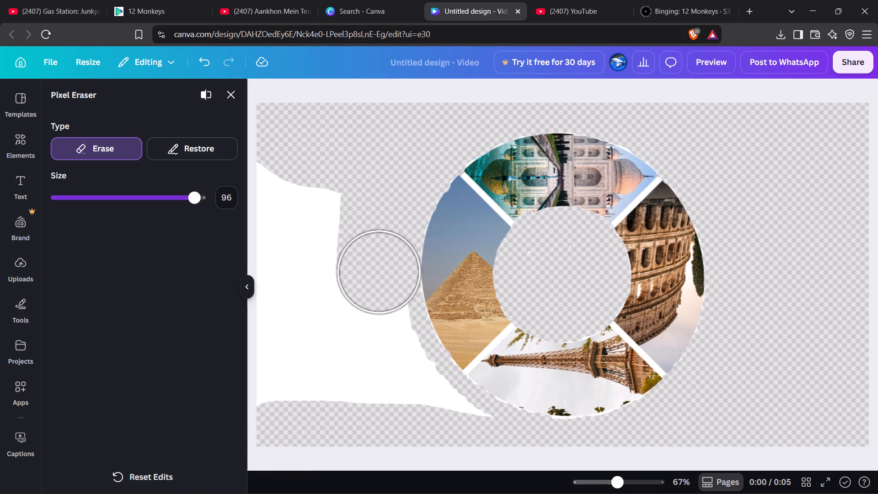
{"action": "left_click_drag", "start_coordinate": [379, 274], "coordinate": [442, 417]}
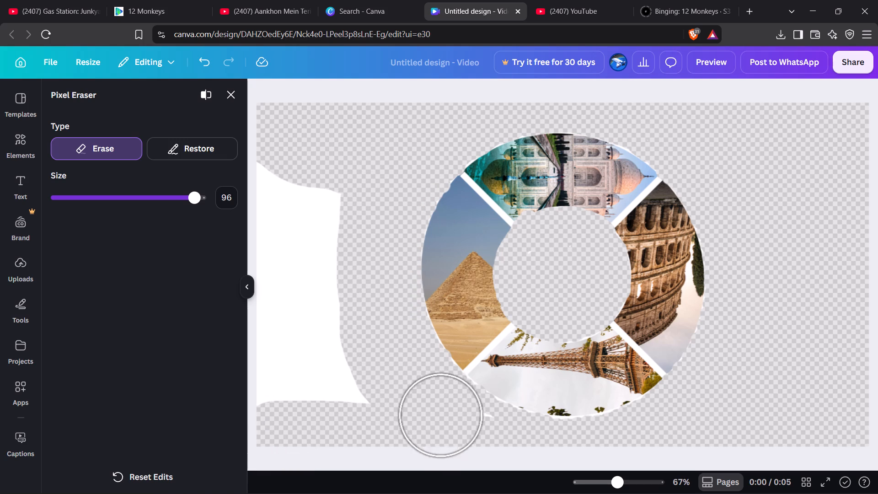
{"action": "left_click_drag", "start_coordinate": [442, 417], "coordinate": [457, 432]}
{"action": "left_click_drag", "start_coordinate": [298, 406], "coordinate": [298, 406]}
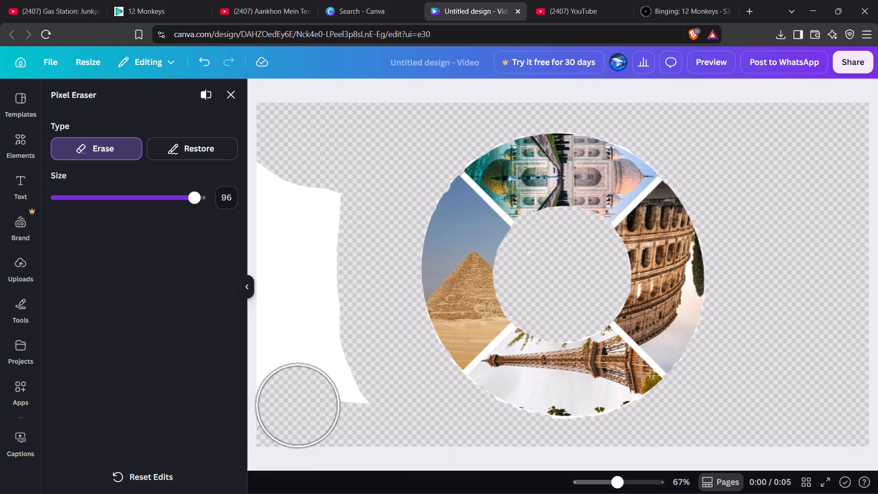
{"action": "left_click_drag", "start_coordinate": [298, 406], "coordinate": [240, 387]}
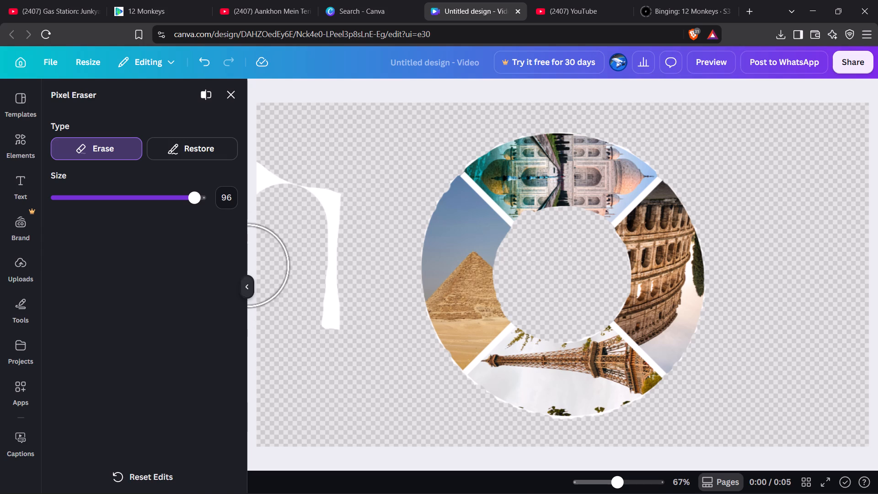
{"action": "left_click_drag", "start_coordinate": [240, 387], "coordinate": [298, 342]}
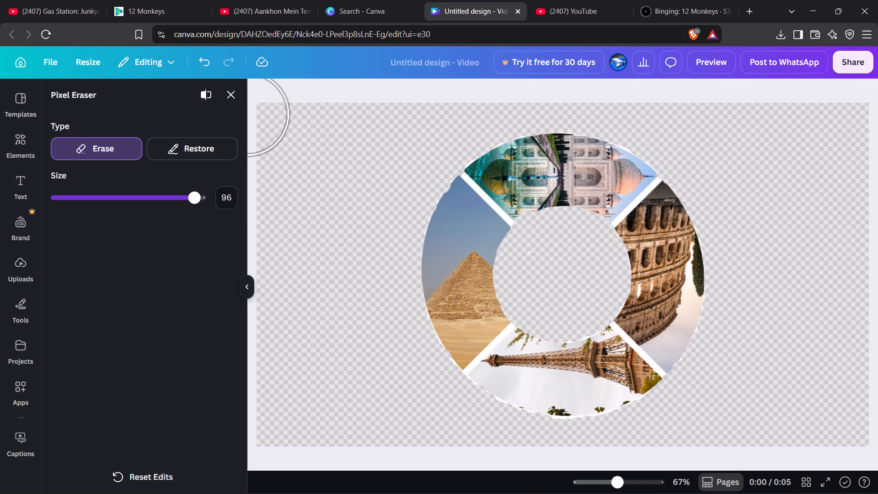
{"action": "left_click", "coordinate": [233, 97]}
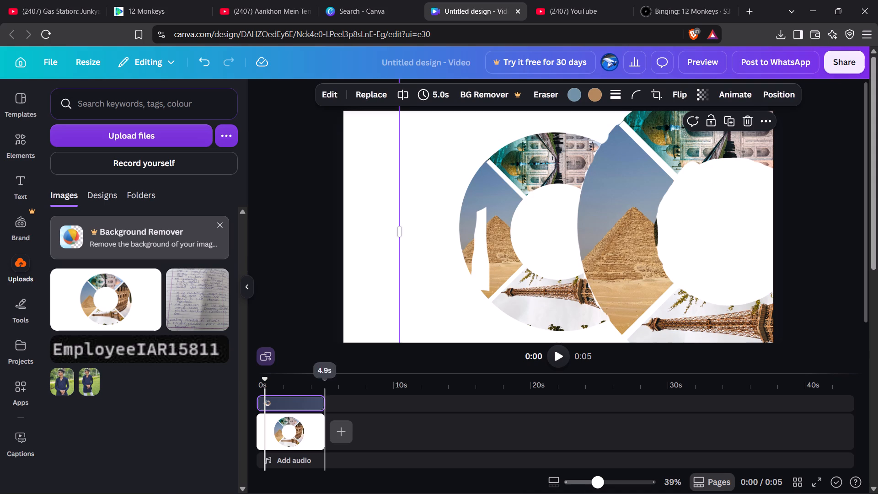
Move the uploaded WhatsApp image showing the employee code text from the uploads to the trash.
{"action": "left_click", "coordinate": [216, 346]}
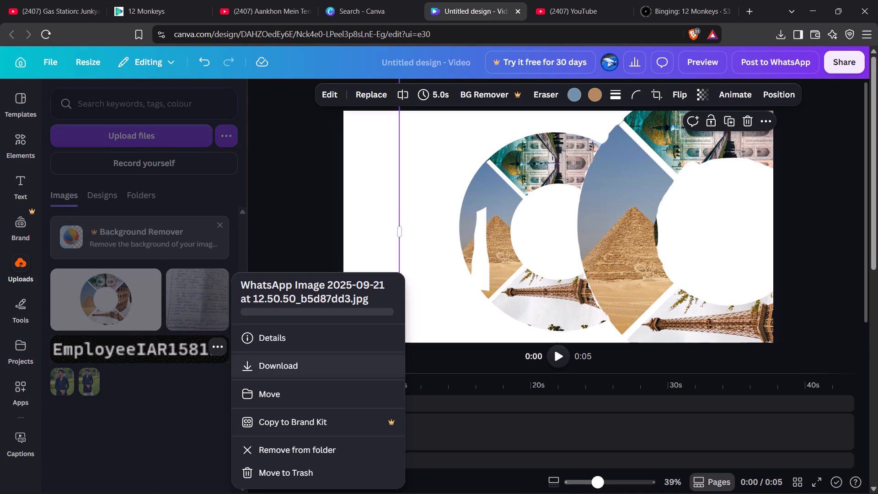
{"action": "left_click", "coordinate": [287, 474]}
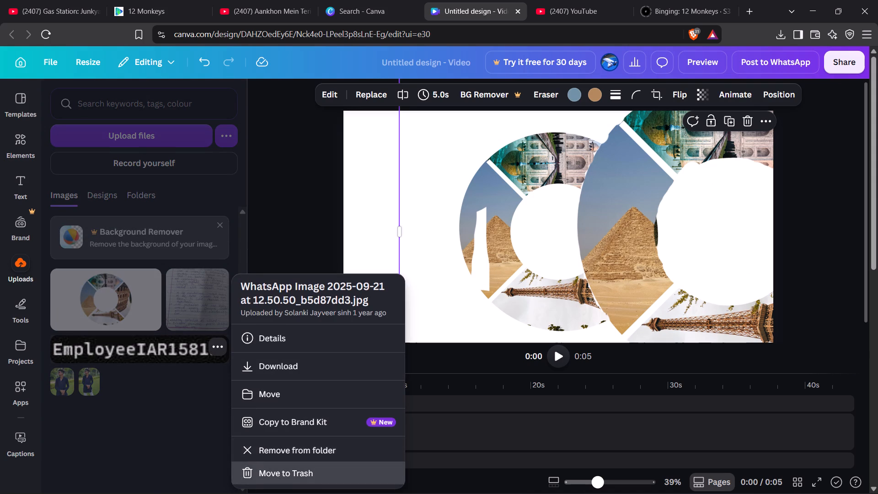
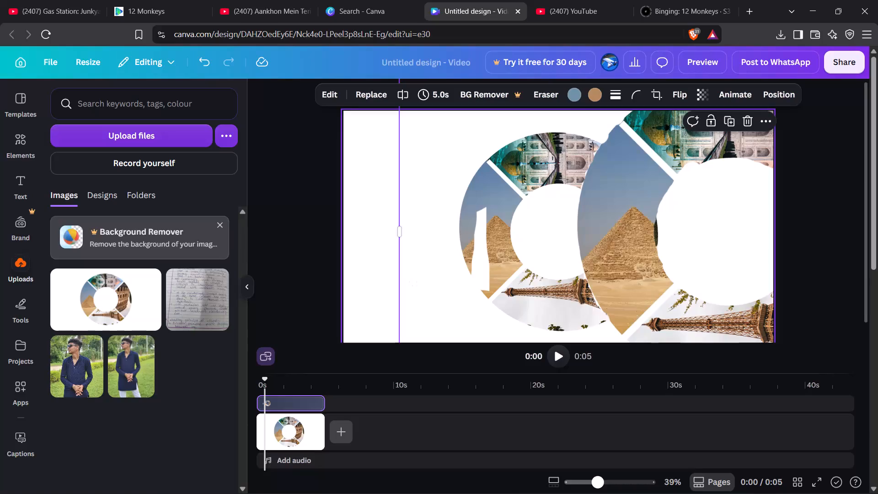
Apply a Glow shadow to the enlarged landmark-photo ring.
{"action": "left_click", "coordinate": [332, 97]}
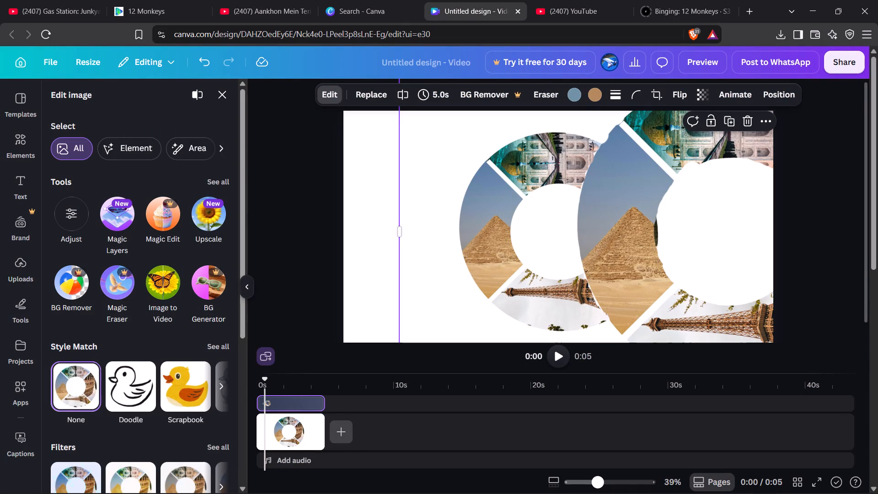
{"action": "scroll", "coordinate": [145, 356], "scroll_direction": "down", "scroll_amount": 4}
{"action": "scroll", "coordinate": [113, 443], "scroll_direction": "right", "scroll_amount": 1}
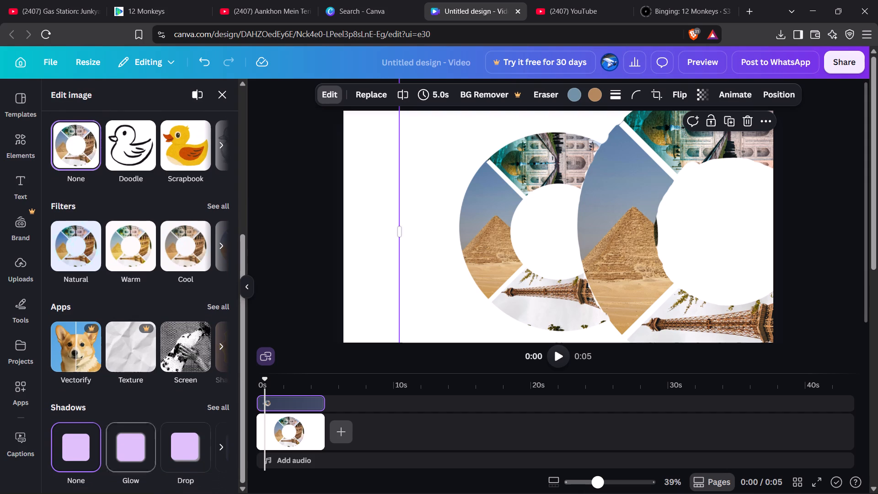
{"action": "scroll", "coordinate": [168, 426], "scroll_direction": "right", "scroll_amount": 1}
{"action": "left_click", "coordinate": [218, 408]}
{"action": "scroll", "coordinate": [204, 401], "scroll_direction": "down", "scroll_amount": 1}
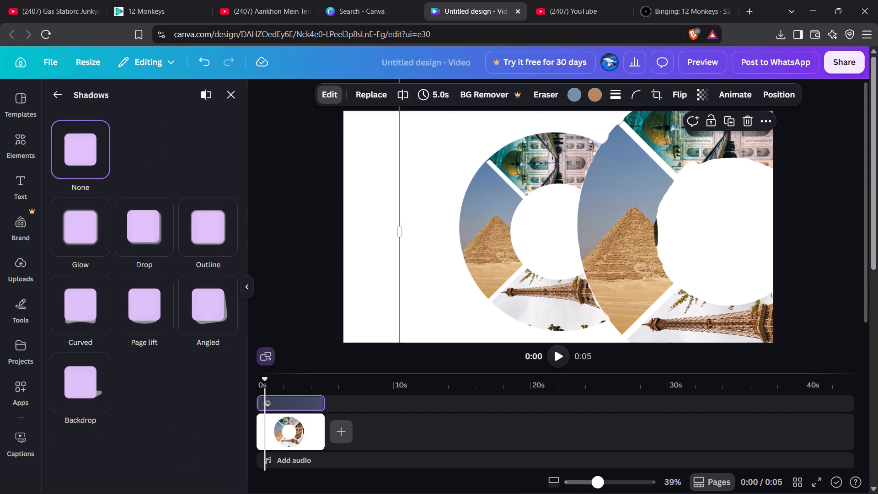
{"action": "scroll", "coordinate": [150, 299], "scroll_direction": "down", "scroll_amount": 1}
{"action": "scroll", "coordinate": [112, 111], "scroll_direction": "up", "scroll_amount": 1}
{"action": "left_click", "coordinate": [88, 245]}
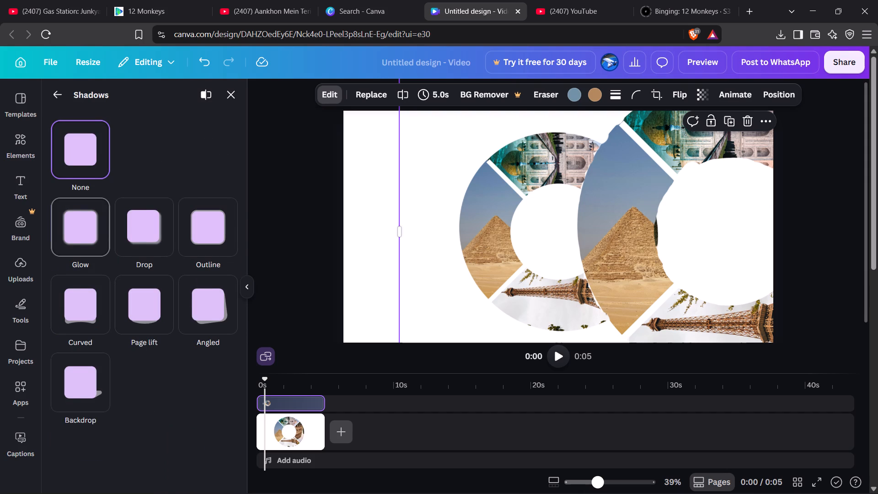
{"action": "scroll", "coordinate": [92, 255], "scroll_direction": "up", "scroll_amount": 1}
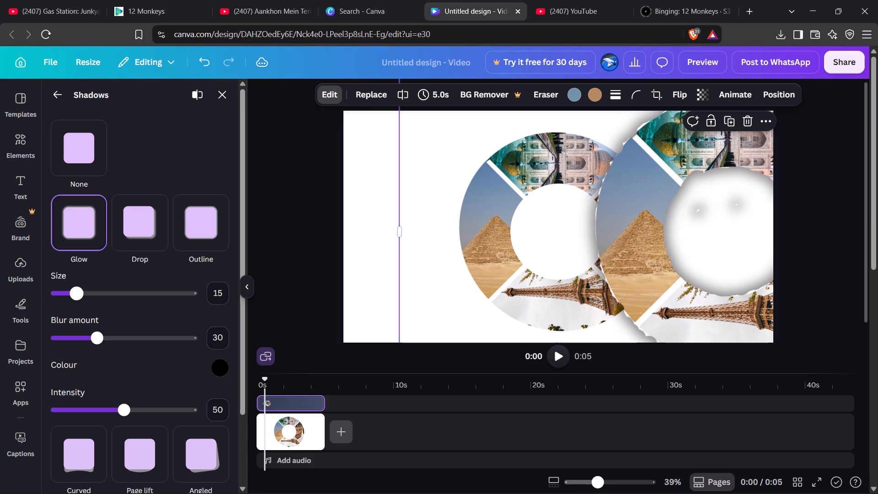
Set the ring's glow size to 6 and its intensity to 100.
{"action": "left_click_drag", "start_coordinate": [77, 295], "coordinate": [64, 297]}
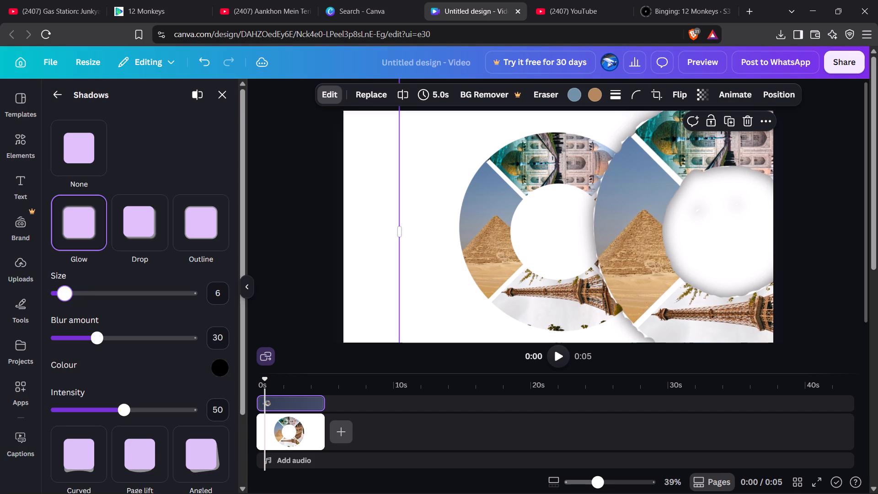
{"action": "left_click_drag", "start_coordinate": [64, 297], "coordinate": [63, 297]}
{"action": "left_click_drag", "start_coordinate": [128, 410], "coordinate": [233, 410]}
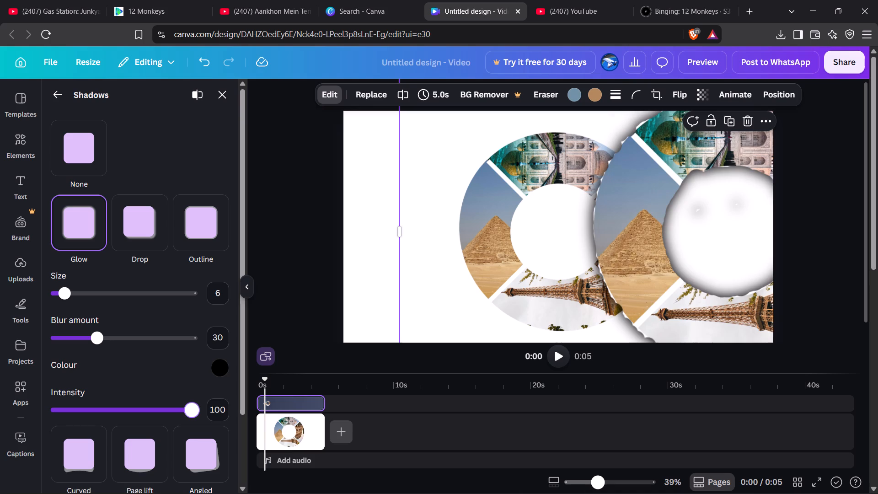
Enlarge the glowing ring image to about 3,476 × 1,955 and shift it further off the page's right edge.
{"action": "left_click_drag", "start_coordinate": [596, 479], "coordinate": [584, 479]}
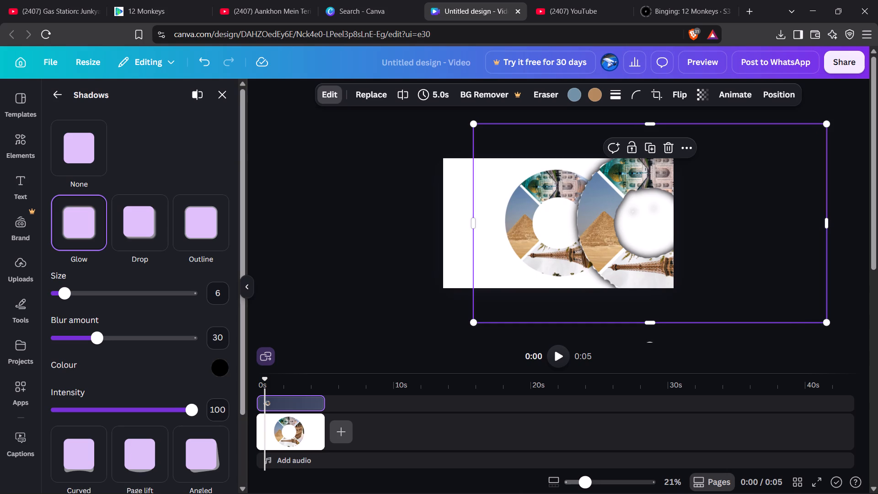
{"action": "left_click_drag", "start_coordinate": [826, 325], "coordinate": [868, 349]}
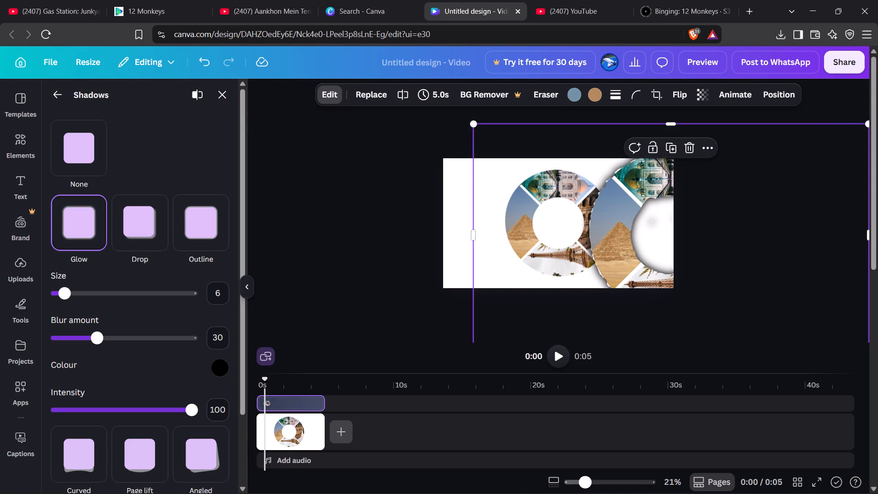
{"action": "left_click_drag", "start_coordinate": [634, 268], "coordinate": [634, 251]}
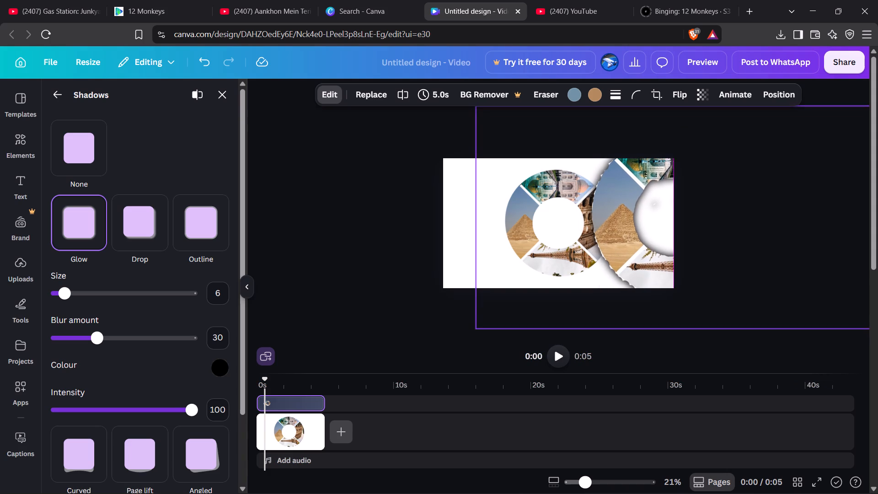
{"action": "left_click_drag", "start_coordinate": [634, 251], "coordinate": [645, 265]}
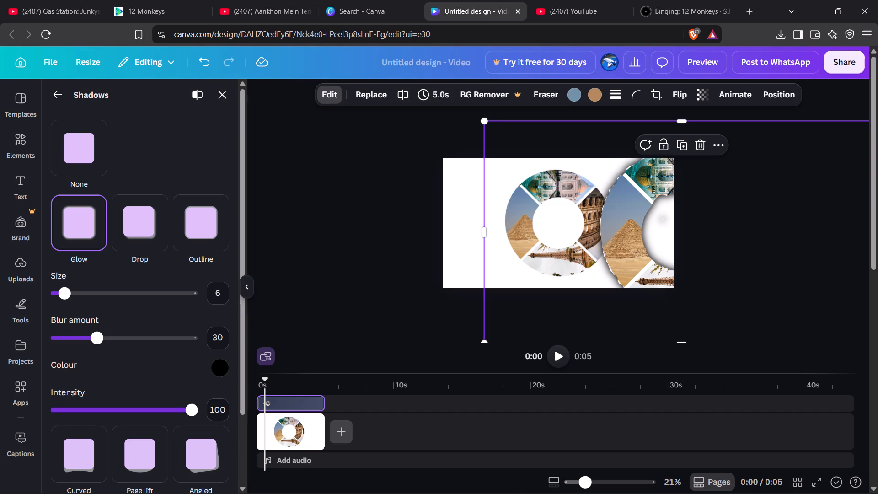
{"action": "left_click_drag", "start_coordinate": [485, 121], "coordinate": [460, 114]}
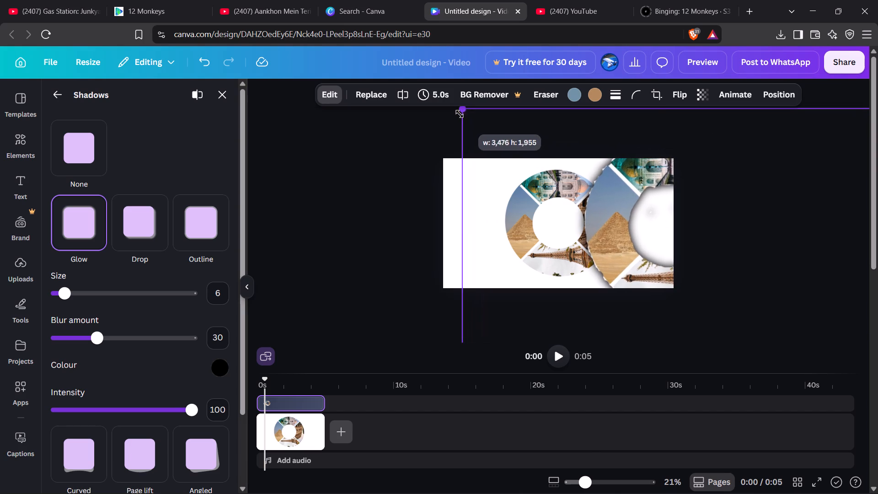
{"action": "left_click_drag", "start_coordinate": [460, 114], "coordinate": [460, 114]}
{"action": "left_click_drag", "start_coordinate": [642, 215], "coordinate": [655, 218]}
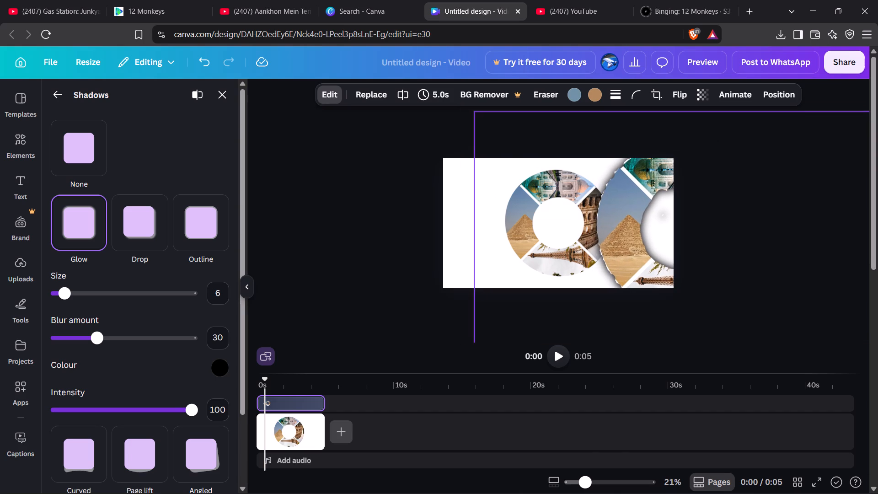
{"action": "left_click_drag", "start_coordinate": [655, 218], "coordinate": [652, 219]}
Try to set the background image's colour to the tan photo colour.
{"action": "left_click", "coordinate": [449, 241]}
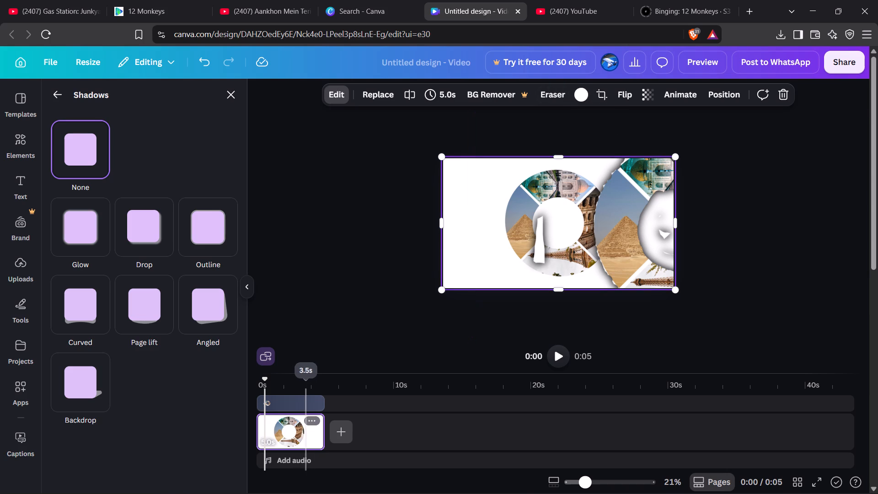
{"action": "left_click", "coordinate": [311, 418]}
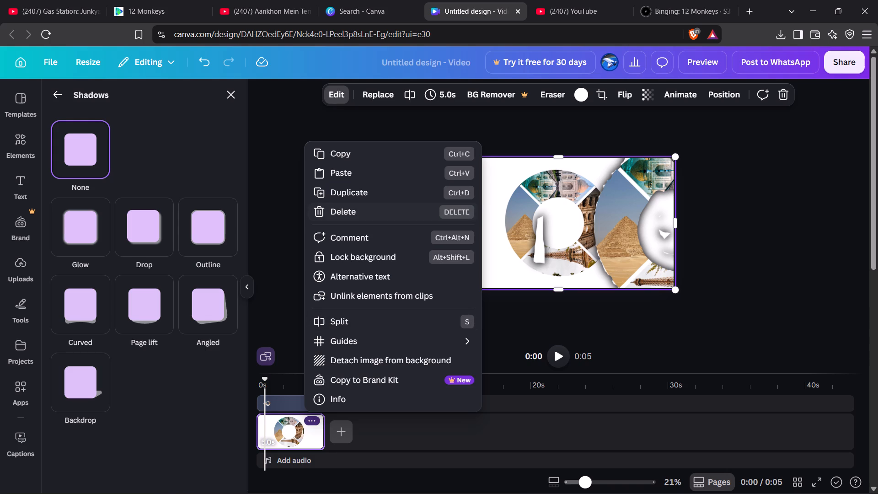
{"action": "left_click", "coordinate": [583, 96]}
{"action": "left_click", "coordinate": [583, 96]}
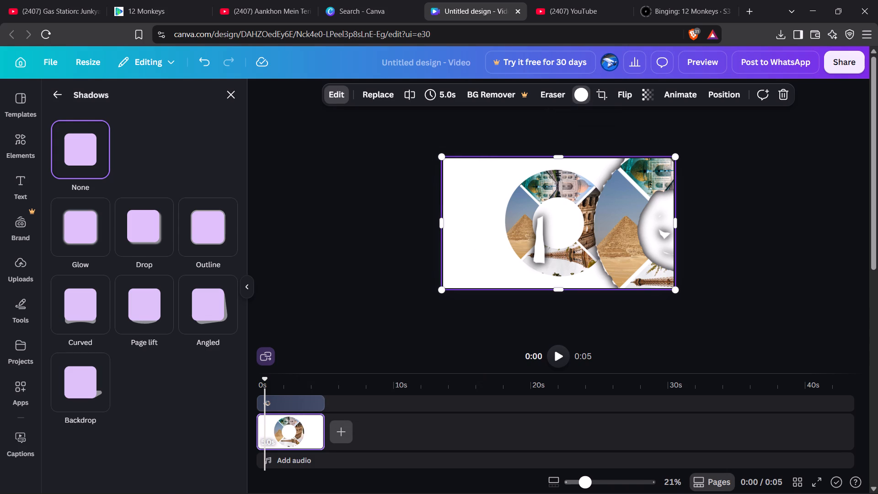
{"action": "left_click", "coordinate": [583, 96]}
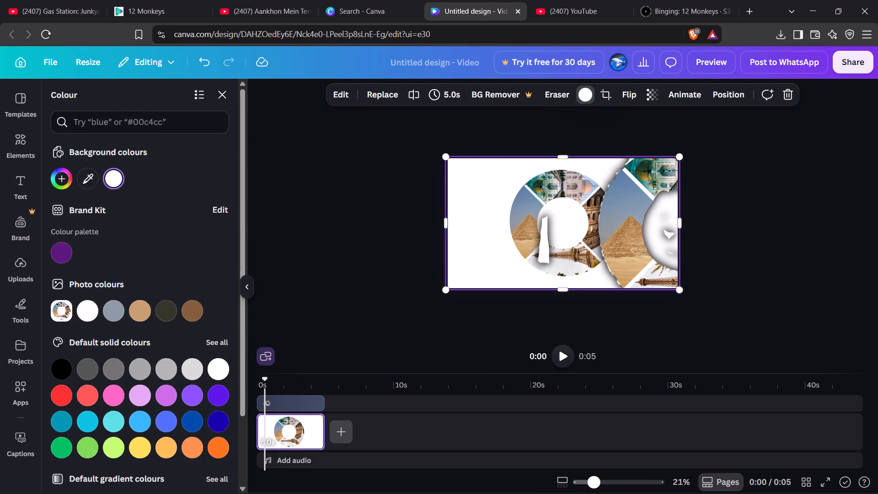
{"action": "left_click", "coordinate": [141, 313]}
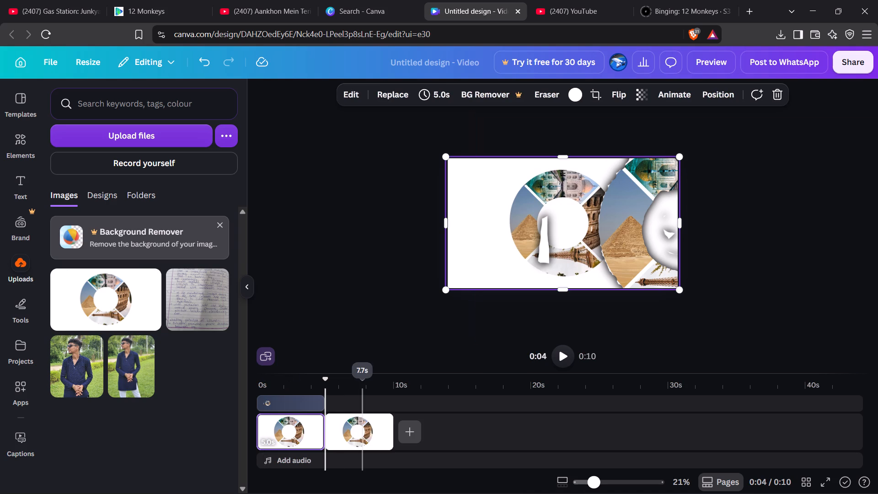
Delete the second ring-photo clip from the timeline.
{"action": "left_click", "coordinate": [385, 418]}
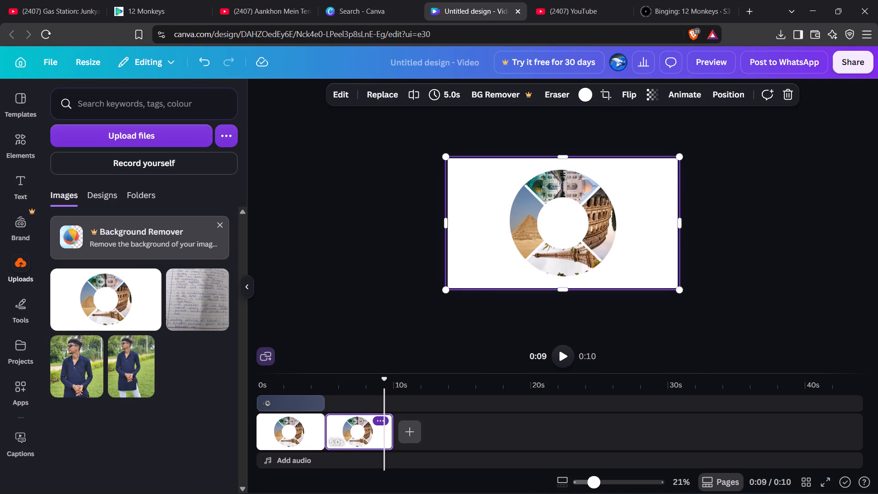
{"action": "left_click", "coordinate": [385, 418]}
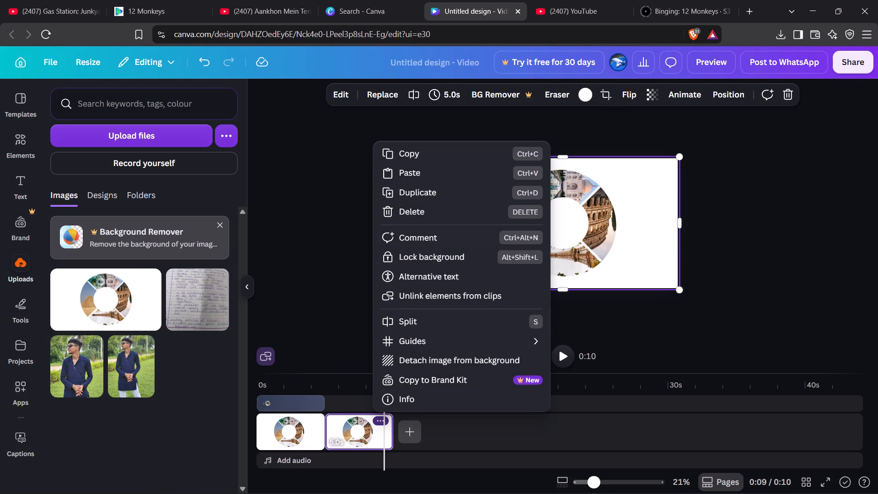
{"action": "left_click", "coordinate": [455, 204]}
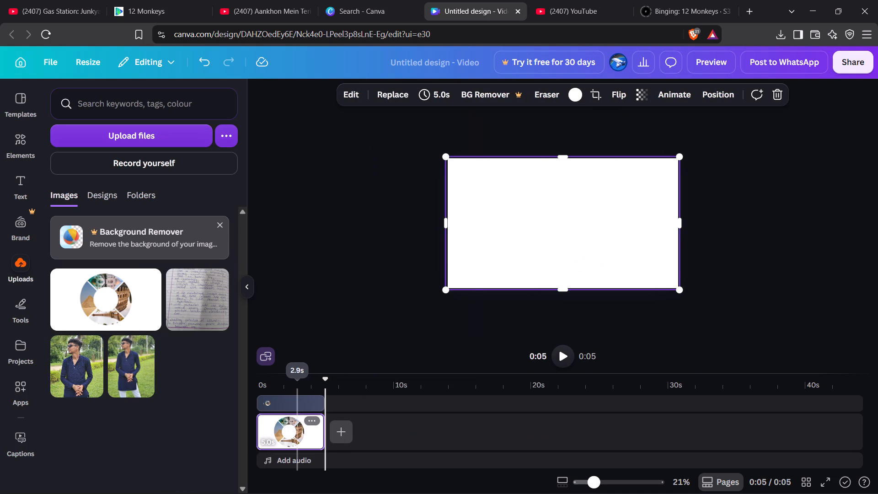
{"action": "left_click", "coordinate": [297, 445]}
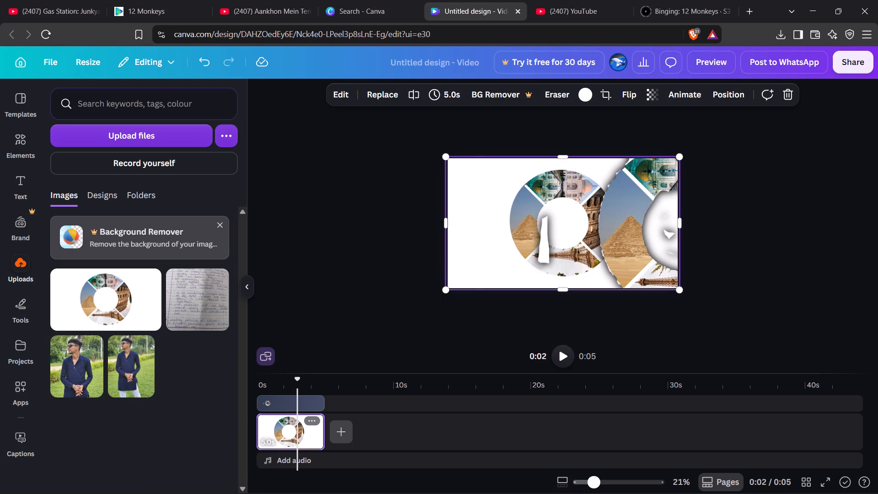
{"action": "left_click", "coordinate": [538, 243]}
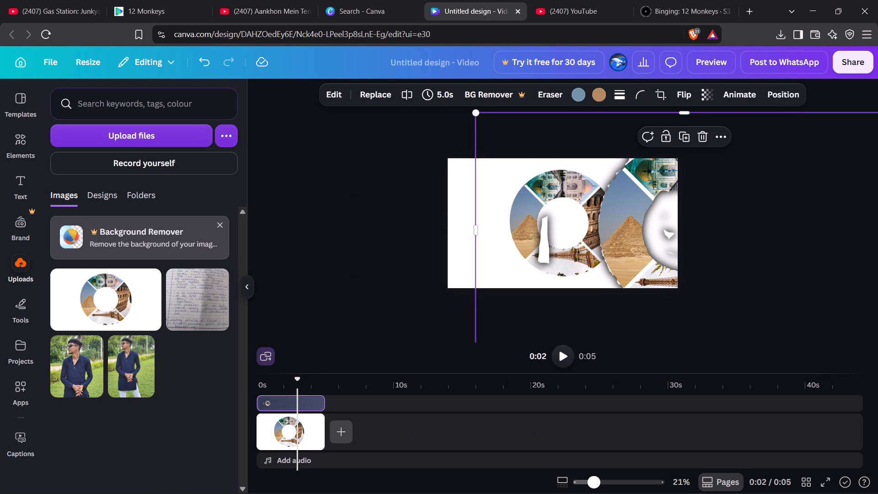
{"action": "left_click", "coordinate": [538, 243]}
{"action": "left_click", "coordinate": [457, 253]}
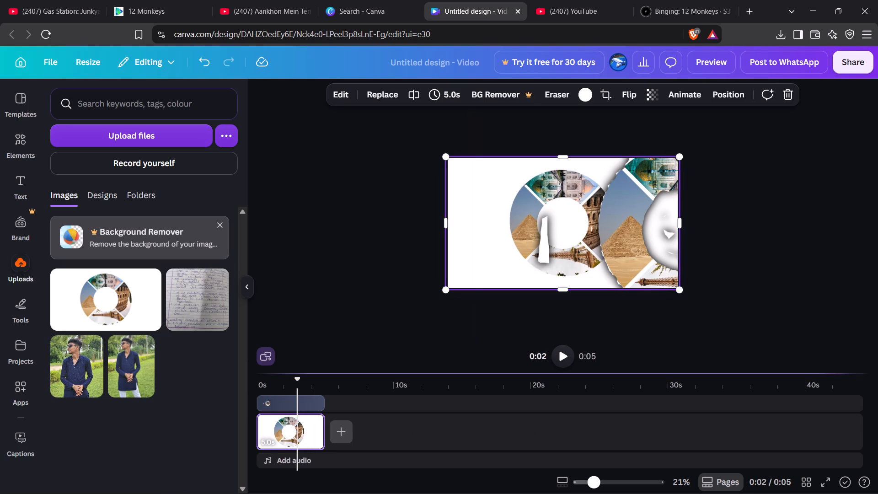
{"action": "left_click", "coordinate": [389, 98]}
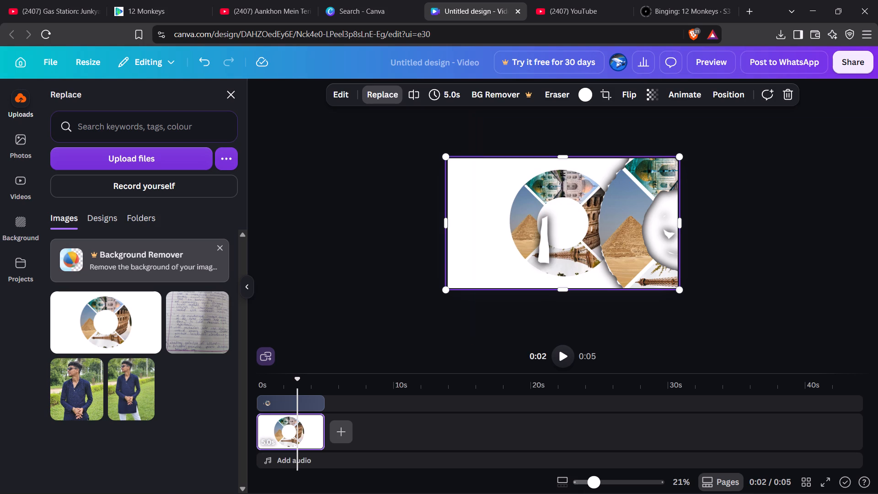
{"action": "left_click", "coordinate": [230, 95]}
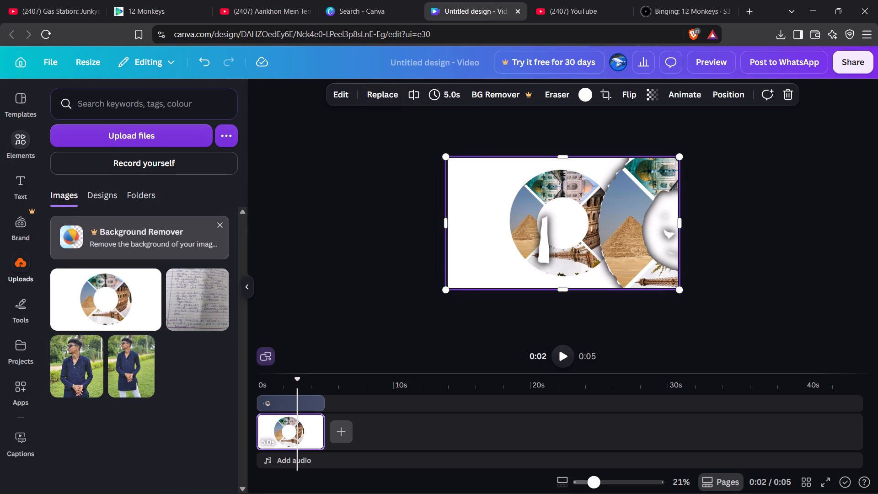
Add two basic square shapes to the page, one over the other.
{"action": "left_click", "coordinate": [22, 149]}
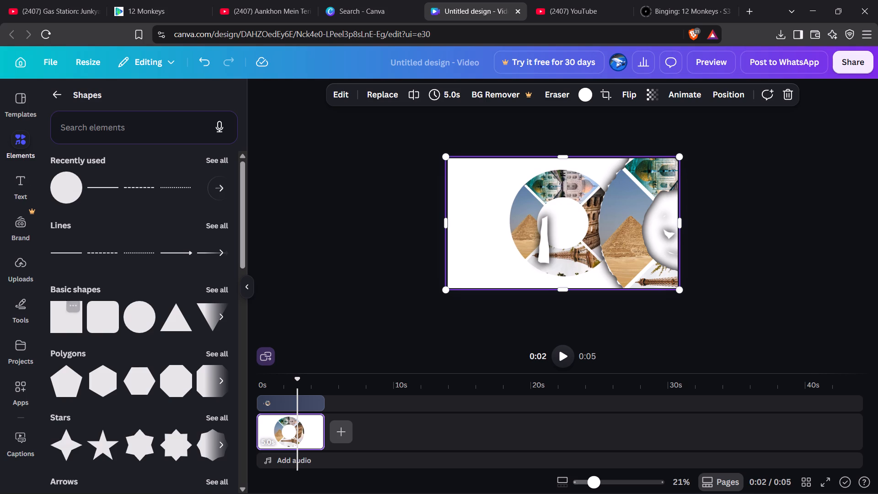
{"action": "left_click", "coordinate": [70, 319]}
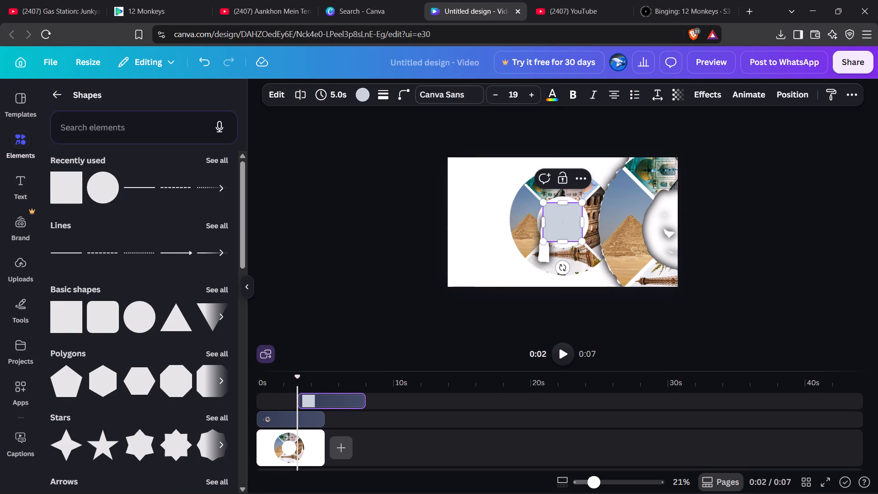
{"action": "left_click", "coordinate": [64, 325]}
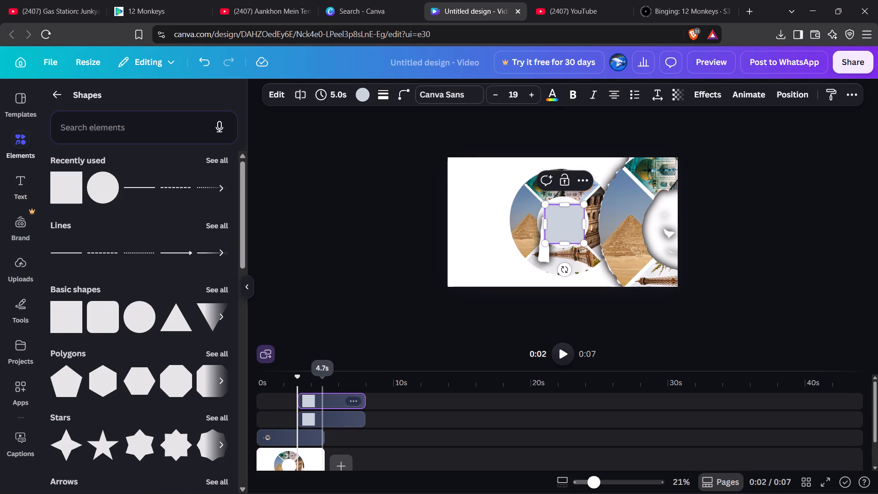
Move the clip of the square on the top timeline track so it starts at 0 s.
{"action": "left_click_drag", "start_coordinate": [323, 401], "coordinate": [279, 399]}
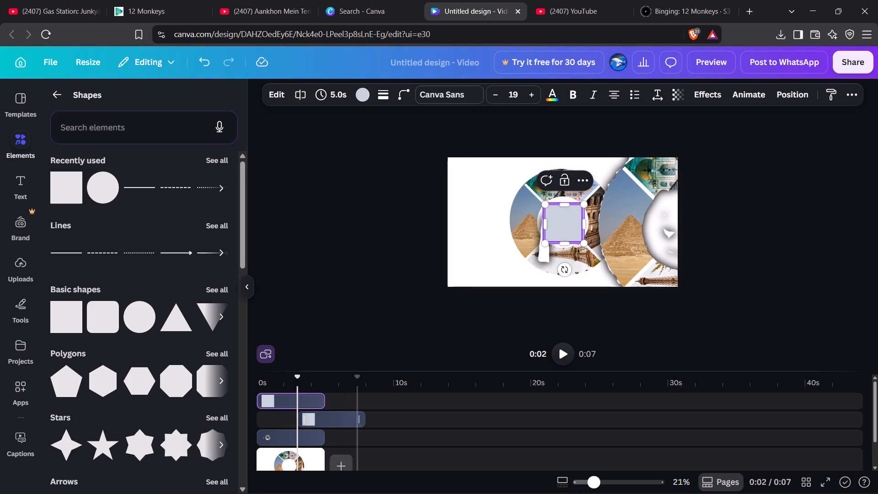
{"action": "left_click", "coordinate": [306, 404]}
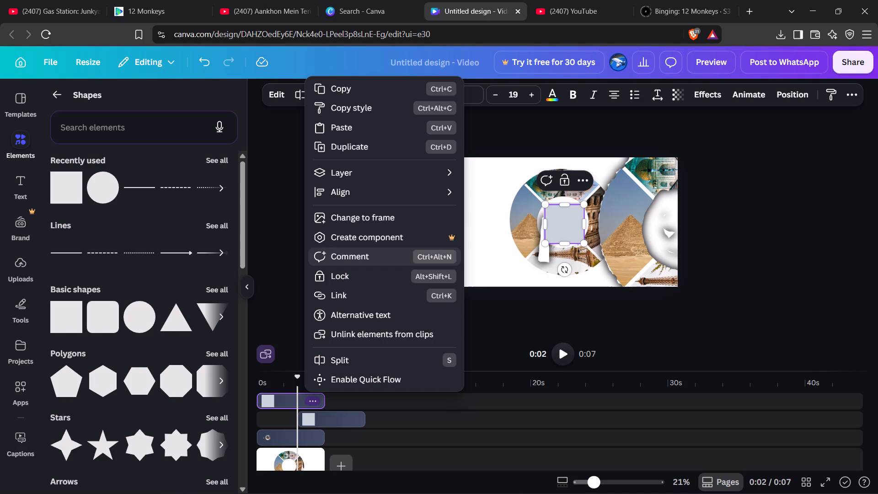
{"action": "left_click", "coordinate": [515, 340]}
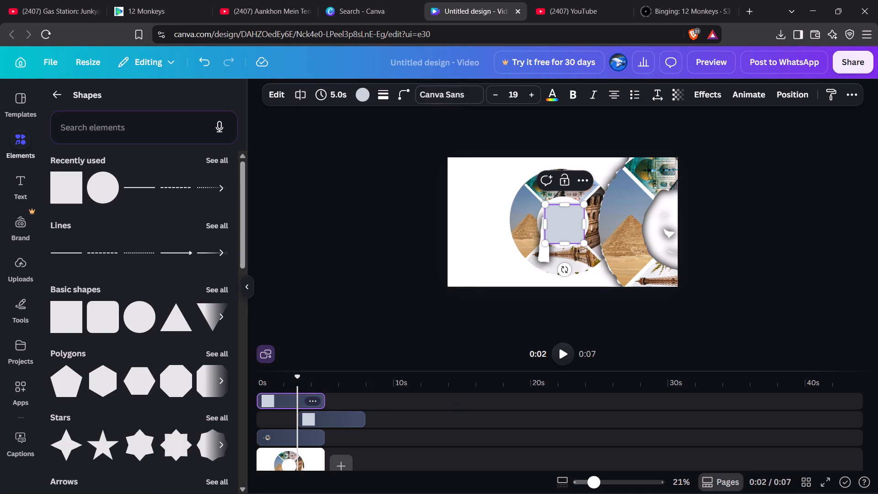
Delete the later-starting square clip from the second timeline track.
{"action": "left_click", "coordinate": [360, 422]}
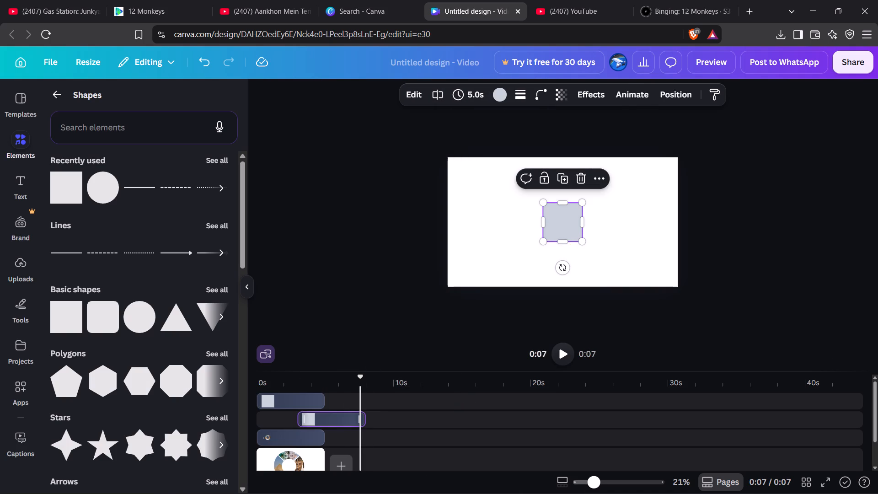
{"action": "left_click", "coordinate": [353, 420]}
{"action": "left_click_drag", "start_coordinate": [353, 420], "coordinate": [356, 391]}
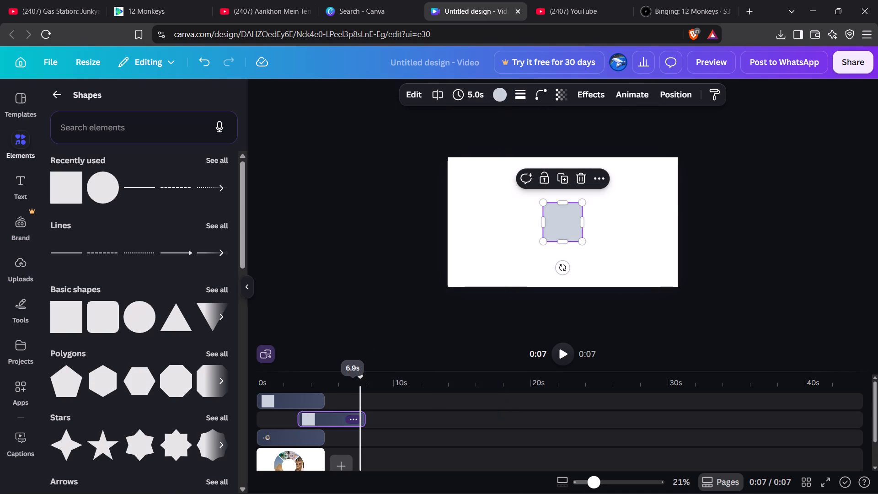
{"action": "left_click_drag", "start_coordinate": [356, 391], "coordinate": [499, 236]}
{"action": "left_click", "coordinate": [581, 180]}
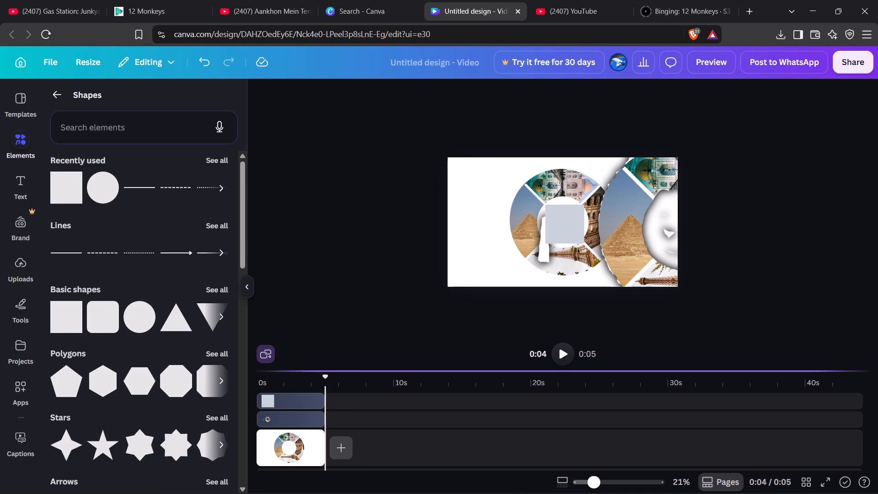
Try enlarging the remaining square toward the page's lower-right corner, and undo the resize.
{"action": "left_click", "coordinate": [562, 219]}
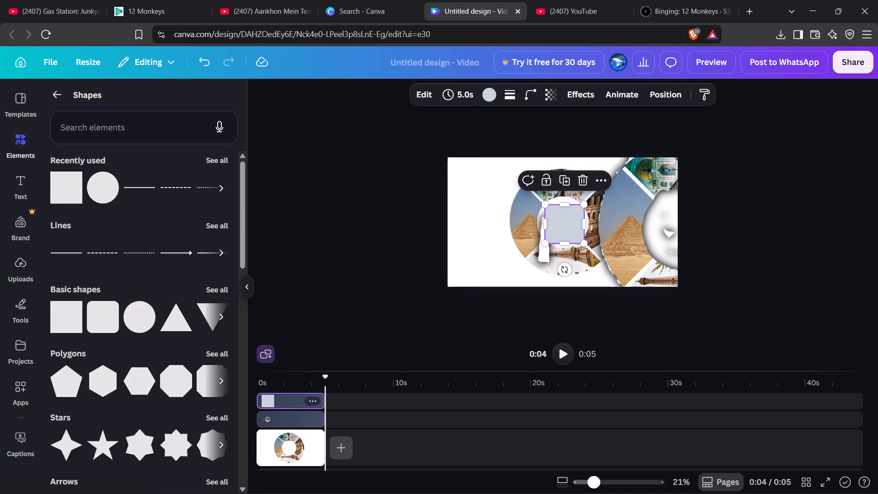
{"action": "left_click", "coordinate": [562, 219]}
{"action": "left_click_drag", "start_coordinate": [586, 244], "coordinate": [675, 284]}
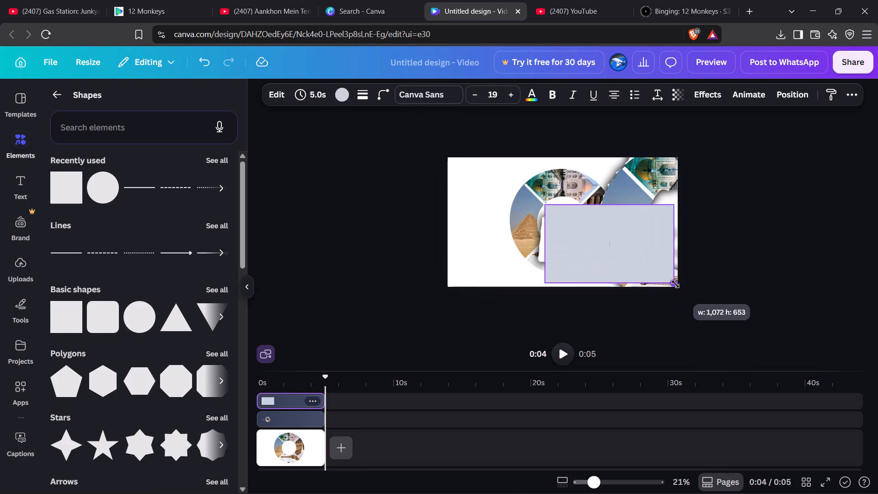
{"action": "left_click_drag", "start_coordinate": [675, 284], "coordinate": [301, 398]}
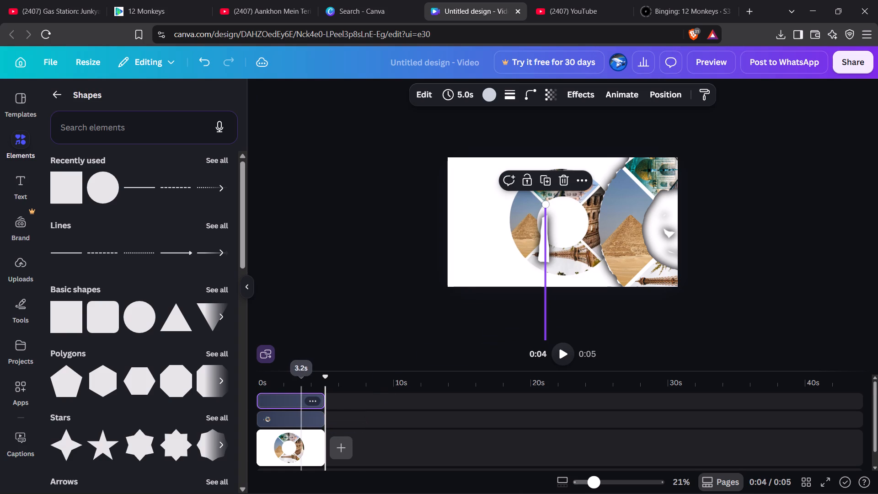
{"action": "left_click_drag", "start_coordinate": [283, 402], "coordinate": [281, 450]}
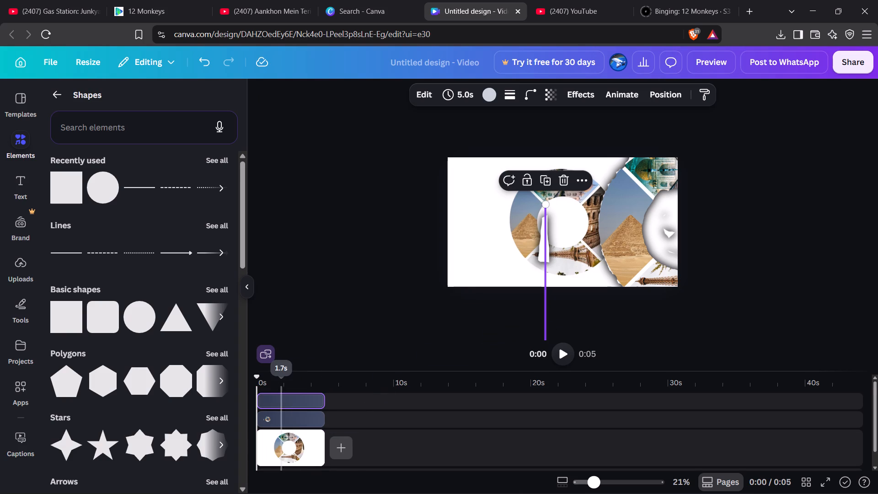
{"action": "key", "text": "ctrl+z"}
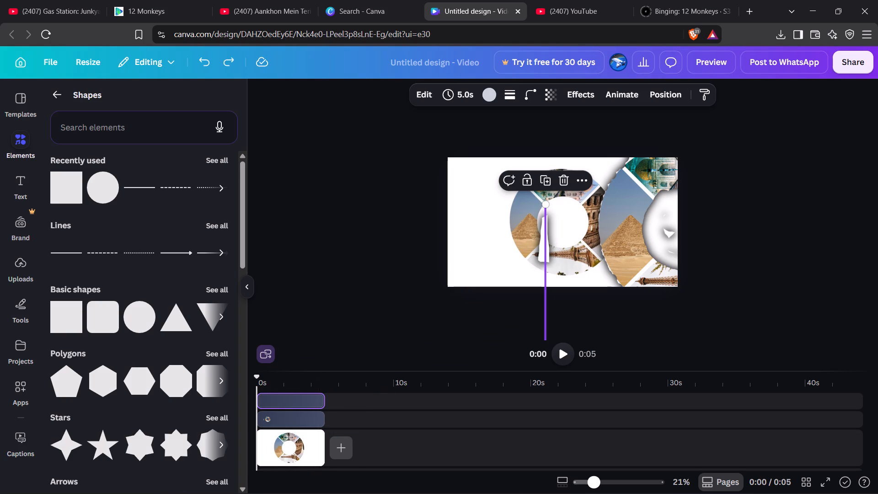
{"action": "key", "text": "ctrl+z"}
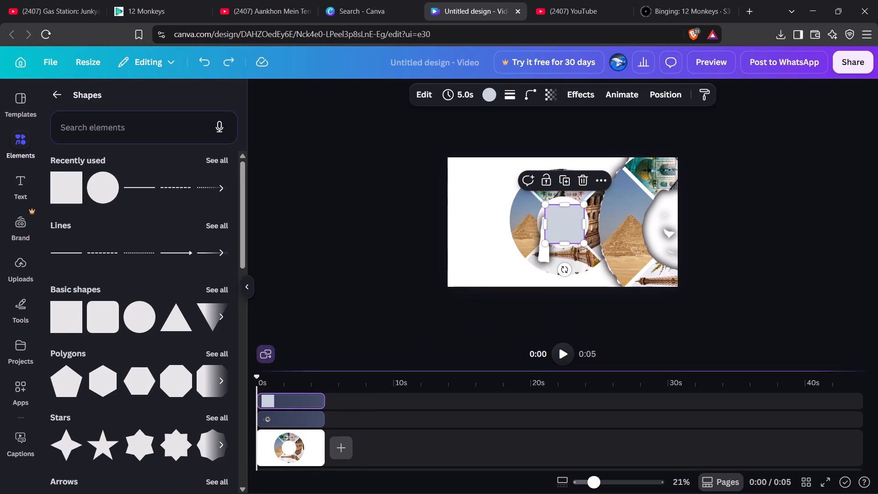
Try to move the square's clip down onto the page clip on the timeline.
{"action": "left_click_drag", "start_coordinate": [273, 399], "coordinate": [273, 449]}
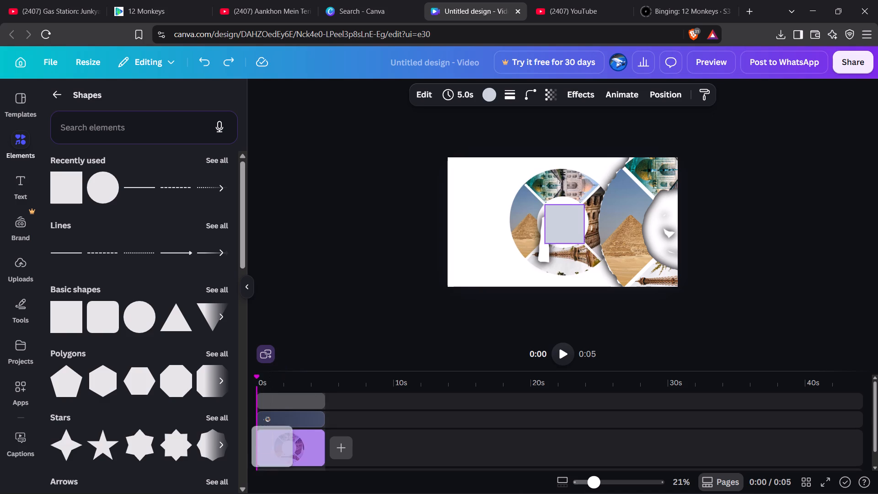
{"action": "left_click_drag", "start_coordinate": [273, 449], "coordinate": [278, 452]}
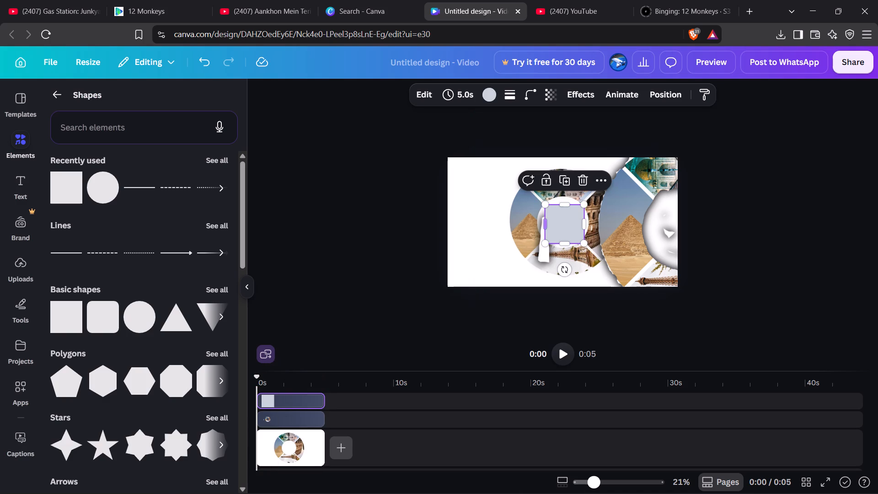
Enlarge the square into a rectangle reaching just past the page's left edge and near its top edge.
{"action": "left_click_drag", "start_coordinate": [542, 204], "coordinate": [440, 162]}
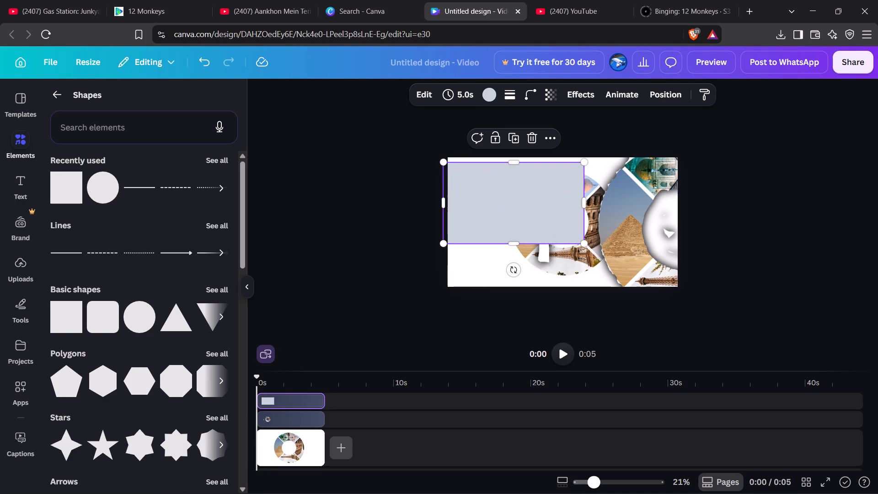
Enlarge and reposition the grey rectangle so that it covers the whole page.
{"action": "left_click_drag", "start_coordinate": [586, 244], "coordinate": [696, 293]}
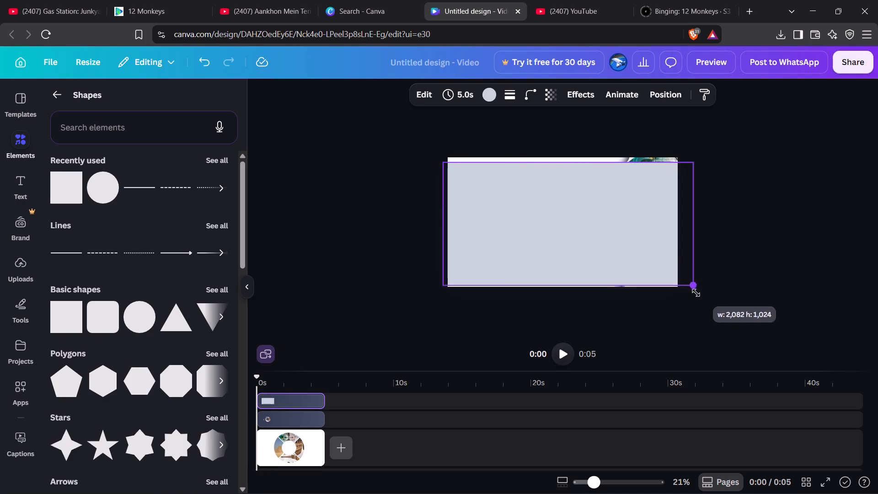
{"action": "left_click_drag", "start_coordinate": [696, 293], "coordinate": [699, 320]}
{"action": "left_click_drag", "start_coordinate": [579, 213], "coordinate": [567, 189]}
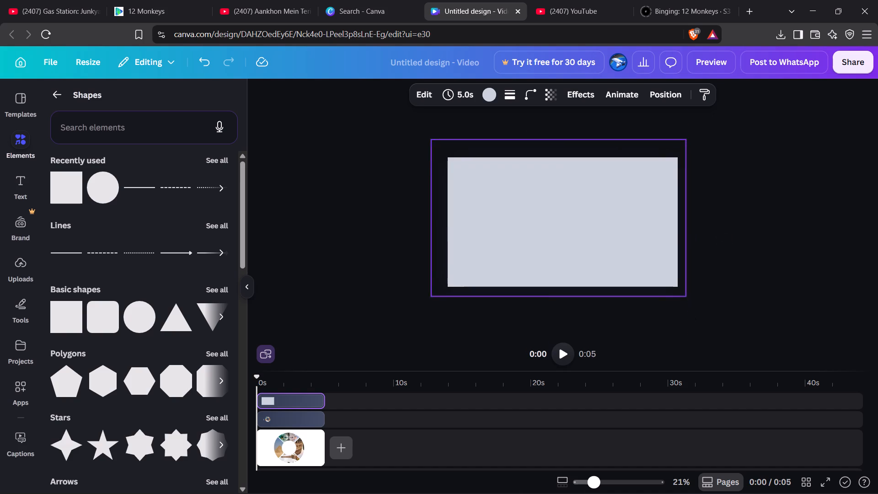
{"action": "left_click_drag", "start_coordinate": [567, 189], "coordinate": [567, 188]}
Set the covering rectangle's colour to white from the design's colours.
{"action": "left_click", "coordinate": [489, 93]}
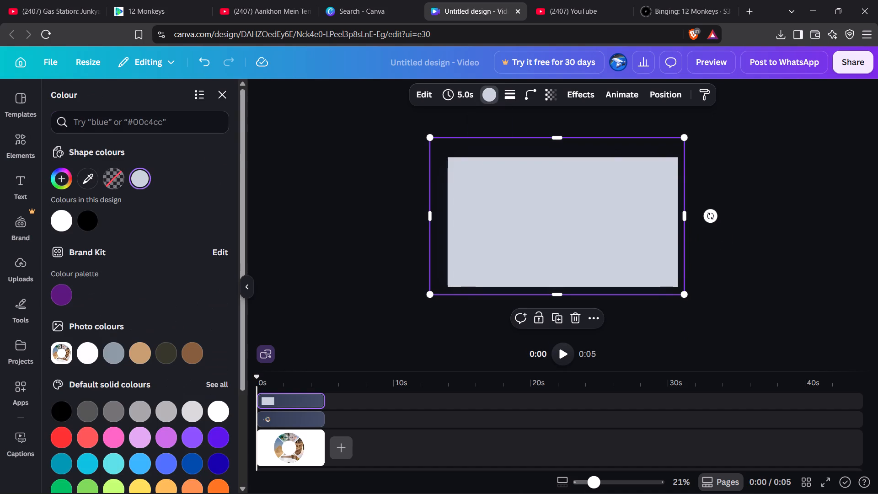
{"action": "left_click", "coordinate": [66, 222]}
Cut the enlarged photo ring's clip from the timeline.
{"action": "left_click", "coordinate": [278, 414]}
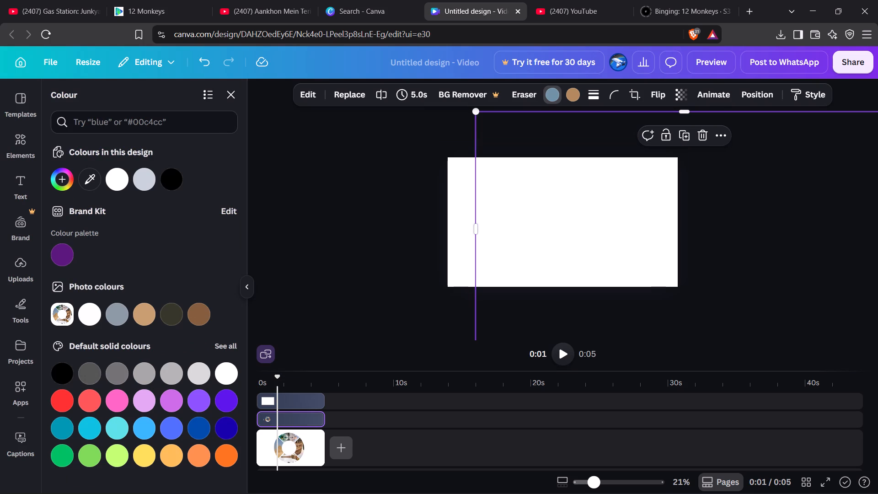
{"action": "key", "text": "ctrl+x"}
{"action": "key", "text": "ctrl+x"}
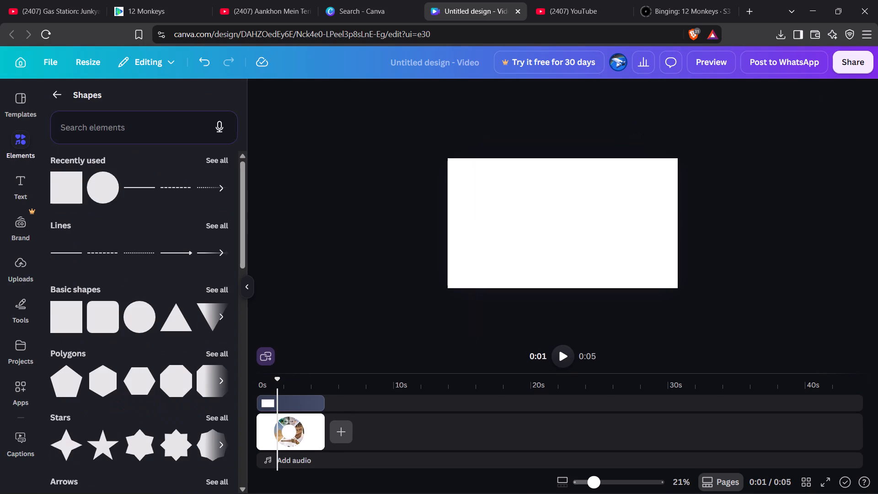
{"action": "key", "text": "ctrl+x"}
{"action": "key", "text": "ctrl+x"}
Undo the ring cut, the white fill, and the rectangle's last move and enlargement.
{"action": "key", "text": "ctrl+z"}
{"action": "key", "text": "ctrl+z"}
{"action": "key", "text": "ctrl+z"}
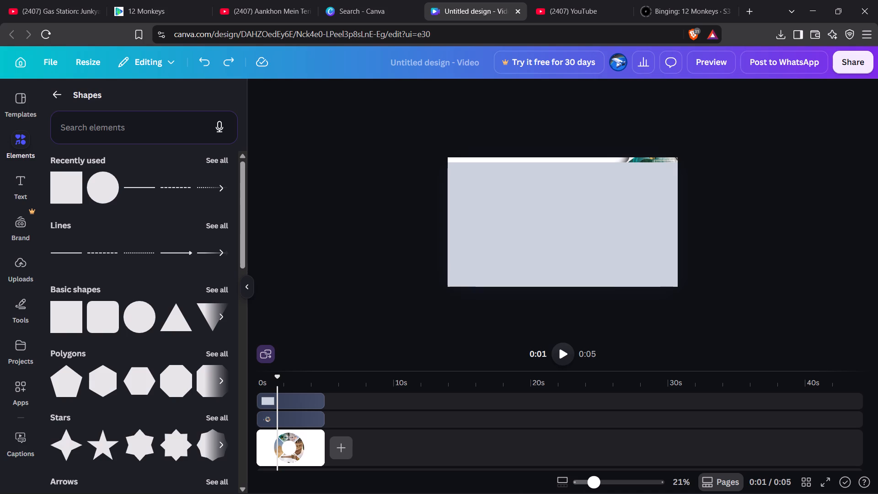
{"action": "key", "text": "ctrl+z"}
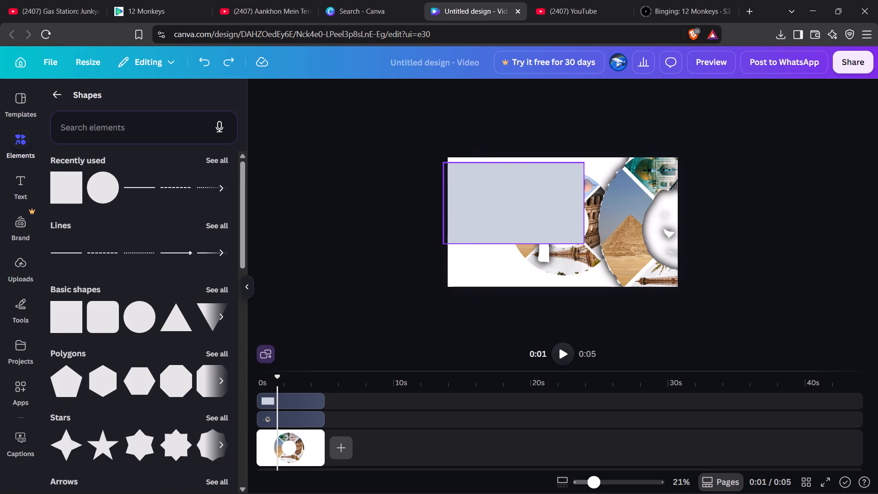
Move the enlarged photo ring farther beyond the page's right edge, leaving only its white sliver on the page.
{"action": "left_click", "coordinate": [605, 228]}
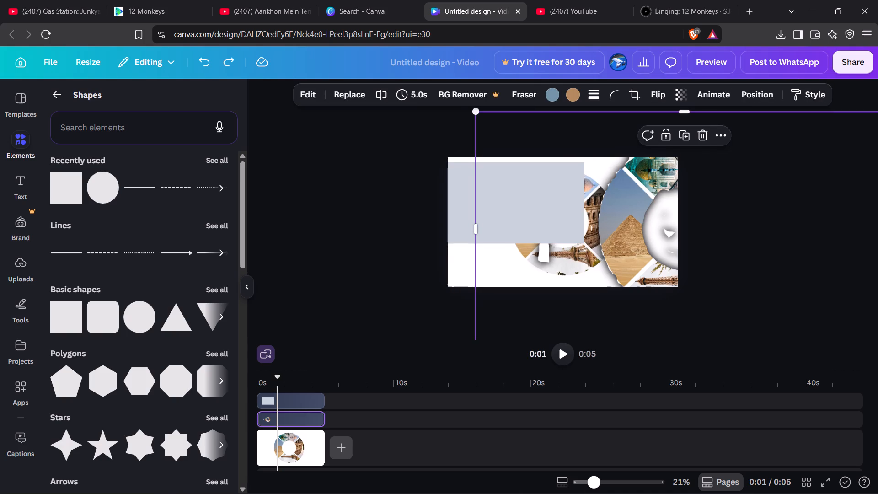
{"action": "left_click_drag", "start_coordinate": [589, 147], "coordinate": [697, 144]}
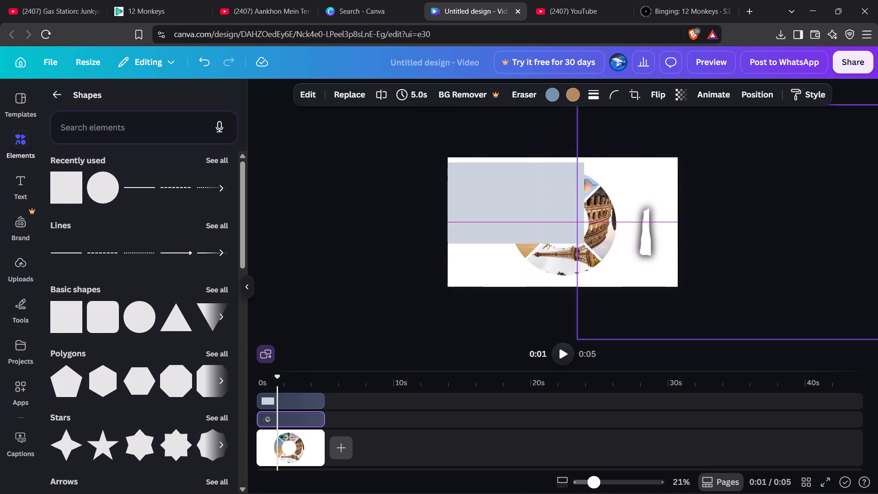
{"action": "left_click_drag", "start_coordinate": [697, 144], "coordinate": [645, 149]}
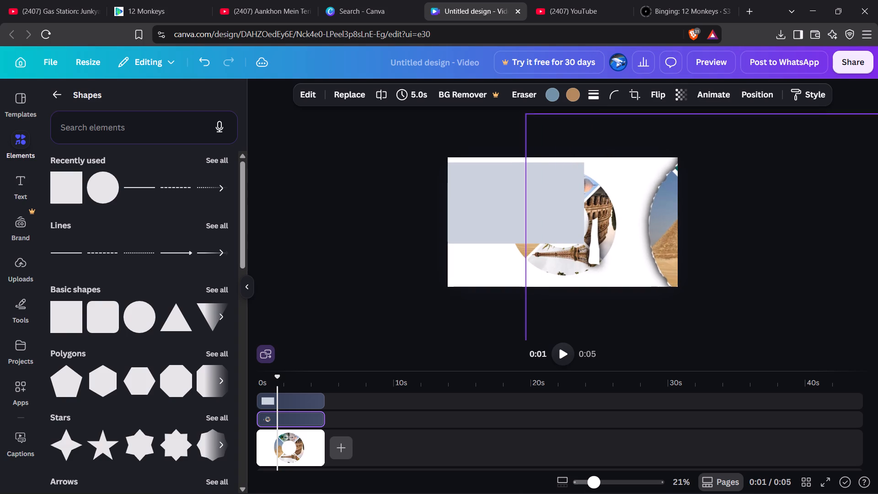
{"action": "left_click_drag", "start_coordinate": [645, 149], "coordinate": [696, 155]}
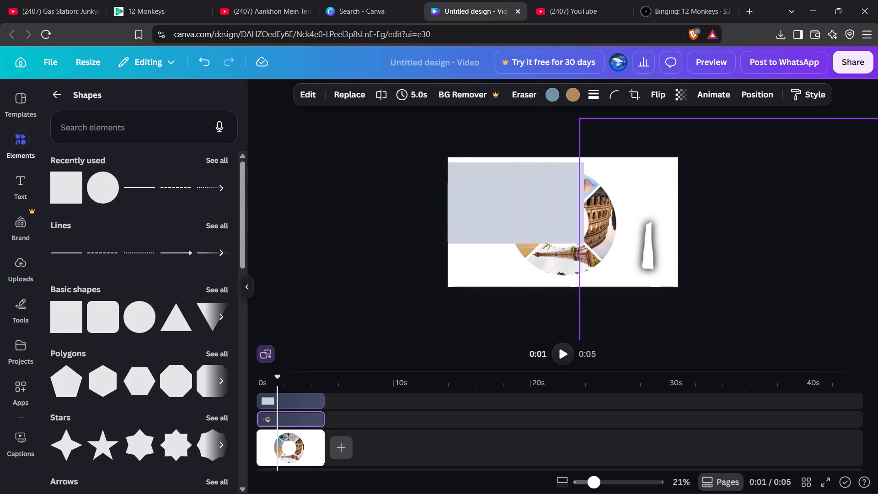
{"action": "left_click_drag", "start_coordinate": [696, 155], "coordinate": [703, 159]}
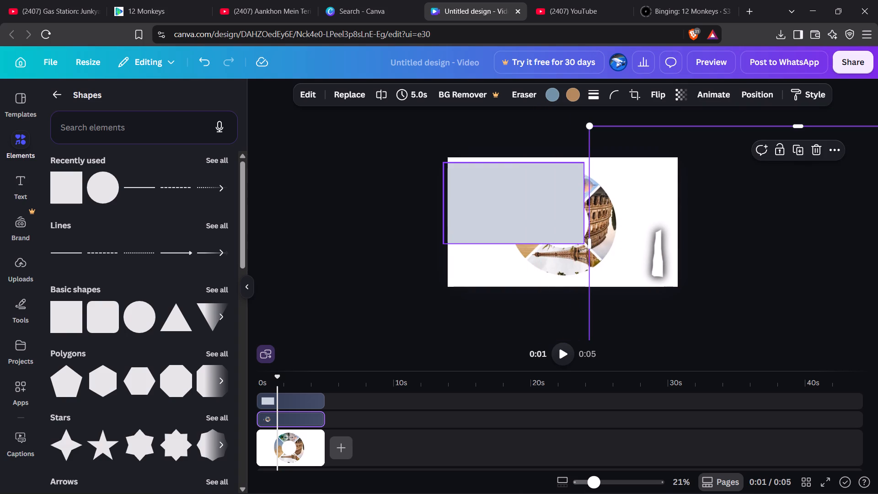
Extend the grey rectangle beyond the page's top, right and bottom edges so it covers the whole page.
{"action": "left_click", "coordinate": [540, 209]}
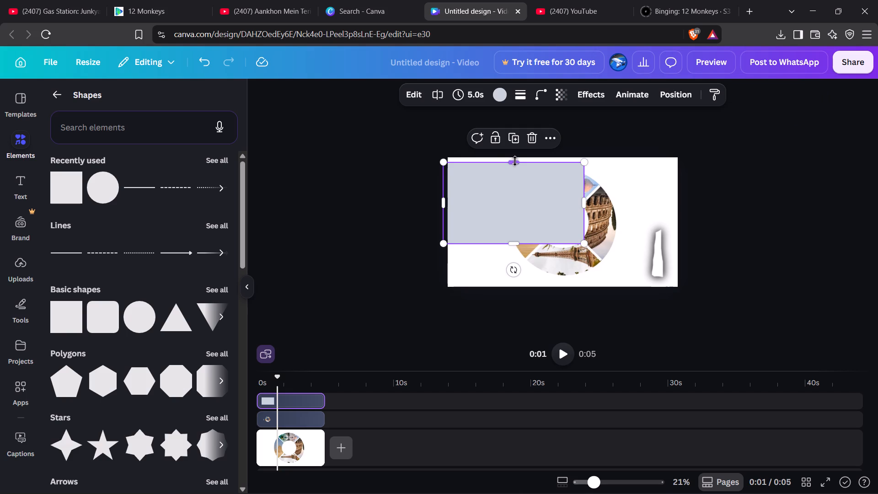
{"action": "left_click_drag", "start_coordinate": [515, 161], "coordinate": [520, 133]}
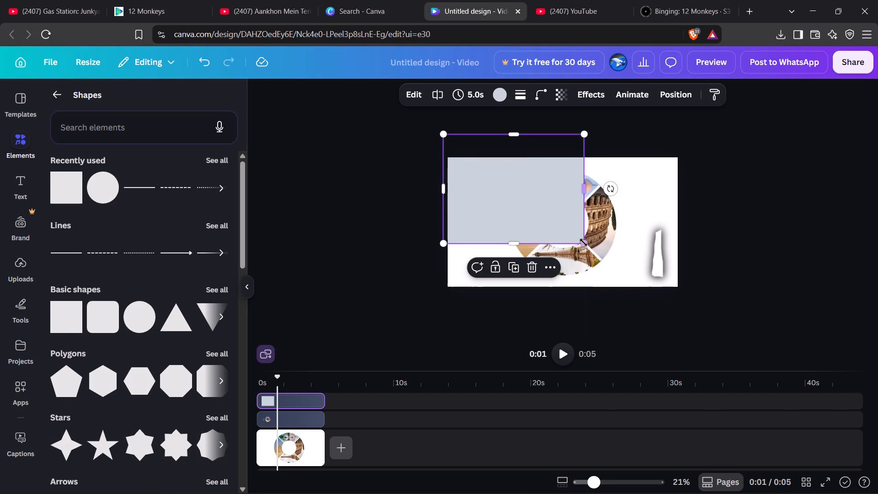
{"action": "left_click_drag", "start_coordinate": [584, 244], "coordinate": [704, 309]}
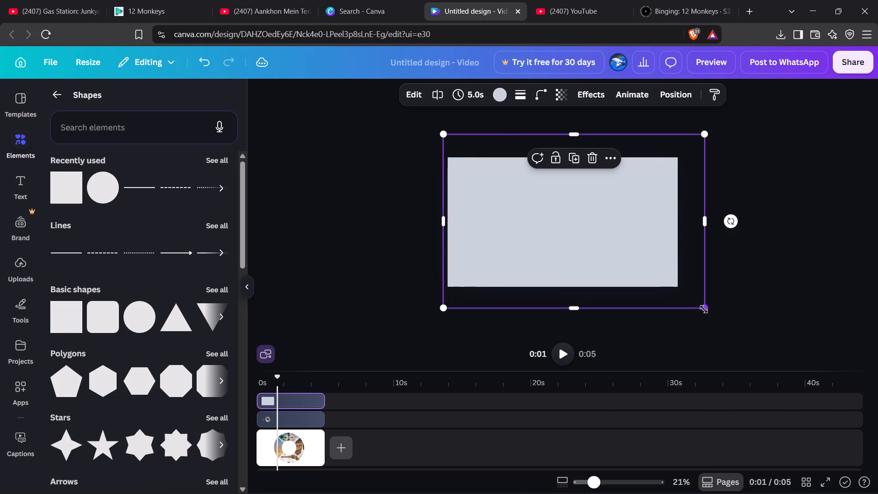
Set the covering rectangle's colour to white from the design's colours and deselect it.
{"action": "left_click", "coordinate": [503, 90]}
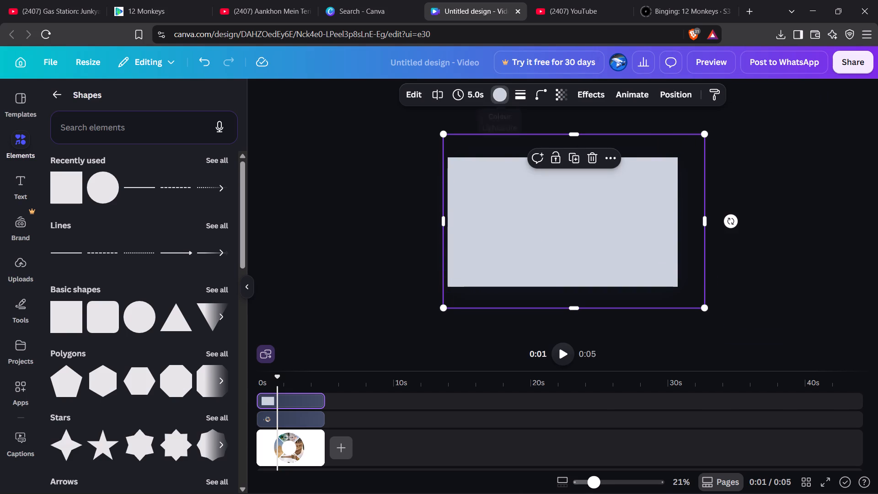
{"action": "left_click", "coordinate": [64, 221]}
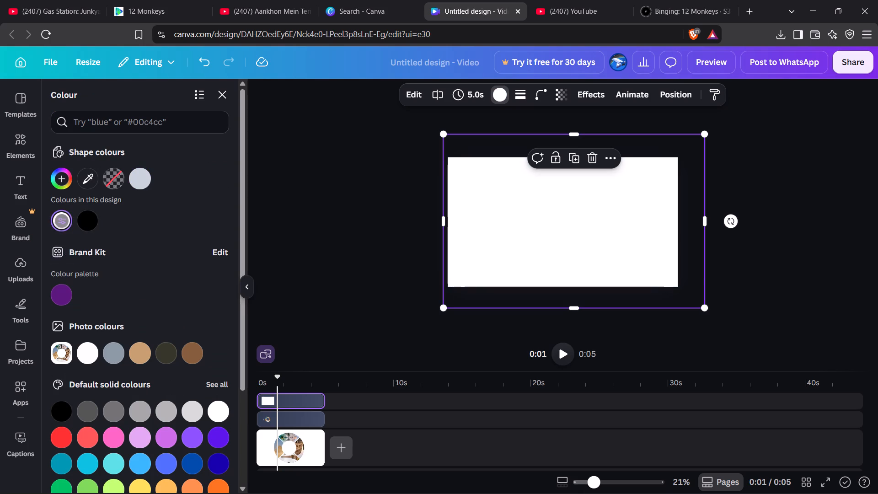
{"action": "left_click", "coordinate": [782, 222]}
{"action": "left_click", "coordinate": [775, 175]}
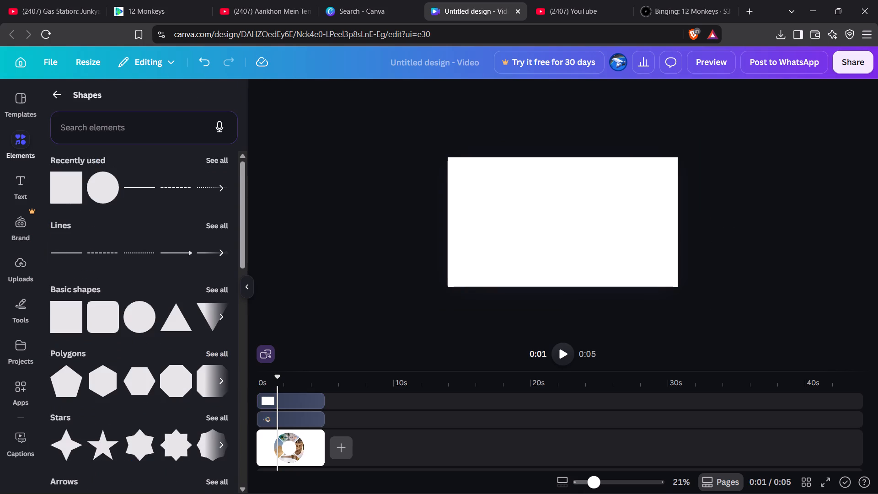
{"action": "left_click", "coordinate": [792, 136]}
{"action": "left_click", "coordinate": [710, 140]}
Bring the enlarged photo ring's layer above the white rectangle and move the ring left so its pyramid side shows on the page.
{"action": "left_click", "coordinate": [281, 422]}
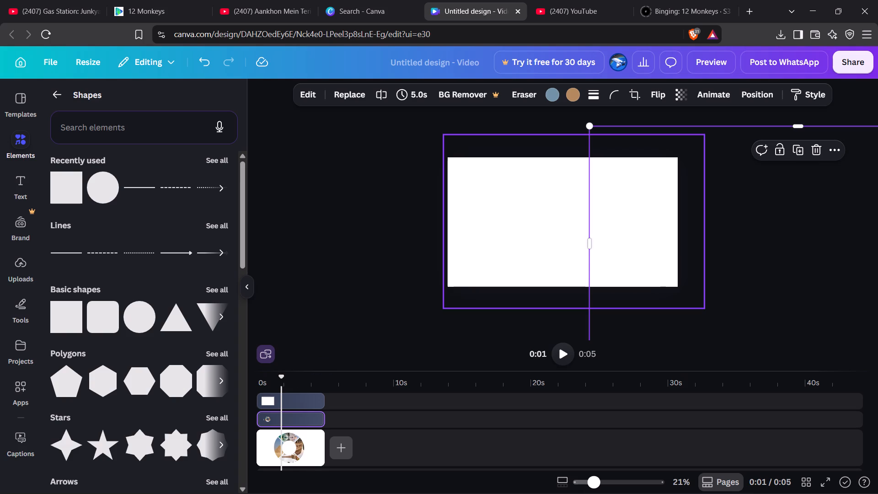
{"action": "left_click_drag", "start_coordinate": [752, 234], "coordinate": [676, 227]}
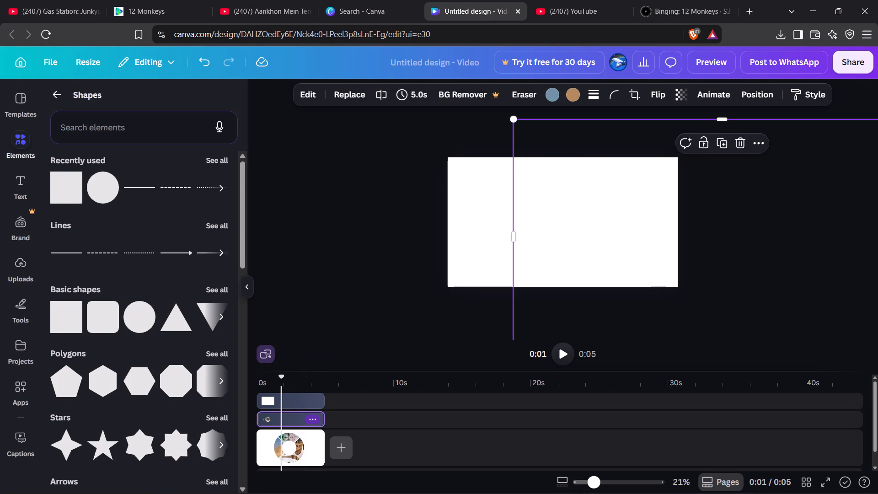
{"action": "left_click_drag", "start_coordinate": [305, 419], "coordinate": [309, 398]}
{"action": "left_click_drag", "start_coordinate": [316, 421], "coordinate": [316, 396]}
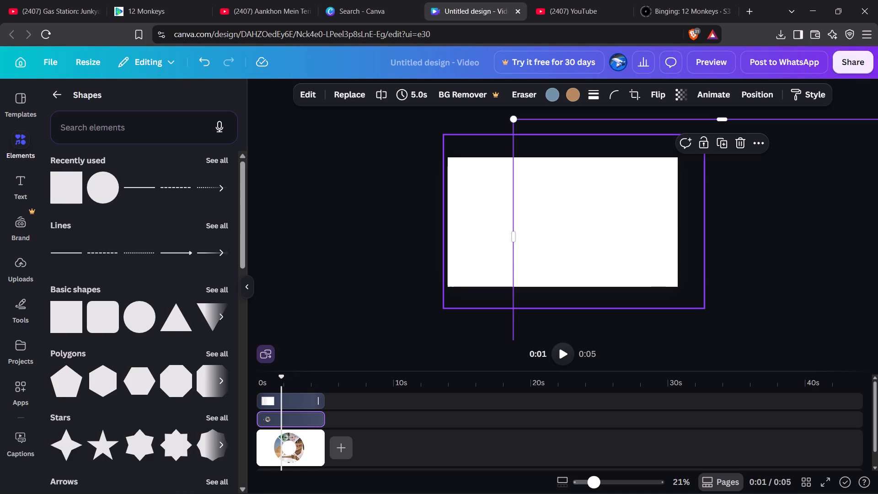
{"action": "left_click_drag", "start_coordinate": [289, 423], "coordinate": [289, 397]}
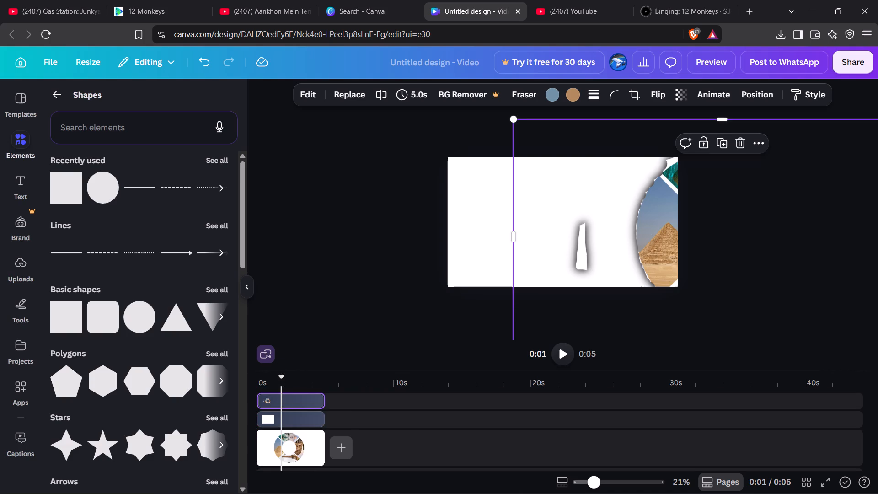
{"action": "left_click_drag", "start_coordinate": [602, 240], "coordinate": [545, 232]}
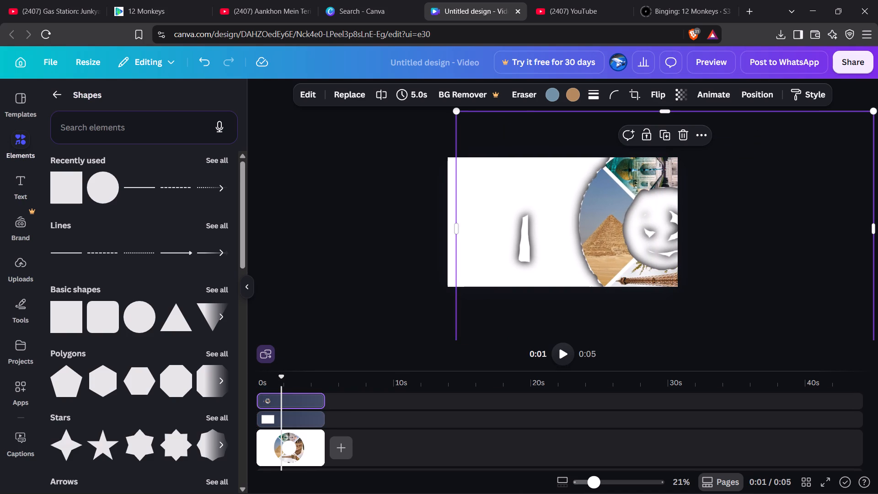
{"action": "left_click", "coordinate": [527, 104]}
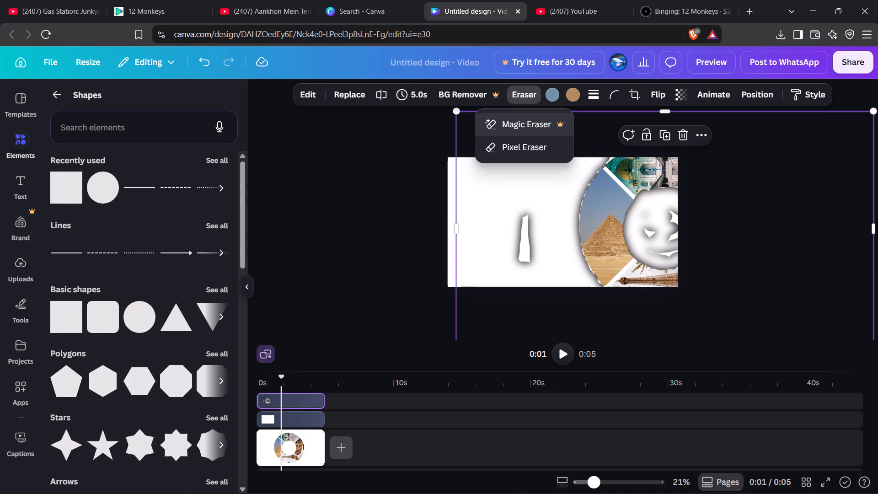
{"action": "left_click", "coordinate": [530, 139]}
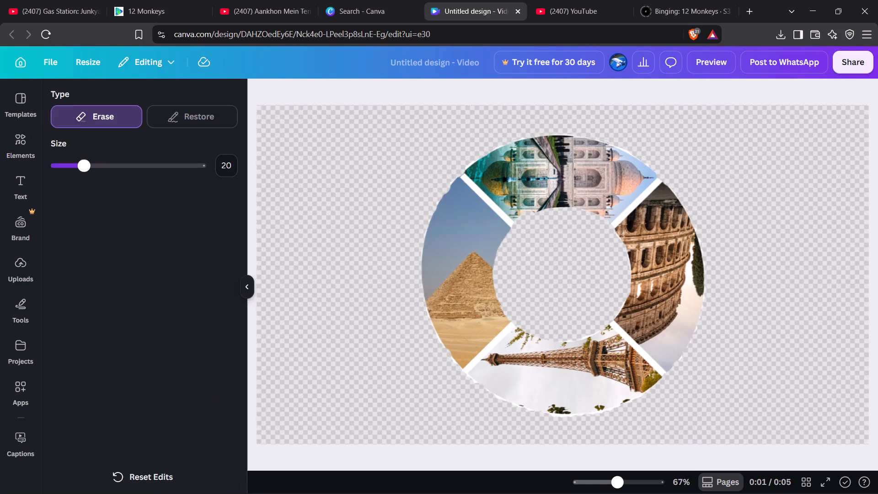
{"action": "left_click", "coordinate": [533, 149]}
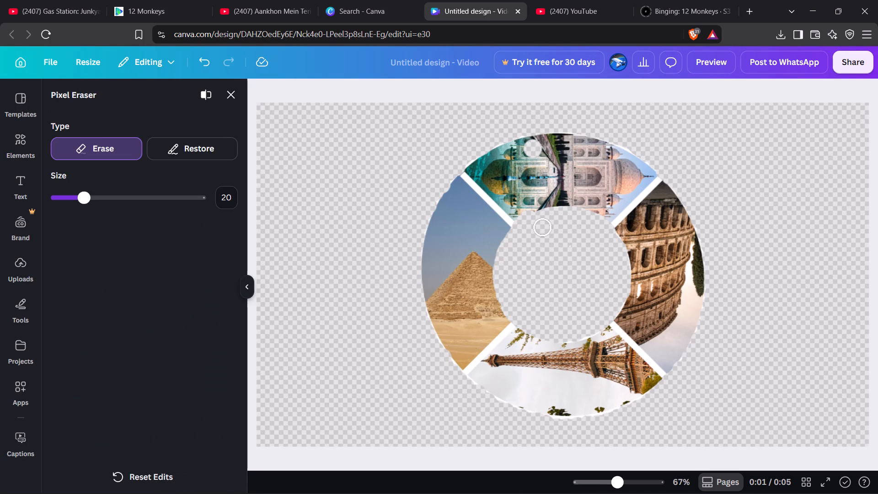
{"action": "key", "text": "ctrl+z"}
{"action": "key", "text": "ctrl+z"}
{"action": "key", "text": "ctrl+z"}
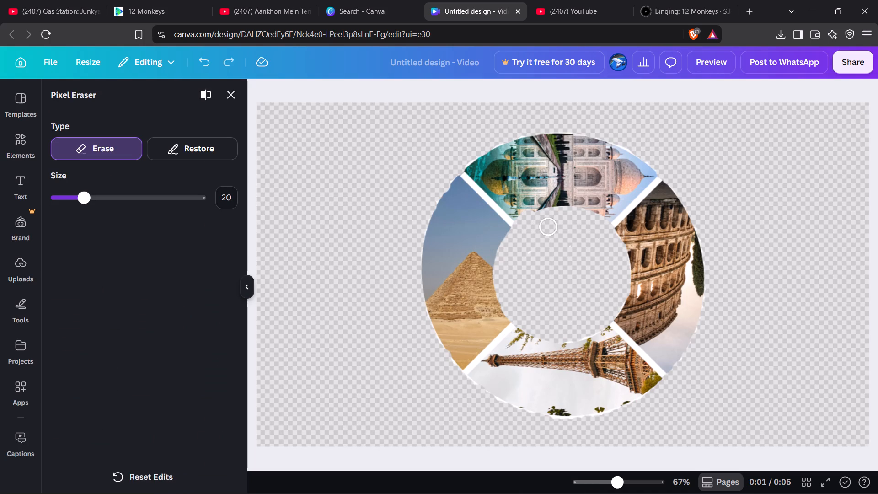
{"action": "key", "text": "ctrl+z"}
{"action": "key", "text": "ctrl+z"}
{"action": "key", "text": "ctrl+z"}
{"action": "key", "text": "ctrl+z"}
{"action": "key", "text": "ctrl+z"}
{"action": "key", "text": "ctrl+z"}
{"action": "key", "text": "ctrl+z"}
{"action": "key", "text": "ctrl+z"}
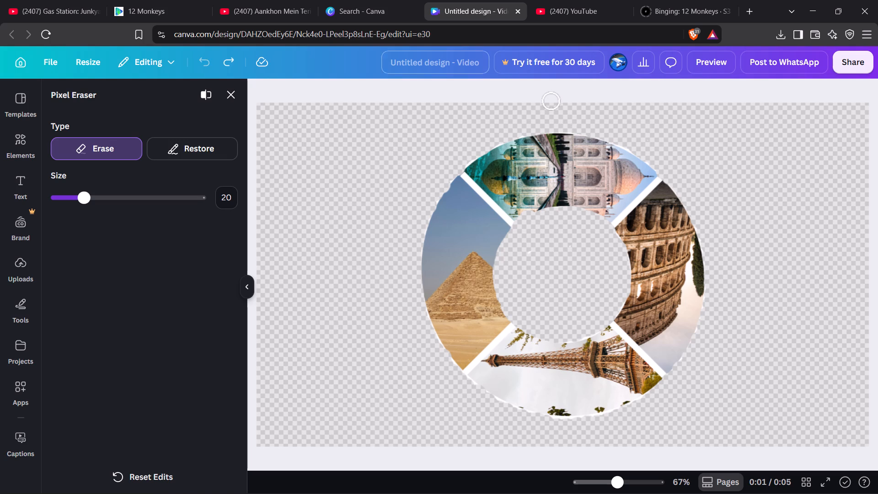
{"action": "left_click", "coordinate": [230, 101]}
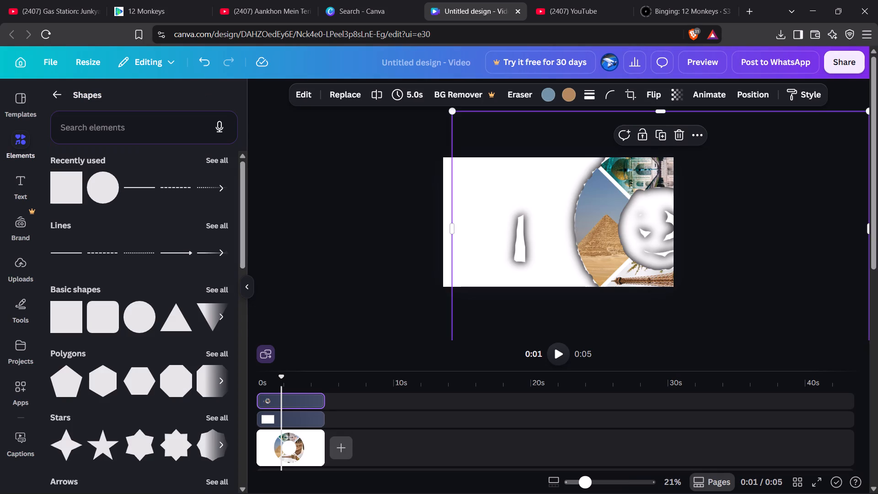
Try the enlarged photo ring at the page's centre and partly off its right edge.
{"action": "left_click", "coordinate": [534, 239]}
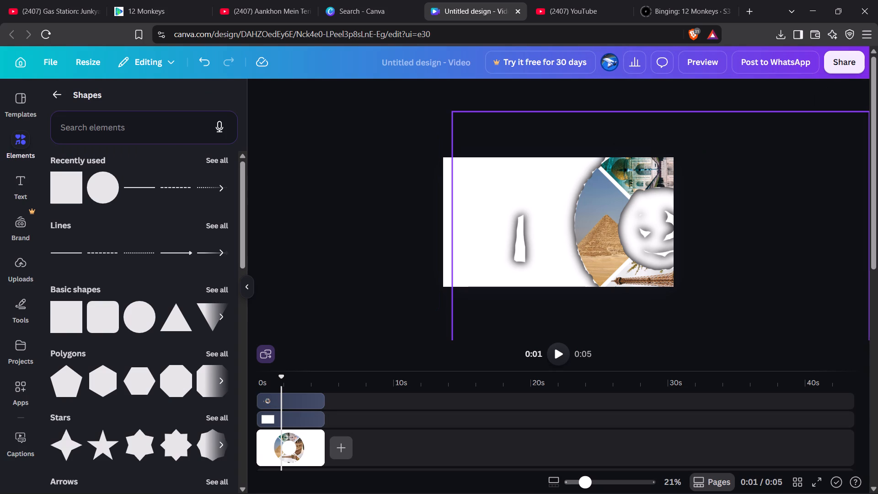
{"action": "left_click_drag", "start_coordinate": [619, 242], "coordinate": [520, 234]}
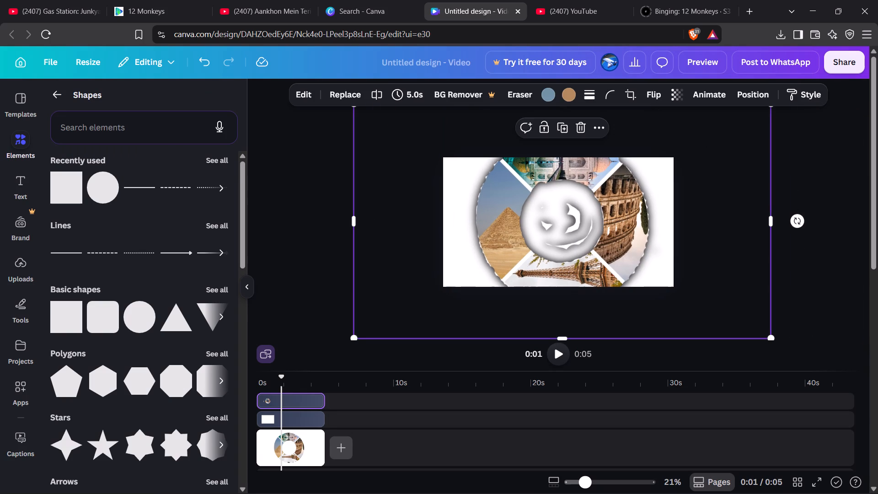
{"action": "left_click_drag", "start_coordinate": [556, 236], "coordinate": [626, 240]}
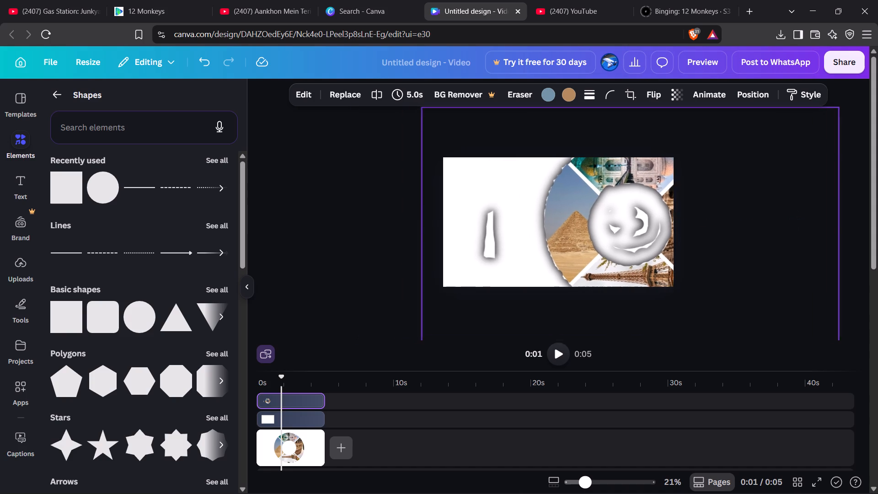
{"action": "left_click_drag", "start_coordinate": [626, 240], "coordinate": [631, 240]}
Undo the edits back to the small glowing photo ring alone over the blank page, without the rectangle or the background ring.
{"action": "key", "text": "ctrl+z"}
{"action": "key", "text": "ctrl+z"}
{"action": "key", "text": "ctrl+z"}
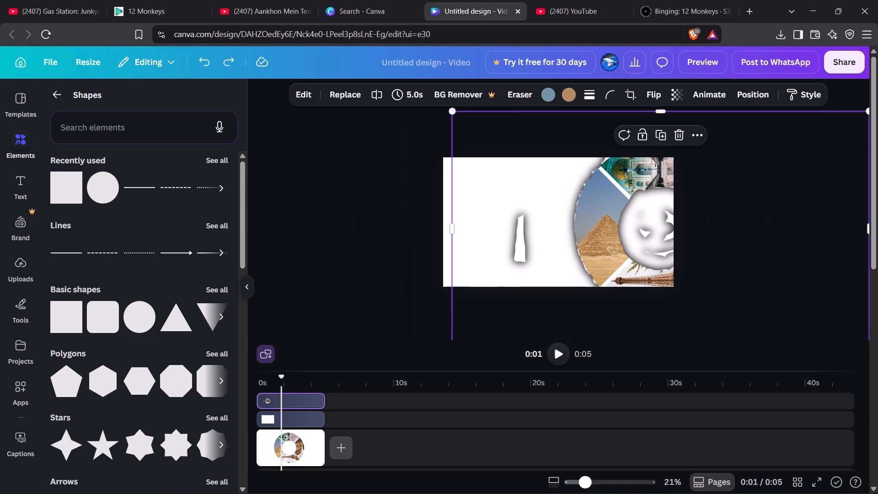
{"action": "key", "text": "ctrl+z"}
{"action": "key", "text": "ctrl+z"}
{"action": "key", "text": "ctrl+z"}
{"action": "key", "text": "ctrl+z"}
{"action": "key", "text": "ctrl+z"}
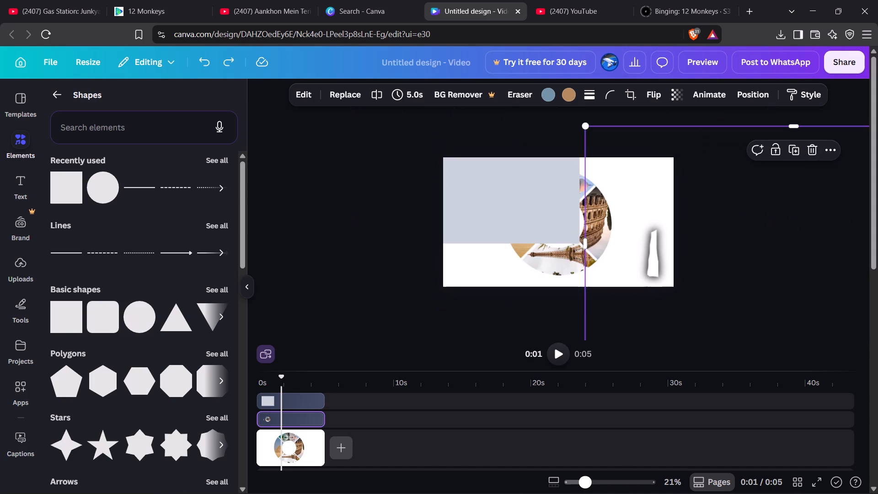
{"action": "key", "text": "ctrl+z"}
{"action": "key", "text": "ctrl+z"}
{"action": "key", "text": "ctrl+z"}
{"action": "key", "text": "ctrl+z"}
{"action": "key", "text": "ctrl+z"}
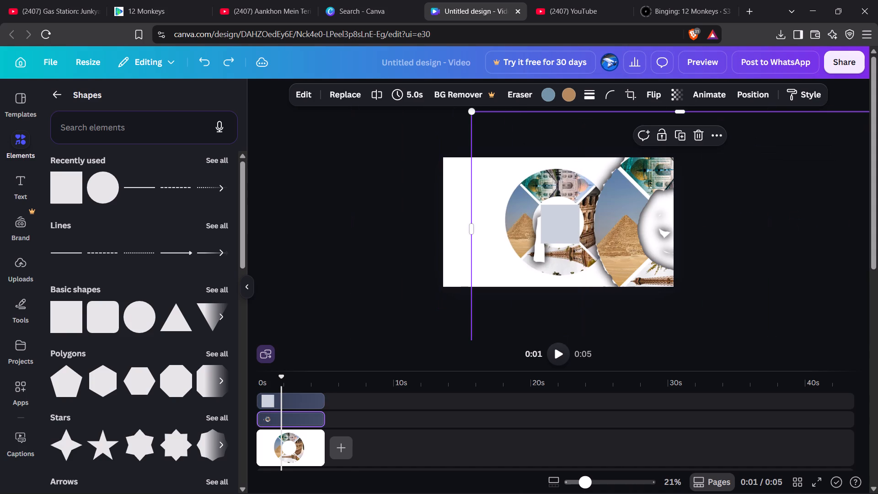
{"action": "key", "text": "ctrl+z"}
{"action": "key", "text": "ctrl+z"}
{"action": "key", "text": "ctrl+z"}
{"action": "key", "text": "ctrl+z"}
{"action": "key", "text": "ctrl+z"}
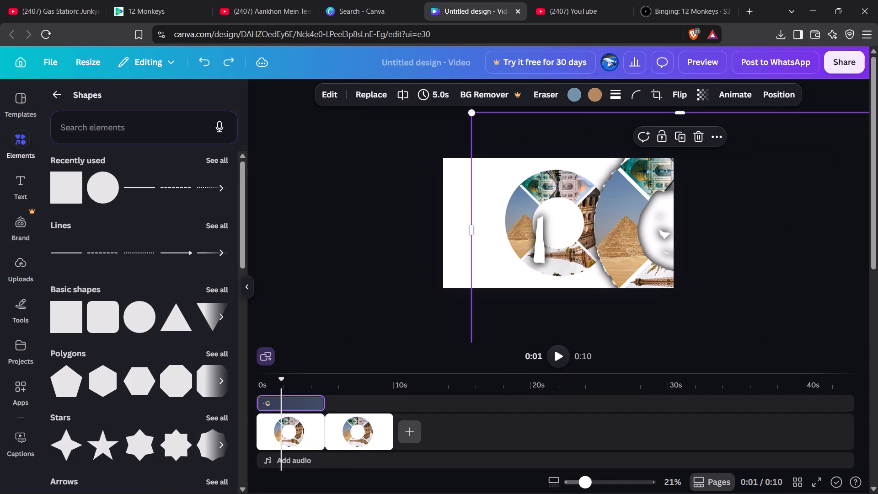
{"action": "key", "text": "ctrl+z"}
{"action": "key", "text": "ctrl+z"}
{"action": "key", "text": "ctrl+z"}
{"action": "key", "text": "ctrl+z"}
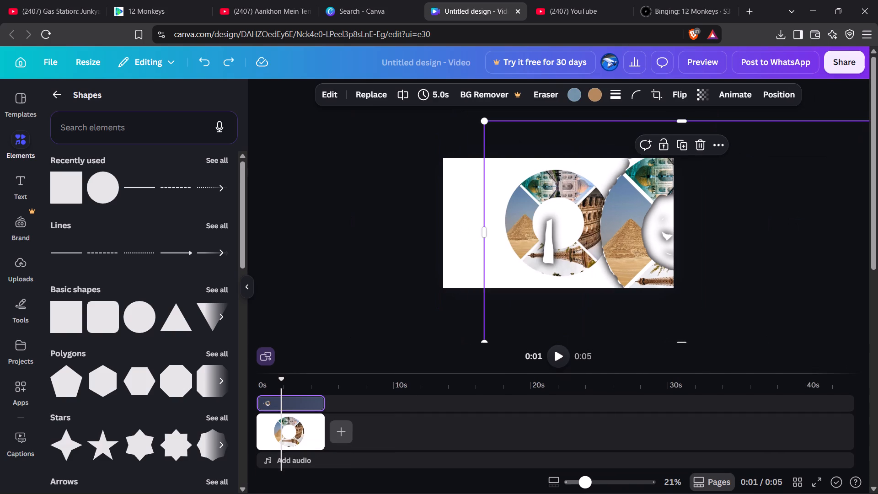
{"action": "key", "text": "ctrl+z"}
{"action": "key", "text": "ctrl+z"}
{"action": "key", "text": "ctrl+z"}
{"action": "key", "text": "ctrl+z"}
{"action": "key", "text": "ctrl+z"}
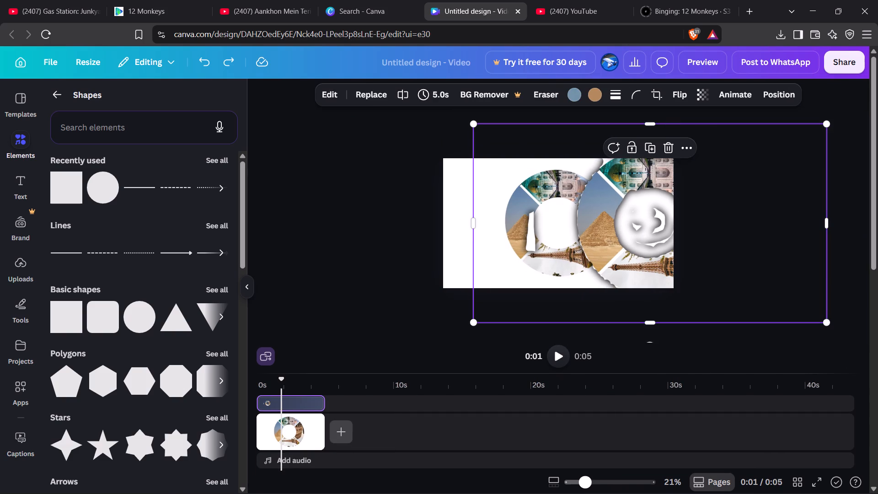
{"action": "key", "text": "ctrl+z"}
{"action": "key", "text": "ctrl+z"}
{"action": "key", "text": "ctrl+z"}
{"action": "key", "text": "ctrl+z"}
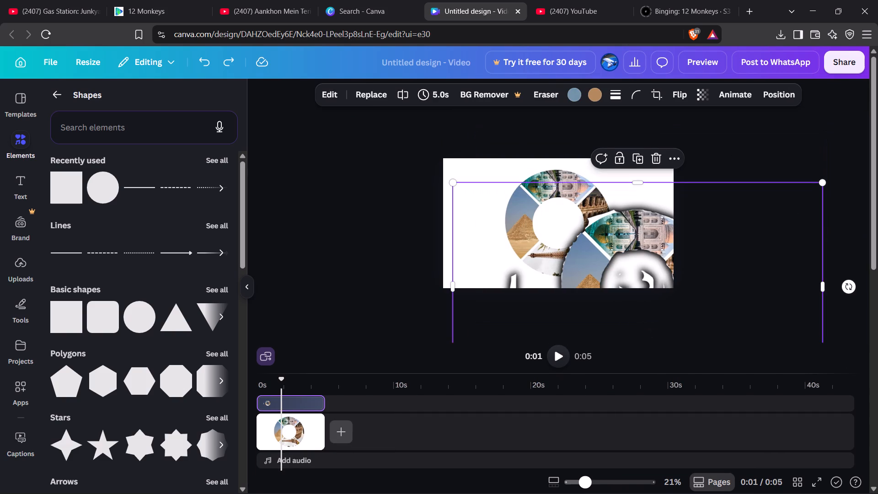
{"action": "key", "text": "ctrl+z"}
{"action": "key", "text": "ctrl+z"}
{"action": "key", "text": "ctrl+z"}
{"action": "key", "text": "ctrl+z"}
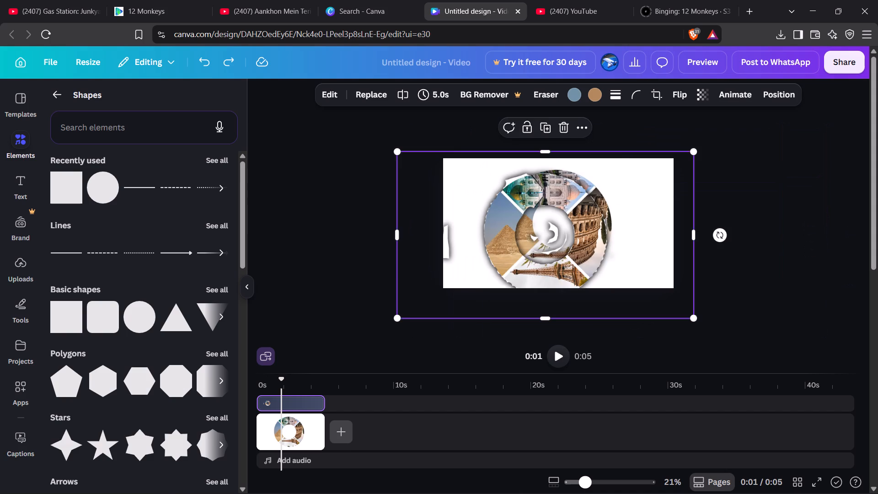
{"action": "key", "text": "ctrl+z"}
{"action": "key", "text": "ctrl+z"}
{"action": "key", "text": "ctrl+z"}
{"action": "key", "text": "ctrl+z"}
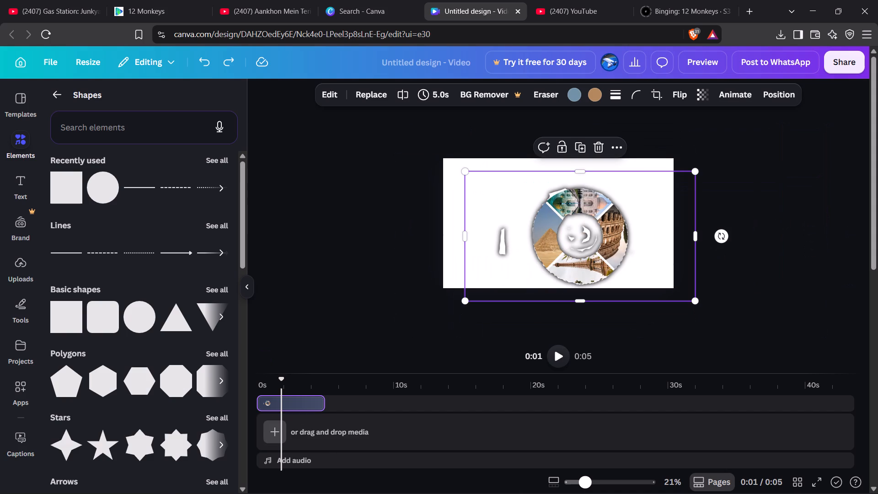
{"action": "key", "text": "ctrl+z"}
{"action": "key", "text": "ctrl+z"}
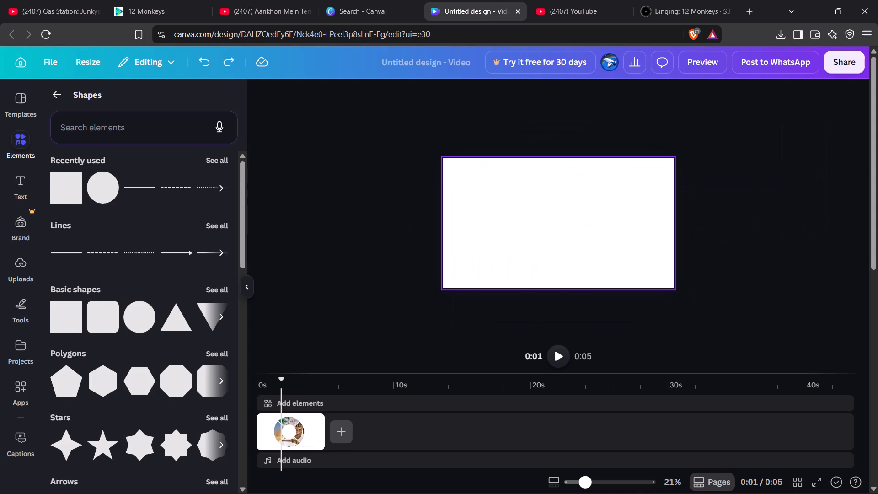
{"action": "key", "text": "ctrl+y"}
{"action": "key", "text": "ctrl+y"}
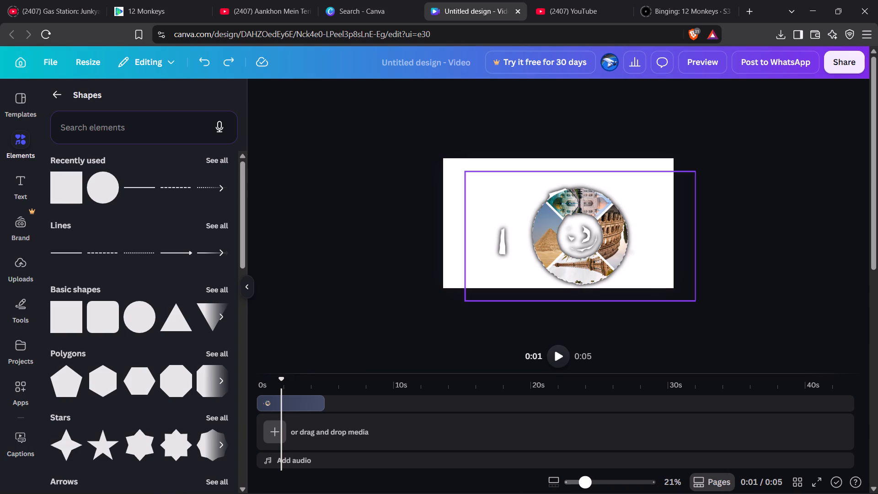
Move the photo ring's clip into the main video track and back out to the elements track, so it fits the page.
{"action": "left_click_drag", "start_coordinate": [285, 403], "coordinate": [278, 442]}
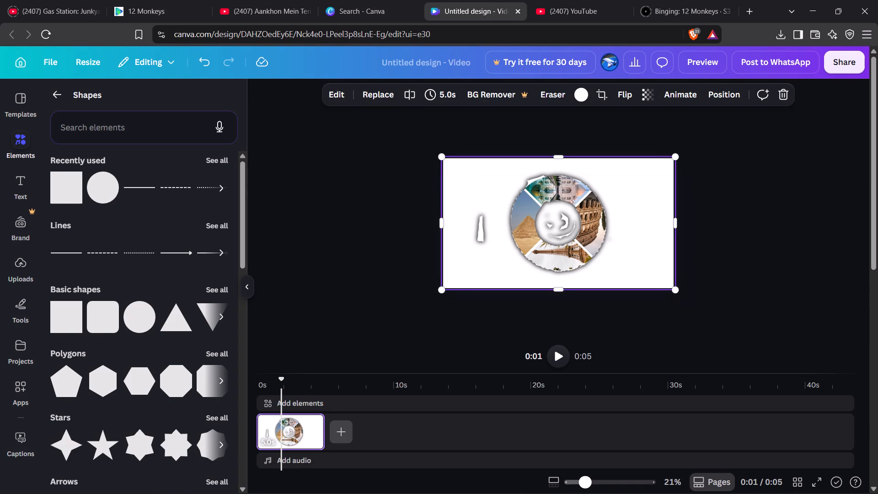
{"action": "left_click_drag", "start_coordinate": [560, 214], "coordinate": [577, 148]}
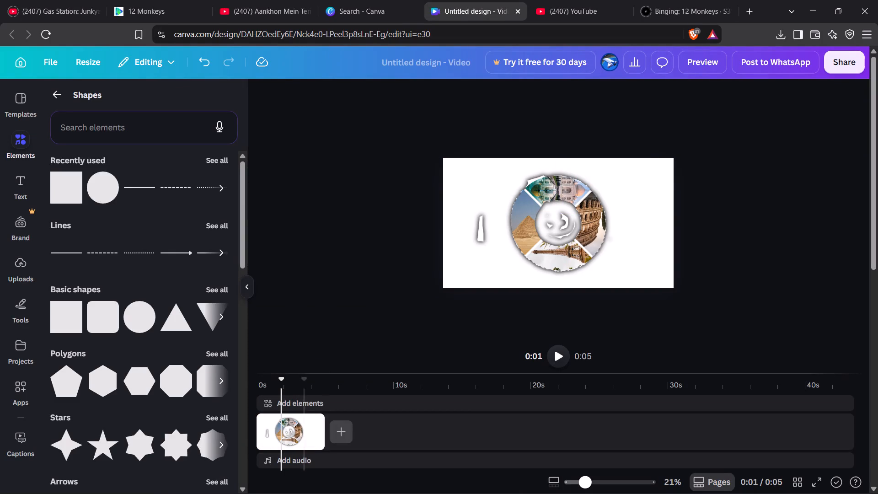
{"action": "left_click_drag", "start_coordinate": [298, 437], "coordinate": [310, 403]}
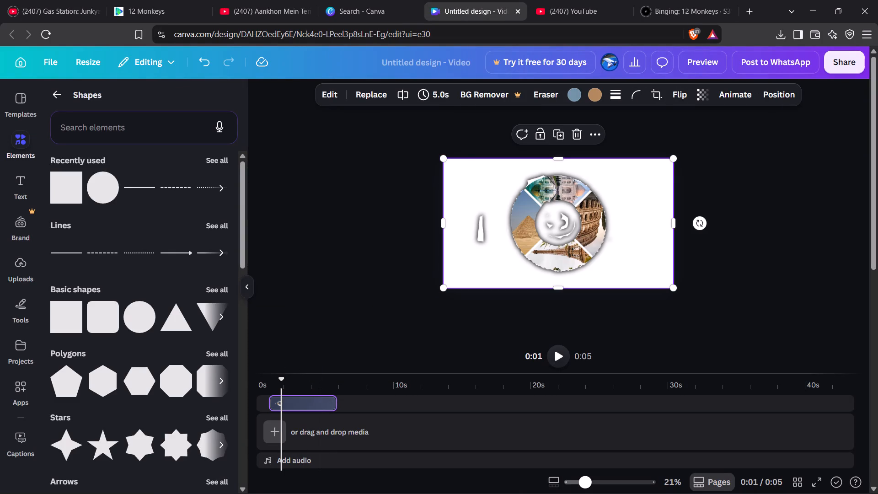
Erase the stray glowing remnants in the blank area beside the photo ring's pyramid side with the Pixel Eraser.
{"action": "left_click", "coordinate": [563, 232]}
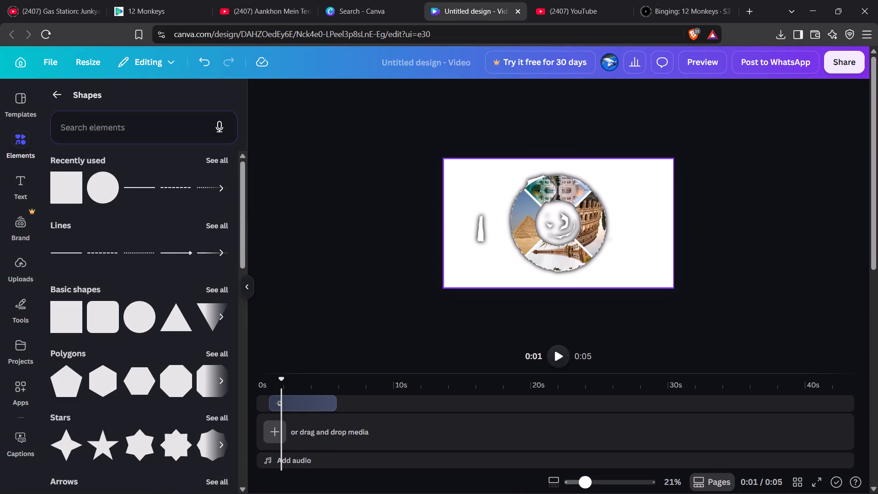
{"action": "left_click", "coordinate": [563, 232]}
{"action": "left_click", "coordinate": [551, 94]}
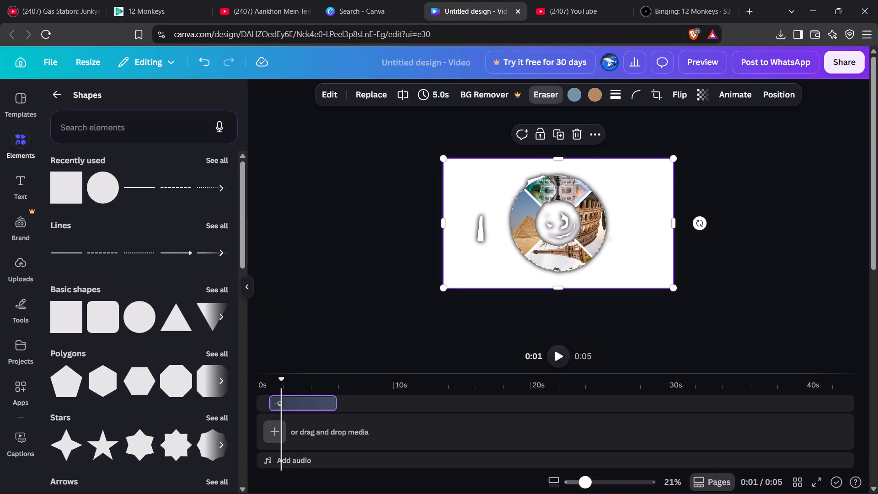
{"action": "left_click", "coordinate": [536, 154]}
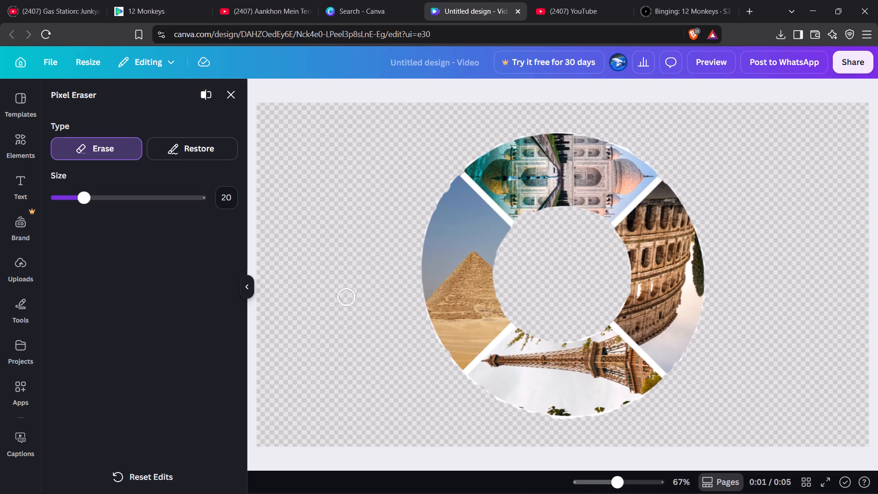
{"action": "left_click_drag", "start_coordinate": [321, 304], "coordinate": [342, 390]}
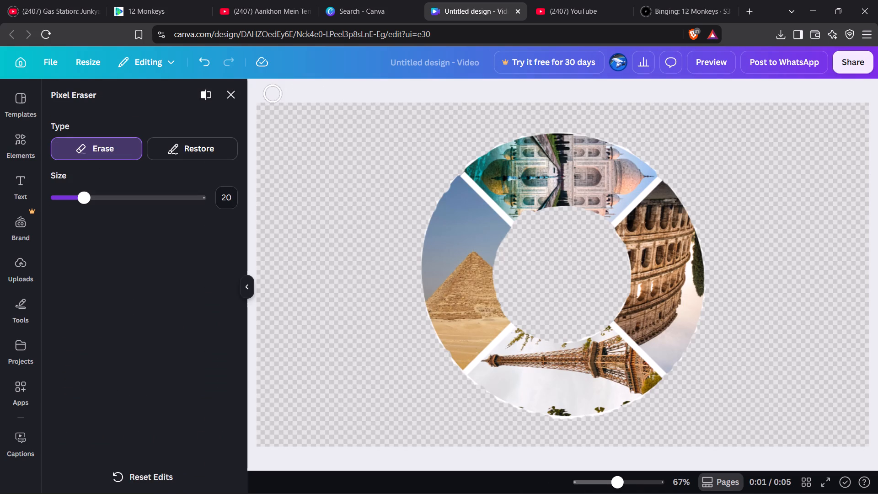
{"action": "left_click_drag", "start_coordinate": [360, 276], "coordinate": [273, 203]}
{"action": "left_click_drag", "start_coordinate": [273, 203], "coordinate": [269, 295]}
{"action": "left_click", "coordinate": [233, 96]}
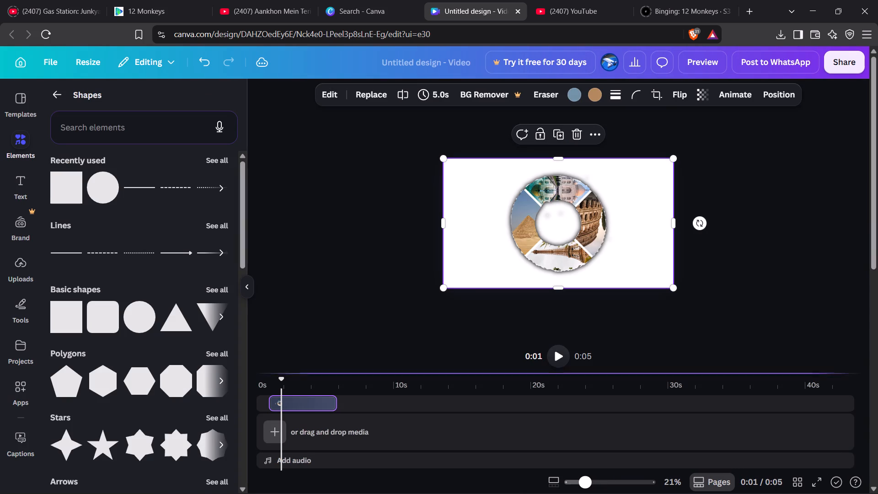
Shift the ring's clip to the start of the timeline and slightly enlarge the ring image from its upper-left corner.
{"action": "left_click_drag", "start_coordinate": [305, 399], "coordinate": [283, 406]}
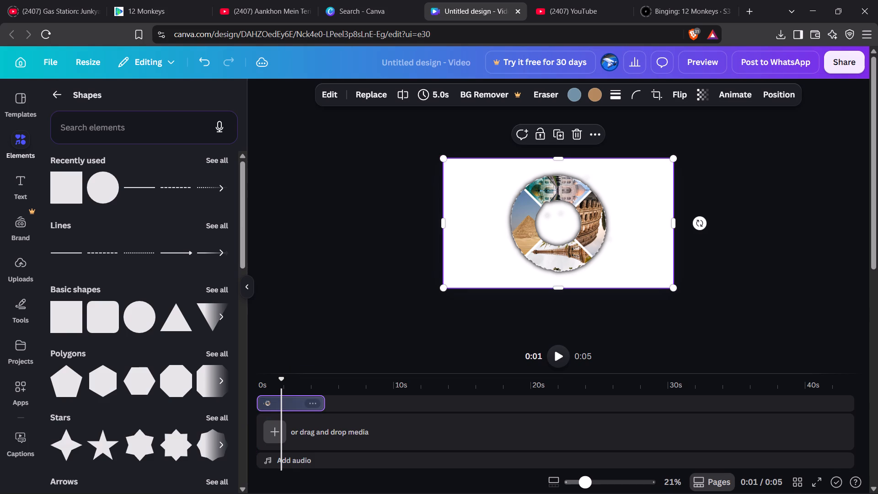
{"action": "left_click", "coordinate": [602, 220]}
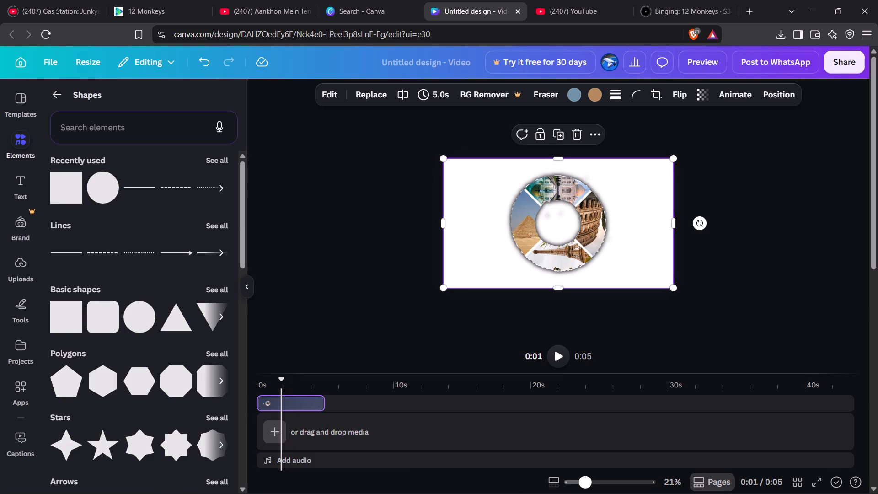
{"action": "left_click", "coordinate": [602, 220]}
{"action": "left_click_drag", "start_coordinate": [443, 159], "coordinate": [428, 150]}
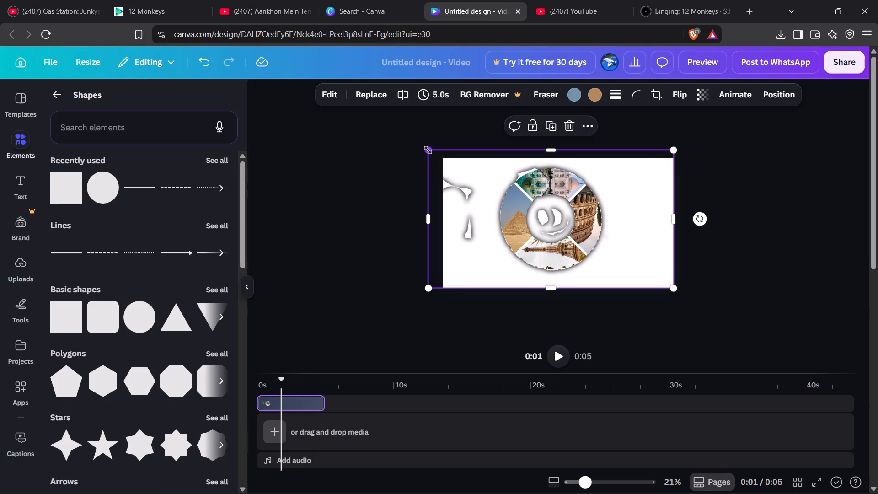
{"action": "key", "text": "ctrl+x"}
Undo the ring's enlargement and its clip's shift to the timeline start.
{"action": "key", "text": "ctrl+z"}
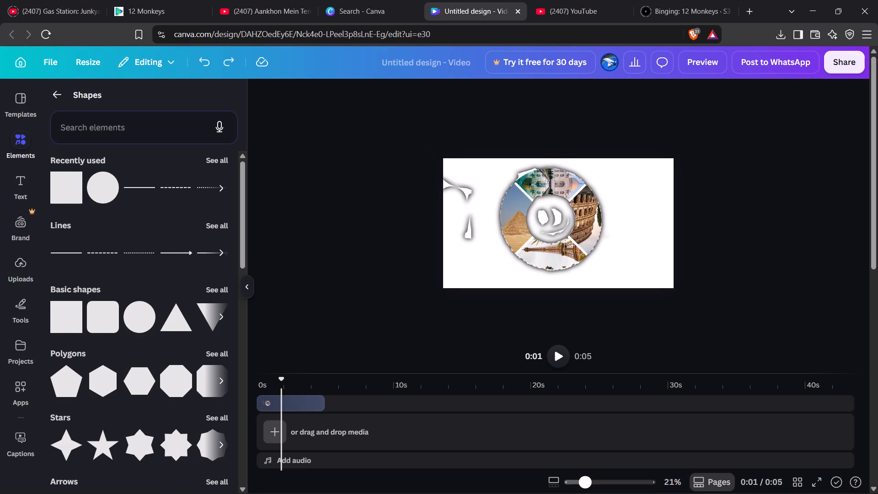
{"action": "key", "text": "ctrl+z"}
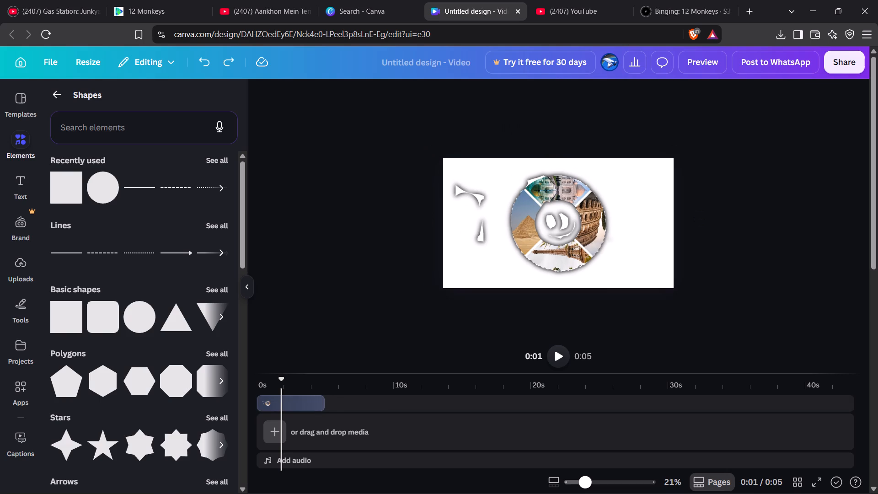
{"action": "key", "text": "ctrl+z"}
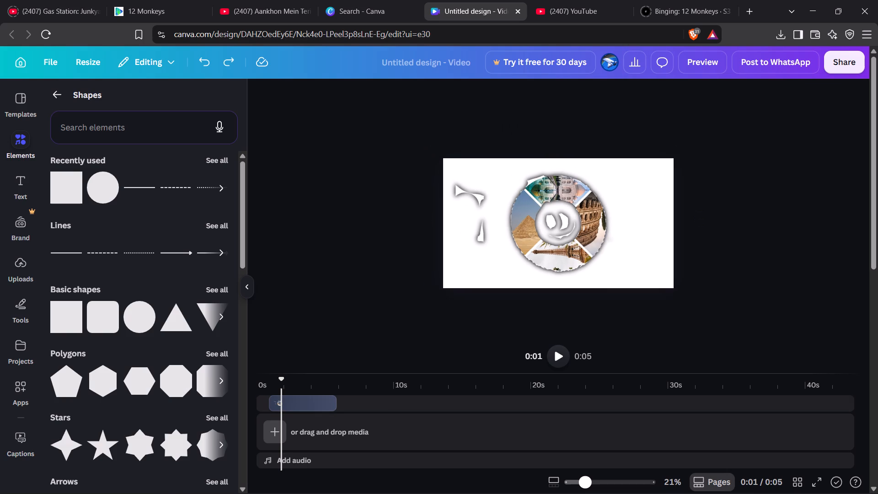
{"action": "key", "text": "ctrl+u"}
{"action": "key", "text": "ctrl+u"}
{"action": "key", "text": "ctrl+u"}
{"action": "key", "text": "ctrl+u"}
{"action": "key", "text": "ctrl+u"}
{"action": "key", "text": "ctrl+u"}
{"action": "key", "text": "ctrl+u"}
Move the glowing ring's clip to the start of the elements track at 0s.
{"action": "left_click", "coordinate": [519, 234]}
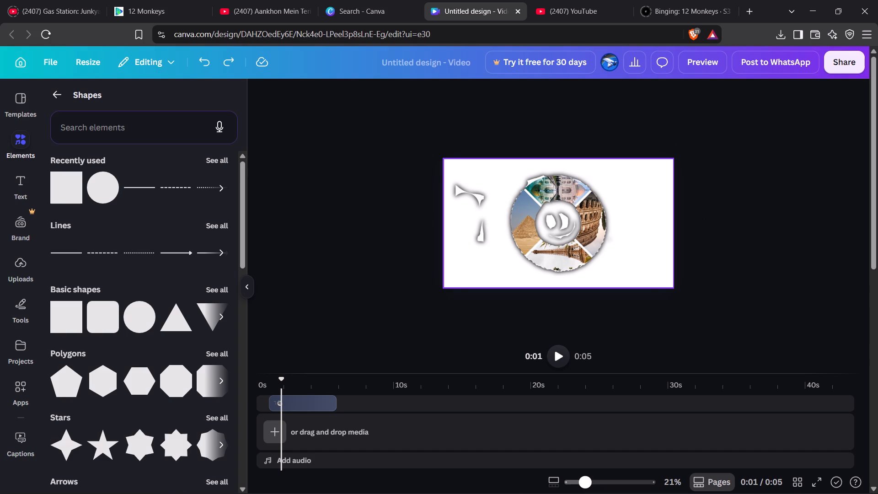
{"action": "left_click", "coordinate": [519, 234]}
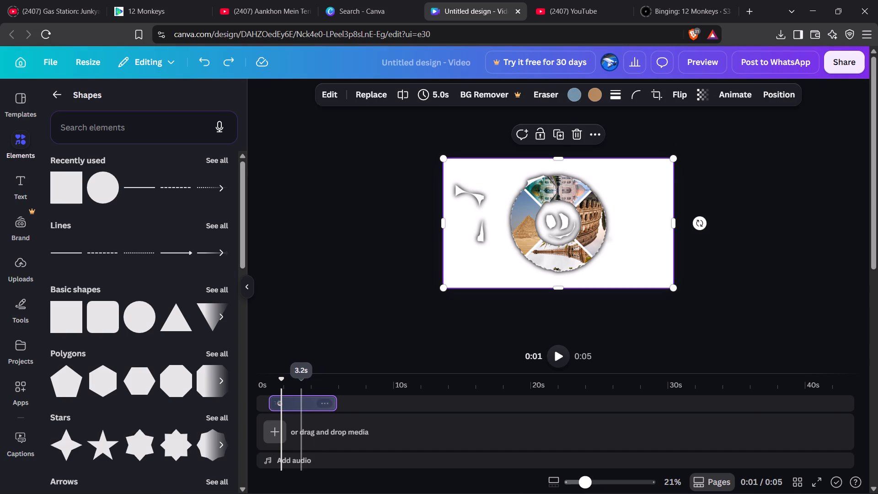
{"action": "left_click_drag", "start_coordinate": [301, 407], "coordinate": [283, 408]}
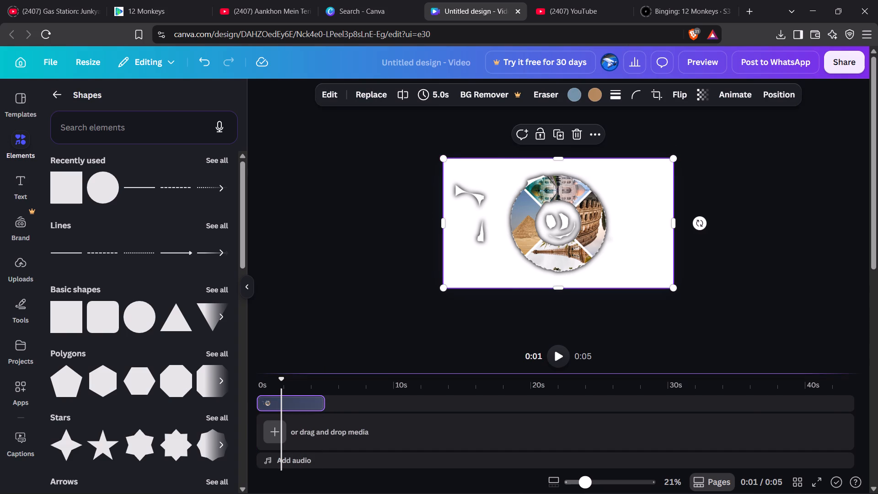
Undo the edits back to the clean photo ring without glow, placed as a clip in the main video track.
{"action": "key", "text": "ctrl+z"}
{"action": "key", "text": "ctrl+z"}
{"action": "key", "text": "ctrl+z"}
{"action": "key", "text": "ctrl+z"}
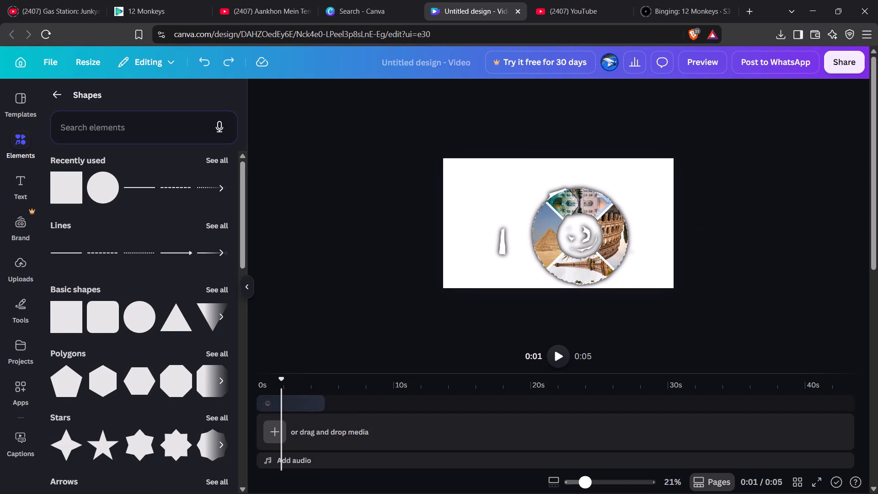
{"action": "key", "text": "ctrl+z"}
{"action": "key", "text": "ctrl+z"}
{"action": "key", "text": "ctrl+z"}
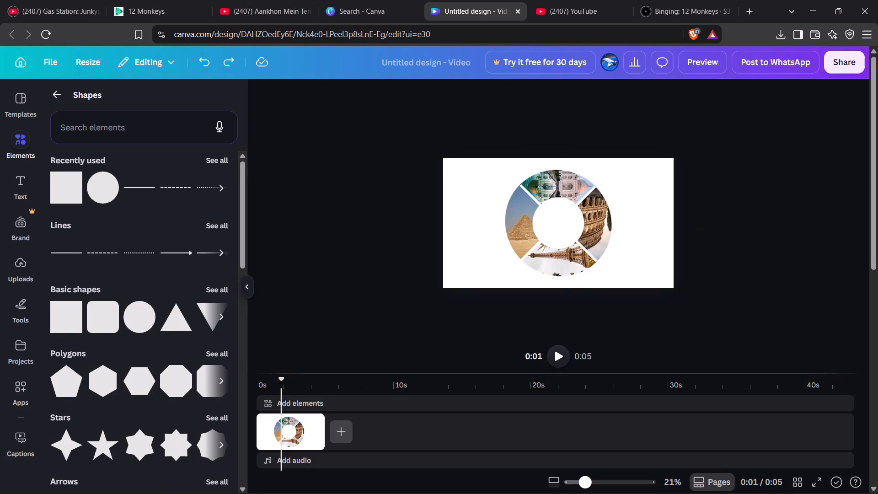
Move the clean photo ring's clip from the main video track into the elements track near the timeline start.
{"action": "left_click", "coordinate": [557, 198]}
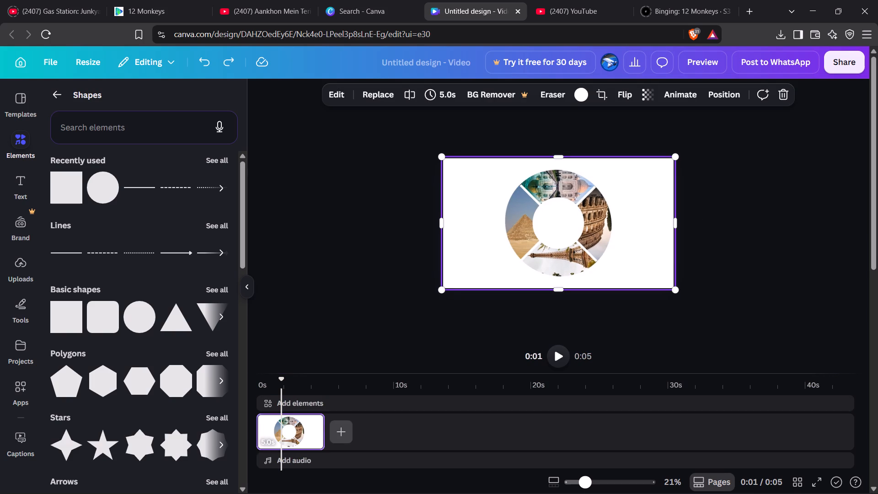
{"action": "left_click", "coordinate": [56, 98]}
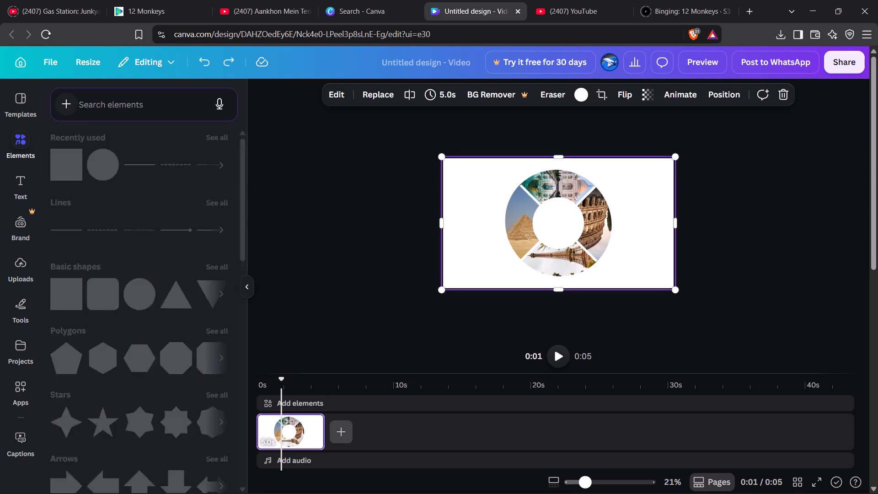
{"action": "left_click", "coordinate": [393, 253]}
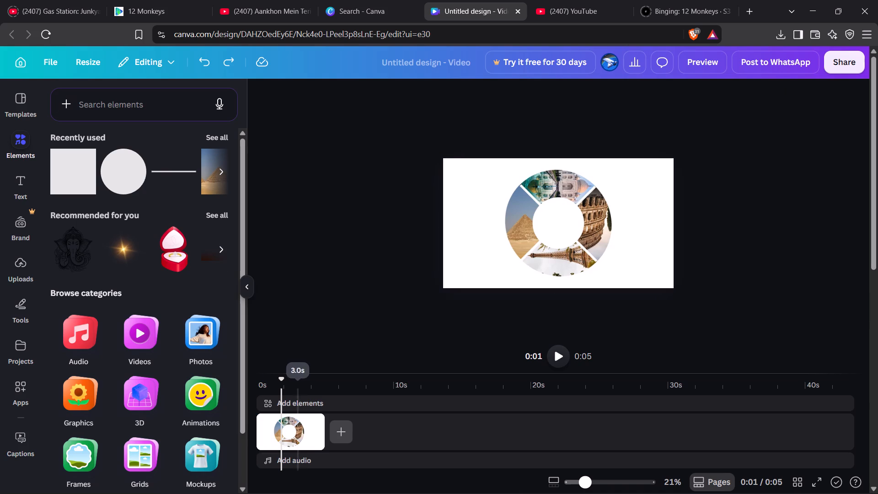
{"action": "left_click_drag", "start_coordinate": [290, 435], "coordinate": [292, 409]}
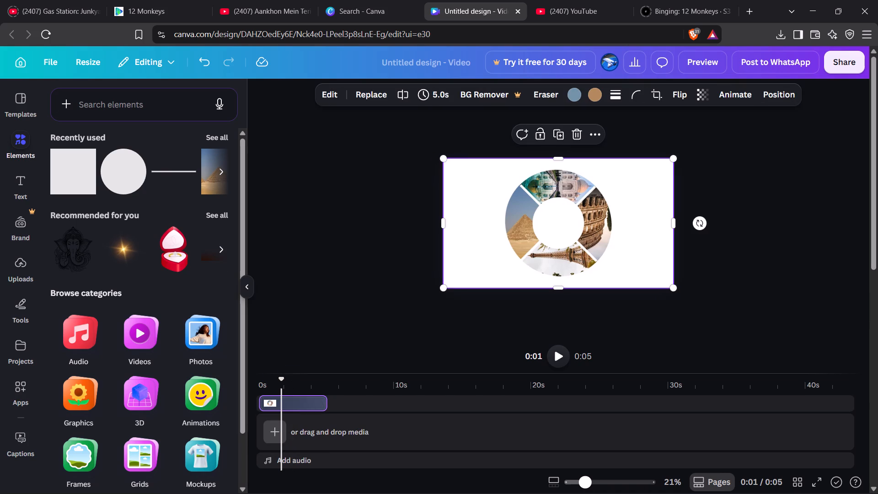
Enlarge the photo ring image and position it partly off the page's right edge with the pyramid side showing.
{"action": "left_click", "coordinate": [568, 216]}
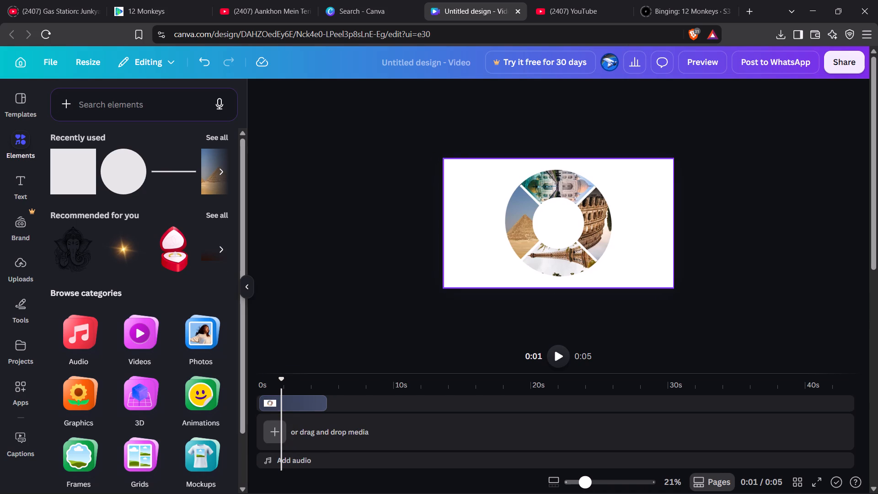
{"action": "left_click_drag", "start_coordinate": [441, 156], "coordinate": [415, 128]}
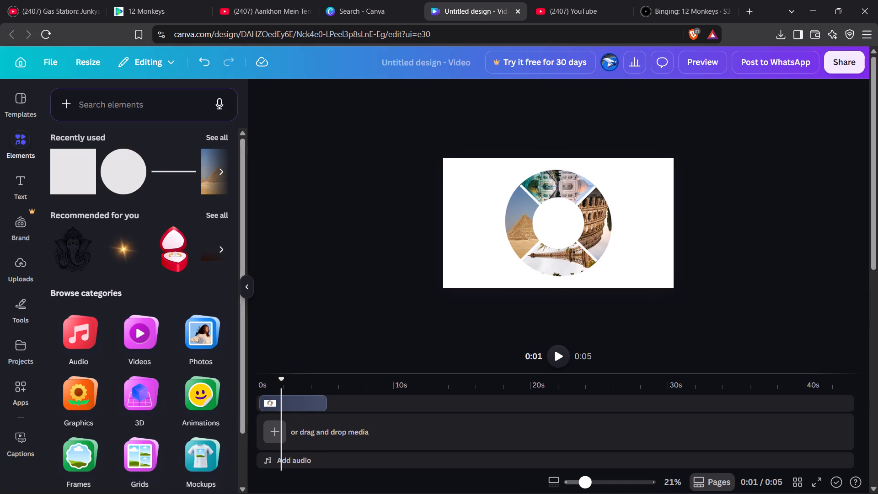
{"action": "left_click", "coordinate": [482, 194]}
{"action": "left_click_drag", "start_coordinate": [445, 159], "coordinate": [398, 107]}
{"action": "left_click_drag", "start_coordinate": [594, 237], "coordinate": [642, 246]}
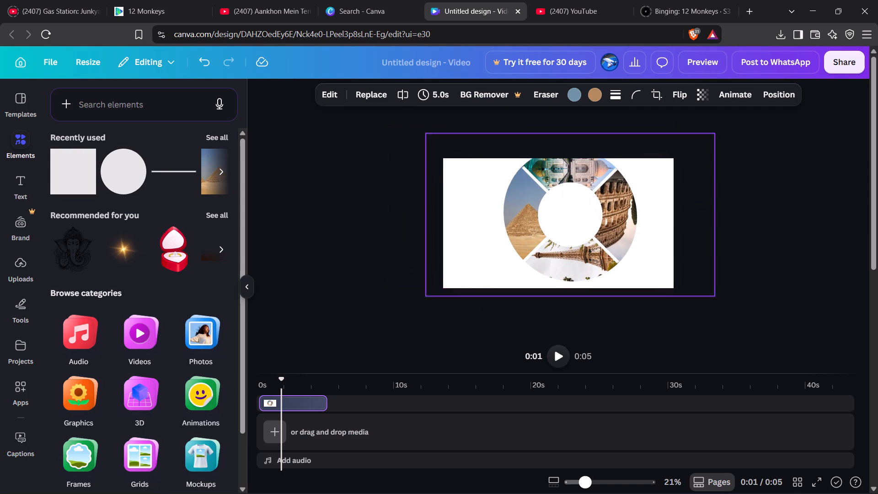
{"action": "left_click_drag", "start_coordinate": [642, 246], "coordinate": [711, 258]}
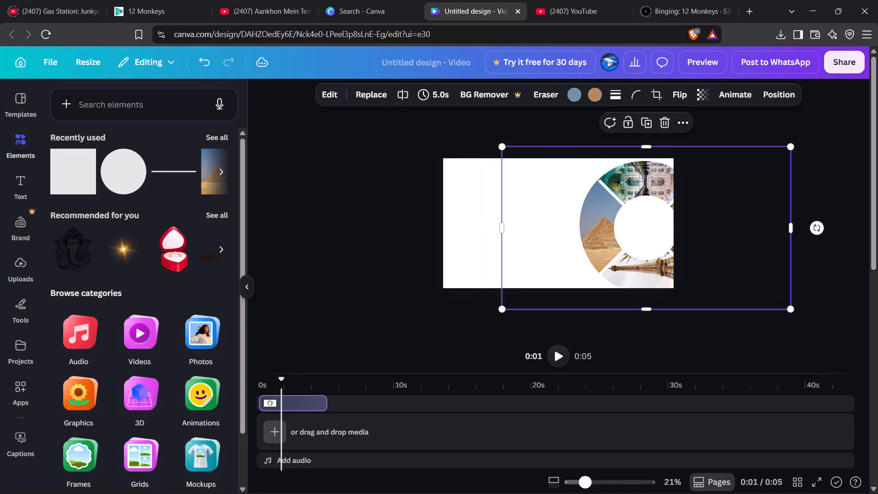
{"action": "left_click", "coordinate": [791, 307]}
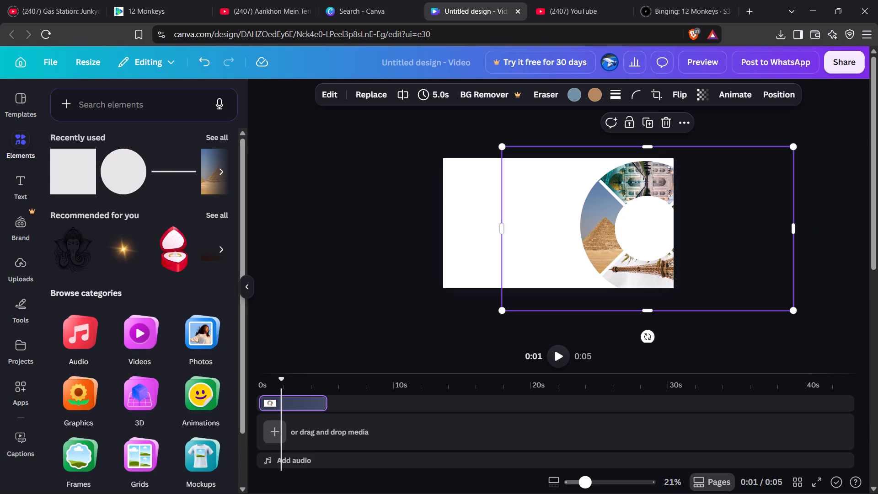
Apply a Glow shadow to the enlarged photo ring image and set its size to 6.
{"action": "left_click", "coordinate": [332, 95]}
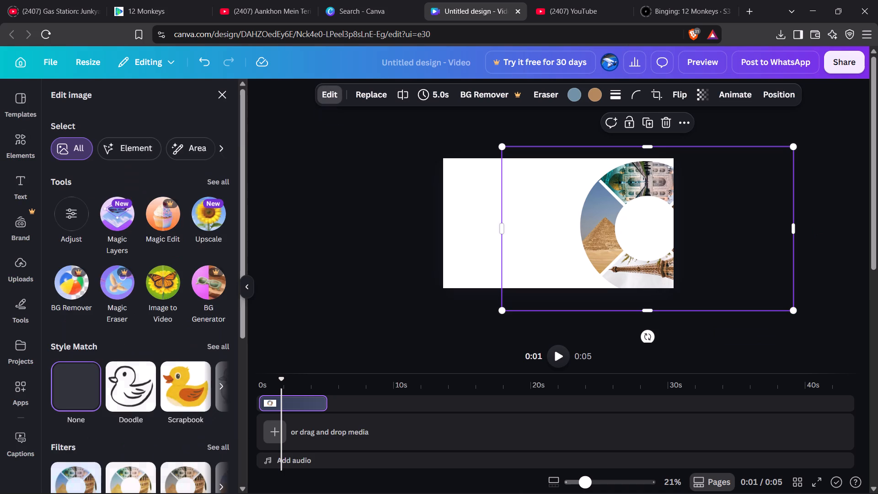
{"action": "scroll", "coordinate": [97, 395], "scroll_direction": "down", "scroll_amount": 5}
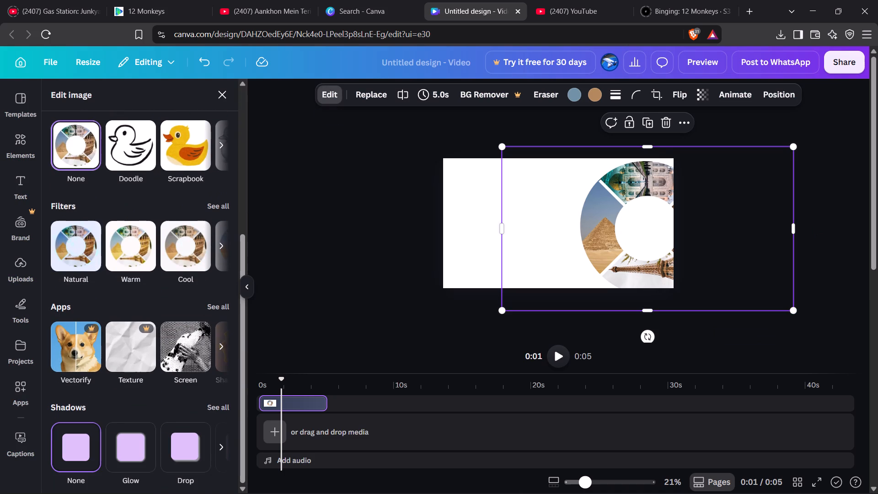
{"action": "left_click", "coordinate": [122, 443]}
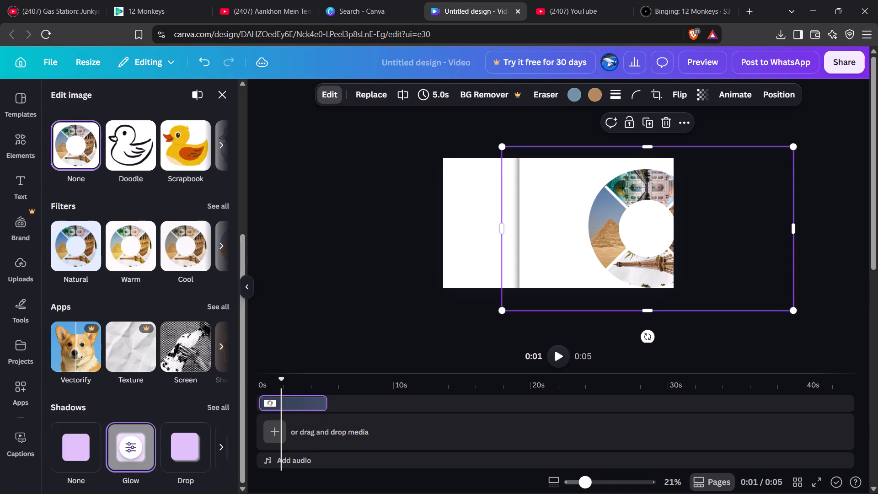
{"action": "left_click", "coordinate": [128, 446]}
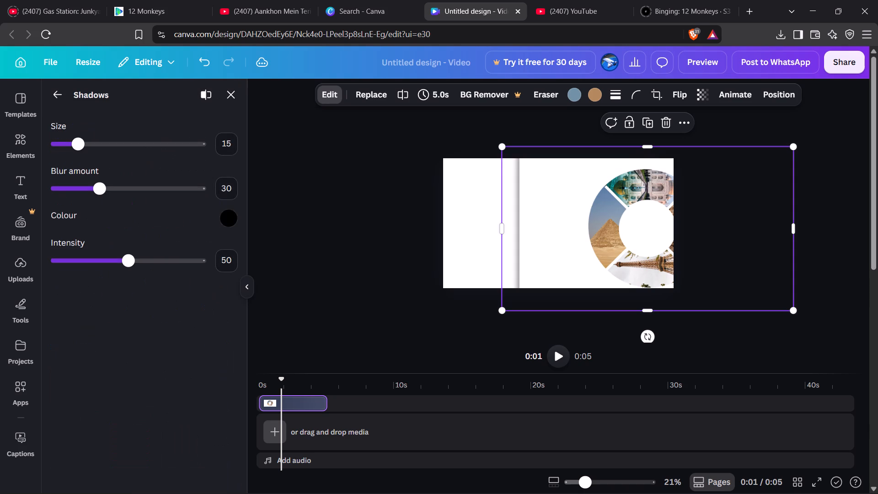
{"action": "left_click_drag", "start_coordinate": [77, 149], "coordinate": [64, 150]}
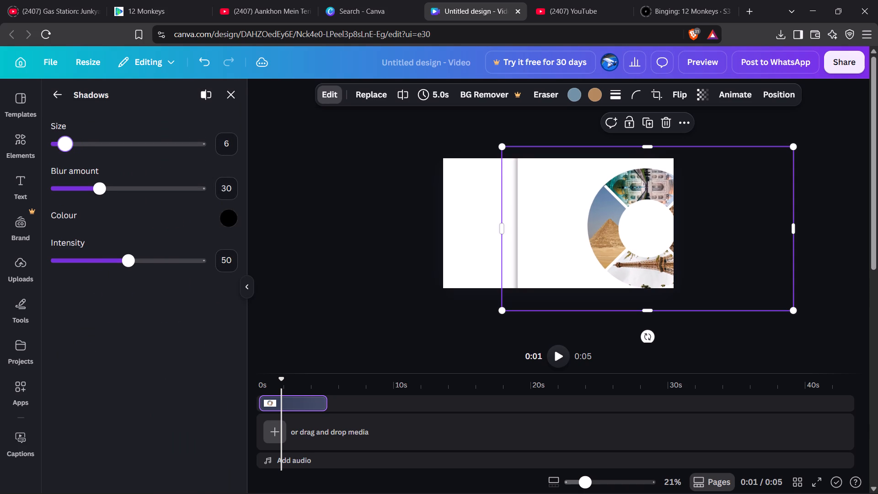
{"action": "left_click_drag", "start_coordinate": [64, 150], "coordinate": [64, 150]}
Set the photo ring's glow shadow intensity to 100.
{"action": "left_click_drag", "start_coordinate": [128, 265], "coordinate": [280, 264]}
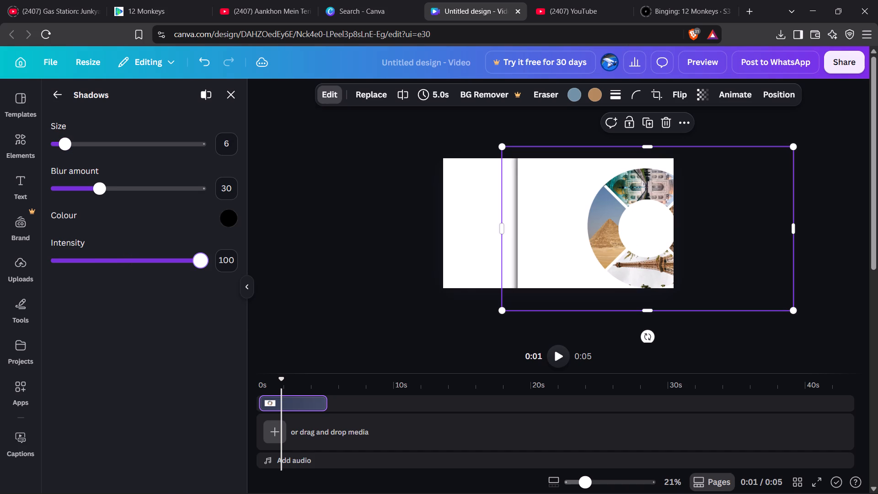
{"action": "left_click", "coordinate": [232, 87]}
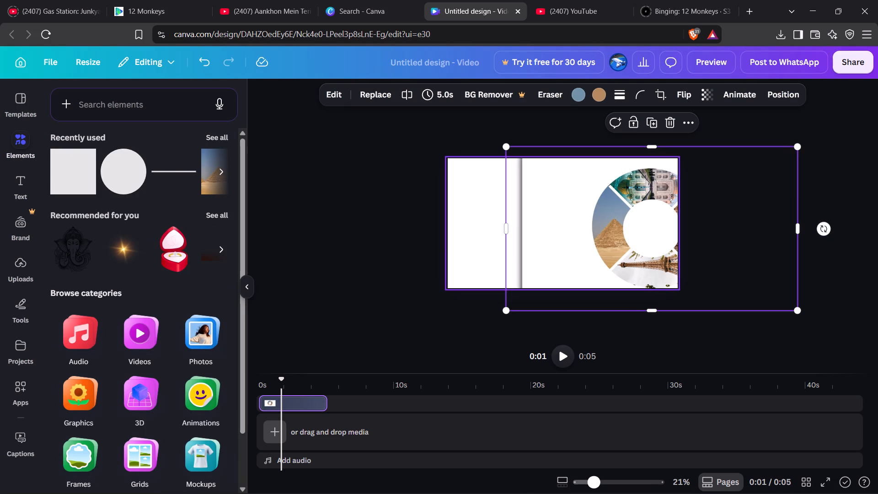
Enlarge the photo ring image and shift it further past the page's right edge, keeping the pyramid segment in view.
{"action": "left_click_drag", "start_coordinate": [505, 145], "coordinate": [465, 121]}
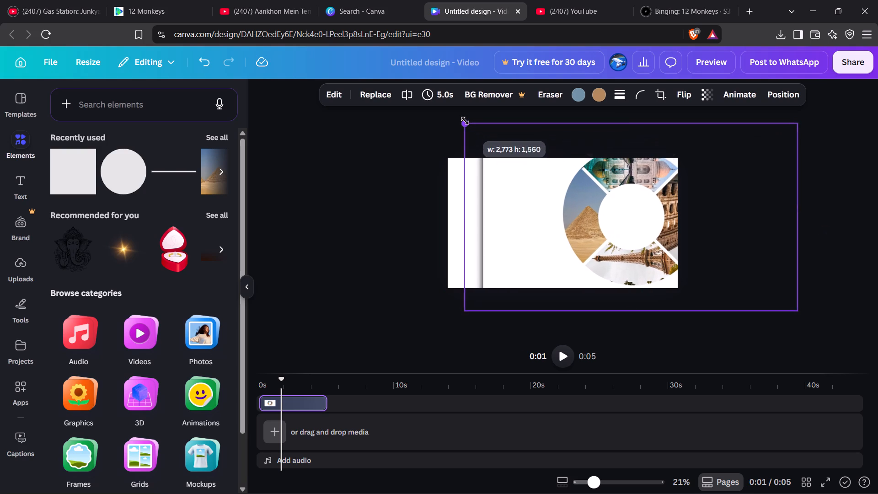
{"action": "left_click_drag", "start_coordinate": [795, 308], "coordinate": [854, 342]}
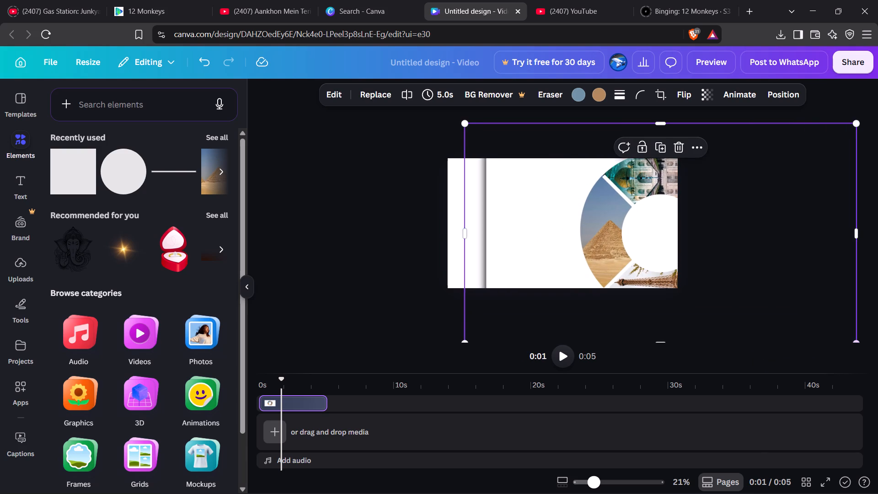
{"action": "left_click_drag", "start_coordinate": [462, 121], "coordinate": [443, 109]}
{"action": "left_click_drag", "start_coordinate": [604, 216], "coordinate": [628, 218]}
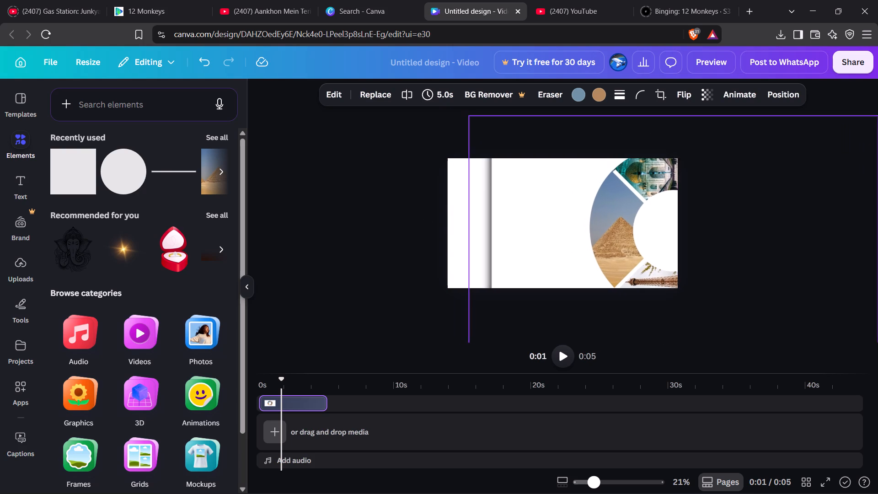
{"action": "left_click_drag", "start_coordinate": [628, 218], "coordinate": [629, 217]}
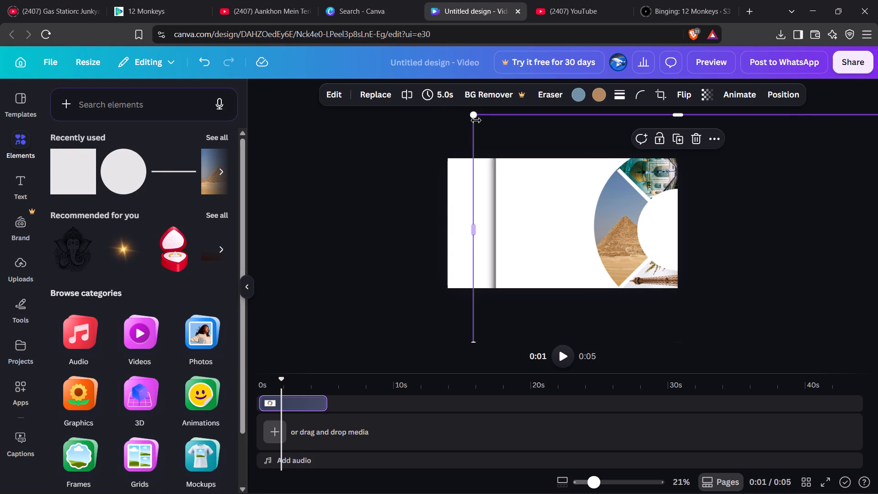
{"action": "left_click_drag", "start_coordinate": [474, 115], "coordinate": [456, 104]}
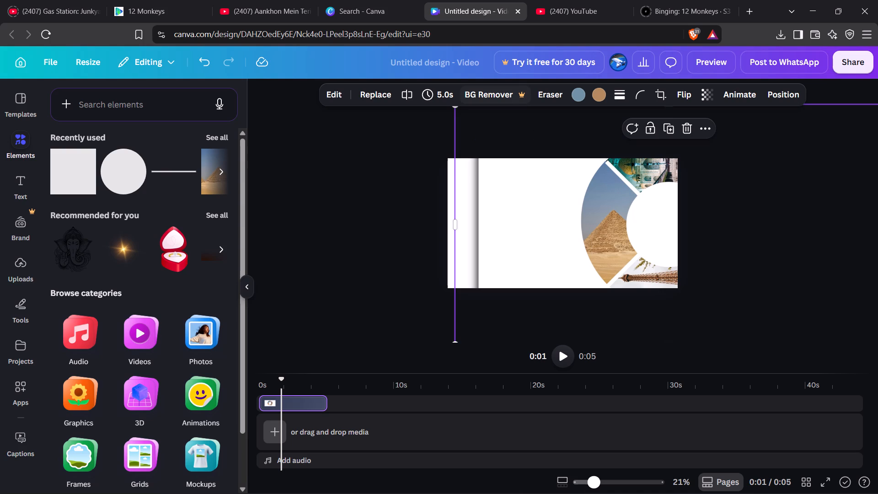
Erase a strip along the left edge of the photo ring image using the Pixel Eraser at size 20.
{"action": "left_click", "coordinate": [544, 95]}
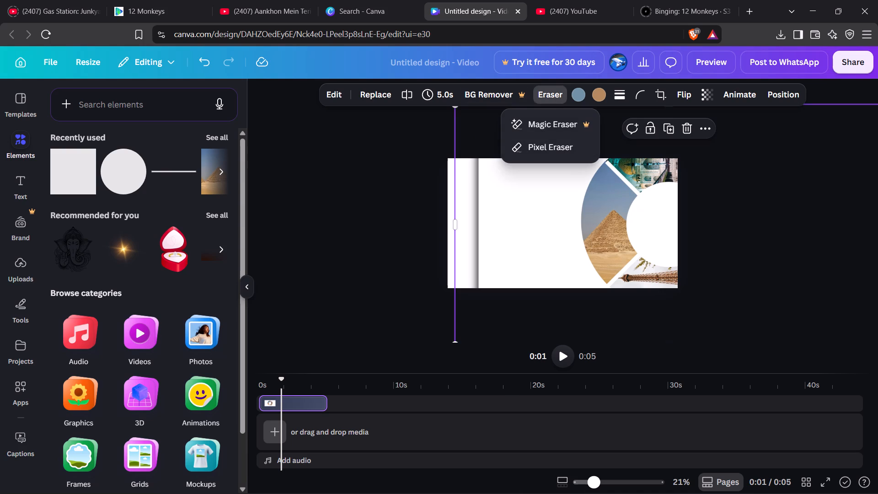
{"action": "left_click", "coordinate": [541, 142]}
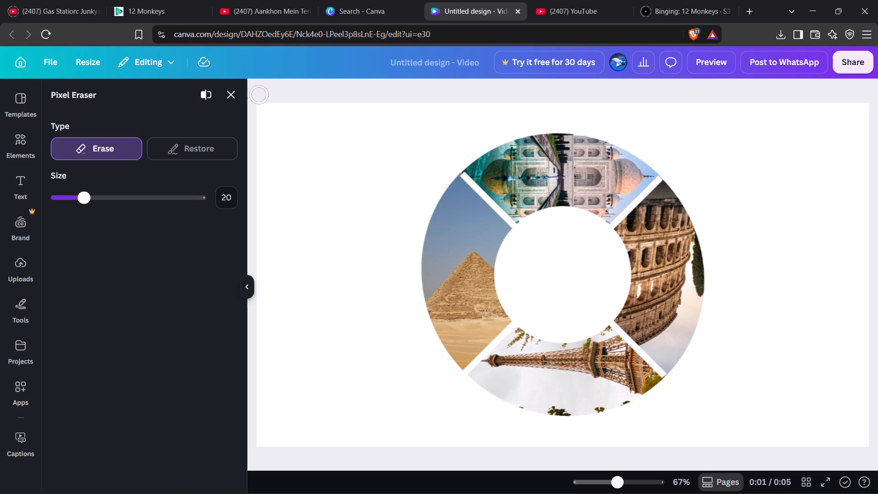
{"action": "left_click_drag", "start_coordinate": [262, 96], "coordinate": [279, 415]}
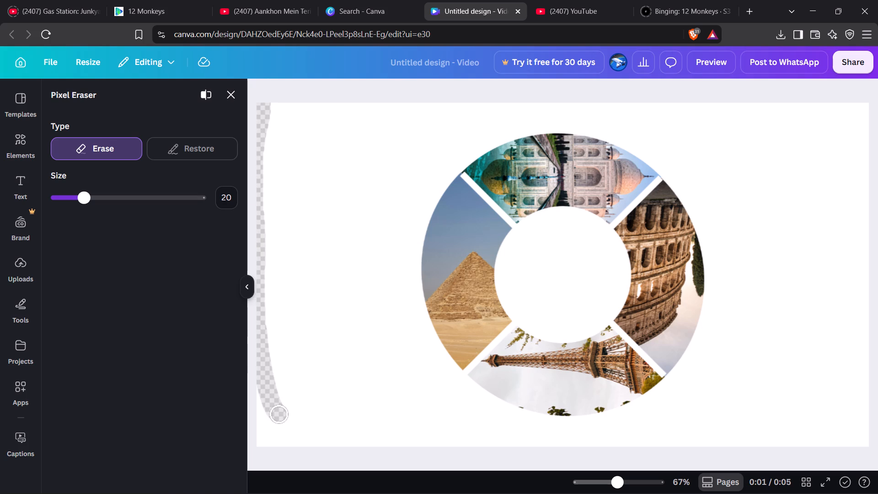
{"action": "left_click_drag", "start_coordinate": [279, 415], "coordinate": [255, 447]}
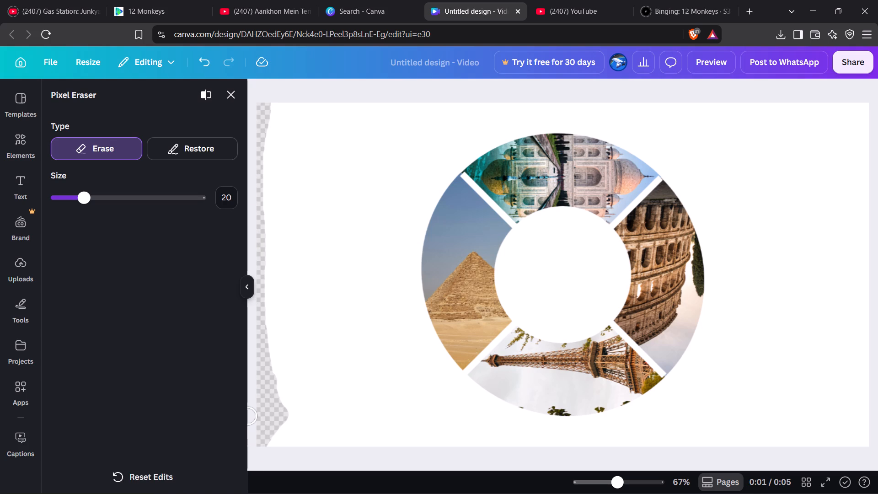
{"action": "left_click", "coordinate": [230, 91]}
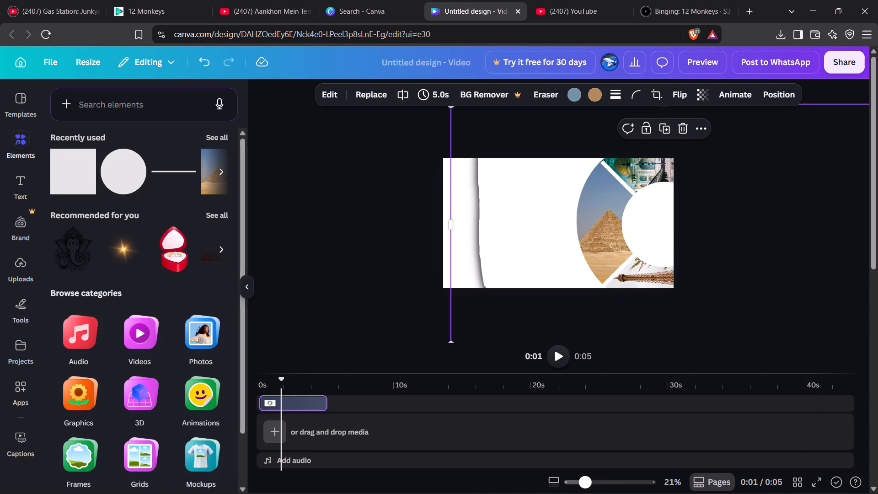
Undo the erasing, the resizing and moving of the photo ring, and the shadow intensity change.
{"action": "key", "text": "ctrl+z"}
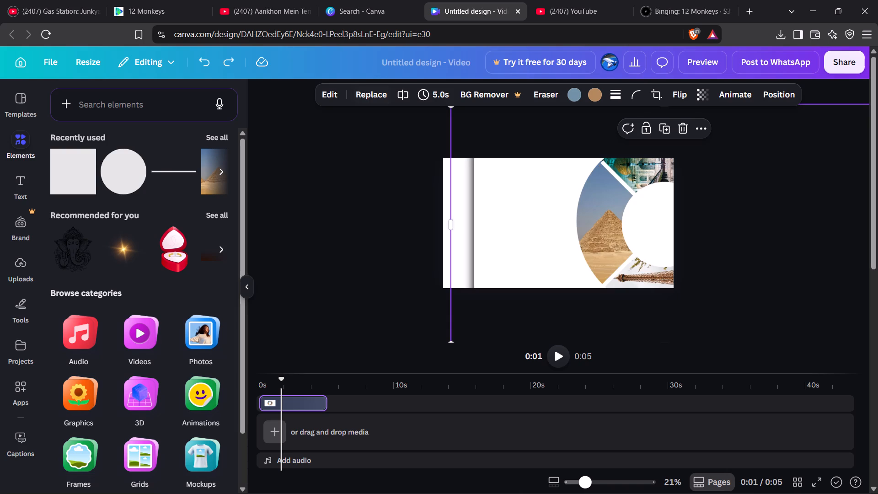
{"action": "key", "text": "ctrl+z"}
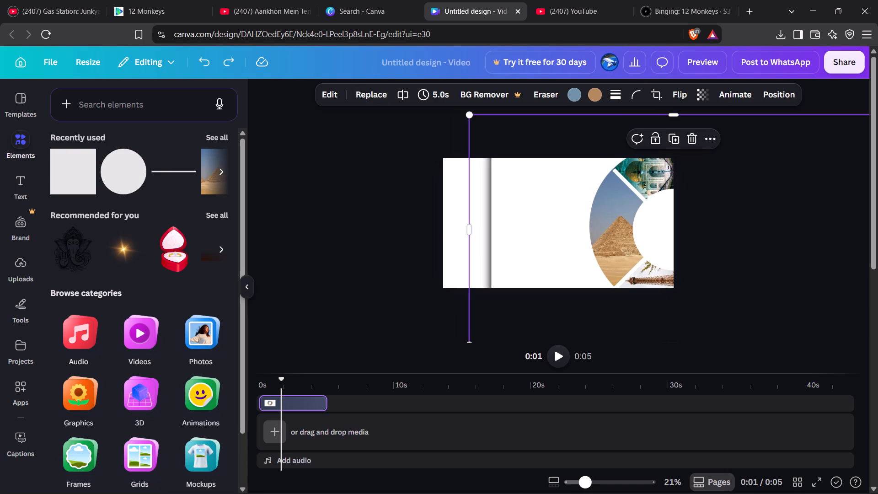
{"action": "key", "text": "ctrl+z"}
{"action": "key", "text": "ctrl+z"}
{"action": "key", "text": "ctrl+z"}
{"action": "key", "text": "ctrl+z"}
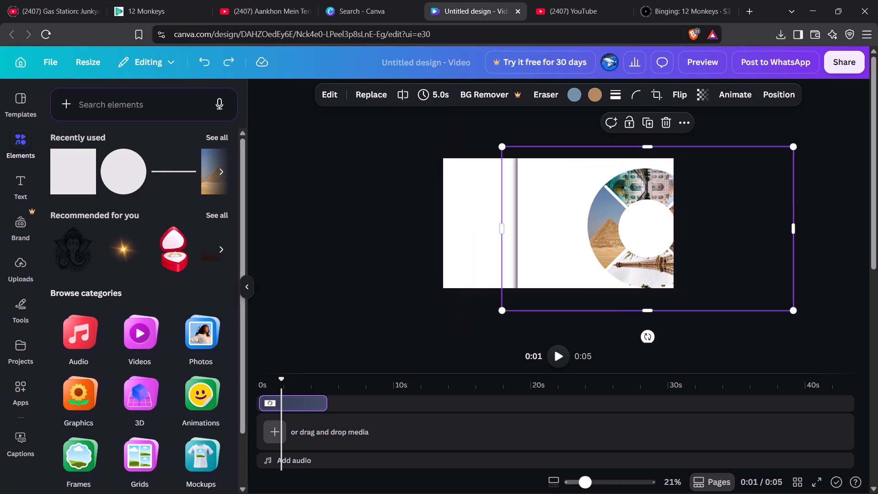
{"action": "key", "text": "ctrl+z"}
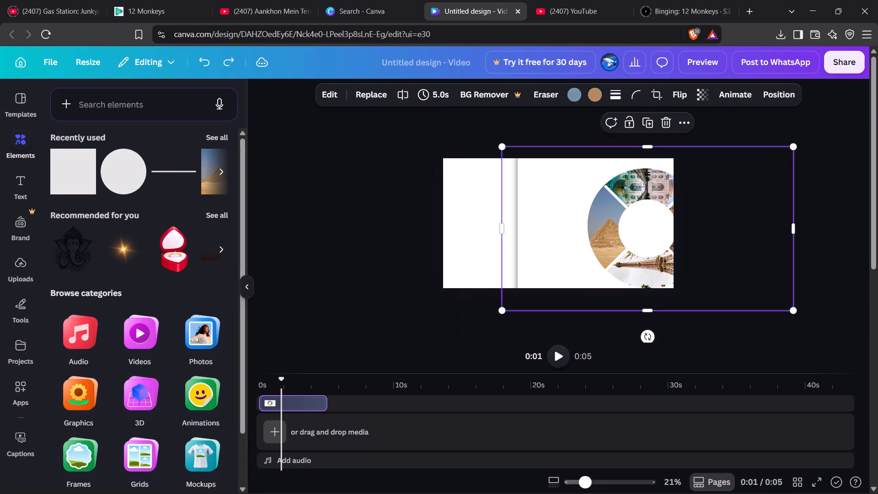
Enlarge the photo ring image to about 3,440 by 1,930, with its ring still running off the page's right edge.
{"action": "scroll", "coordinate": [414, 143], "scroll_direction": "right", "scroll_amount": 1}
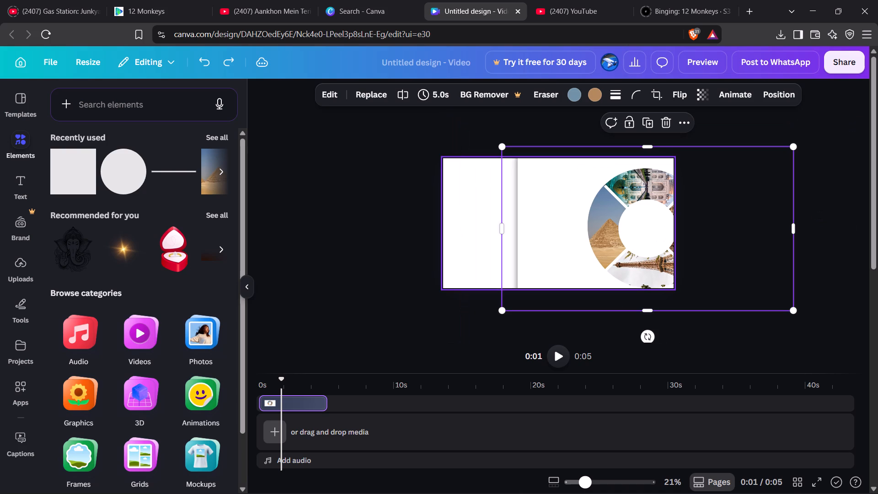
{"action": "scroll", "coordinate": [454, 174], "scroll_direction": "right", "scroll_amount": 1}
{"action": "scroll", "coordinate": [497, 197], "scroll_direction": "down", "scroll_amount": 1}
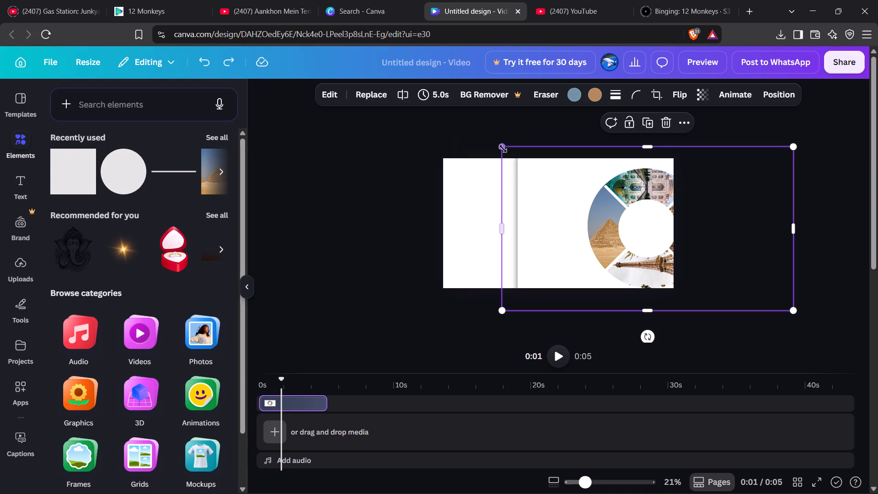
{"action": "double_click", "coordinate": [503, 149]}
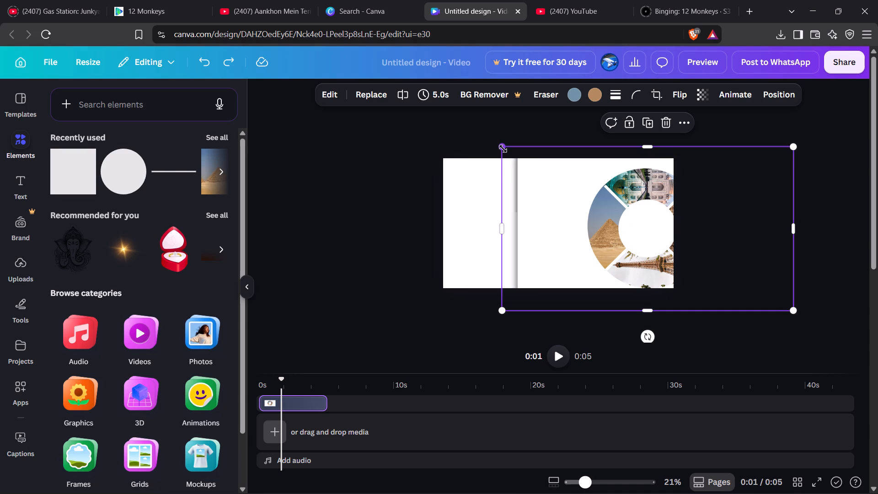
{"action": "left_click", "coordinate": [503, 149]}
{"action": "left_click_drag", "start_coordinate": [502, 146], "coordinate": [458, 120]}
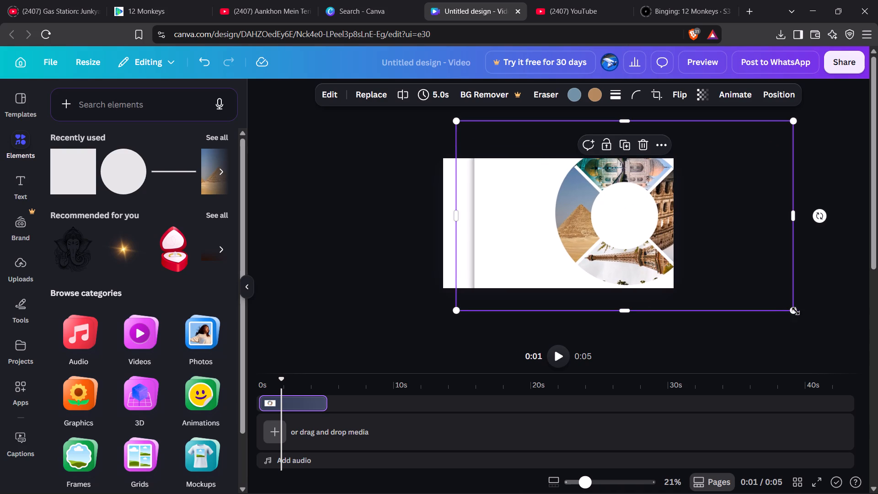
{"action": "left_click_drag", "start_coordinate": [792, 308], "coordinate": [825, 333]}
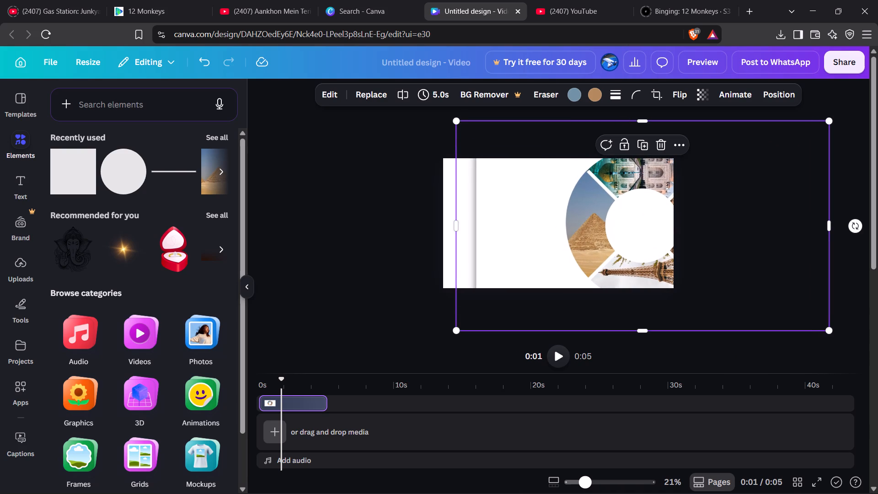
{"action": "left_click_drag", "start_coordinate": [680, 263], "coordinate": [692, 268]}
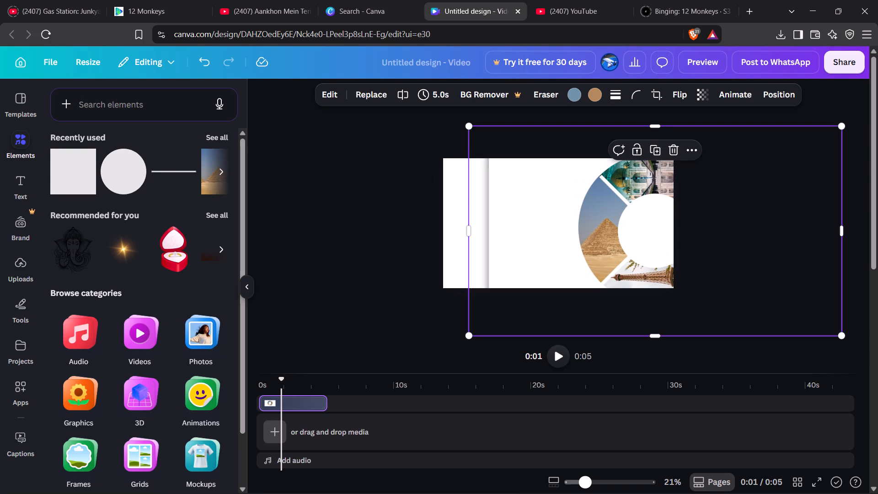
{"action": "left_click_drag", "start_coordinate": [467, 129], "coordinate": [426, 108]}
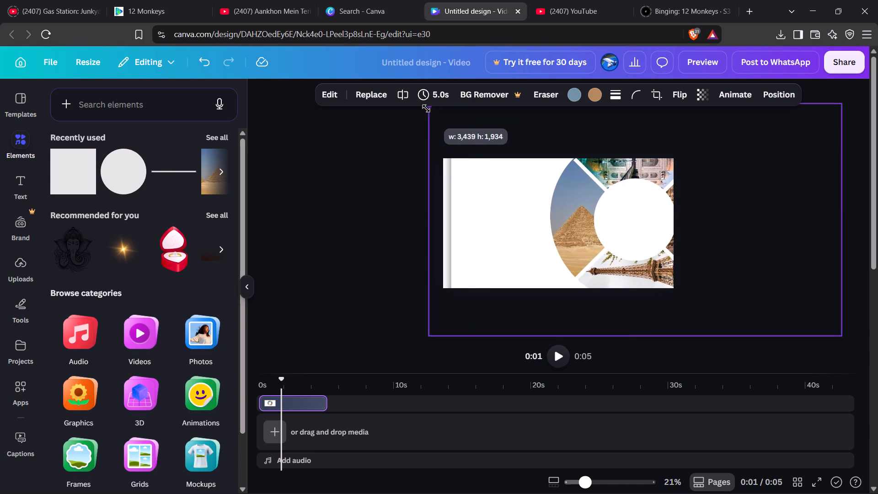
{"action": "left_click_drag", "start_coordinate": [426, 108], "coordinate": [428, 108]}
Move the enlarged photo ring further past the page's right edge, with the pyramid segment roughly centred vertically on the page.
{"action": "left_click_drag", "start_coordinate": [577, 204], "coordinate": [603, 214]}
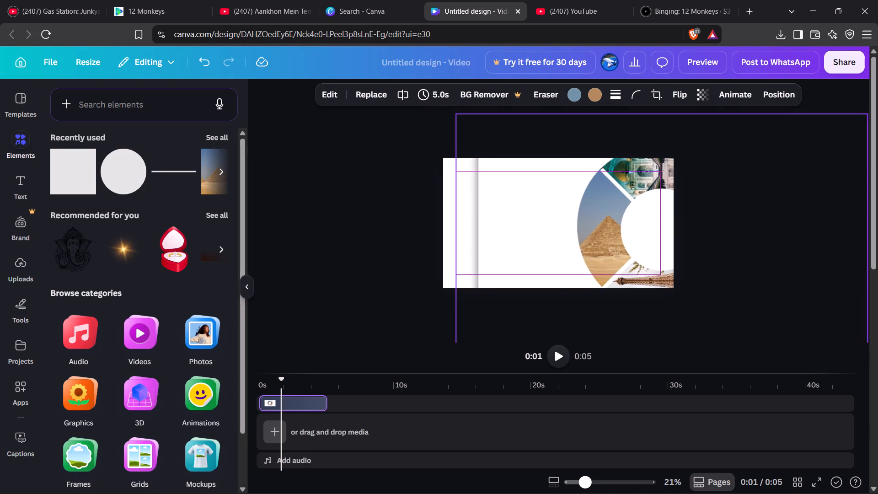
{"action": "left_click_drag", "start_coordinate": [603, 214], "coordinate": [605, 214]}
{"action": "left_click_drag", "start_coordinate": [605, 214], "coordinate": [606, 214]}
{"action": "left_click_drag", "start_coordinate": [606, 214], "coordinate": [602, 214]}
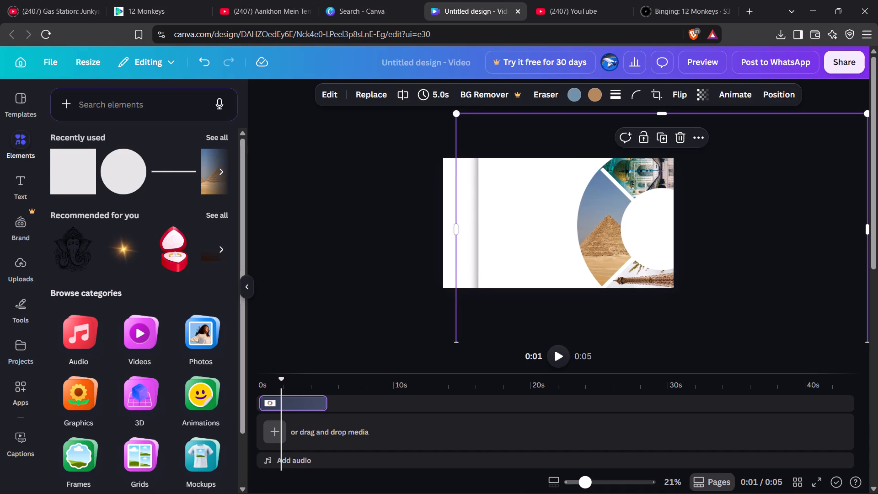
{"action": "left_click_drag", "start_coordinate": [584, 482], "coordinate": [594, 480]}
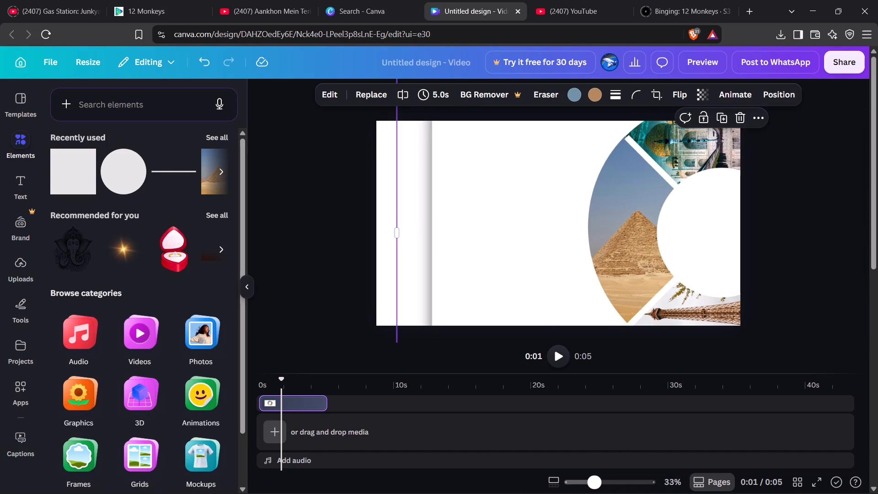
{"action": "left_click_drag", "start_coordinate": [632, 247], "coordinate": [647, 245]}
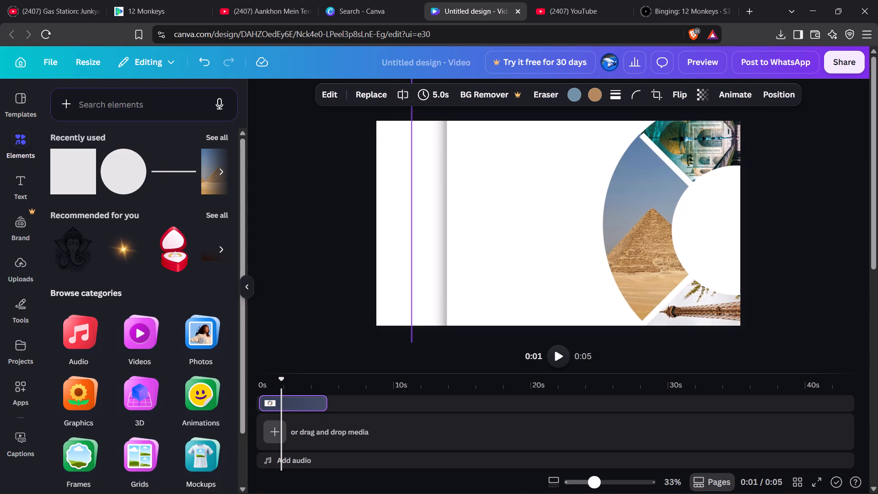
{"action": "left_click_drag", "start_coordinate": [647, 245], "coordinate": [653, 246]}
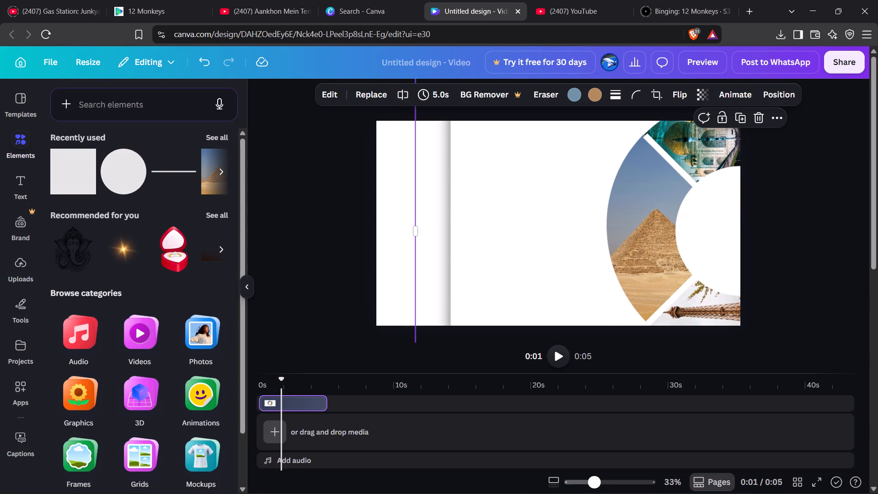
Enlarge the photo ring image slightly more, extending it past the page's lower right corner.
{"action": "left_click", "coordinate": [577, 217]}
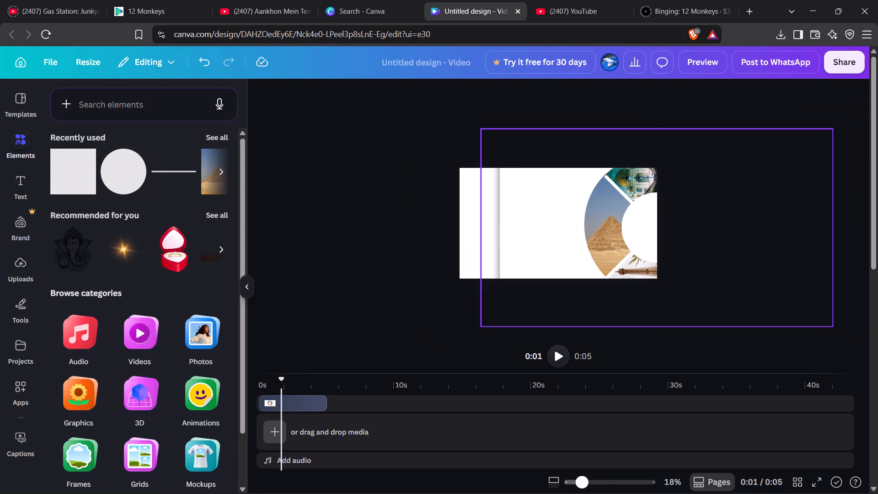
{"action": "left_click", "coordinate": [787, 292]}
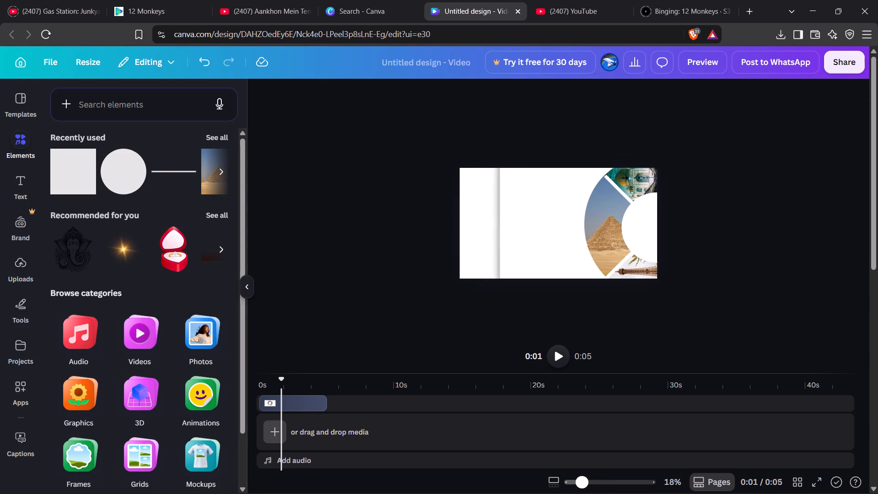
{"action": "left_click", "coordinate": [675, 250]}
{"action": "left_click", "coordinate": [635, 247]}
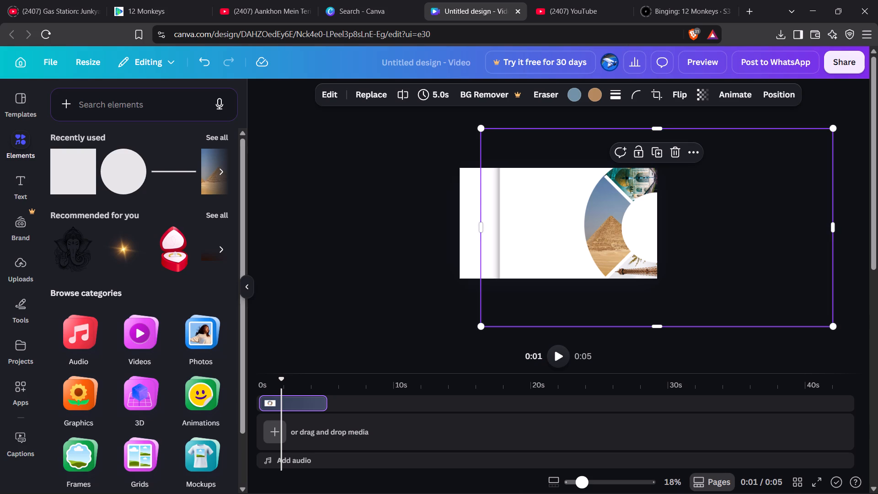
{"action": "left_click_drag", "start_coordinate": [837, 327], "coordinate": [839, 329]}
{"action": "left_click_drag", "start_coordinate": [839, 329], "coordinate": [859, 338]}
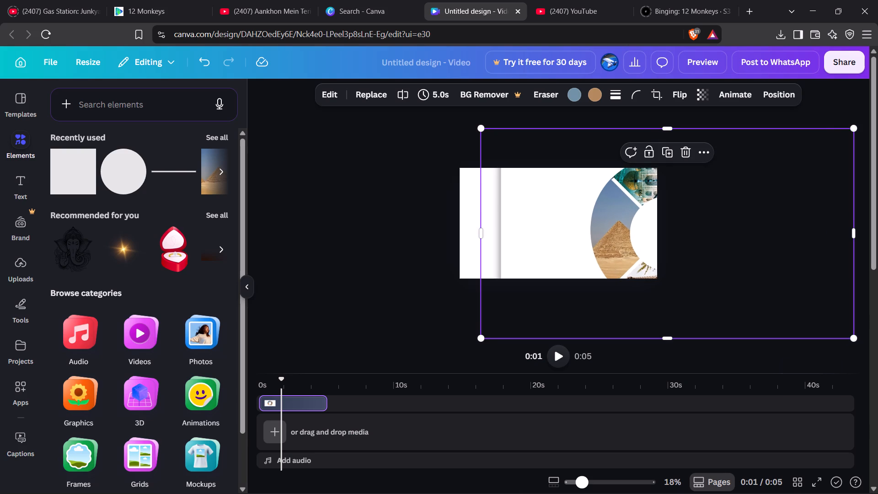
Move the photo ring image up until it is vertically centred on the page, at about Y -481 px.
{"action": "left_click_drag", "start_coordinate": [725, 285], "coordinate": [724, 279]}
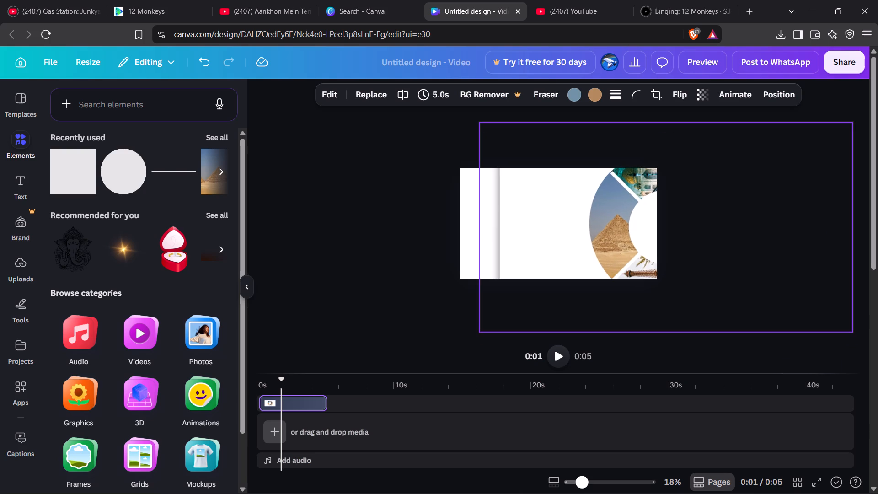
{"action": "left_click_drag", "start_coordinate": [724, 279], "coordinate": [724, 277]}
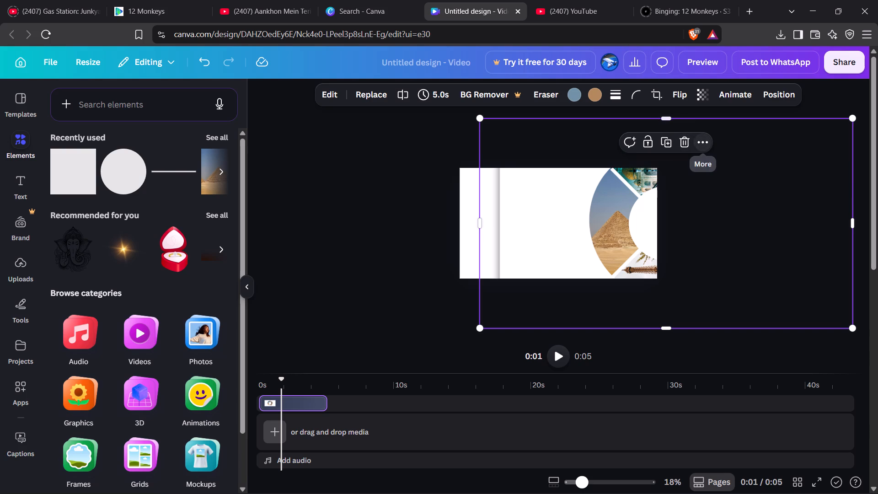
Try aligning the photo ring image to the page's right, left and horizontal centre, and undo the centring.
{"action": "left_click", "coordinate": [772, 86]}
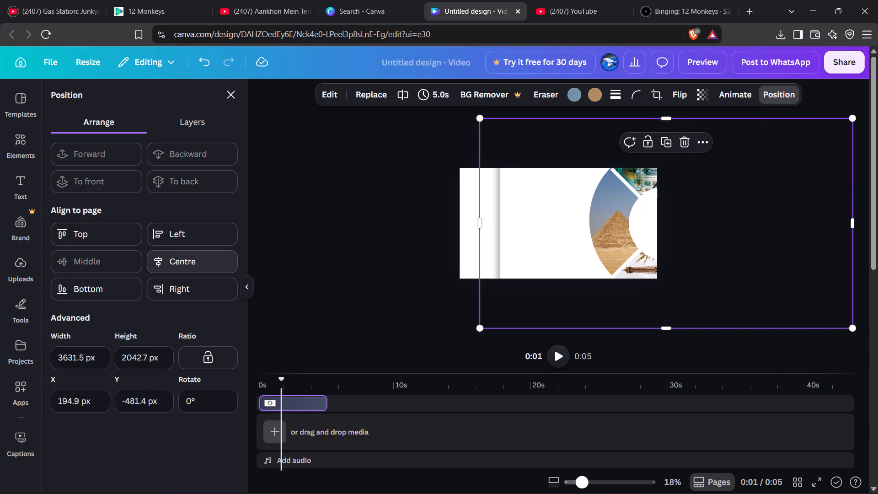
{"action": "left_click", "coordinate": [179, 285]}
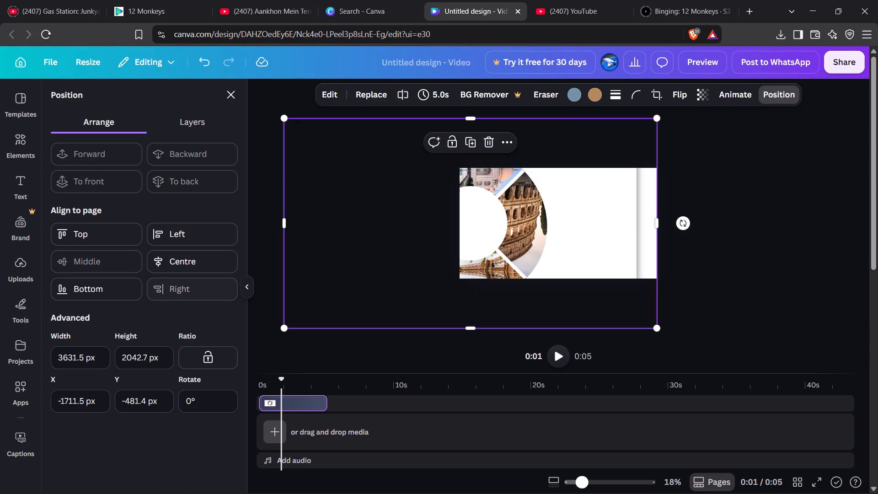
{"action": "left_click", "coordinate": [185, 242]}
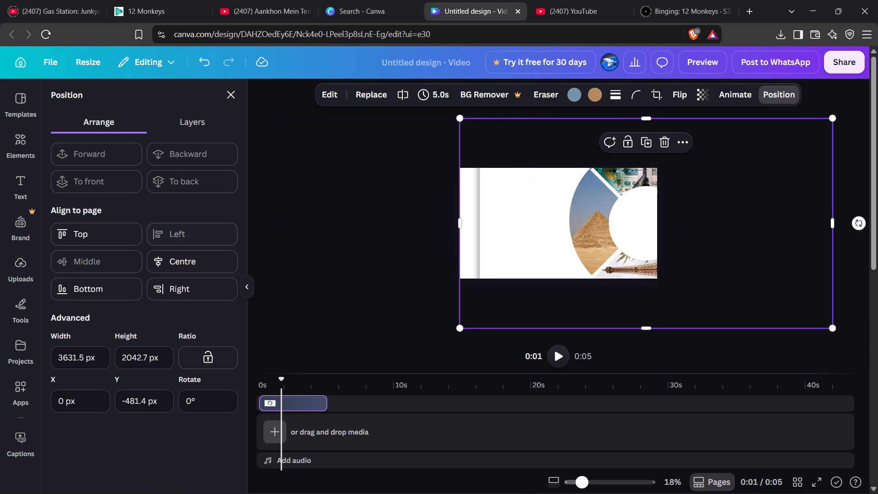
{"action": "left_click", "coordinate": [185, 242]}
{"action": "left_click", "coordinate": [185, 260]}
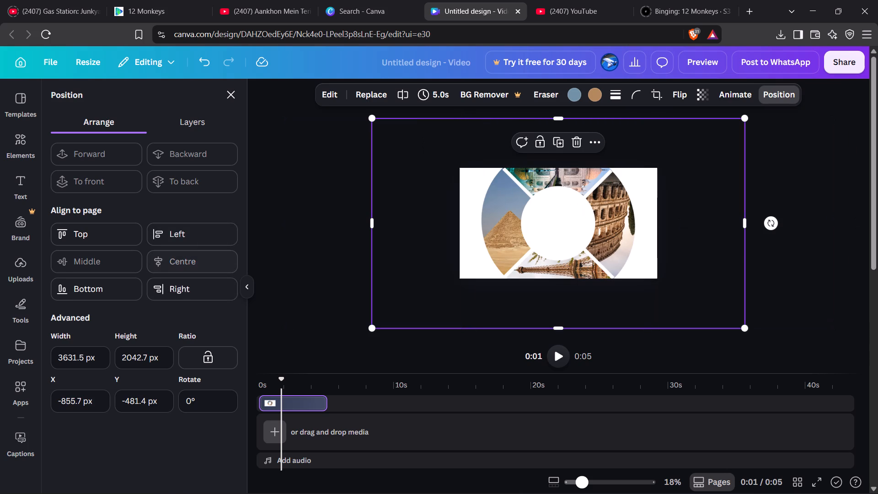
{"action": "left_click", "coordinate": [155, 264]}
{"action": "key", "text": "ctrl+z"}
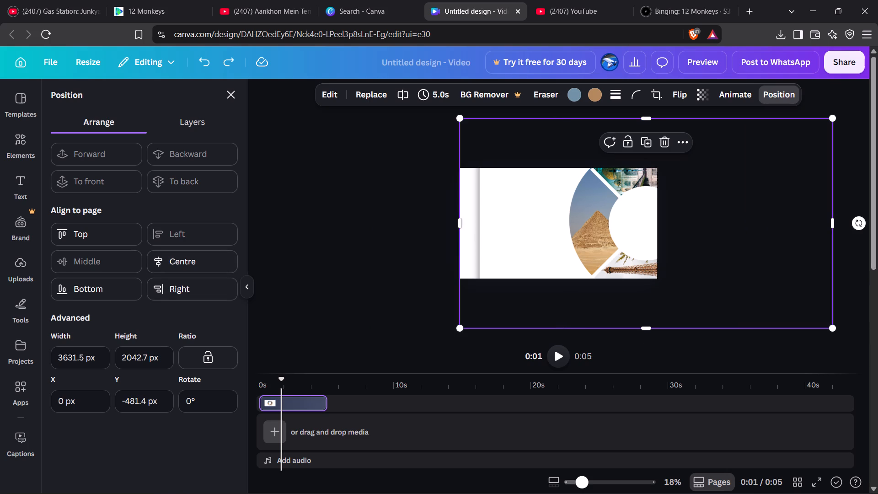
Move the photo ring image horizontally to about X 195 px, keeping it vertically centred and running off the page's right edge.
{"action": "left_click_drag", "start_coordinate": [543, 247], "coordinate": [559, 247]}
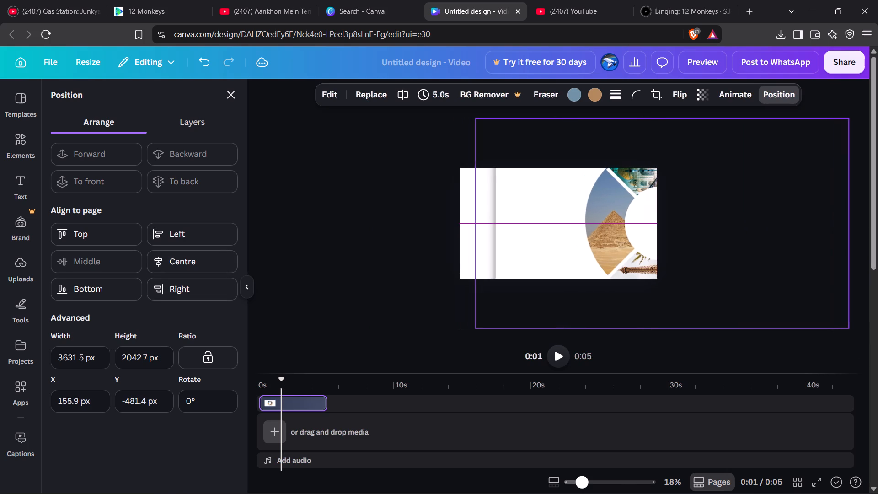
{"action": "left_click_drag", "start_coordinate": [559, 247], "coordinate": [559, 247]}
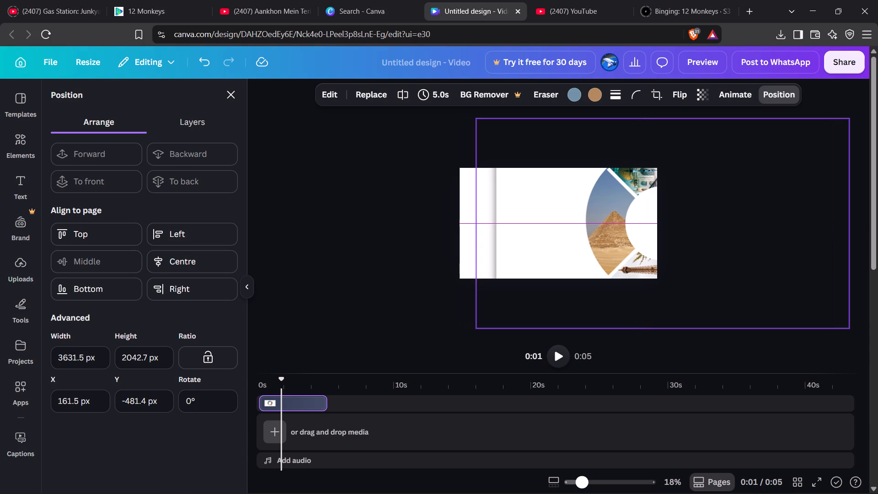
{"action": "left_click_drag", "start_coordinate": [559, 247], "coordinate": [563, 247]}
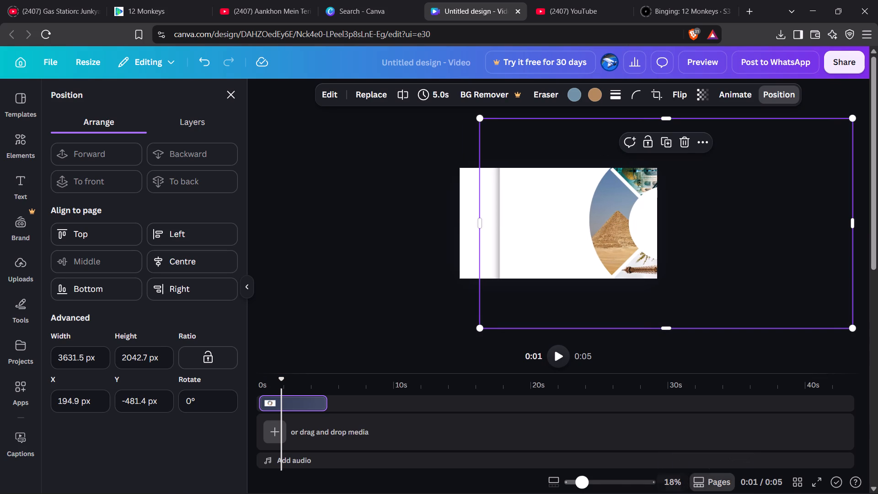
Add a blank 5-second clip to the video's media track.
{"action": "left_click_drag", "start_coordinate": [585, 483], "coordinate": [595, 481]}
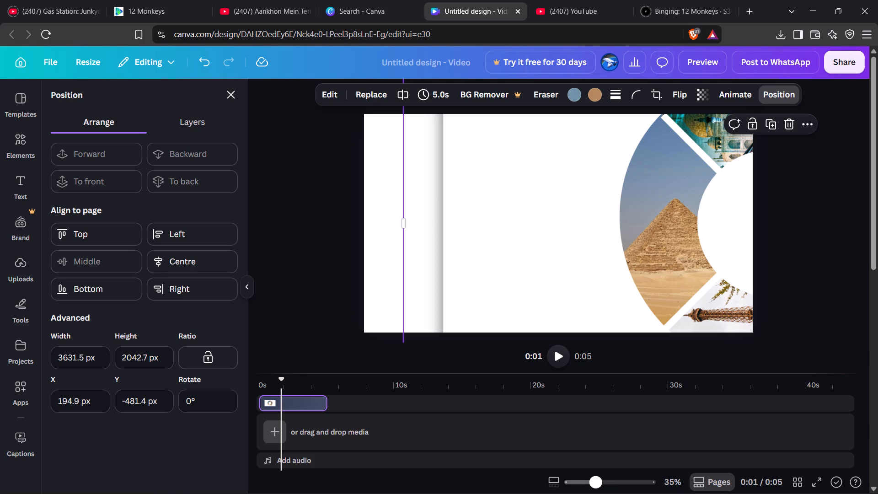
{"action": "left_click", "coordinate": [272, 432]}
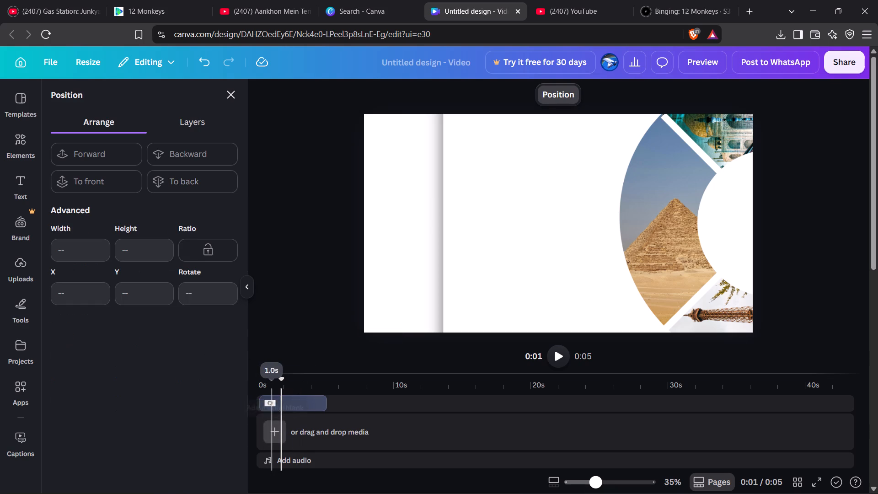
{"action": "scroll", "coordinate": [274, 430], "scroll_direction": "down", "scroll_amount": 1}
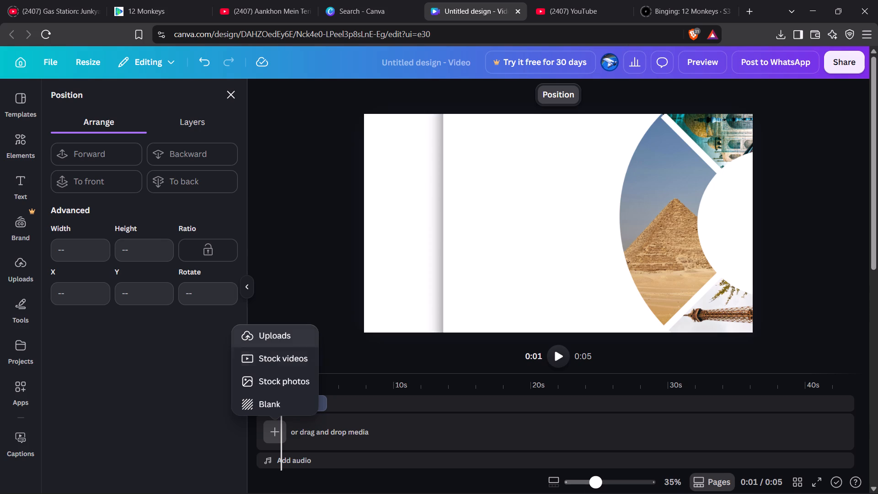
{"action": "left_click", "coordinate": [270, 404]}
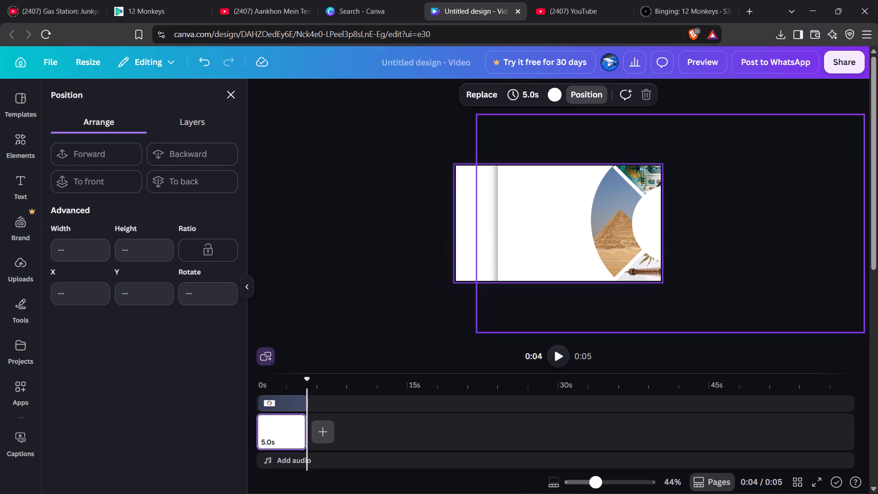
{"action": "left_click", "coordinate": [680, 259]}
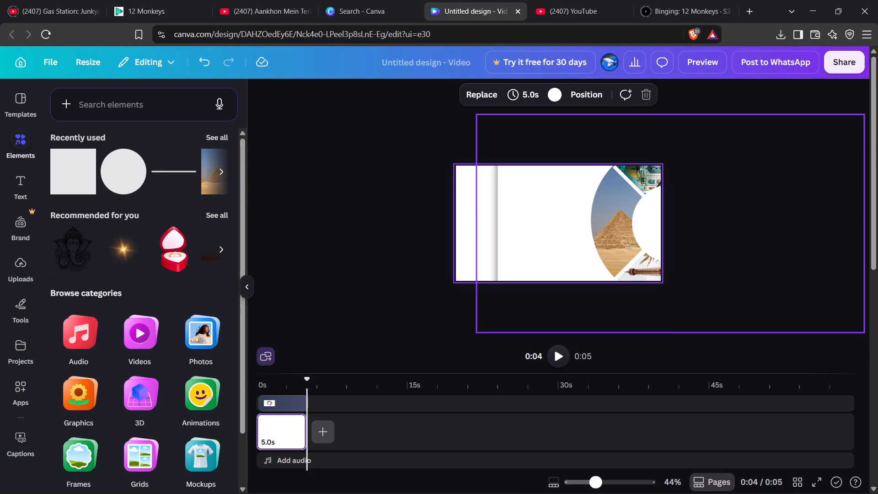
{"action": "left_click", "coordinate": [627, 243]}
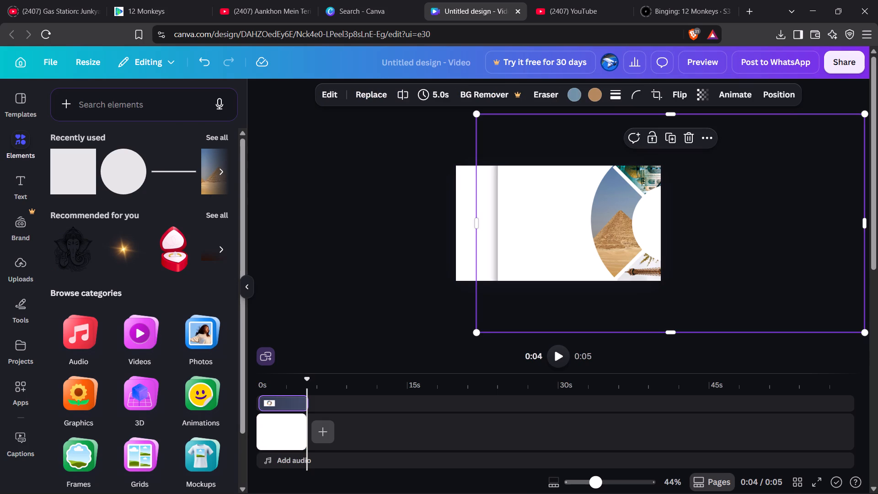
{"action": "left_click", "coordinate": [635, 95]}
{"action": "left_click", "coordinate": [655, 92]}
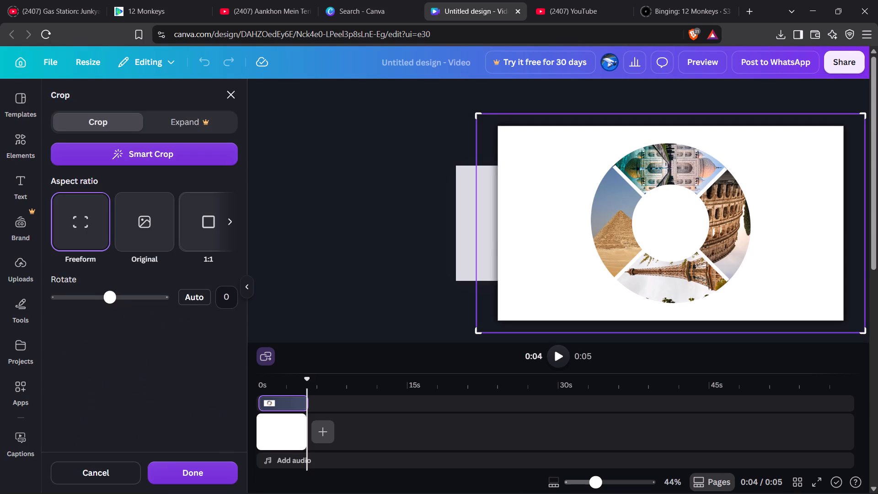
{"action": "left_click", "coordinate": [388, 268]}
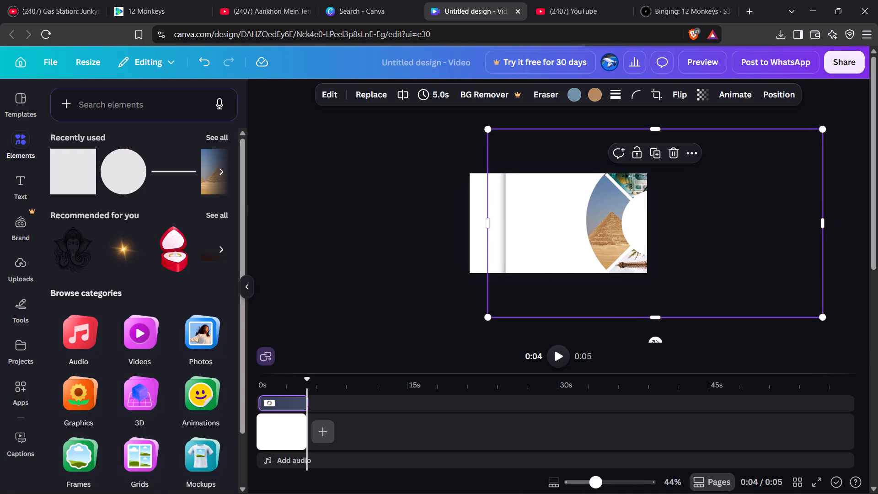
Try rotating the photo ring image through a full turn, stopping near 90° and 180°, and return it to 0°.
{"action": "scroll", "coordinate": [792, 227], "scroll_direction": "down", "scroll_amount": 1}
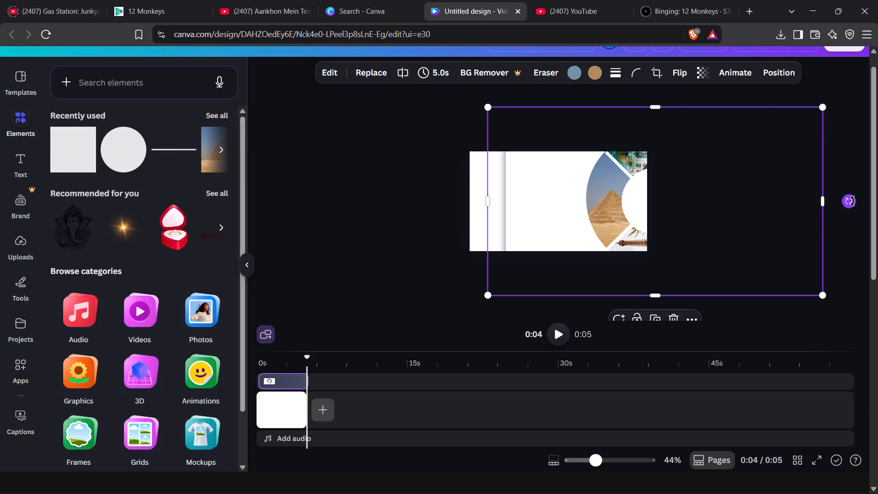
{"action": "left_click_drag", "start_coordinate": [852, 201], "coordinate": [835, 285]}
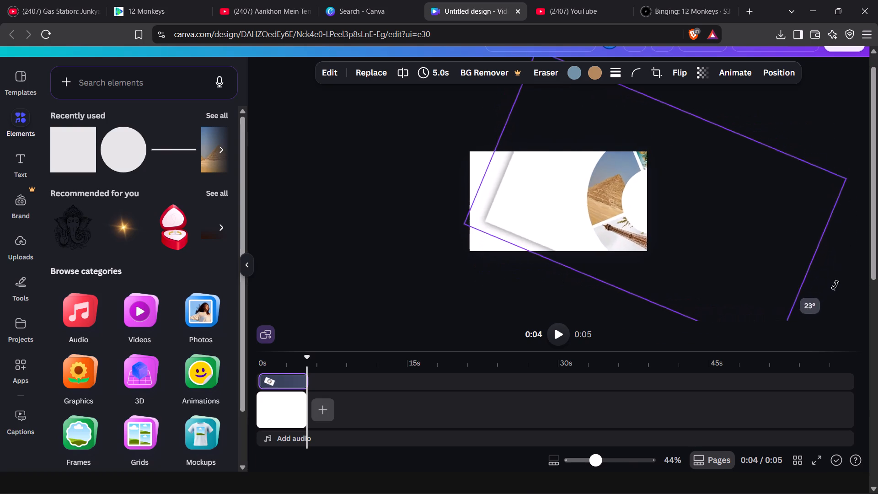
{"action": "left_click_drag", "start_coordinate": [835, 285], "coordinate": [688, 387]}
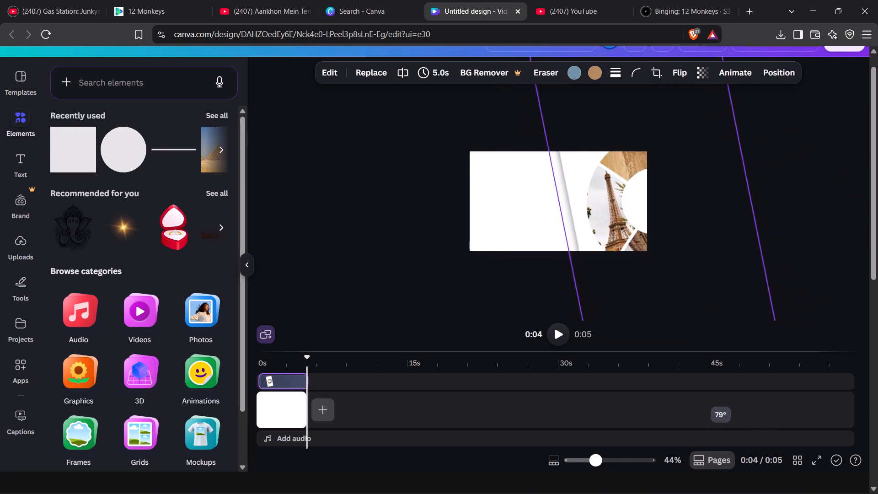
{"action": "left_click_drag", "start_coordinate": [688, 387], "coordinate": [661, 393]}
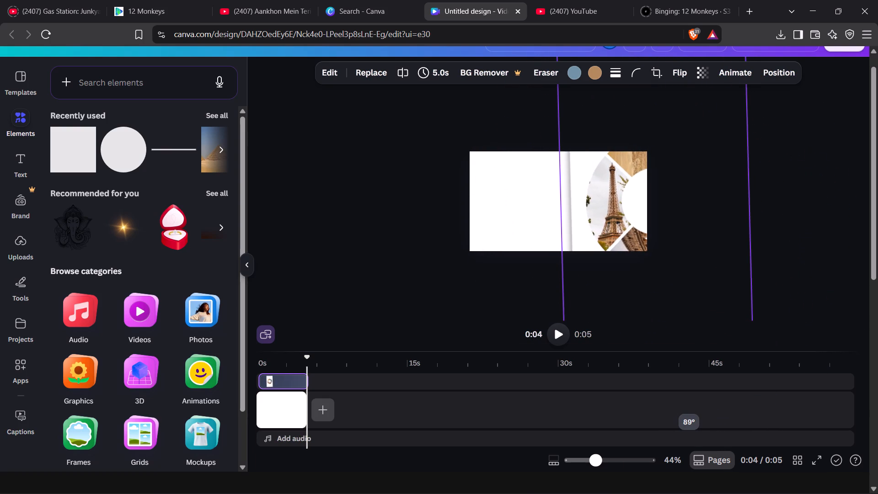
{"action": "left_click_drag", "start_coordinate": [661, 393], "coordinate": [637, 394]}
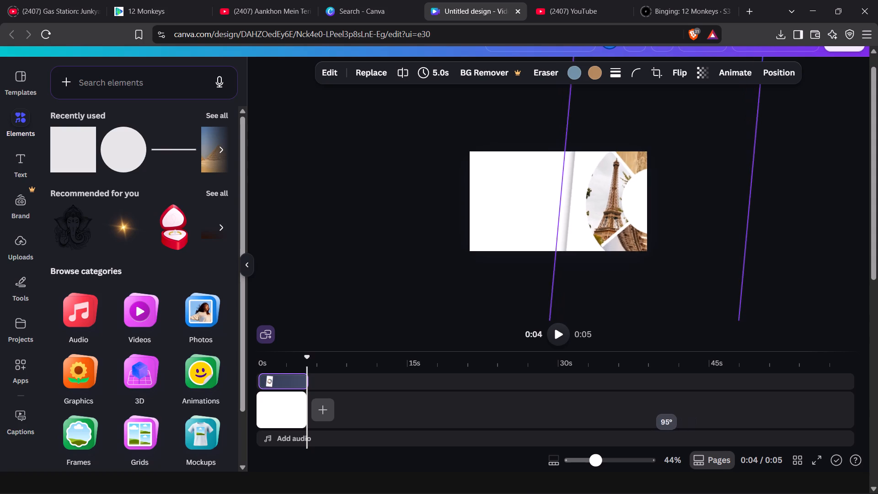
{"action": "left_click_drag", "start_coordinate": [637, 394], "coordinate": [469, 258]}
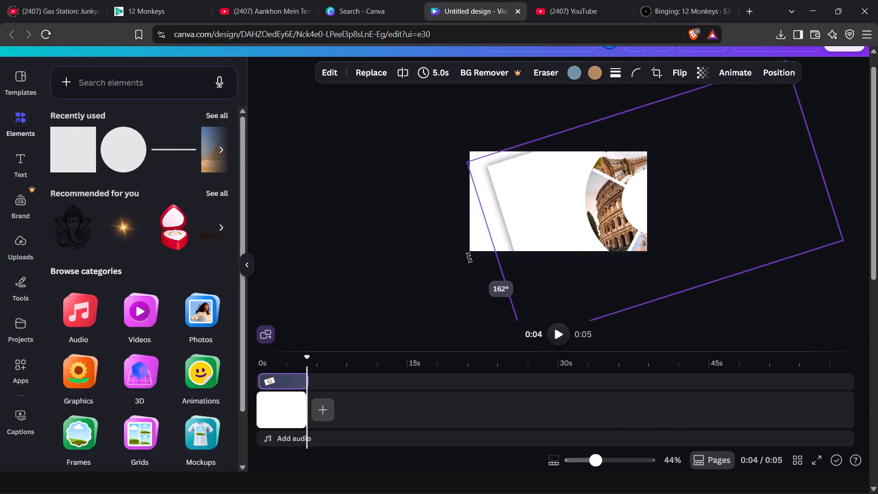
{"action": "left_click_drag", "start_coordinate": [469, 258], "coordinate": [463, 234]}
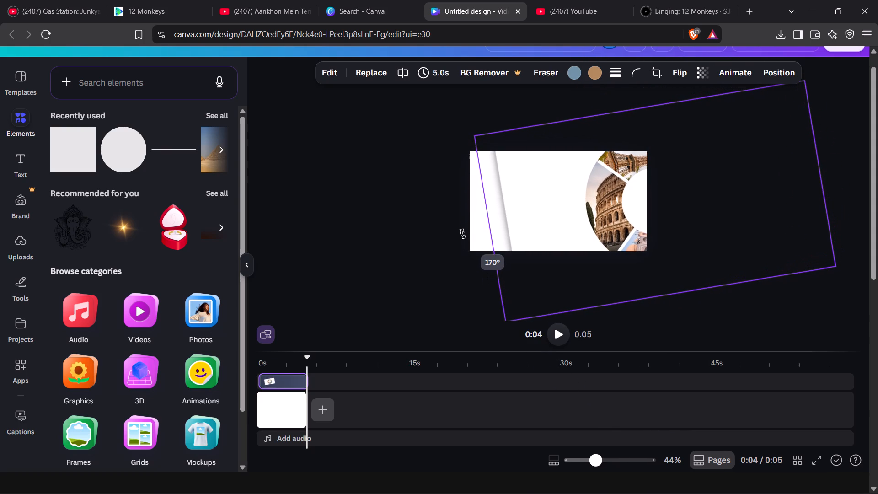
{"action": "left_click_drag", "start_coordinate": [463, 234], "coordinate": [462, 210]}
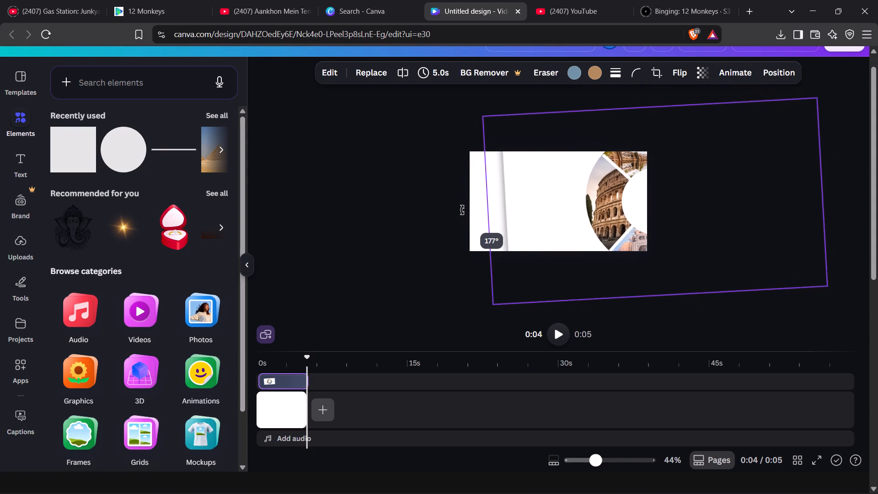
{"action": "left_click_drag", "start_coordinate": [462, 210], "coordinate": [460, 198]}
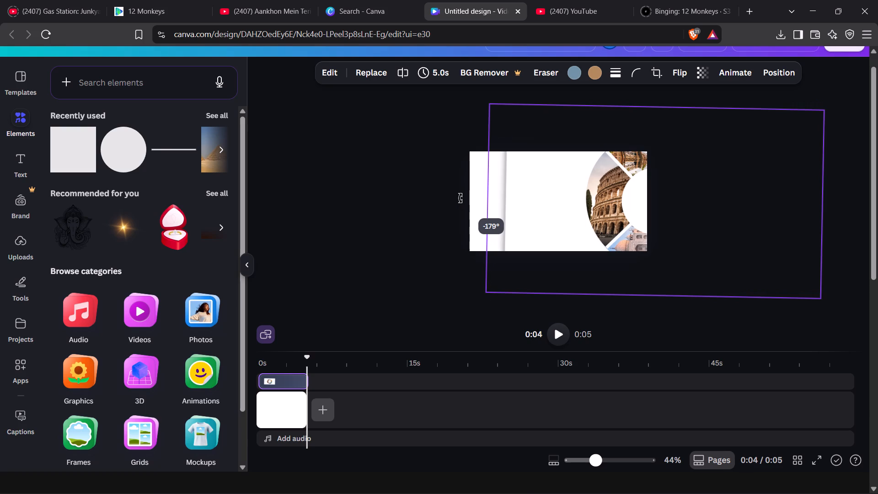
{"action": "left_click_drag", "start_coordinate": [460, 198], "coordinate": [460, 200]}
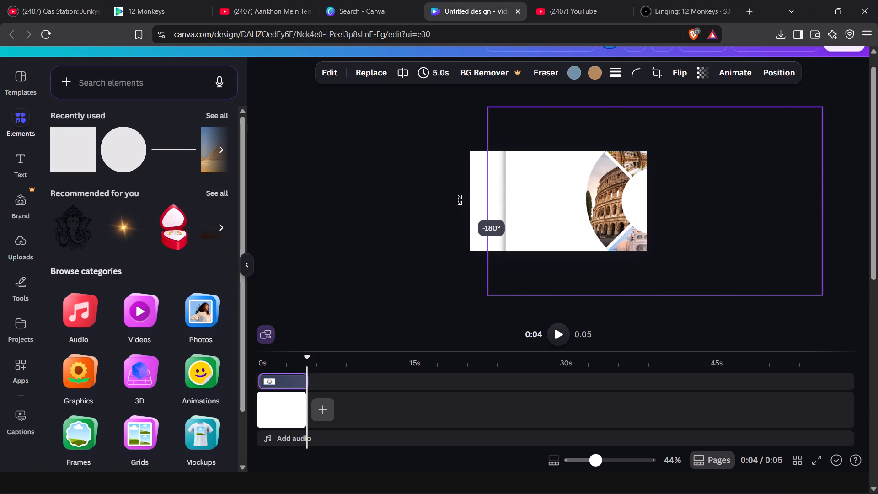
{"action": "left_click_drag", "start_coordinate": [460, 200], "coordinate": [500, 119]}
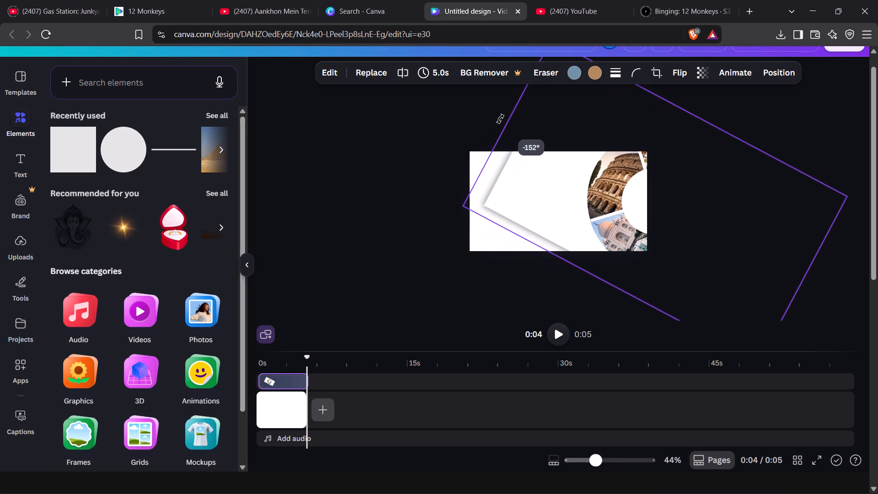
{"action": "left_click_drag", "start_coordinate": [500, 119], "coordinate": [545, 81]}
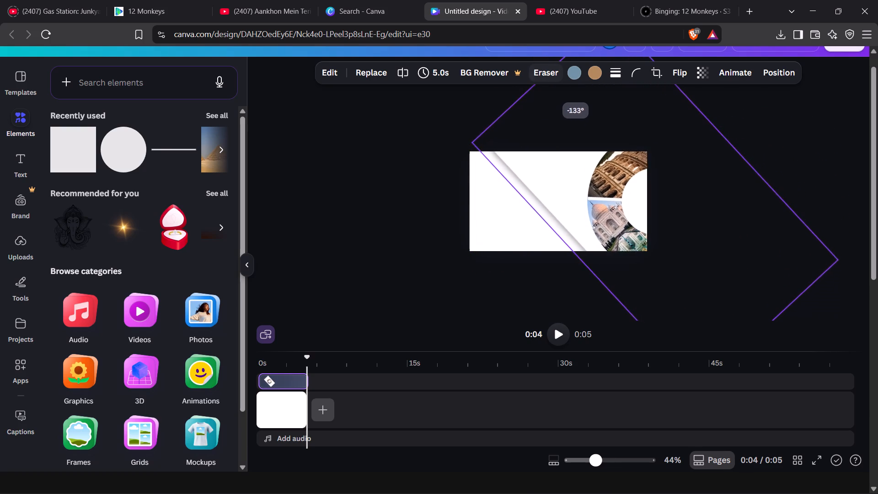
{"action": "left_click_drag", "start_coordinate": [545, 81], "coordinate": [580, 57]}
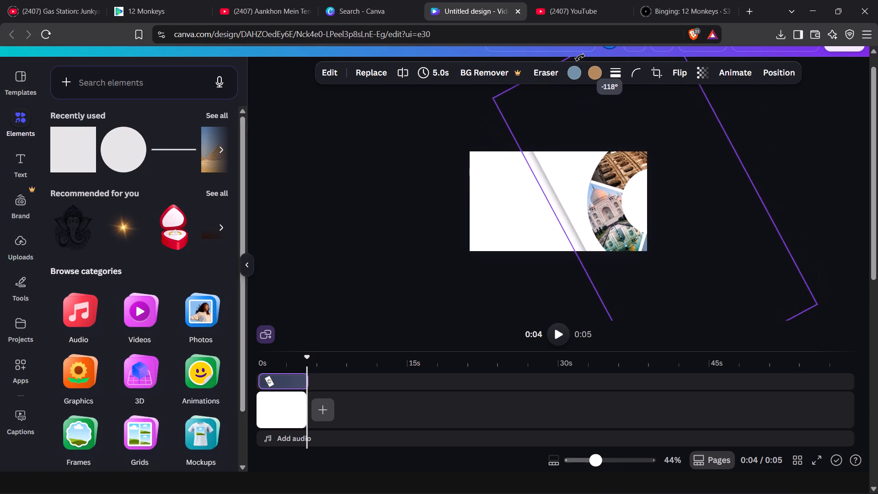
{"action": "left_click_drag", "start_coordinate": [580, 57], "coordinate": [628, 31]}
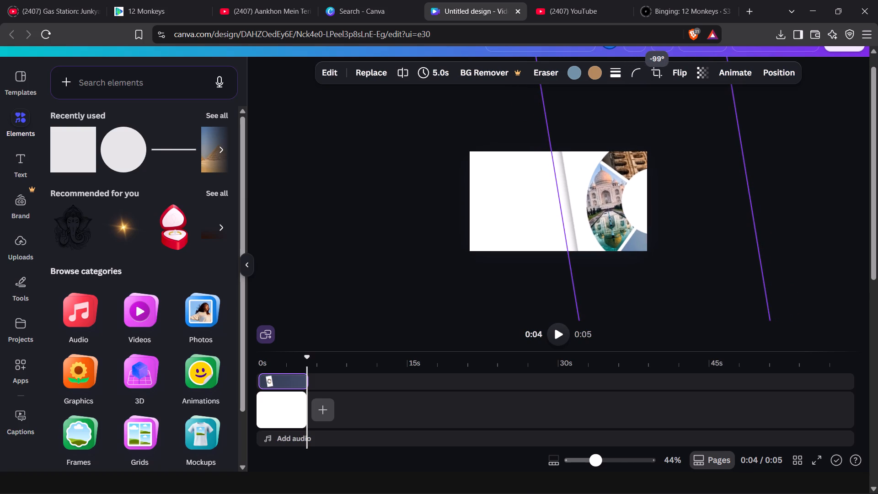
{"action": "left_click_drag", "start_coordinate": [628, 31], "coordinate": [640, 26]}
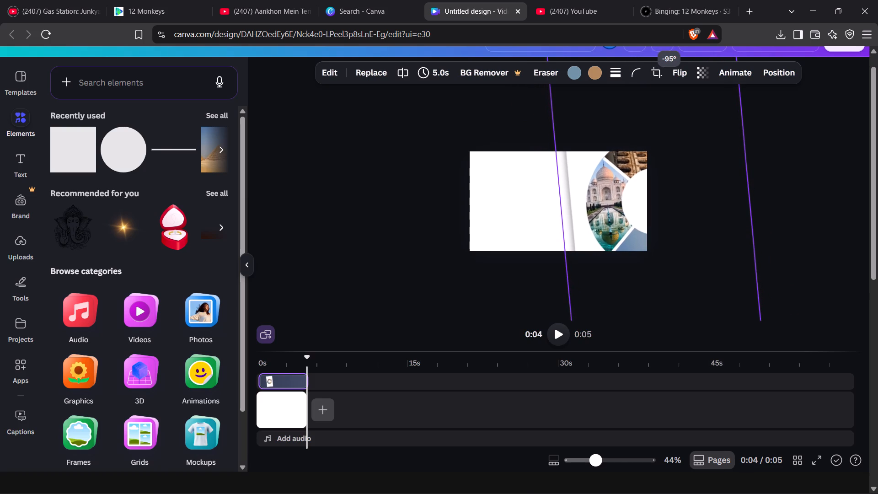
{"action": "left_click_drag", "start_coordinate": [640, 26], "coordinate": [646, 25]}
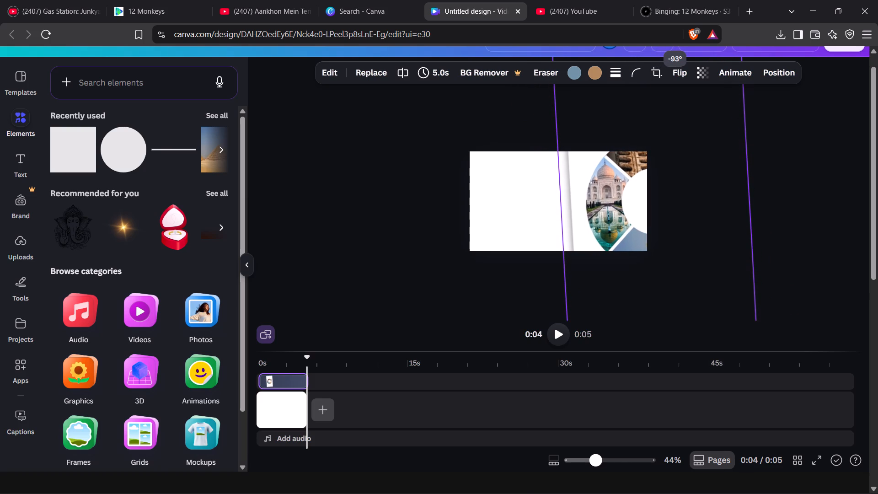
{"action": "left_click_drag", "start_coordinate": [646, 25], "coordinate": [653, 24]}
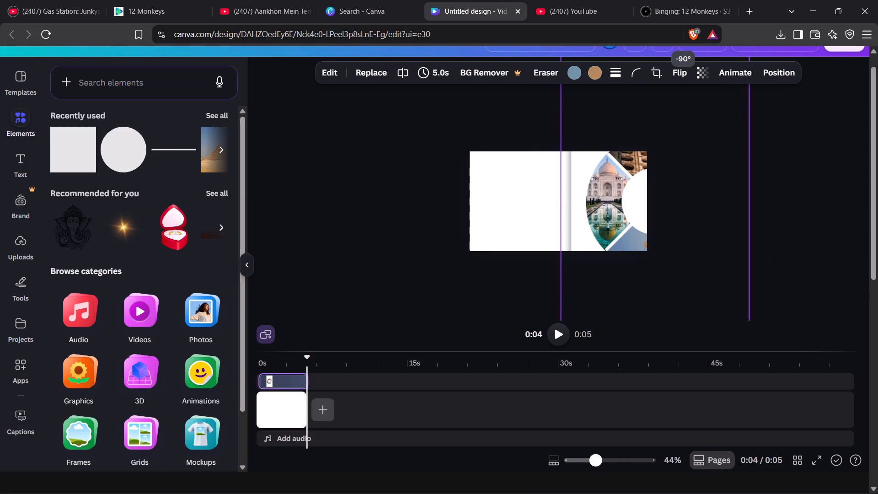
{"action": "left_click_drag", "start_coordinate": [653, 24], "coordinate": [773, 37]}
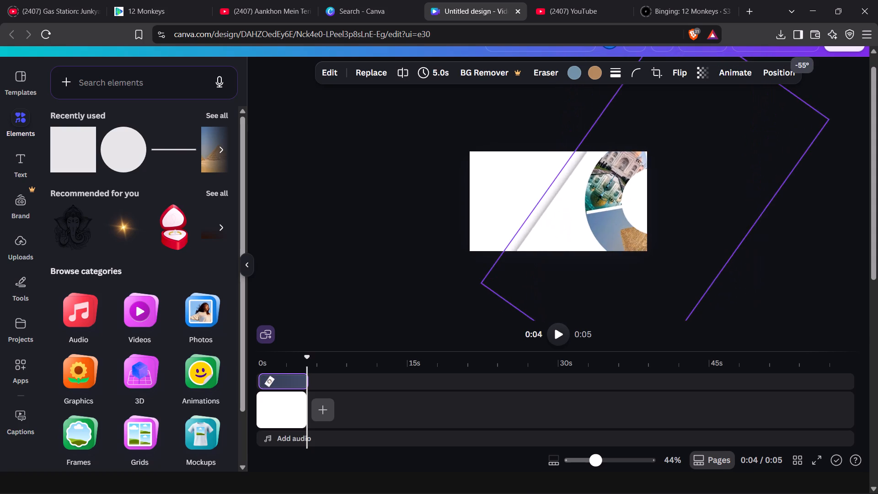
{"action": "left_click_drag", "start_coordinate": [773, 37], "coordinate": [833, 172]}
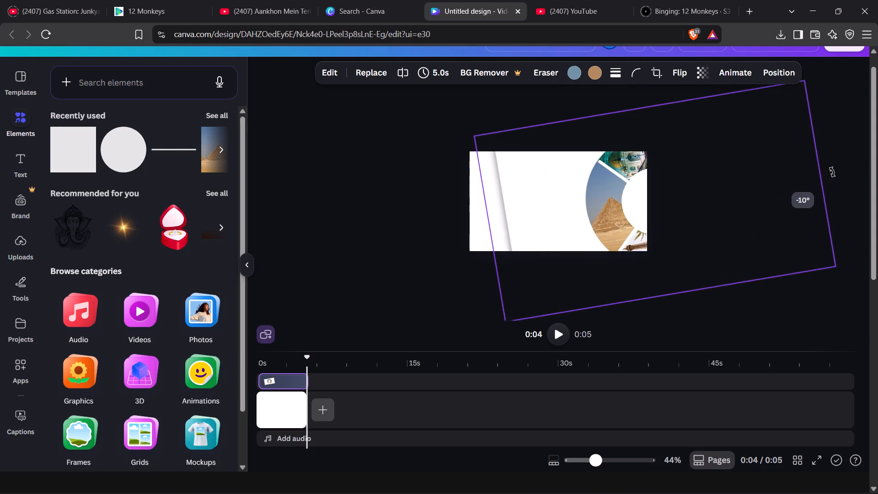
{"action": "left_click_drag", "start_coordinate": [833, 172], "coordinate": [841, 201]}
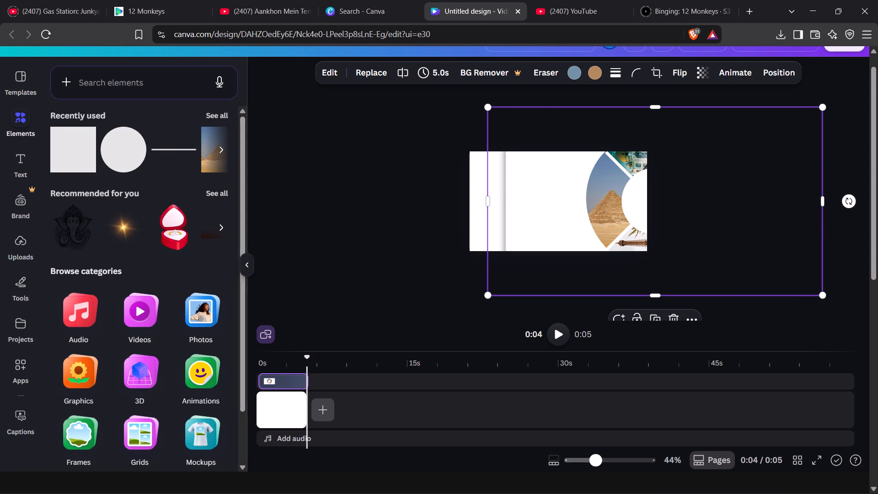
Using the Pixel Eraser at size 20, erase the white centre of the photo ring along the pyramid segment's inner edge.
{"action": "left_click", "coordinate": [546, 75]}
{"action": "left_click", "coordinate": [534, 126]}
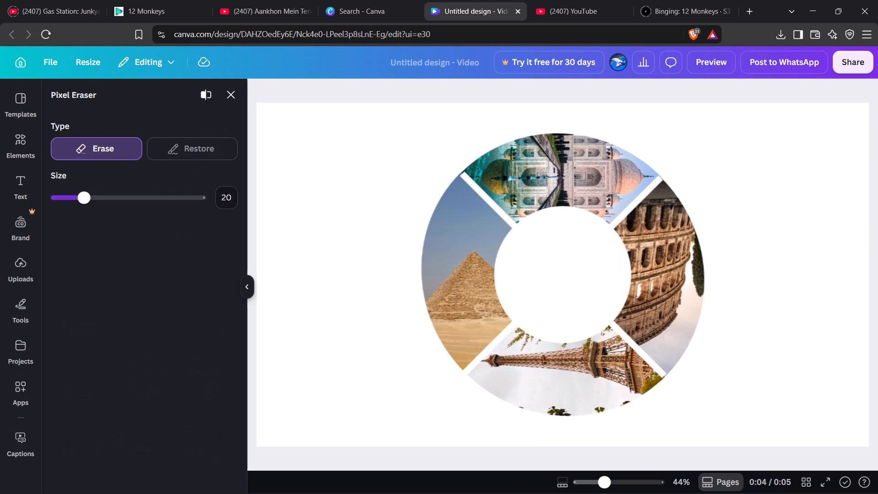
{"action": "left_click", "coordinate": [522, 231]}
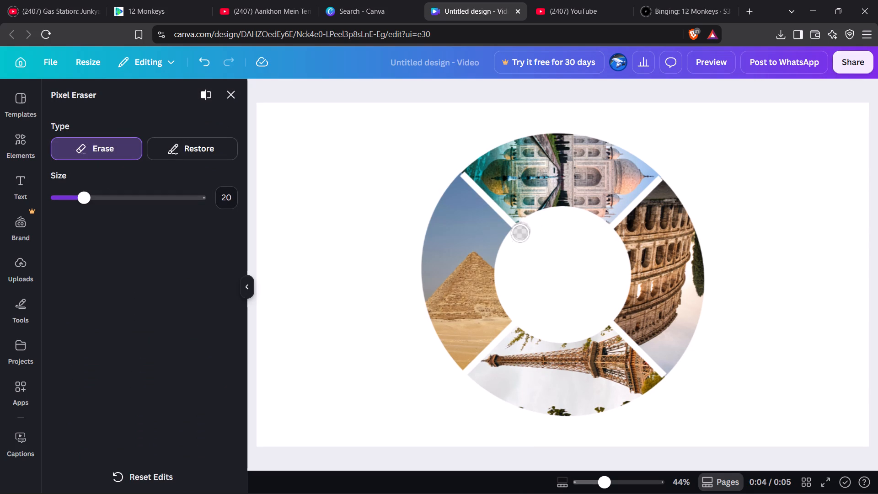
{"action": "left_click", "coordinate": [517, 237]}
{"action": "left_click", "coordinate": [514, 242]}
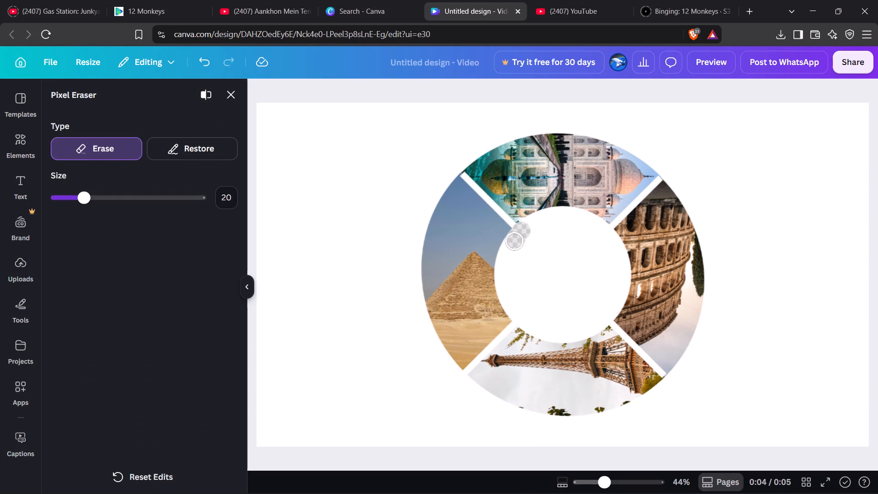
{"action": "left_click", "coordinate": [511, 246]}
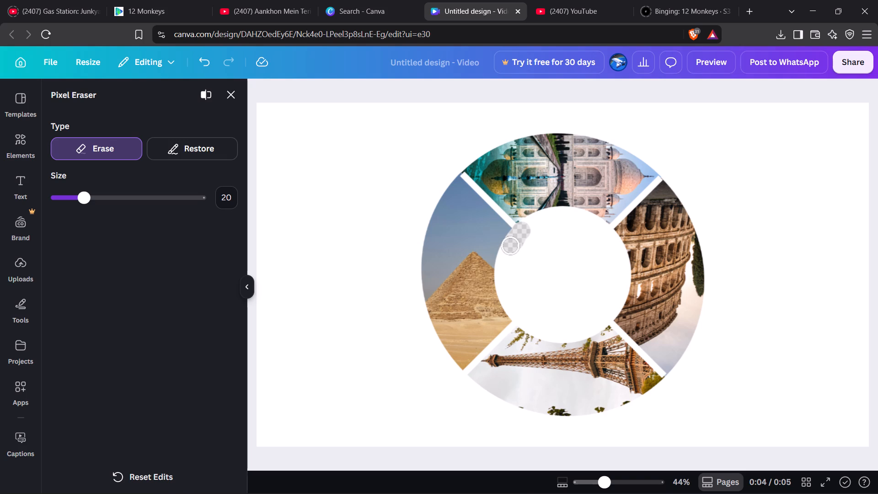
{"action": "left_click", "coordinate": [508, 253]}
{"action": "left_click", "coordinate": [506, 260]}
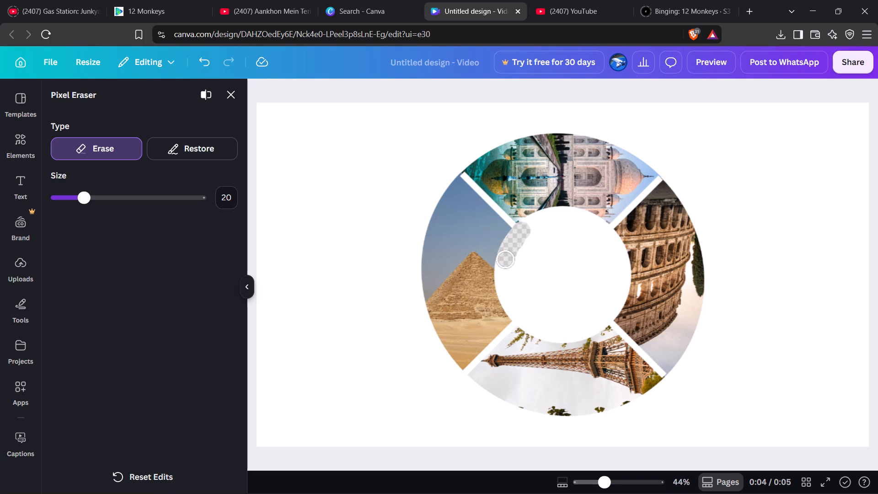
{"action": "left_click", "coordinate": [505, 268]}
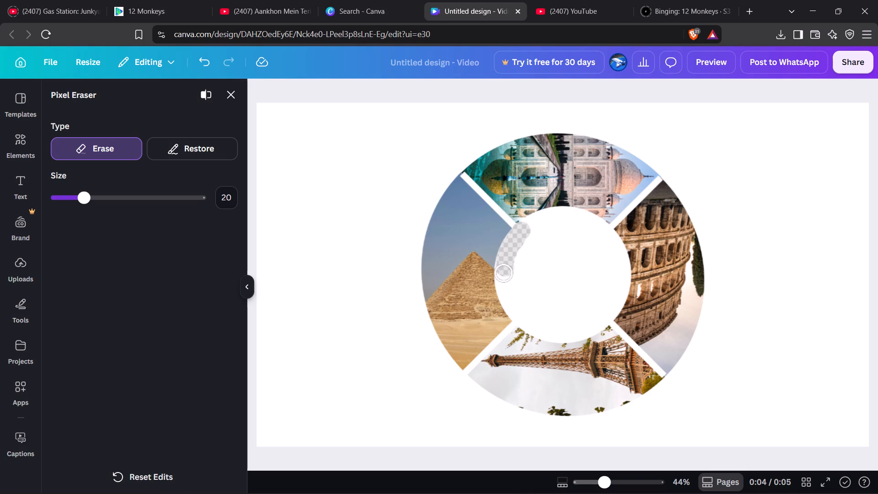
{"action": "left_click", "coordinate": [503, 274]}
{"action": "left_click", "coordinate": [503, 284]}
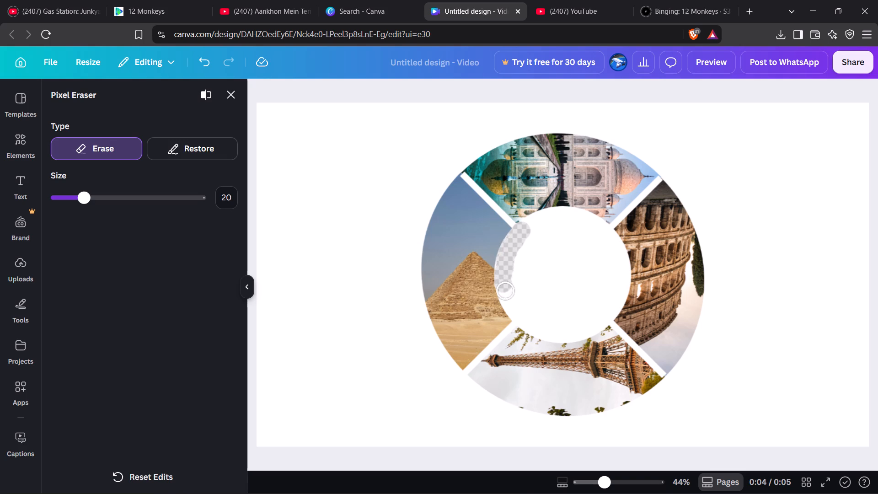
{"action": "left_click", "coordinate": [506, 291]}
{"action": "left_click", "coordinate": [509, 300]}
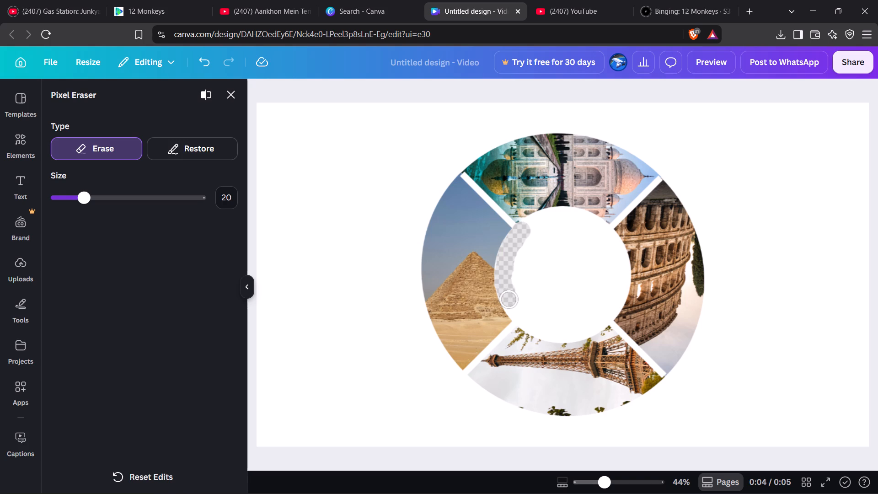
{"action": "left_click", "coordinate": [513, 307]}
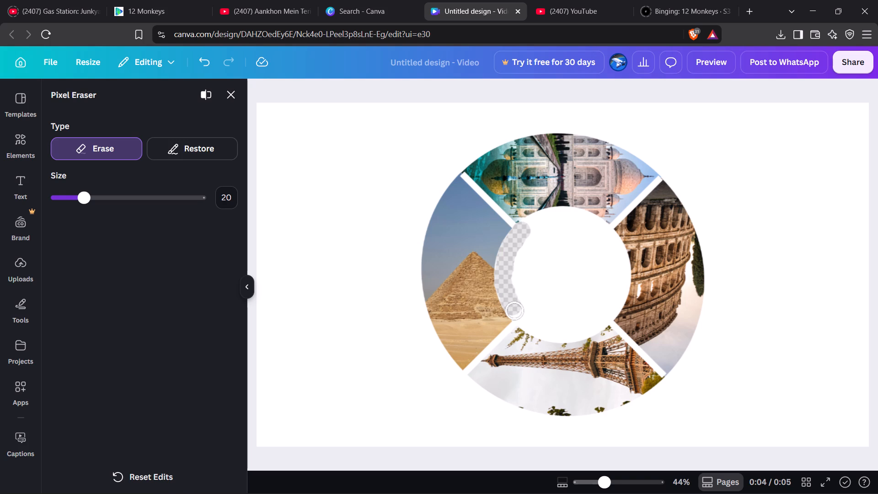
{"action": "left_click", "coordinate": [515, 311]}
{"action": "left_click", "coordinate": [520, 317]}
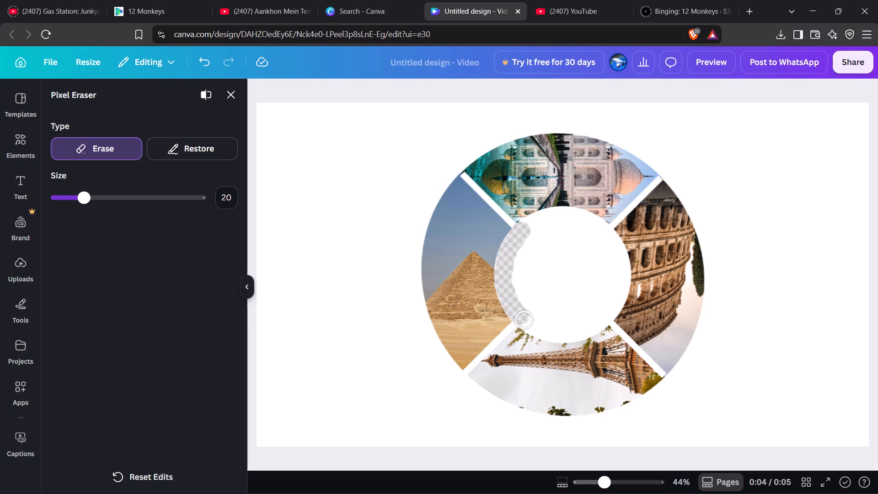
Continue erasing the ring's white centre along the Eiffel Tower segment's inner edge, from the pyramid segment towards the Colosseum.
{"action": "left_click", "coordinate": [525, 321]}
{"action": "left_click", "coordinate": [531, 327]}
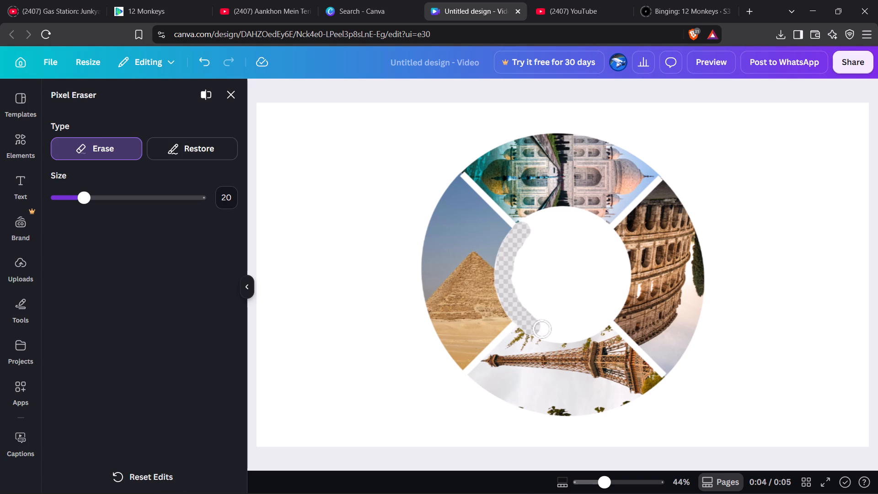
{"action": "left_click", "coordinate": [542, 330]}
{"action": "left_click", "coordinate": [551, 333]}
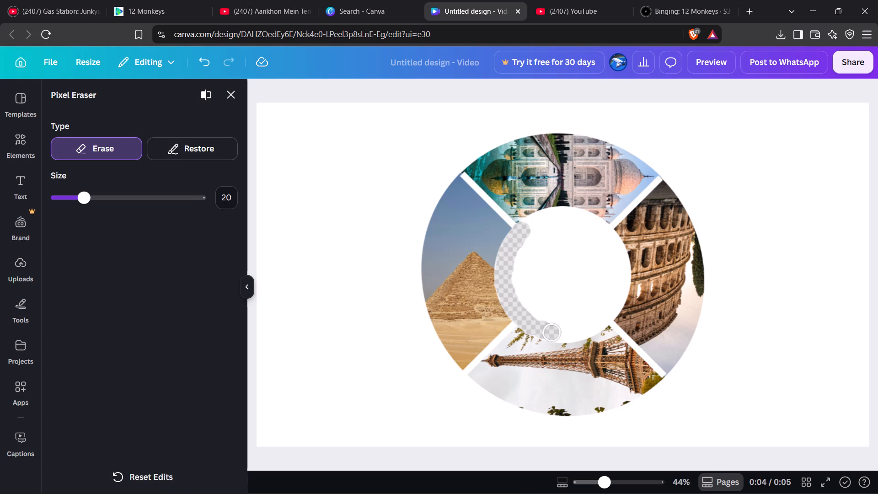
{"action": "left_click", "coordinate": [556, 333]}
{"action": "left_click", "coordinate": [563, 333]}
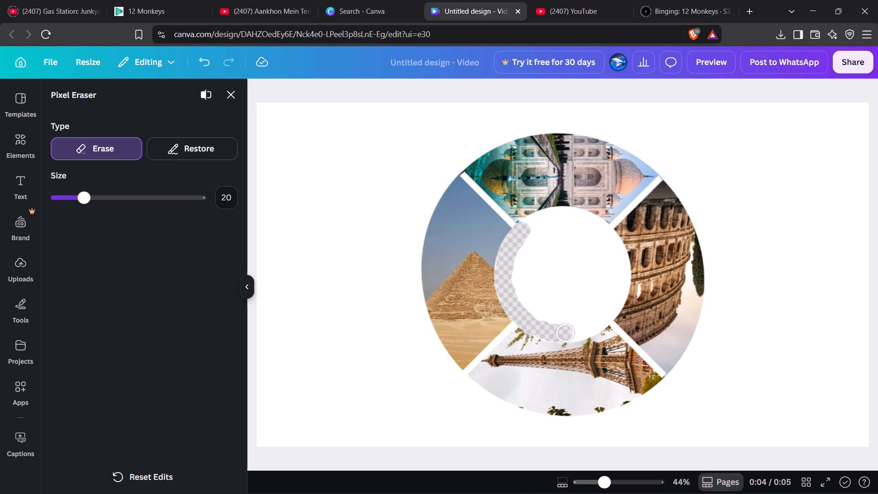
{"action": "left_click", "coordinate": [567, 333]}
{"action": "left_click", "coordinate": [576, 333]}
{"action": "left_click", "coordinate": [581, 331]}
{"action": "left_click", "coordinate": [559, 333]}
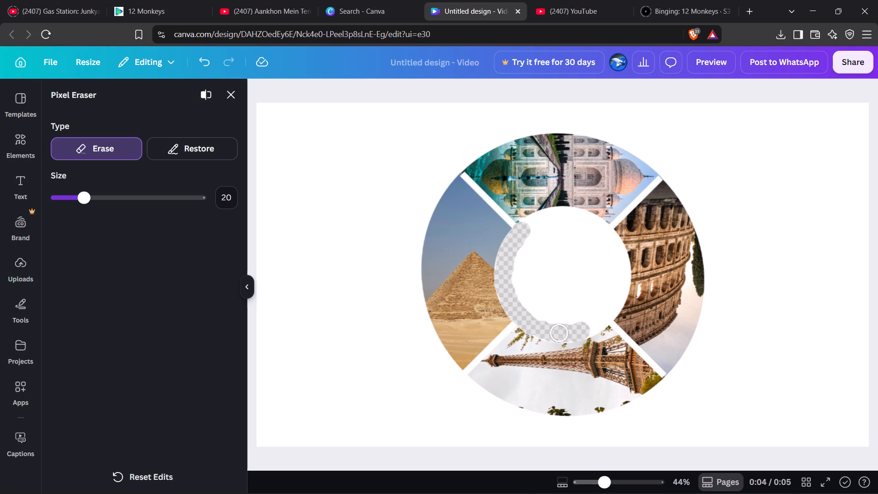
{"action": "left_click", "coordinate": [565, 333]}
{"action": "left_click", "coordinate": [585, 327]}
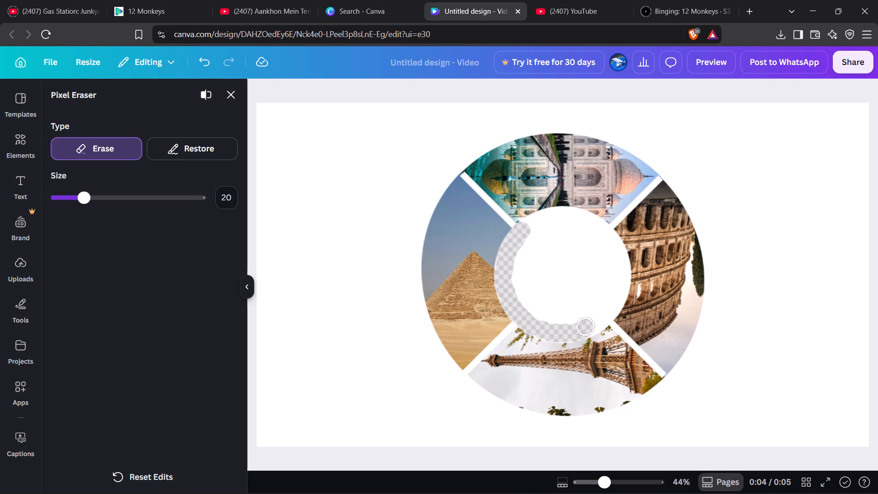
Erase the white centre around the corner where the Eiffel Tower segment meets the Colosseum segment, reaching the Colosseum's lower inner edge.
{"action": "left_click", "coordinate": [587, 328]}
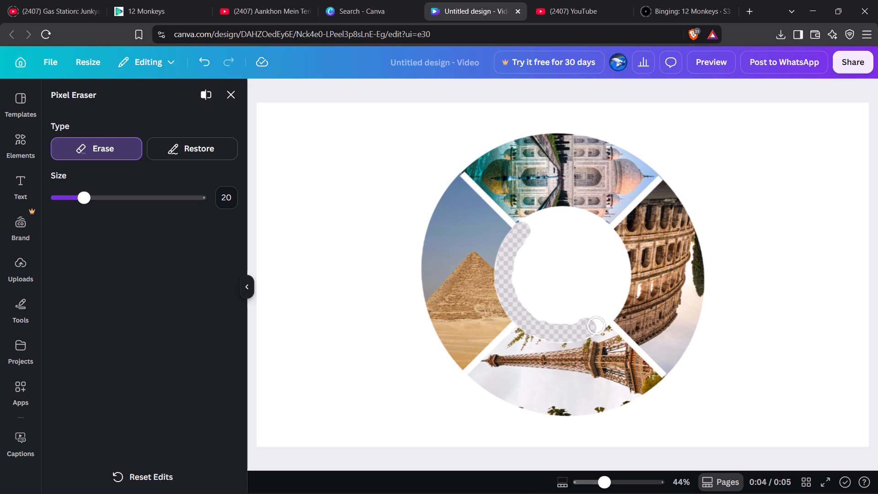
{"action": "left_click", "coordinate": [594, 324]}
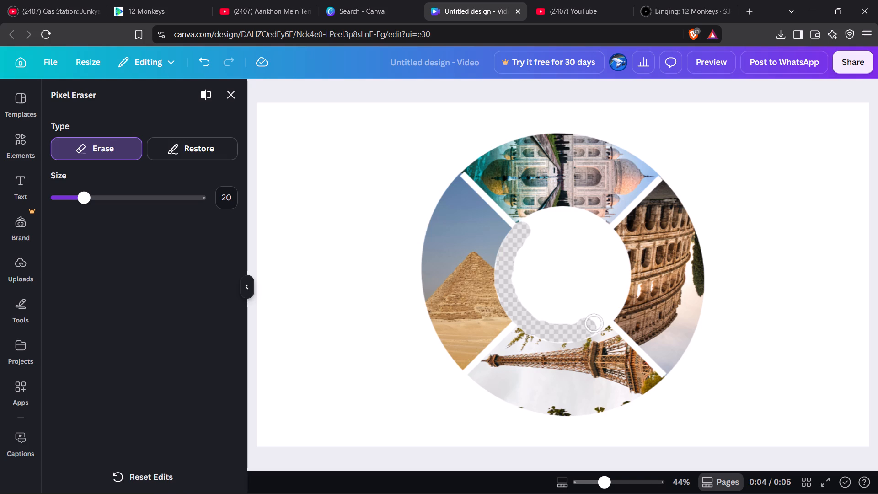
{"action": "left_click", "coordinate": [598, 321]}
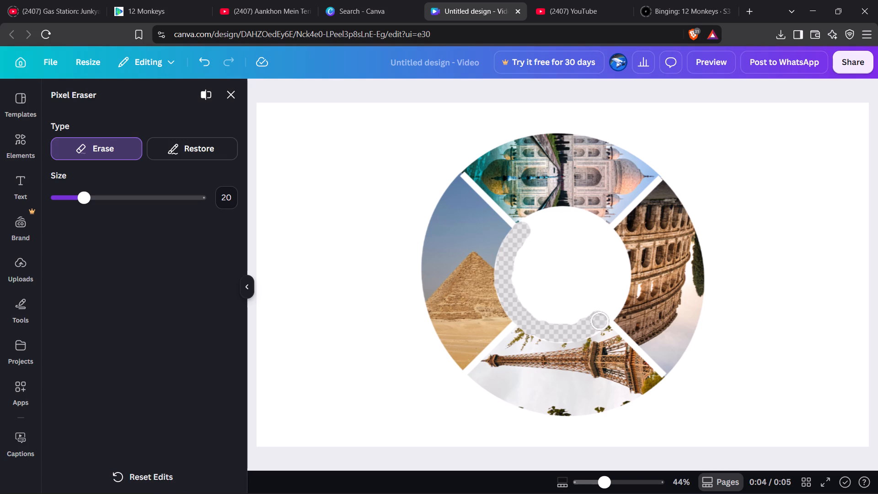
{"action": "left_click", "coordinate": [597, 321]}
{"action": "left_click", "coordinate": [597, 322]}
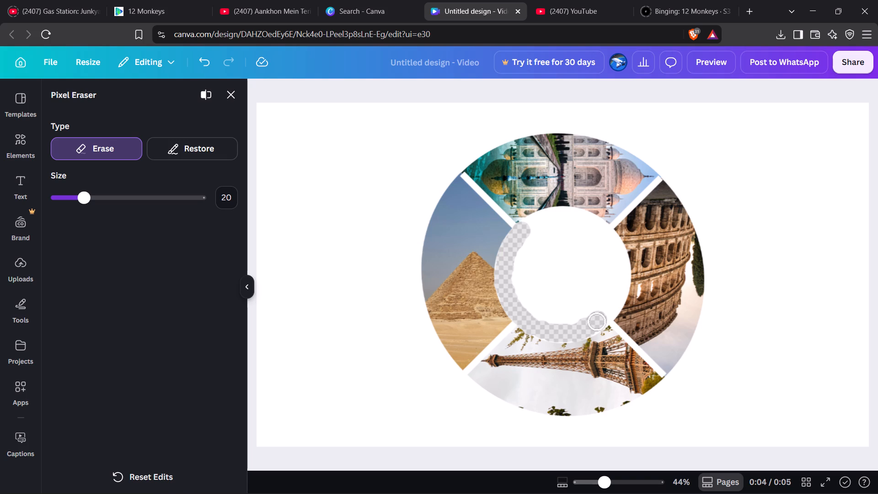
{"action": "left_click", "coordinate": [597, 324]}
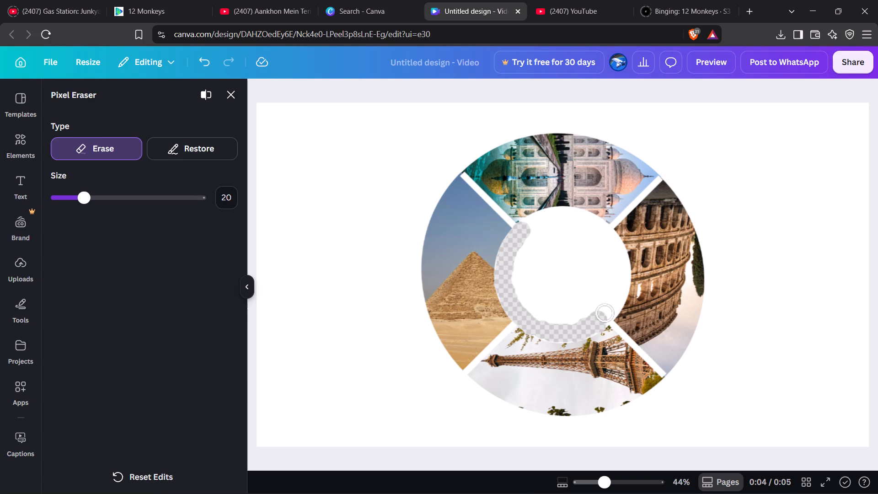
{"action": "left_click", "coordinate": [605, 313]}
{"action": "left_click", "coordinate": [605, 316]}
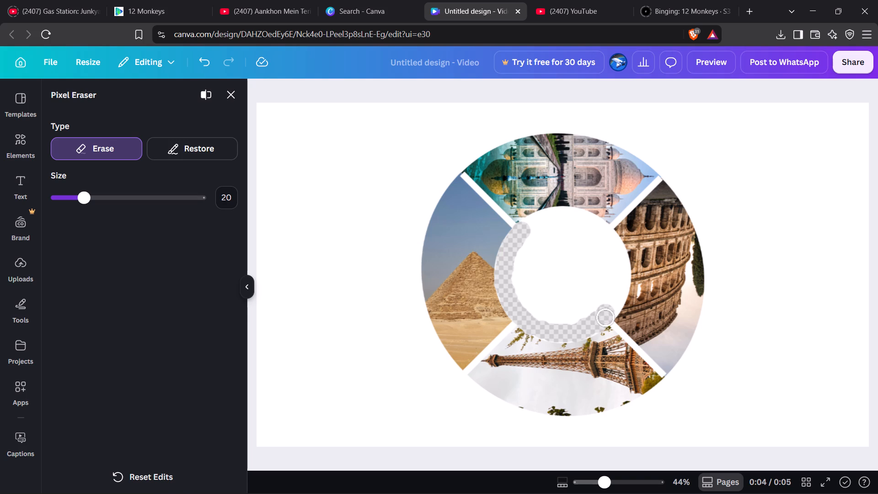
{"action": "left_click", "coordinate": [610, 309]}
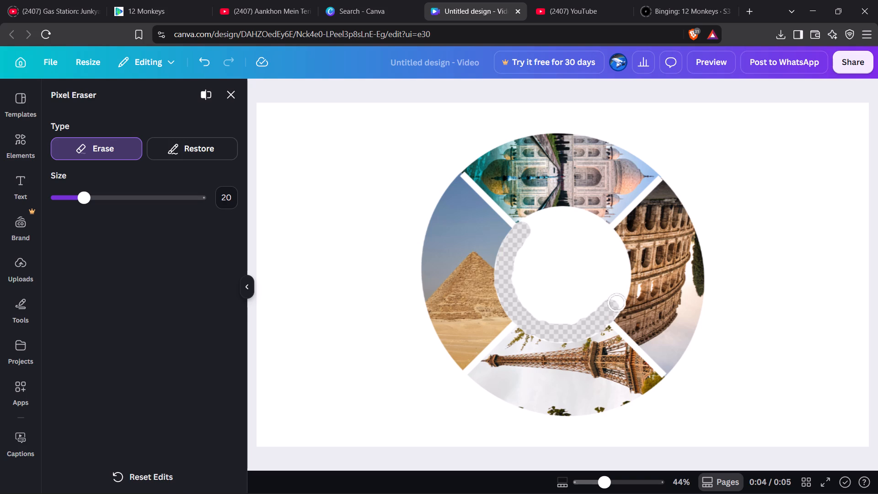
{"action": "left_click", "coordinate": [618, 299]}
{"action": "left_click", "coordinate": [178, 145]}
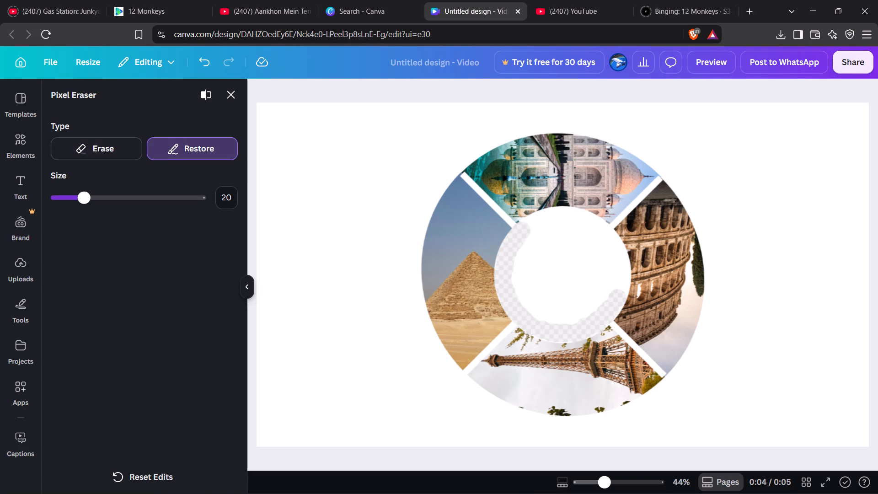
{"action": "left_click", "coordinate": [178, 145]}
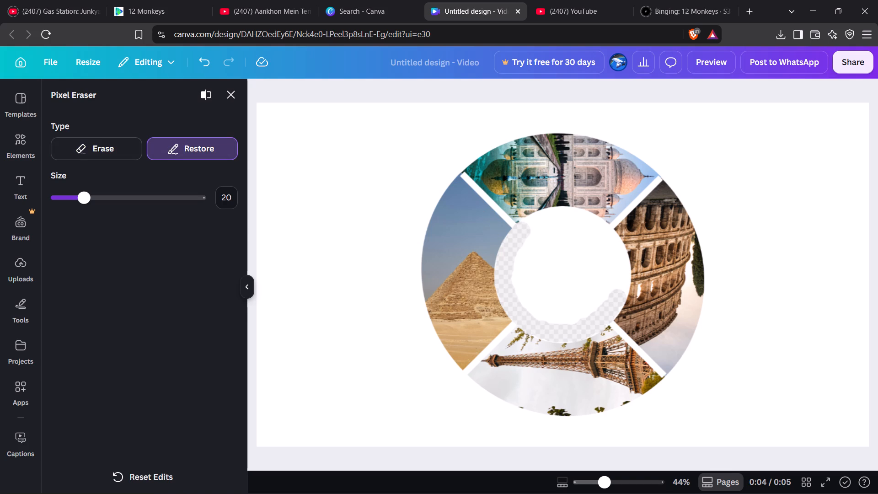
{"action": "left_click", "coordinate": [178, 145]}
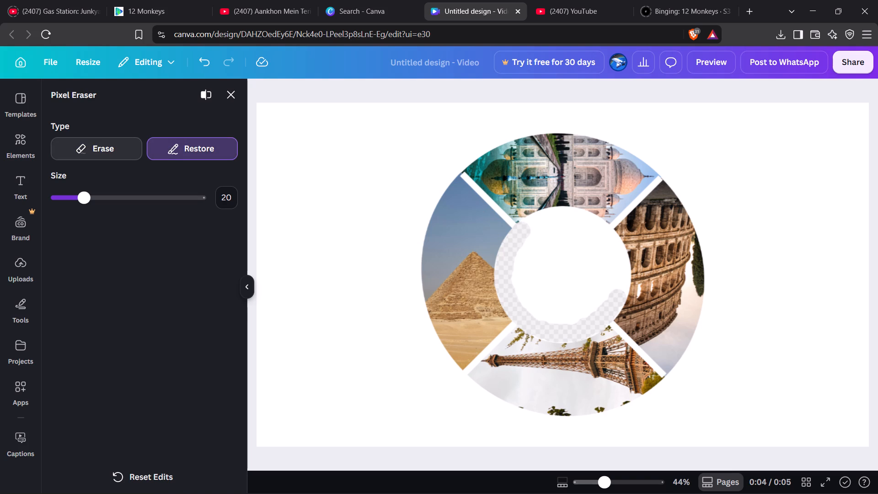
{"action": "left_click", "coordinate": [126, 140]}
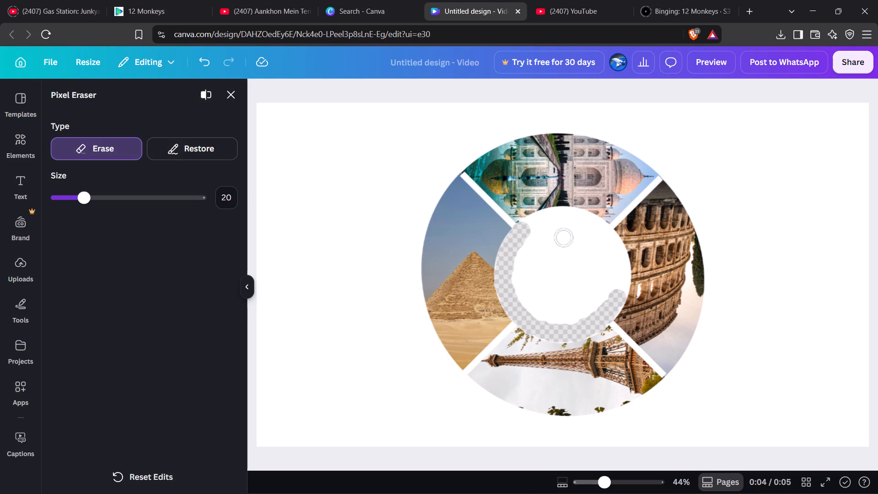
Erase the white centre along the Taj Mahal segment's inner edge, from the pyramid segment to the Colosseum segment.
{"action": "left_click", "coordinate": [528, 227]}
{"action": "left_click", "coordinate": [534, 225]}
{"action": "left_click", "coordinate": [541, 221]}
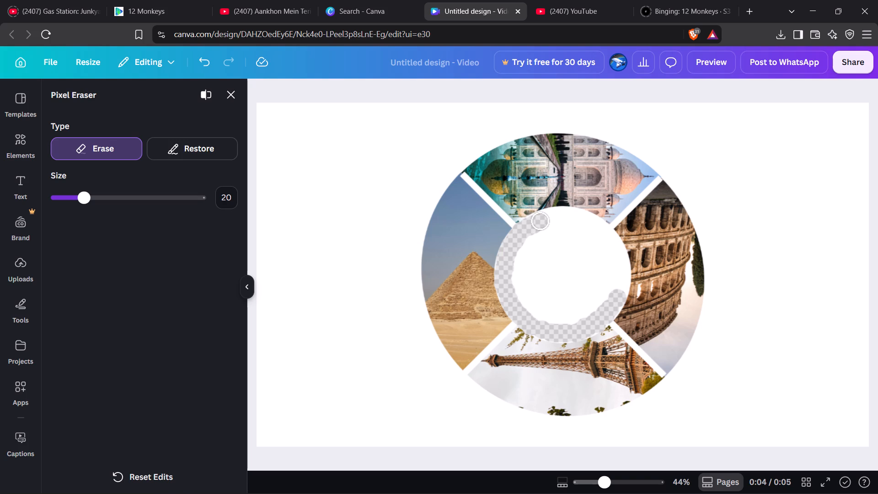
{"action": "left_click", "coordinate": [548, 217]}
{"action": "left_click", "coordinate": [557, 216]}
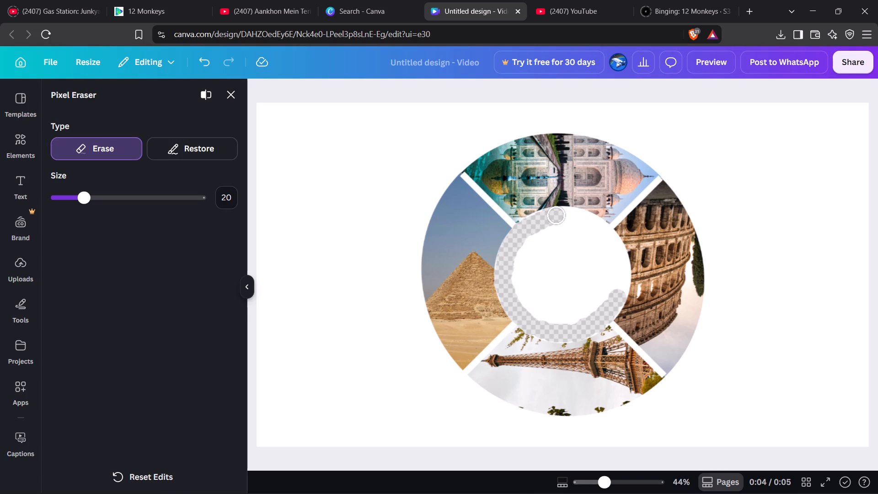
{"action": "left_click", "coordinate": [568, 216]}
{"action": "left_click", "coordinate": [578, 217]}
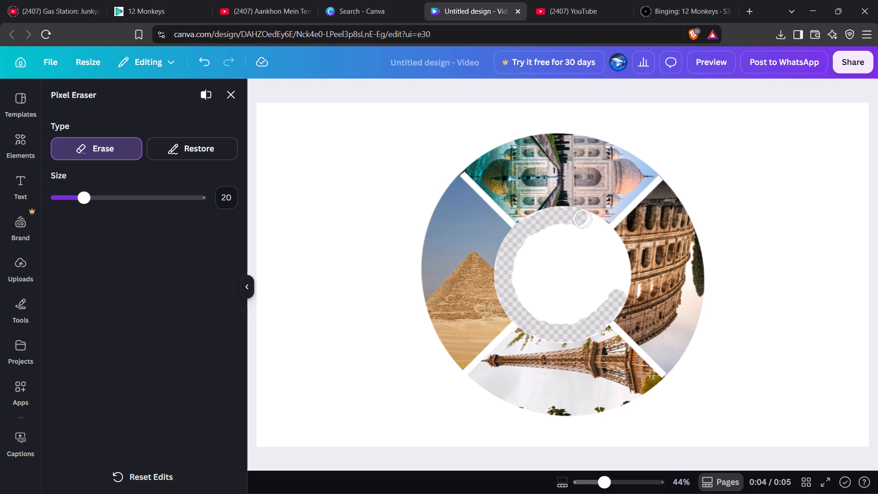
{"action": "left_click", "coordinate": [587, 222]}
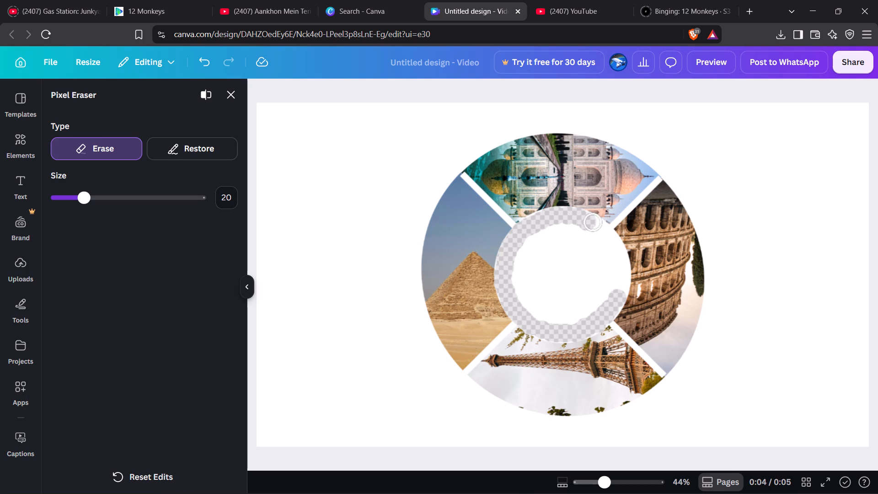
{"action": "left_click", "coordinate": [594, 225]}
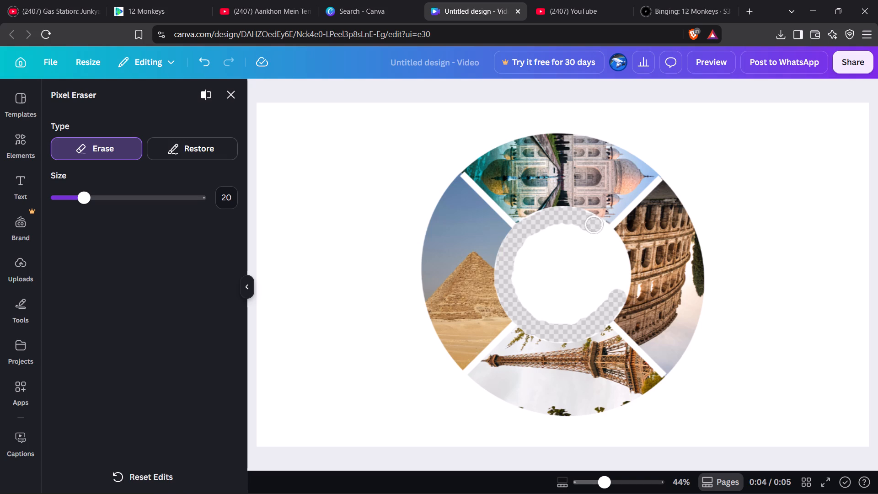
{"action": "left_click", "coordinate": [598, 228]}
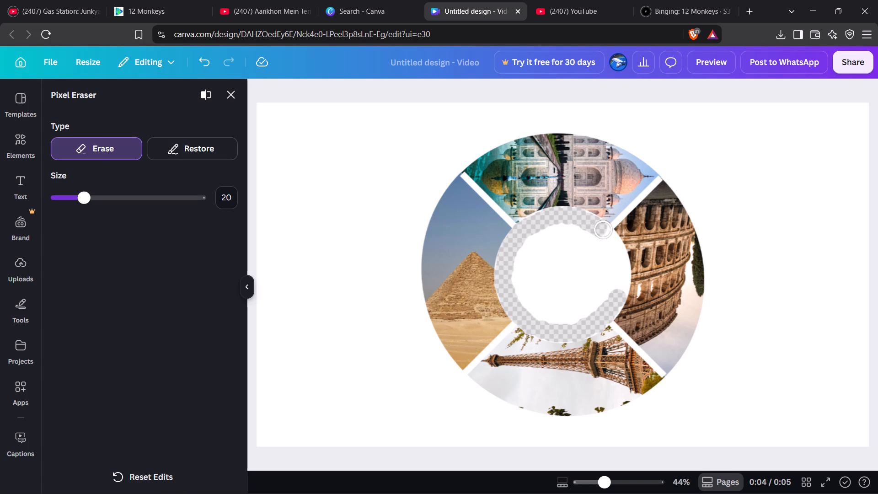
Erase the white centre down the Colosseum segment's inner edge, joining the strip already erased at its lower end.
{"action": "left_click", "coordinate": [605, 231]}
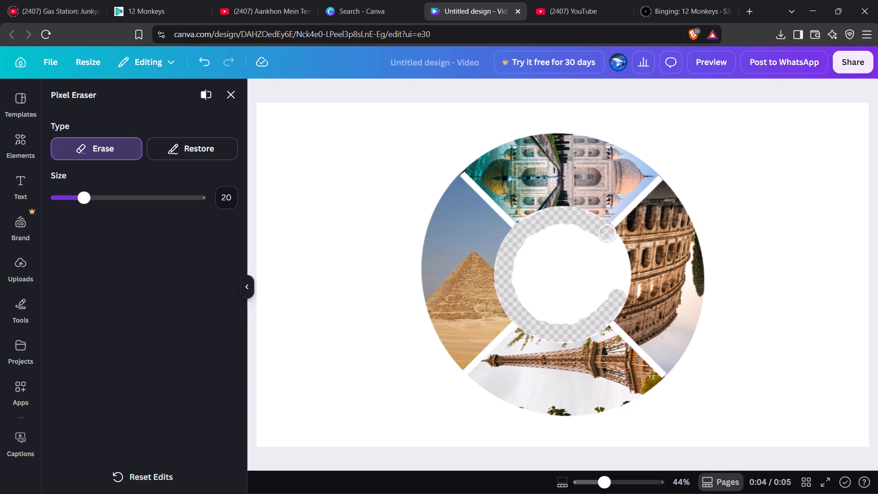
{"action": "left_click", "coordinate": [610, 239]}
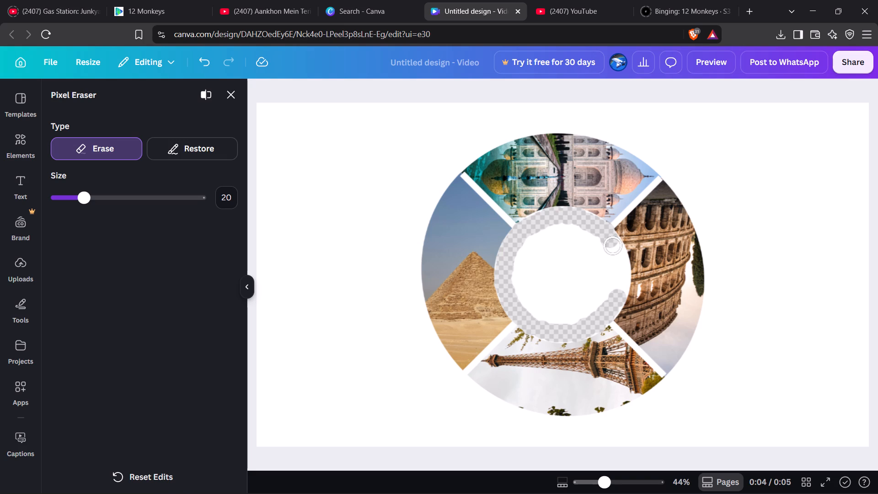
{"action": "left_click", "coordinate": [614, 246]}
{"action": "left_click", "coordinate": [617, 252]}
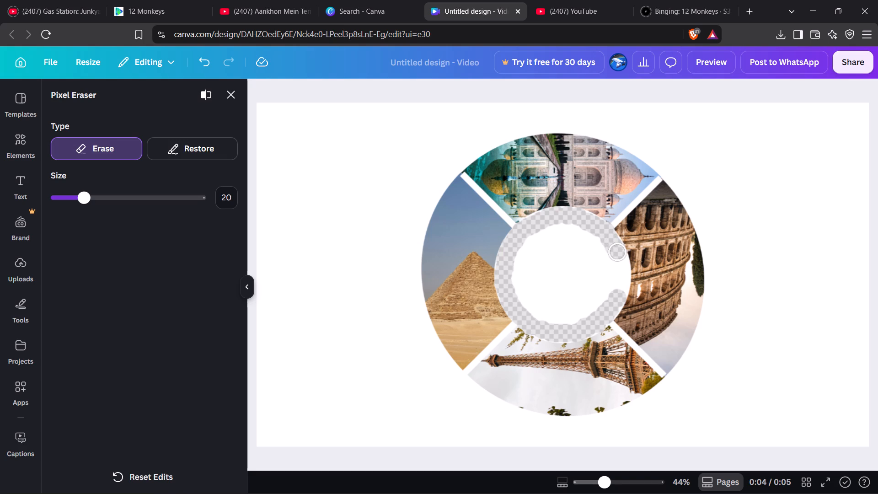
{"action": "left_click", "coordinate": [620, 259]}
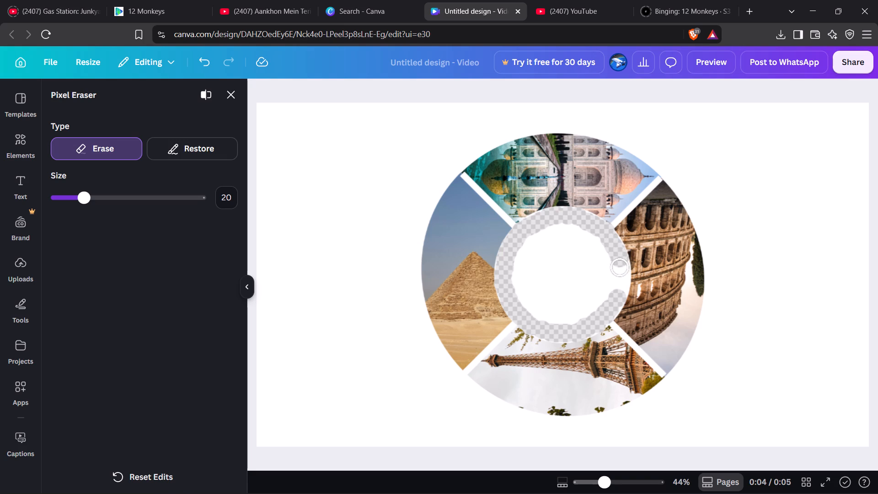
{"action": "left_click", "coordinate": [622, 266]}
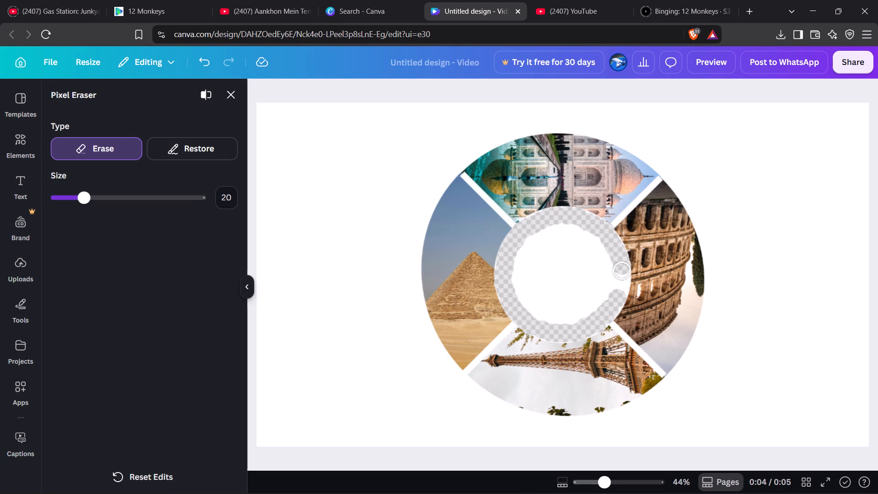
{"action": "left_click", "coordinate": [622, 271]}
{"action": "left_click", "coordinate": [622, 279]}
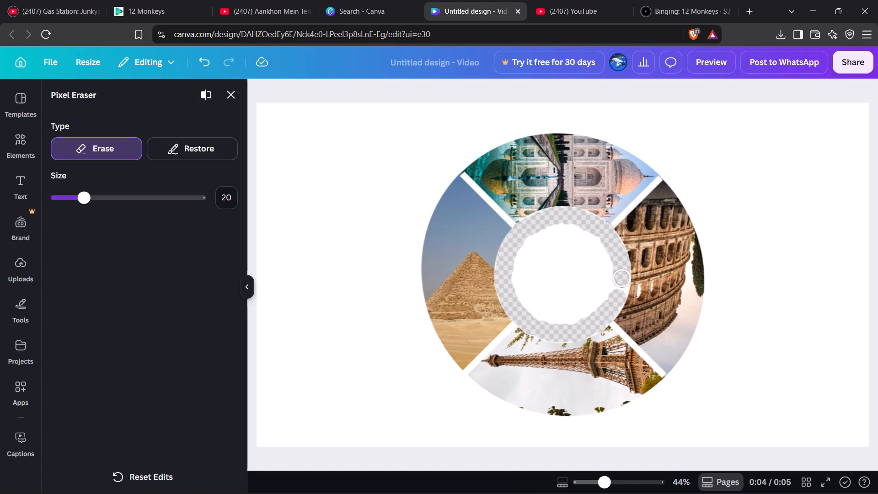
{"action": "left_click", "coordinate": [622, 290]}
Erase the remaining white area in the middle of the ring, from the Taj Mahal side down to the Eiffel Tower side.
{"action": "left_click_drag", "start_coordinate": [523, 242], "coordinate": [596, 242]}
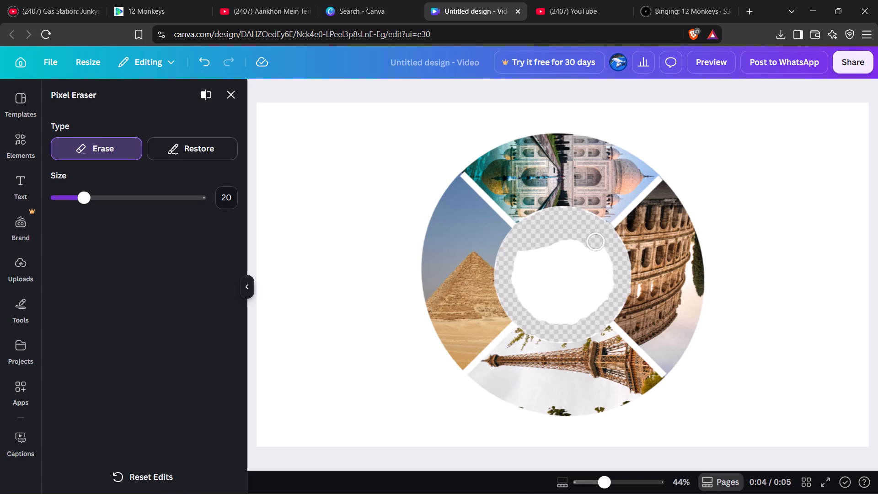
{"action": "left_click_drag", "start_coordinate": [596, 242], "coordinate": [609, 295]}
{"action": "left_click_drag", "start_coordinate": [518, 253], "coordinate": [593, 247]}
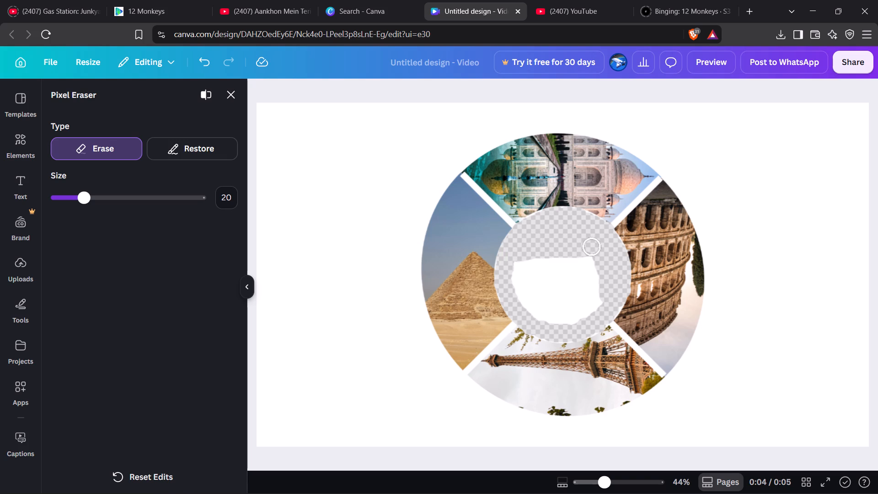
{"action": "left_click_drag", "start_coordinate": [593, 247], "coordinate": [596, 247]}
{"action": "left_click_drag", "start_coordinate": [514, 262], "coordinate": [606, 263]}
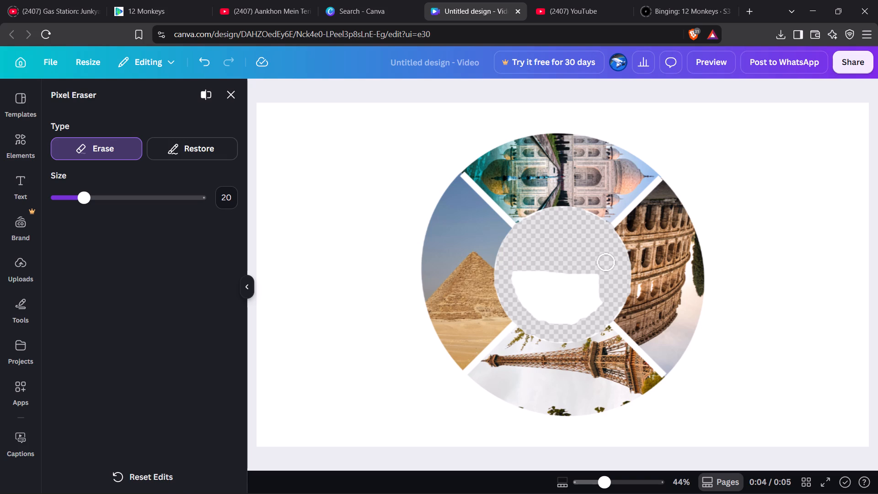
{"action": "left_click_drag", "start_coordinate": [515, 273], "coordinate": [547, 282]}
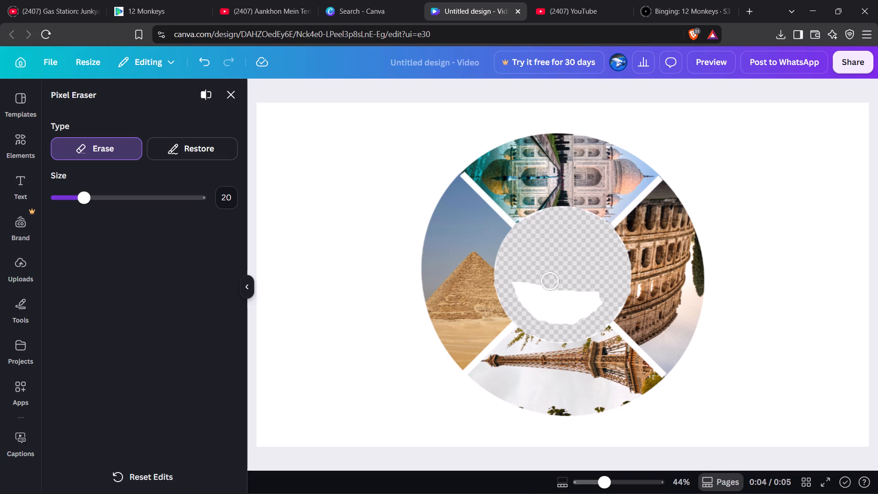
{"action": "left_click_drag", "start_coordinate": [547, 282], "coordinate": [597, 305]}
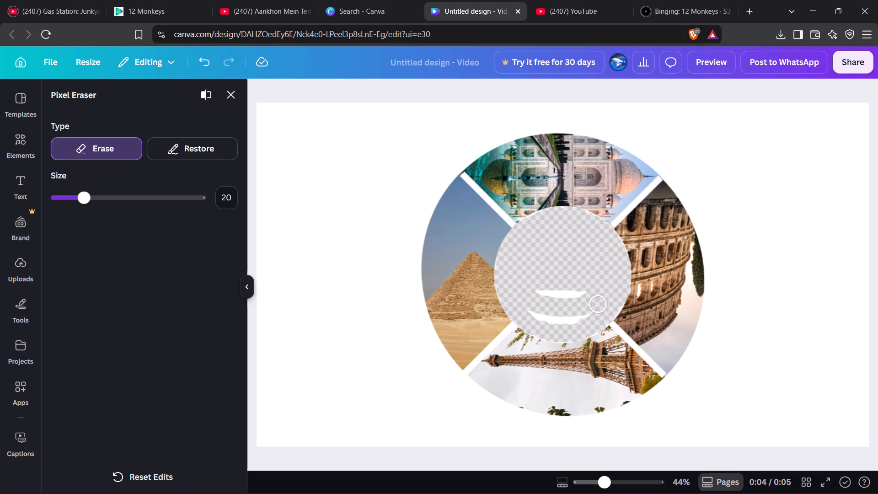
{"action": "left_click_drag", "start_coordinate": [597, 305], "coordinate": [581, 285]}
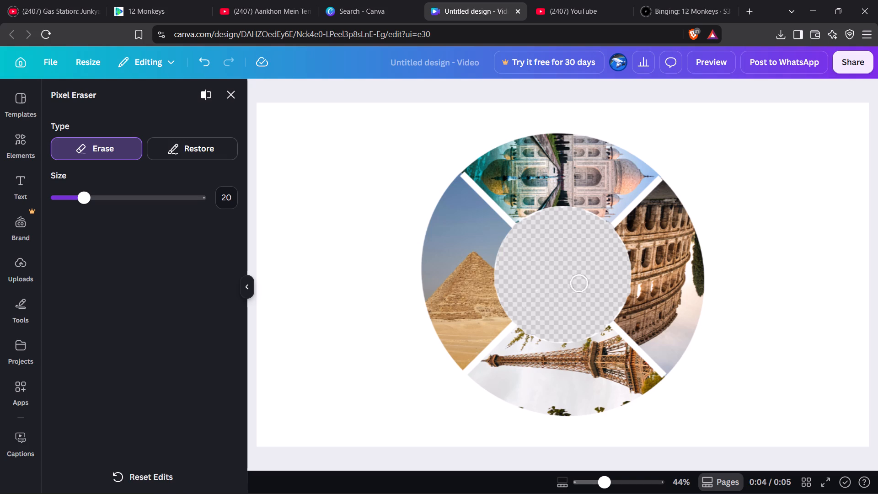
{"action": "left_click_drag", "start_coordinate": [581, 285], "coordinate": [598, 311]}
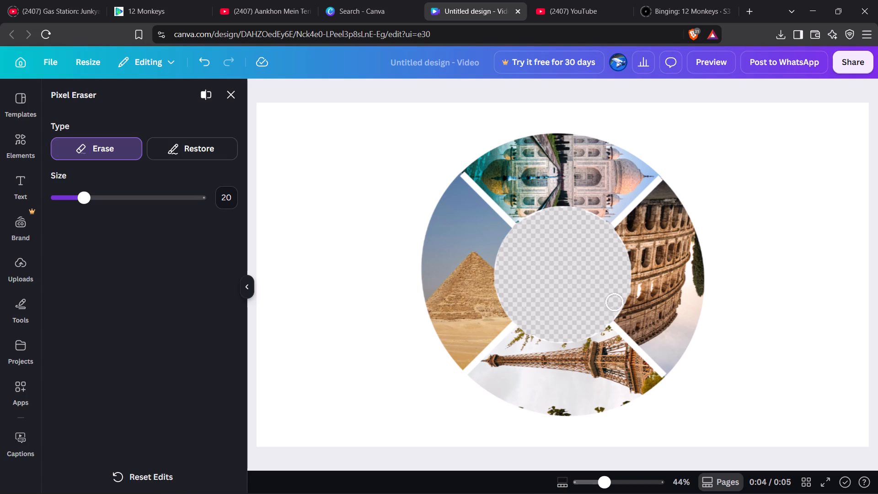
{"action": "left_click", "coordinate": [613, 303]}
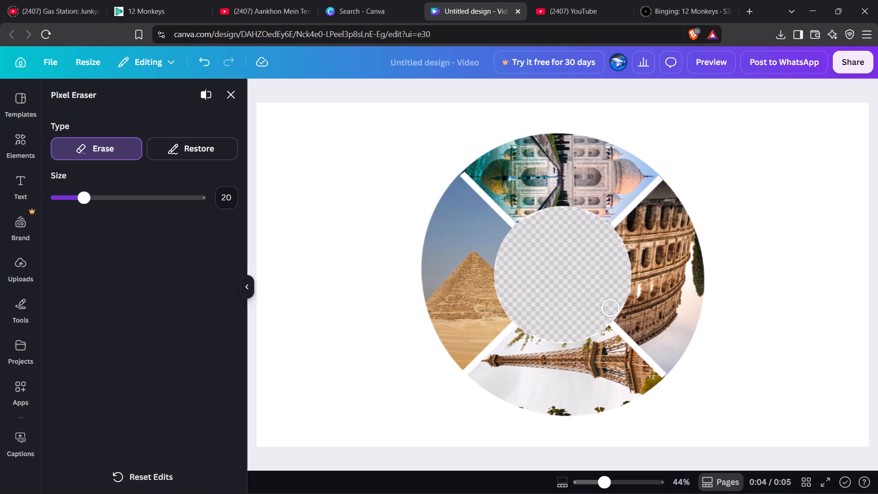
{"action": "left_click", "coordinate": [612, 308]}
{"action": "left_click", "coordinate": [595, 323]}
With the eraser size at 67, erase the white background along the Colosseum segment's outer edge, from the Taj Mahal corner downward.
{"action": "left_click_drag", "start_coordinate": [82, 198], "coordinate": [153, 199]}
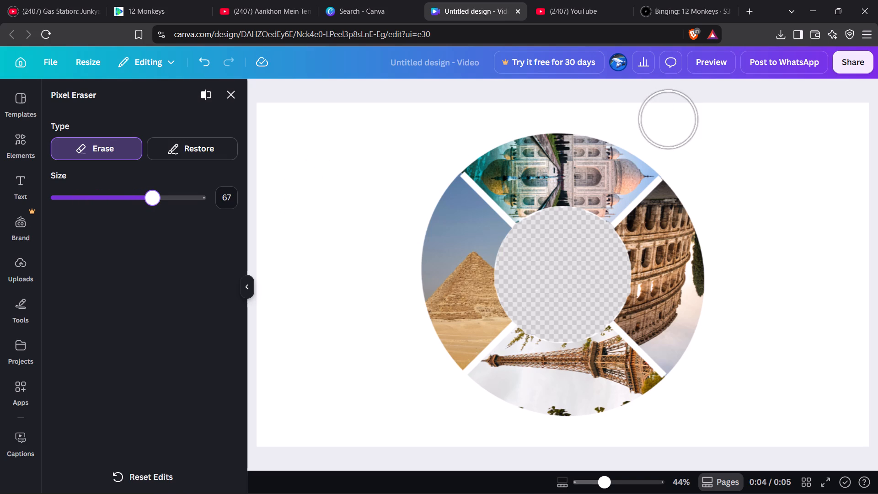
{"action": "left_click", "coordinate": [682, 156]}
{"action": "left_click", "coordinate": [694, 169]}
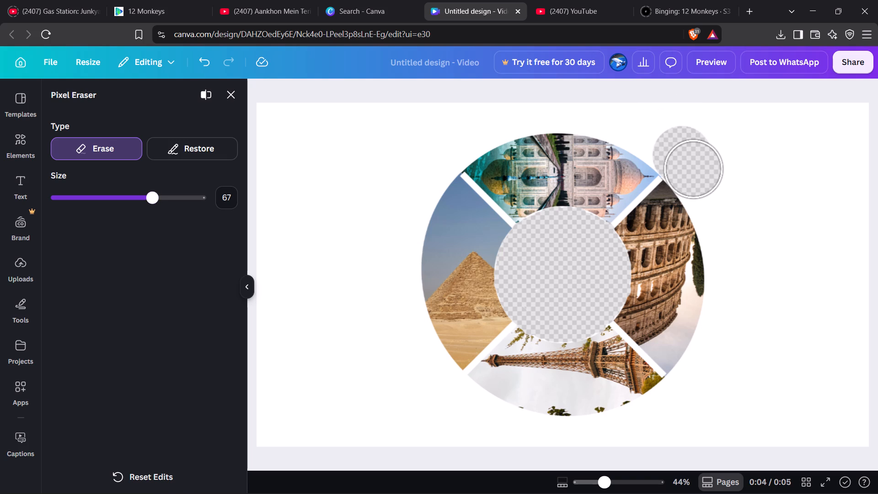
{"action": "left_click", "coordinate": [697, 175]}
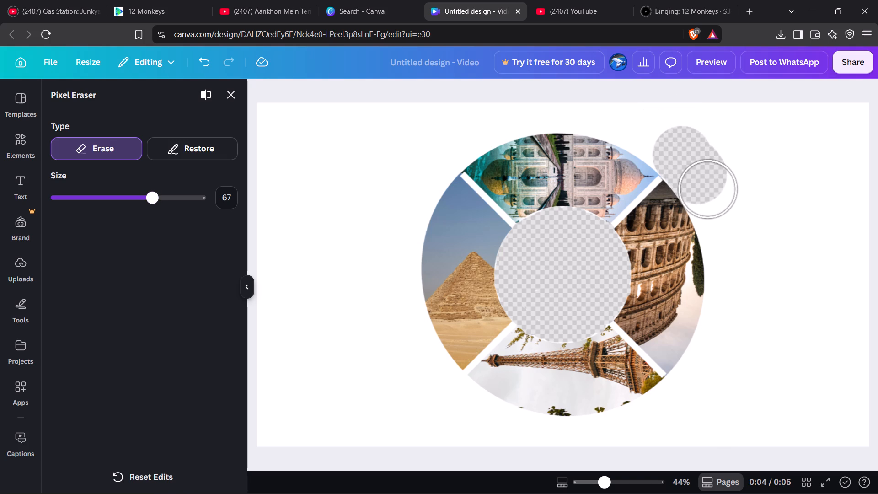
{"action": "left_click", "coordinate": [712, 196]}
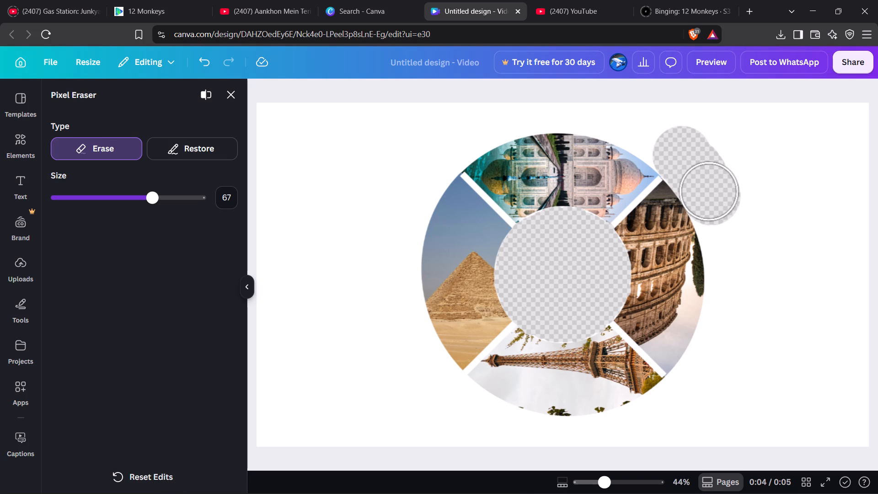
{"action": "left_click", "coordinate": [707, 188]}
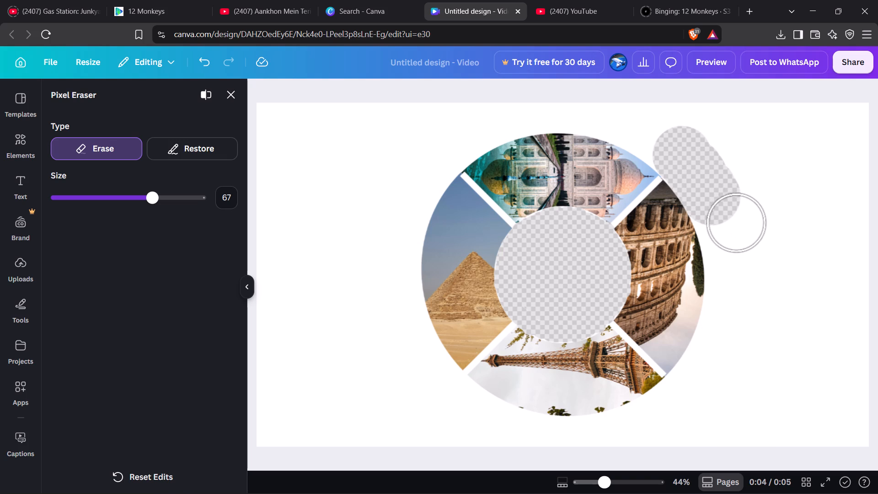
{"action": "left_click", "coordinate": [720, 213]}
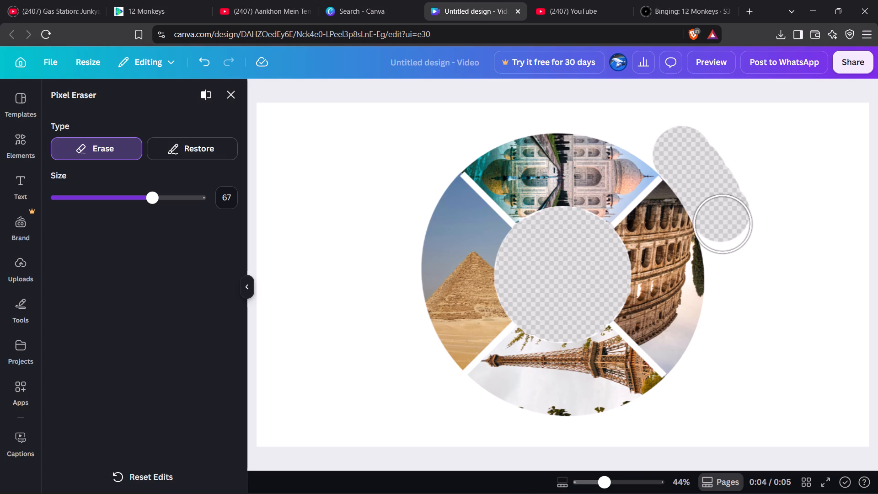
{"action": "left_click", "coordinate": [723, 224]}
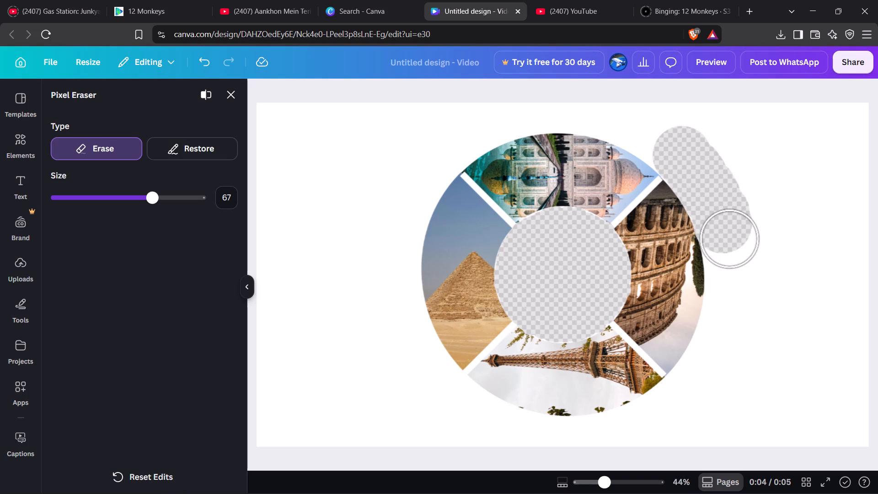
{"action": "left_click", "coordinate": [729, 239]}
{"action": "left_click", "coordinate": [732, 258]}
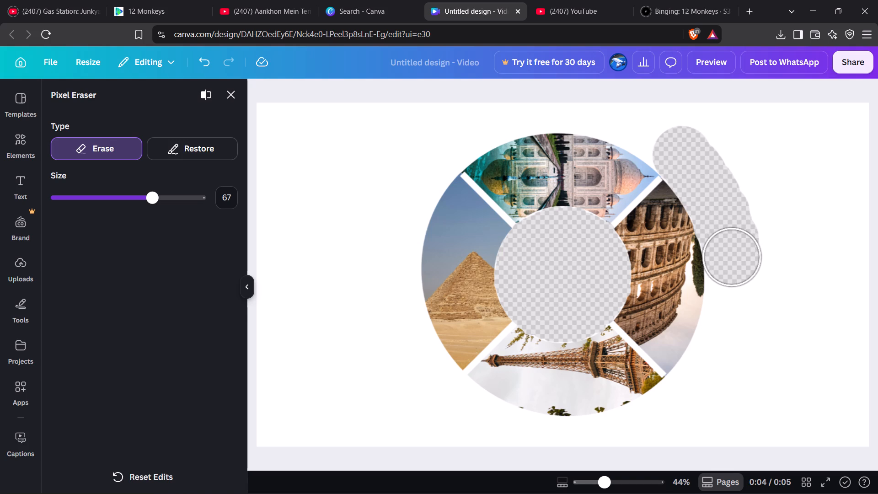
{"action": "left_click", "coordinate": [734, 278]}
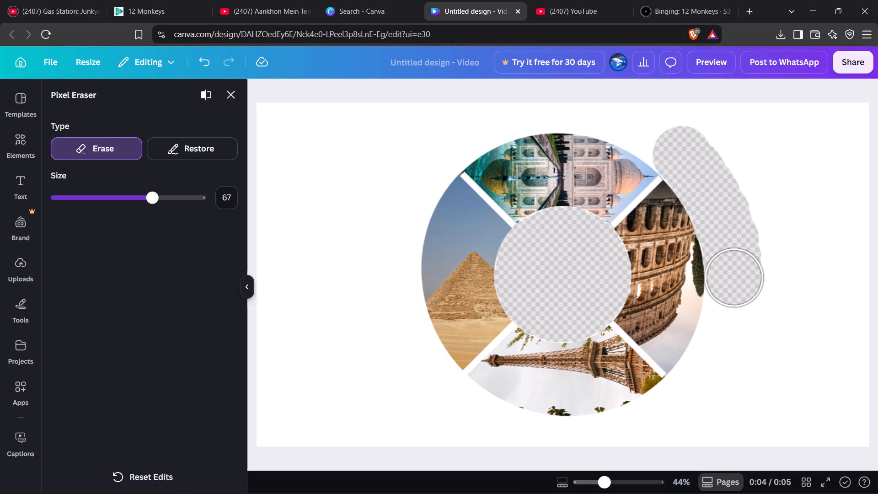
{"action": "left_click", "coordinate": [734, 288]}
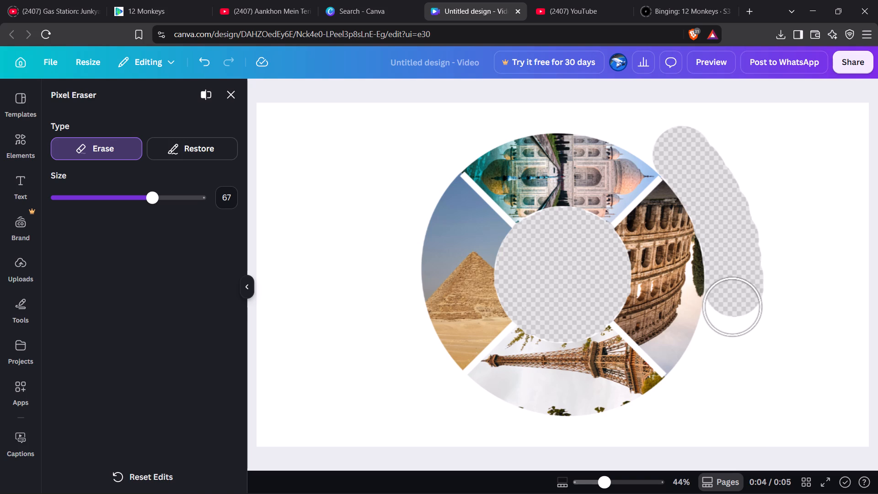
{"action": "left_click", "coordinate": [734, 306]}
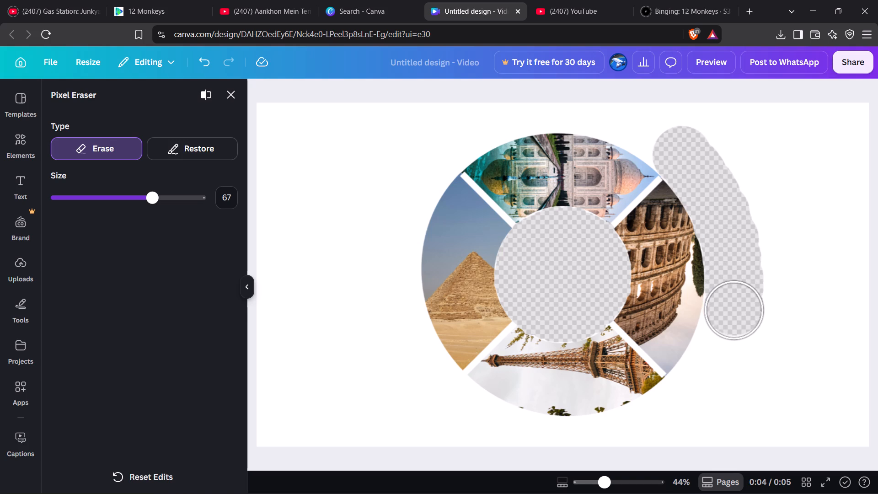
{"action": "left_click", "coordinate": [733, 311]}
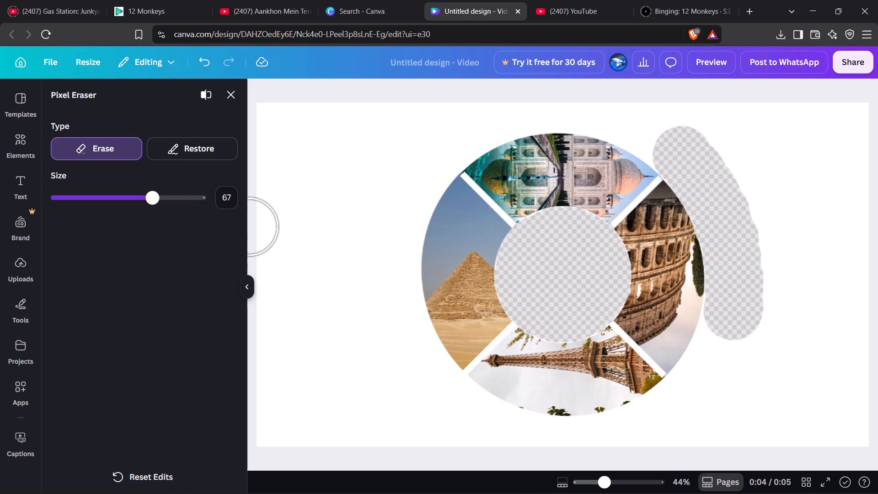
Set the eraser size to 100 and go over the ring's centre along its inner edges to clear leftover white.
{"action": "left_click_drag", "start_coordinate": [160, 200], "coordinate": [338, 214]}
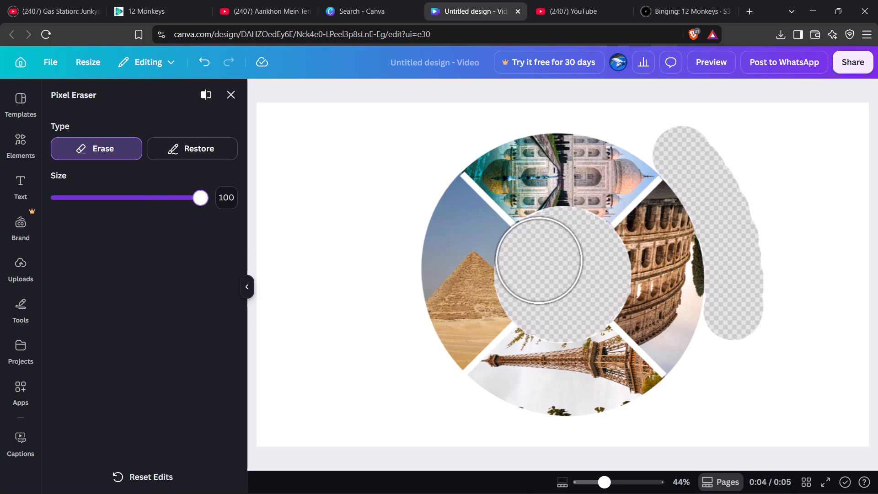
{"action": "left_click_drag", "start_coordinate": [541, 264], "coordinate": [543, 258]}
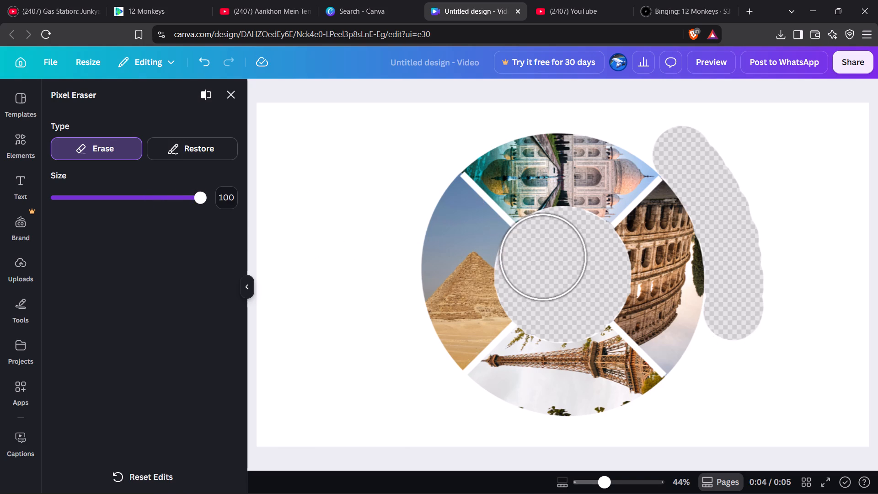
{"action": "left_click_drag", "start_coordinate": [543, 258], "coordinate": [558, 253]}
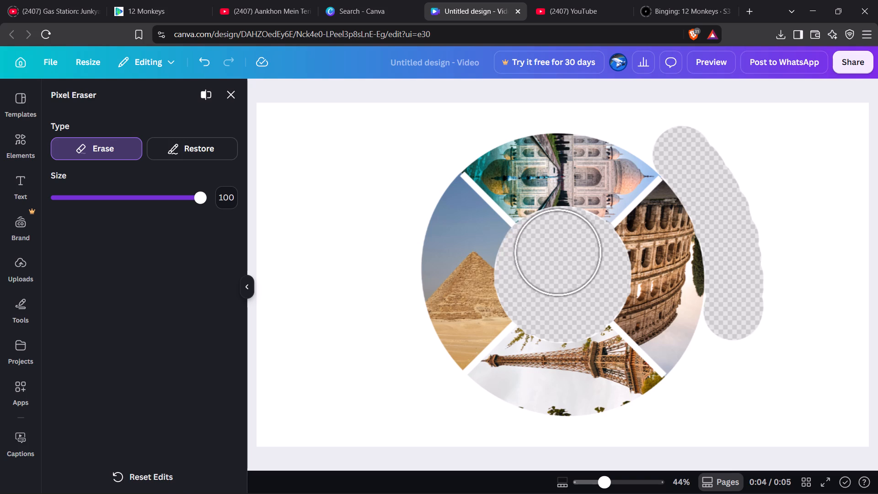
{"action": "left_click", "coordinate": [571, 252]}
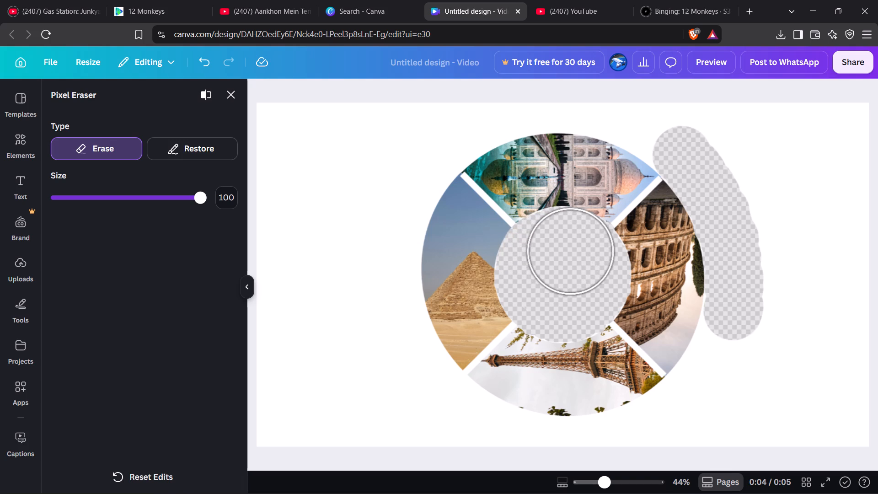
{"action": "left_click", "coordinate": [577, 254]}
{"action": "left_click", "coordinate": [580, 256]}
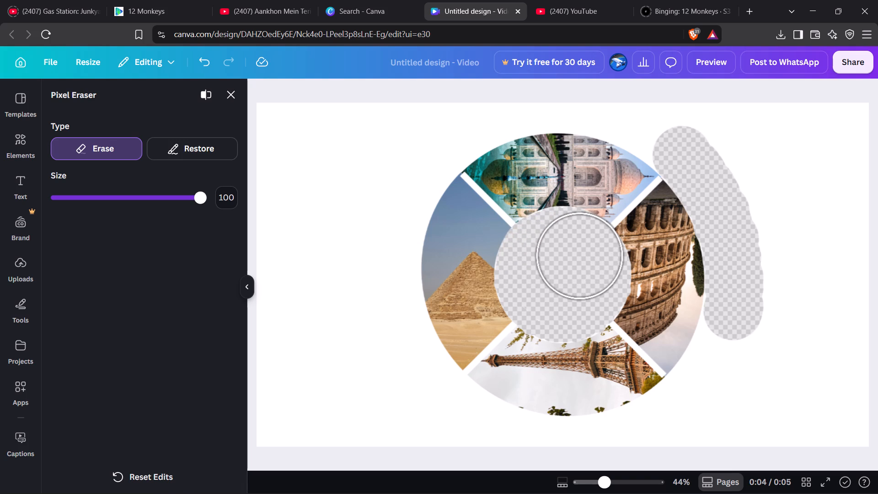
{"action": "left_click", "coordinate": [585, 286]}
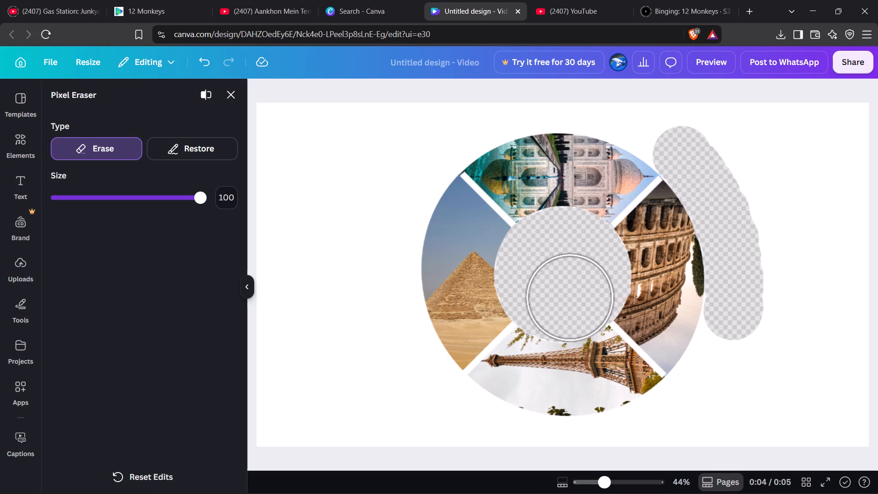
{"action": "left_click", "coordinate": [574, 295]}
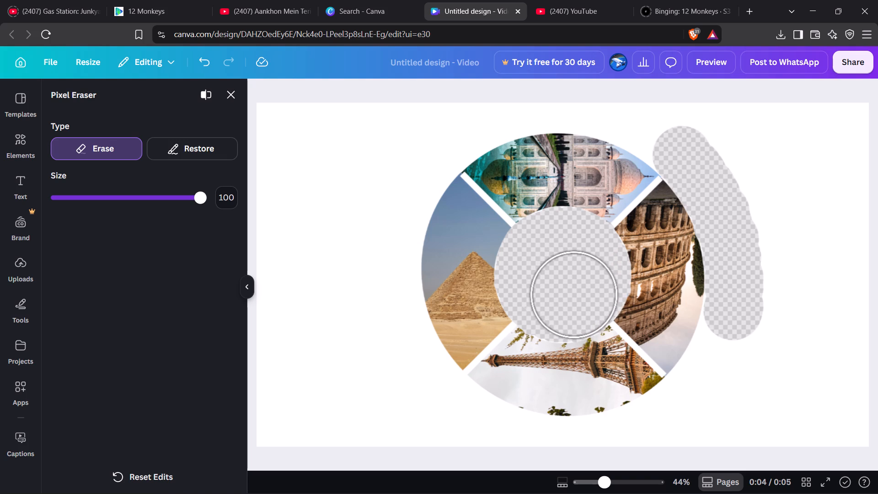
{"action": "left_click", "coordinate": [560, 299]}
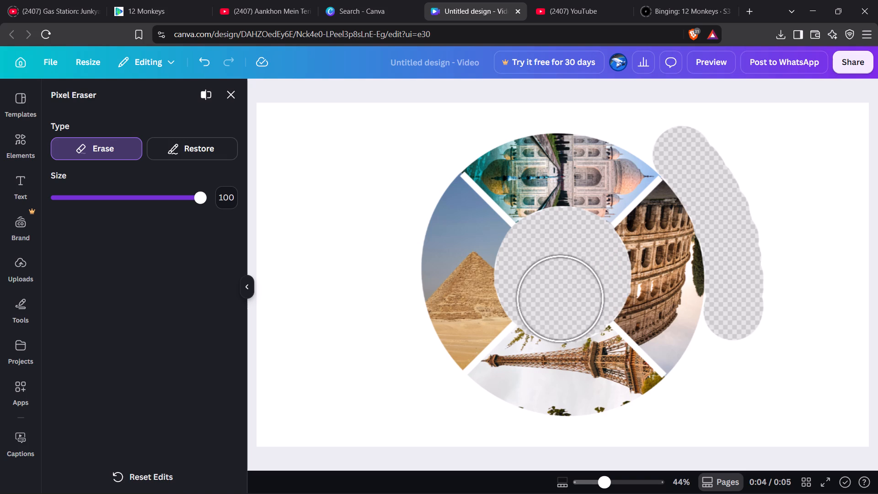
{"action": "left_click", "coordinate": [569, 296]}
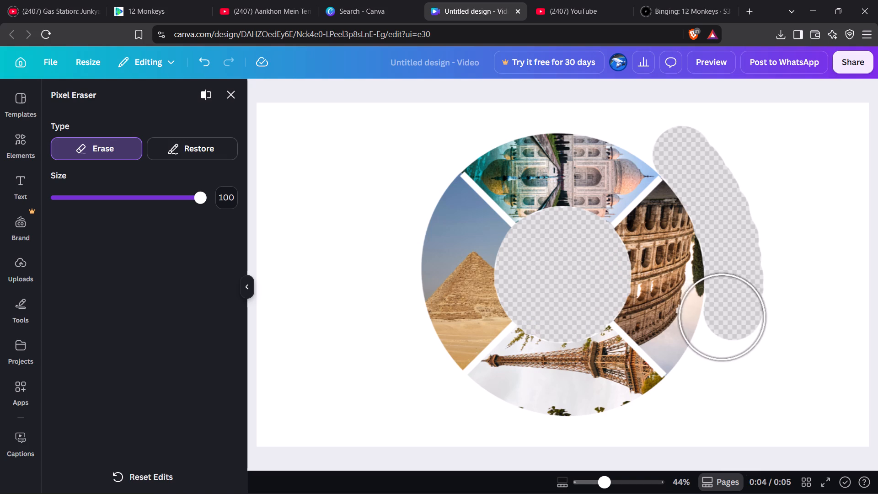
Erase the white background along the lower part of the Colosseum segment's outer edge, down to the Eiffel Tower corner.
{"action": "left_click", "coordinate": [744, 320]}
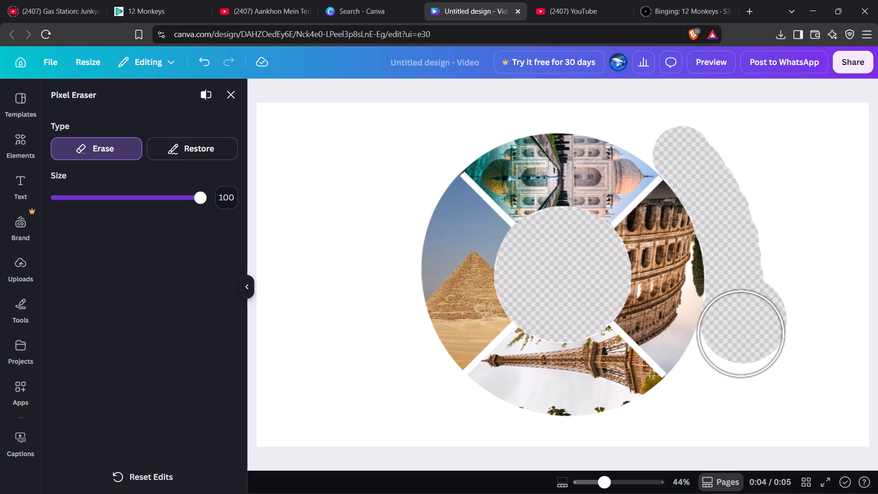
{"action": "left_click", "coordinate": [746, 313]}
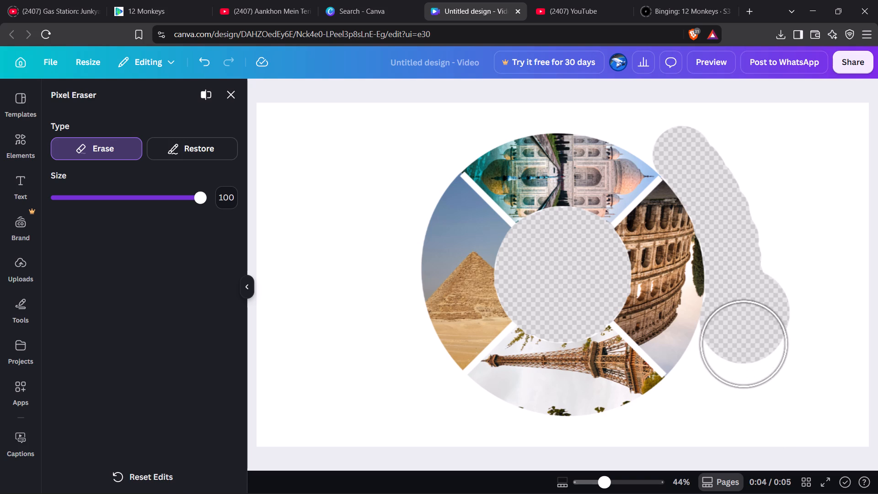
{"action": "left_click", "coordinate": [747, 310]}
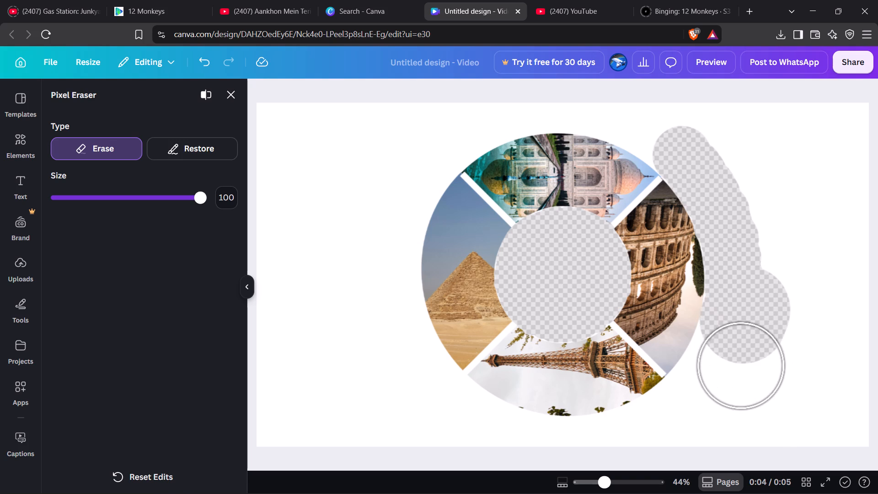
{"action": "left_click", "coordinate": [739, 346]}
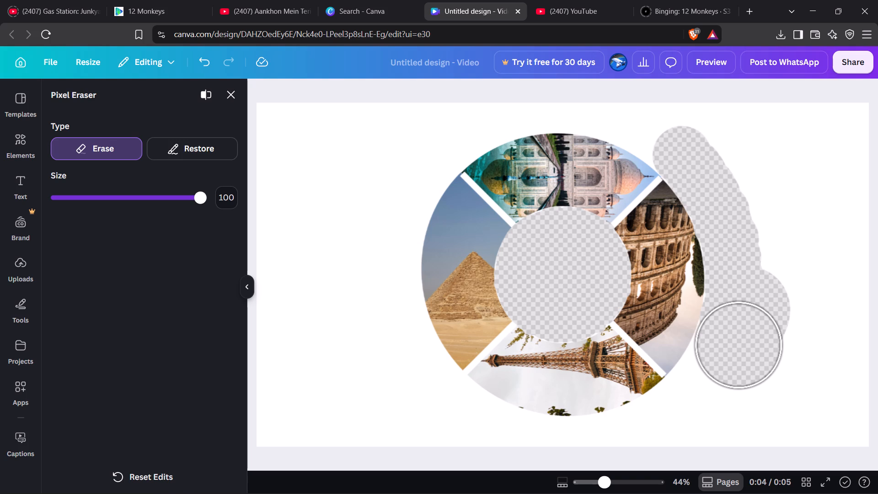
{"action": "left_click", "coordinate": [739, 341]}
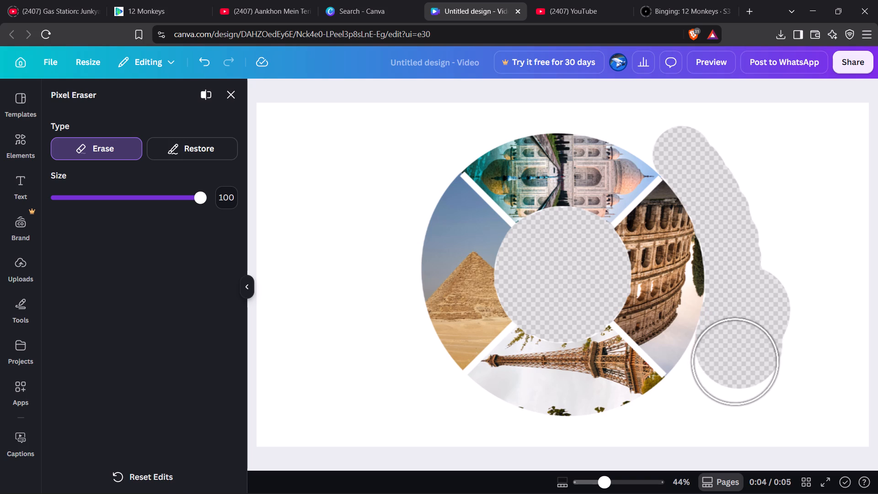
{"action": "left_click", "coordinate": [731, 359]}
{"action": "left_click", "coordinate": [723, 376]}
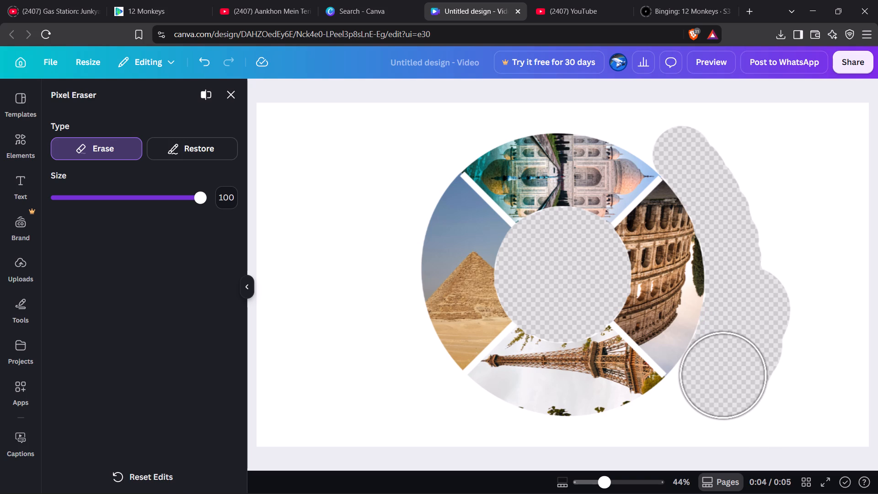
{"action": "left_click", "coordinate": [717, 382]}
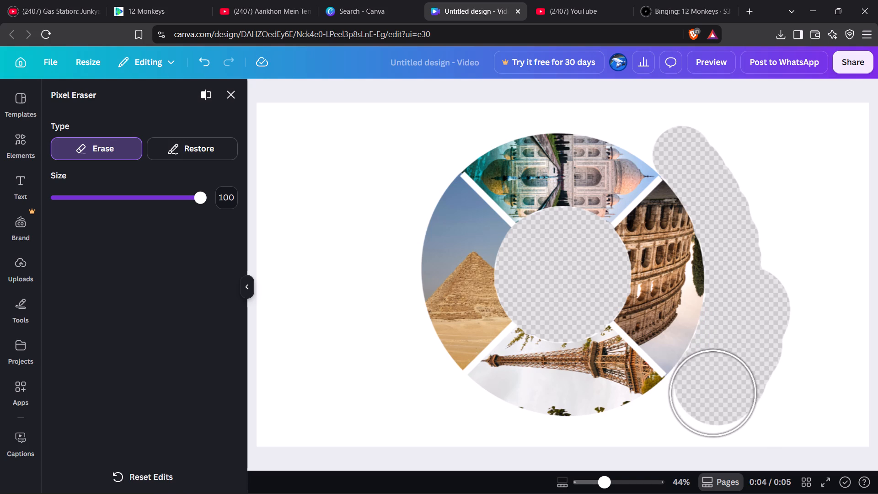
{"action": "left_click", "coordinate": [711, 393]}
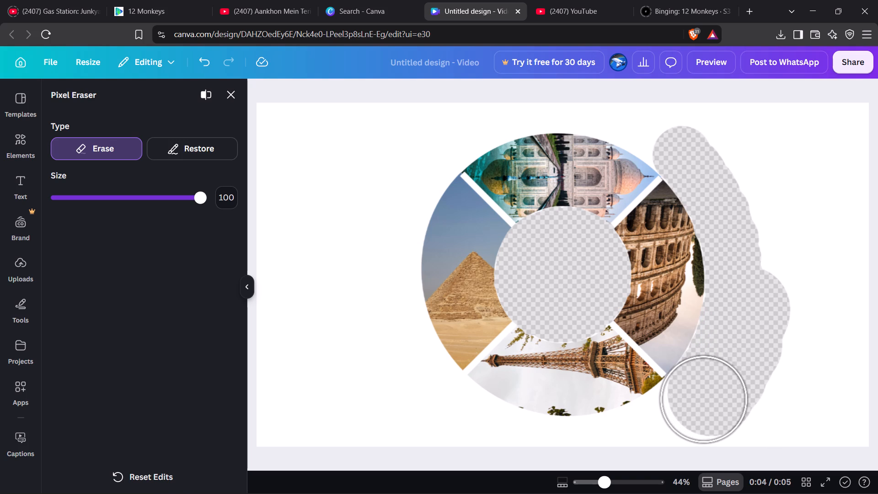
{"action": "left_click", "coordinate": [704, 399]}
Erase the white background beneath the Eiffel Tower segment's outer edge, from the Colosseum corner towards the pyramid side.
{"action": "left_click", "coordinate": [692, 413]}
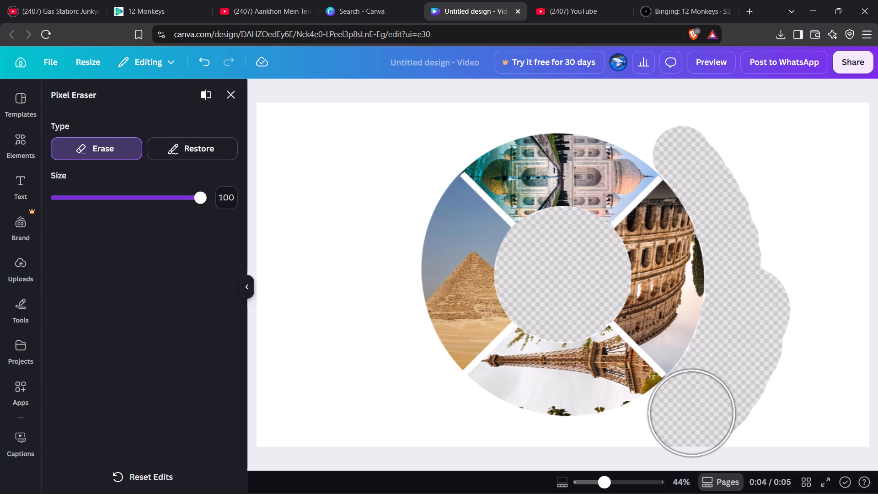
{"action": "left_click", "coordinate": [682, 422]}
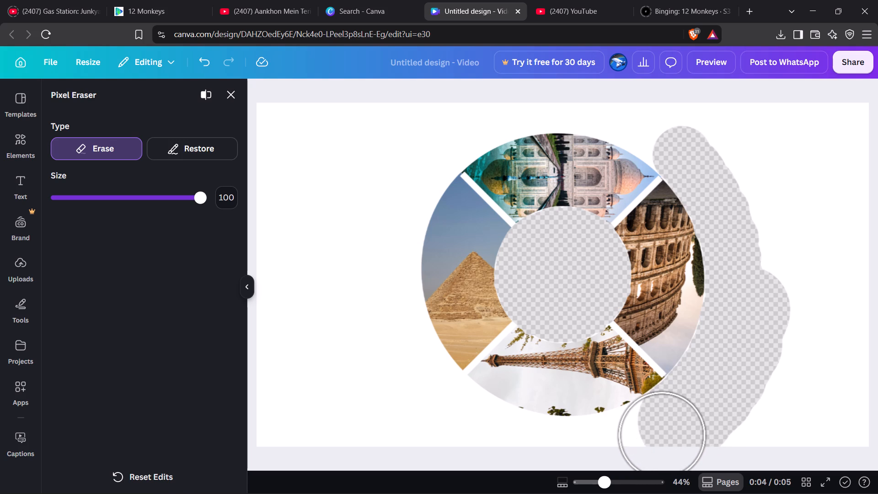
{"action": "left_click", "coordinate": [662, 436]}
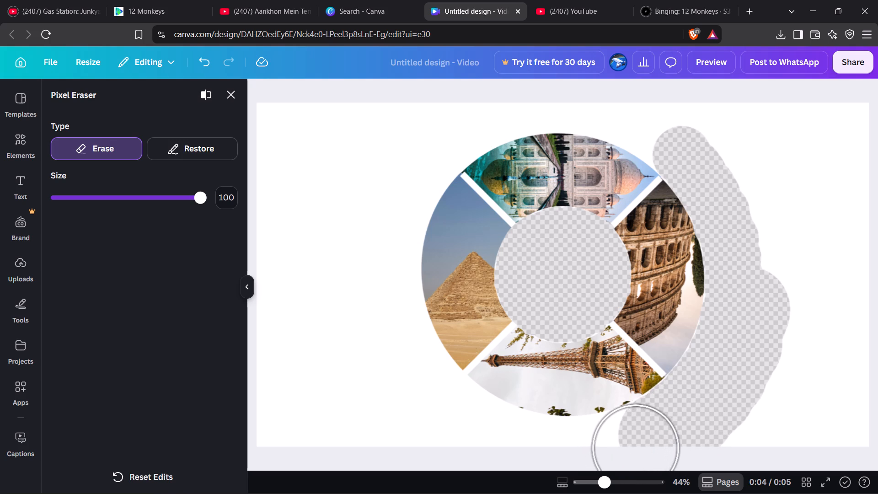
{"action": "left_click", "coordinate": [644, 445]}
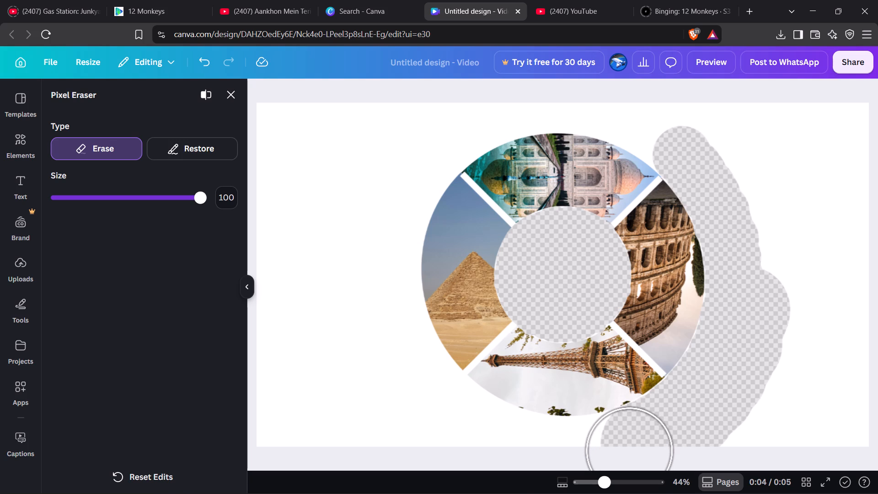
{"action": "left_click", "coordinate": [630, 451]}
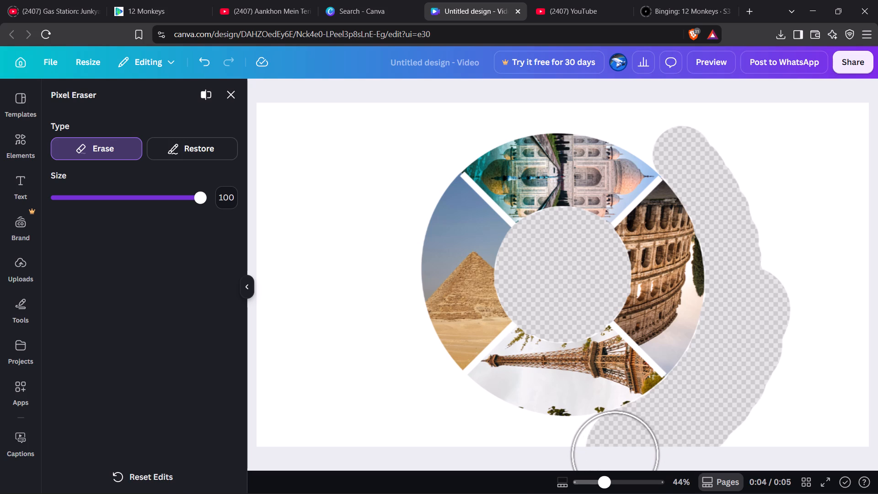
{"action": "left_click", "coordinate": [615, 456]}
{"action": "left_click", "coordinate": [600, 460]}
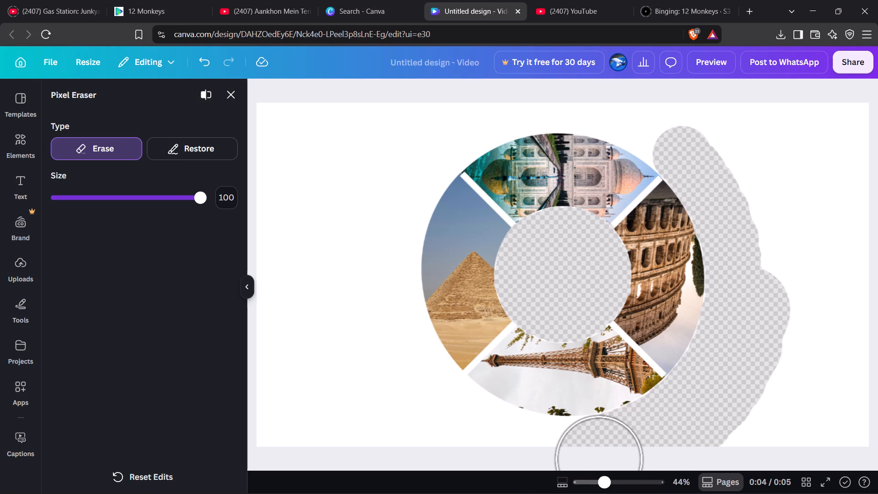
{"action": "left_click", "coordinate": [584, 462]}
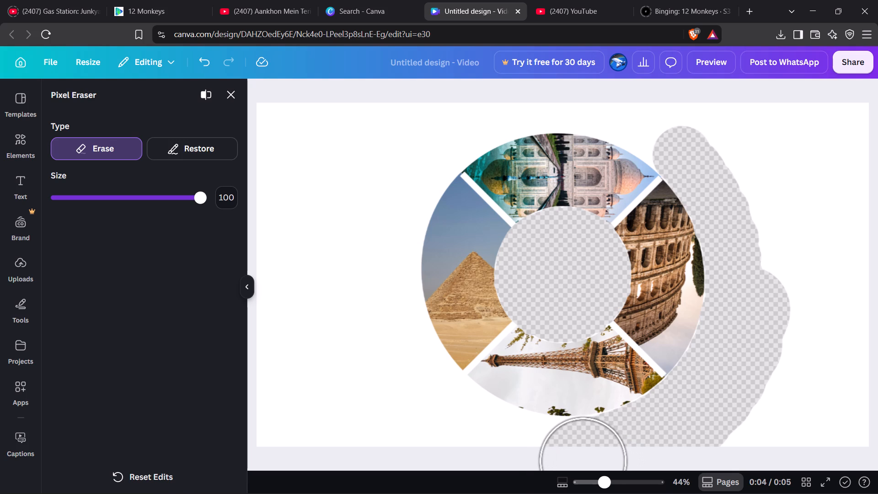
{"action": "left_click", "coordinate": [579, 460]}
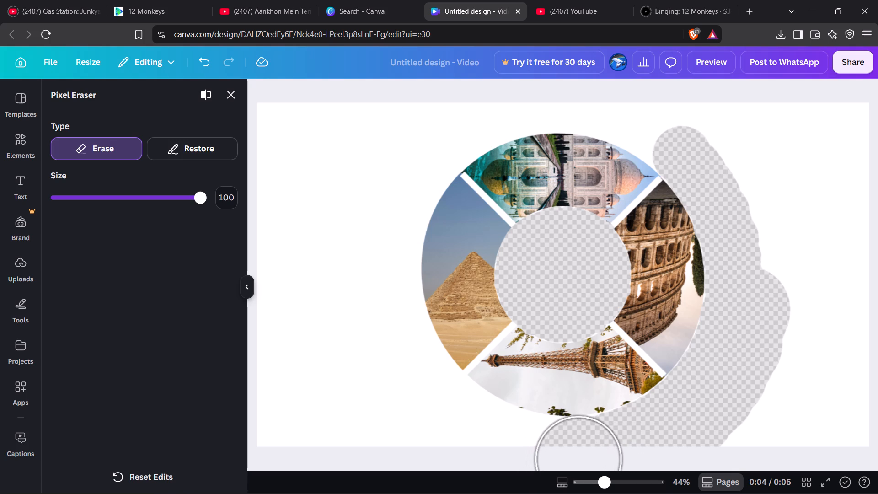
{"action": "left_click", "coordinate": [595, 459]}
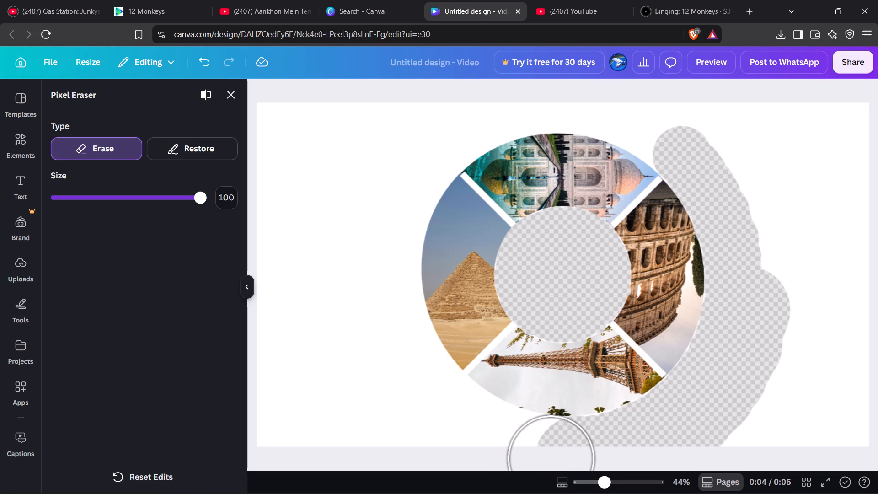
{"action": "left_click", "coordinate": [551, 459]}
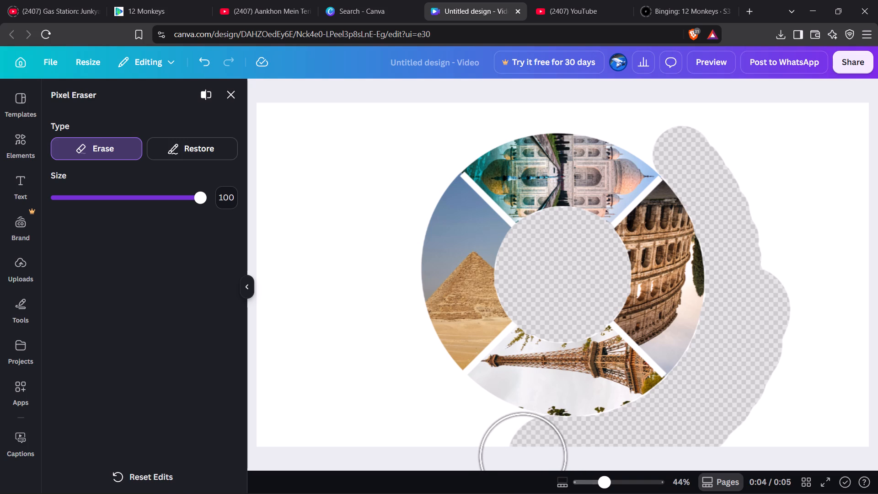
{"action": "double_click", "coordinate": [525, 457]}
{"action": "left_click", "coordinate": [523, 454]}
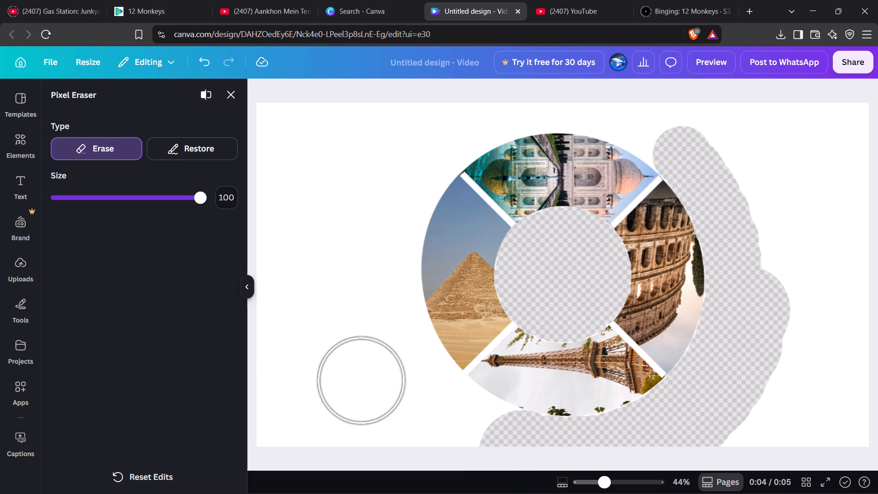
With the eraser size at 73, erase the white background around the outer corner where the Eiffel Tower and pyramid segments meet.
{"action": "left_click_drag", "start_coordinate": [203, 199], "coordinate": [175, 201]}
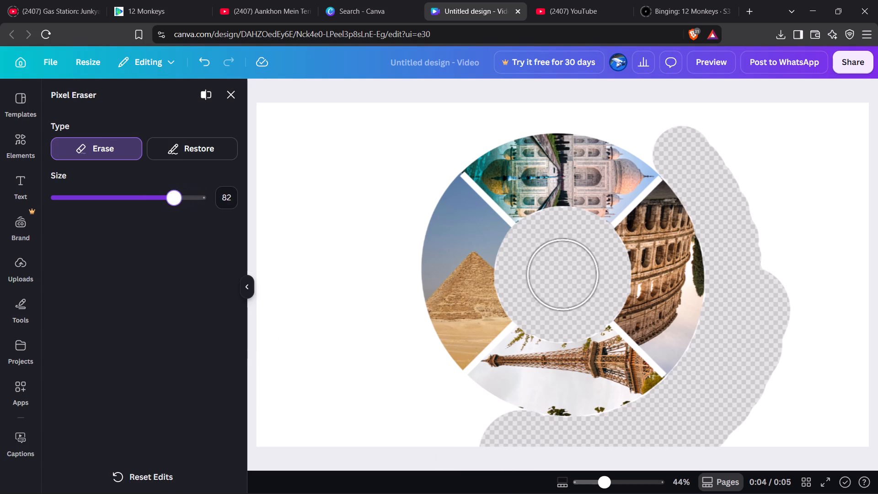
{"action": "left_click_drag", "start_coordinate": [175, 201], "coordinate": [161, 199]}
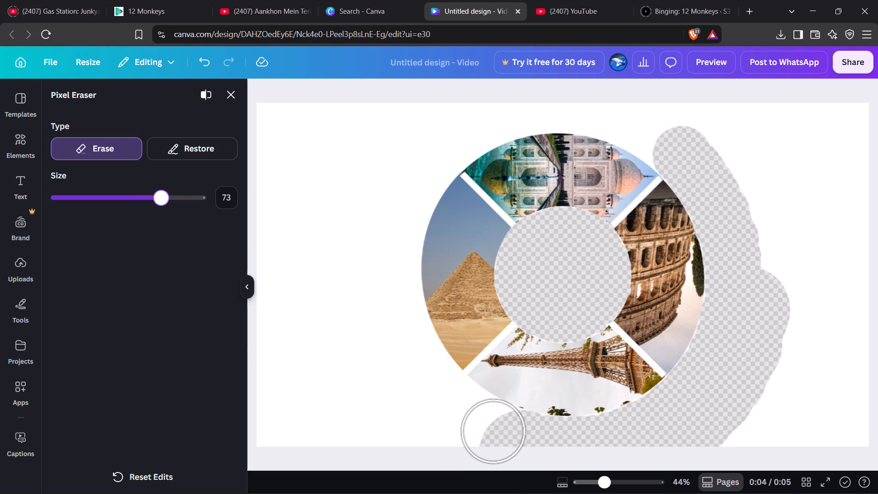
{"action": "left_click", "coordinate": [498, 435]}
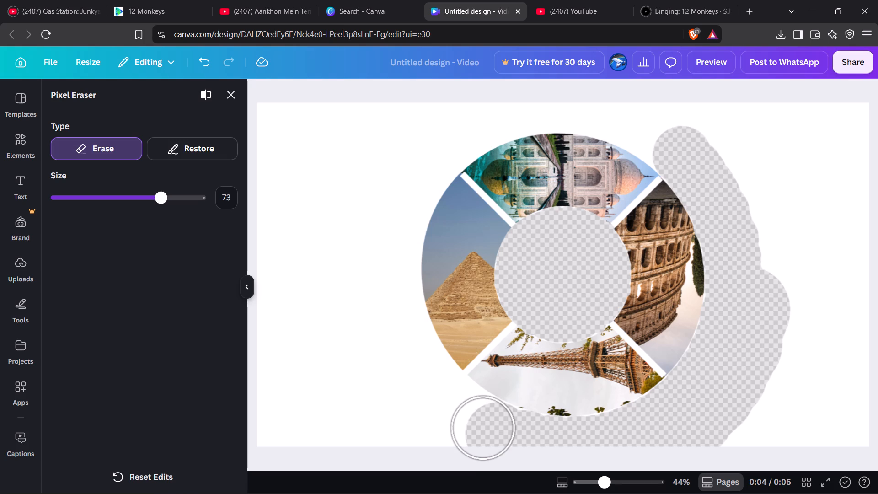
{"action": "left_click", "coordinate": [483, 427]}
{"action": "left_click", "coordinate": [467, 418]}
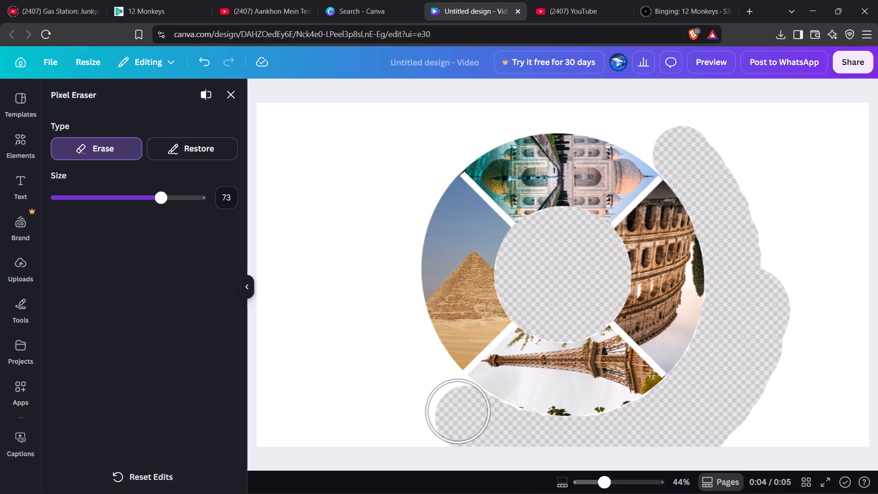
{"action": "left_click", "coordinate": [458, 410]}
{"action": "left_click", "coordinate": [445, 399]}
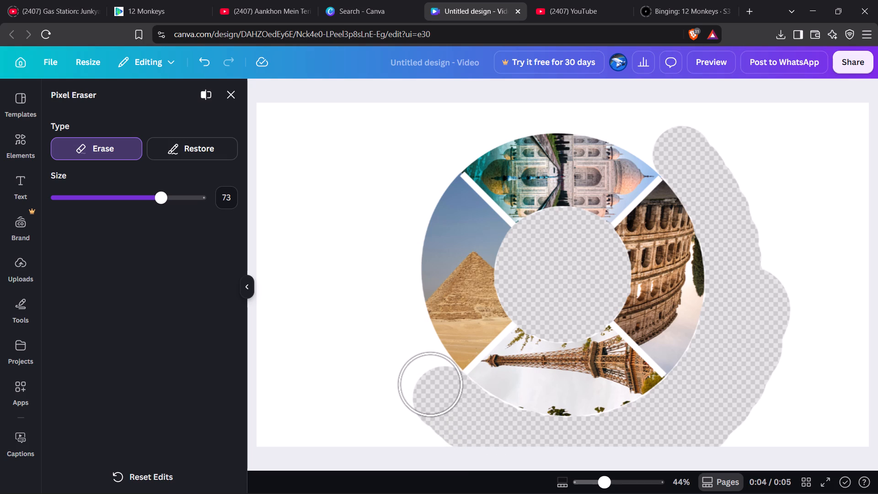
Erase the white background along the lower half of the pyramid segment's outer edge, starting from the Eiffel Tower corner.
{"action": "left_click", "coordinate": [432, 385]}
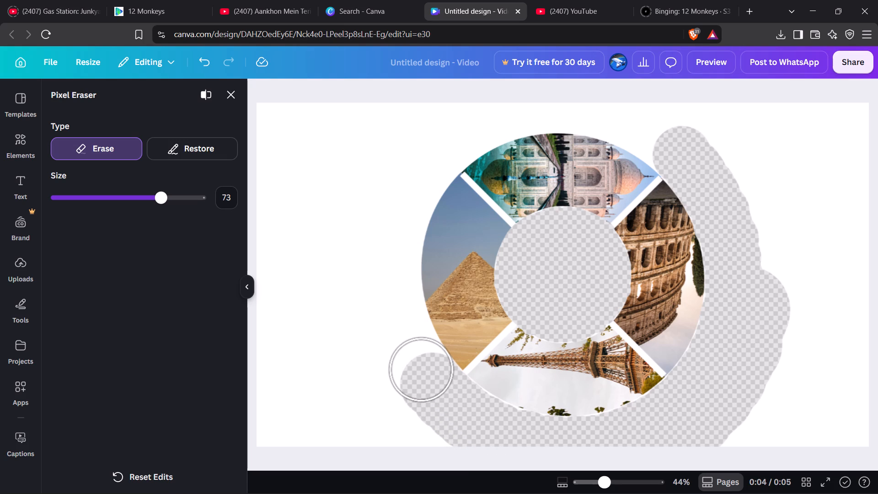
{"action": "left_click", "coordinate": [420, 370]}
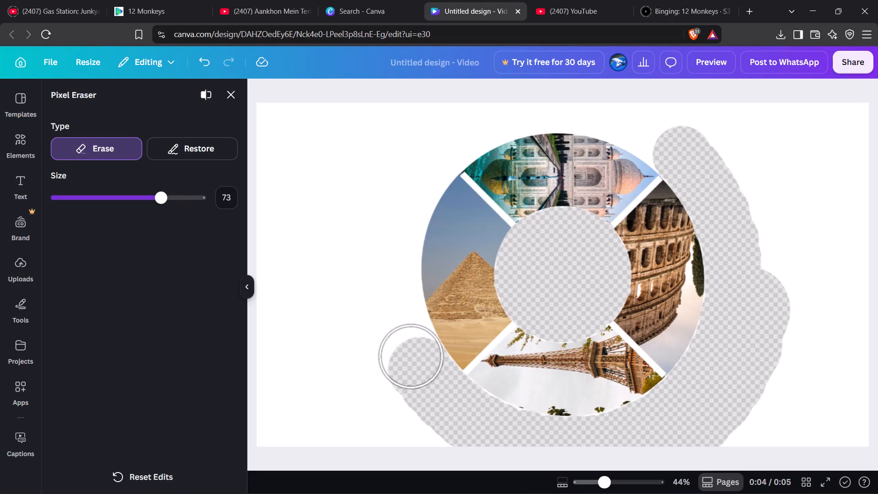
{"action": "left_click", "coordinate": [411, 356]}
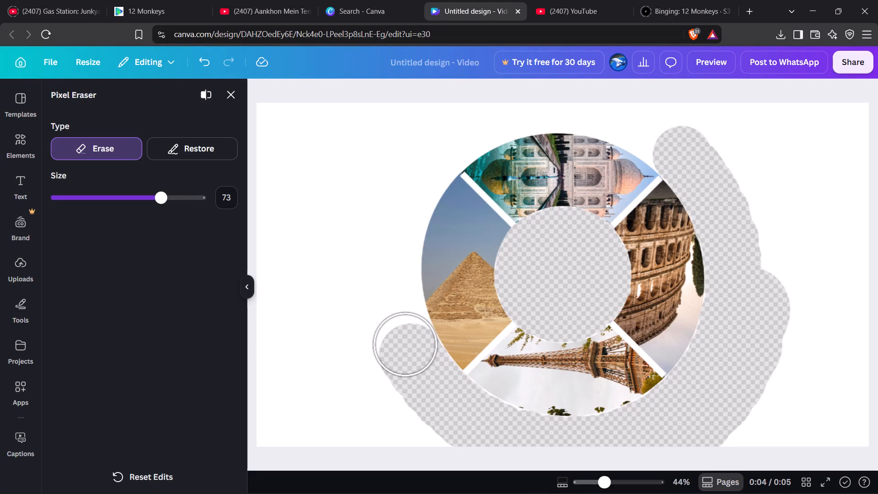
{"action": "left_click", "coordinate": [406, 345]}
{"action": "left_click", "coordinate": [401, 333]}
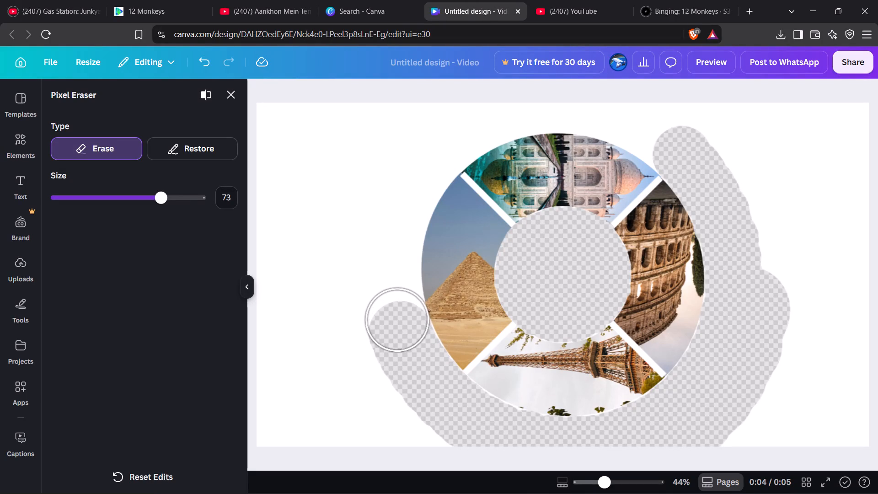
{"action": "left_click", "coordinate": [396, 317]}
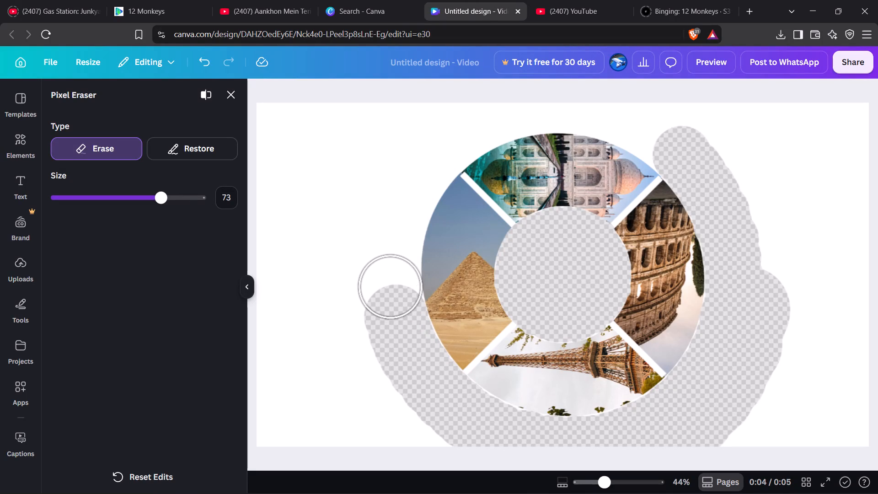
{"action": "left_click", "coordinate": [391, 292]}
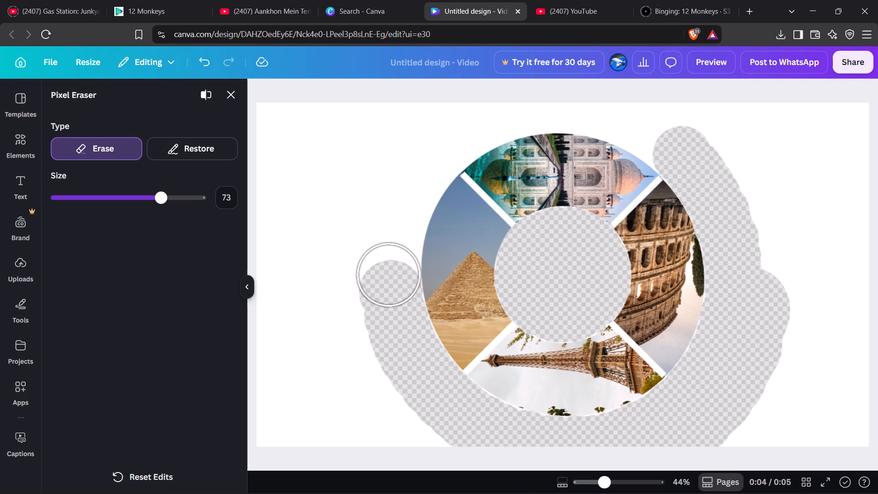
{"action": "left_click", "coordinate": [389, 275]}
{"action": "left_click", "coordinate": [390, 260]}
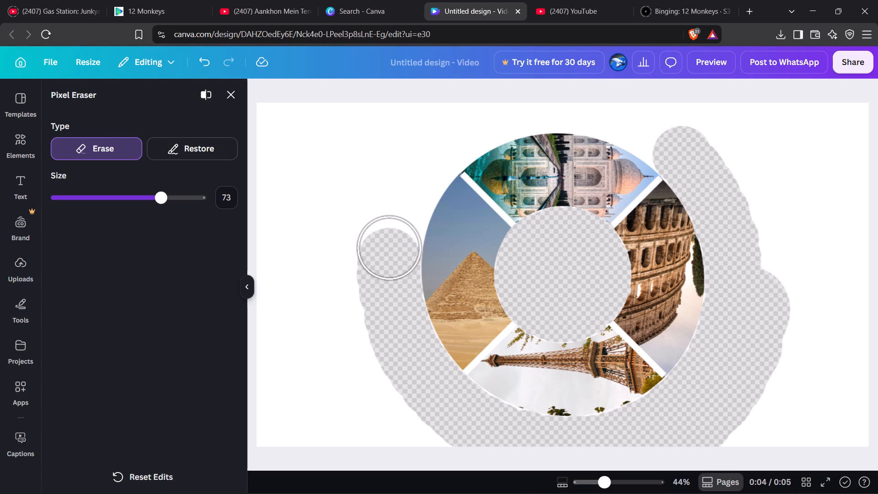
Erase the white background along the upper half of the pyramid segment's outer edge, up to the Taj Mahal corner.
{"action": "left_click", "coordinate": [392, 238]}
{"action": "left_click", "coordinate": [396, 217]}
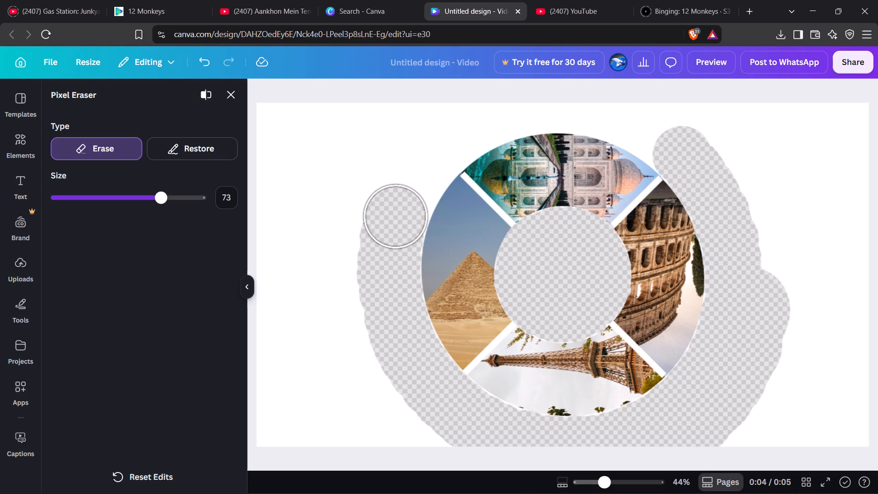
{"action": "left_click", "coordinate": [397, 220]}
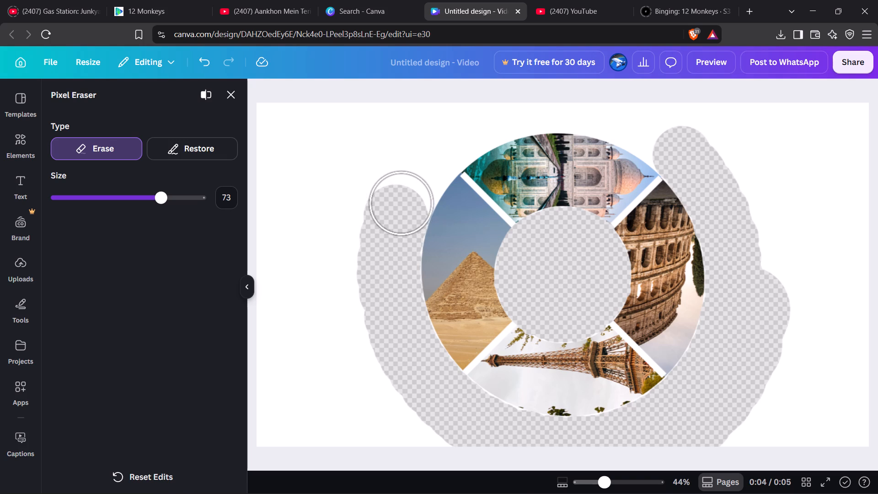
{"action": "left_click", "coordinate": [403, 204]}
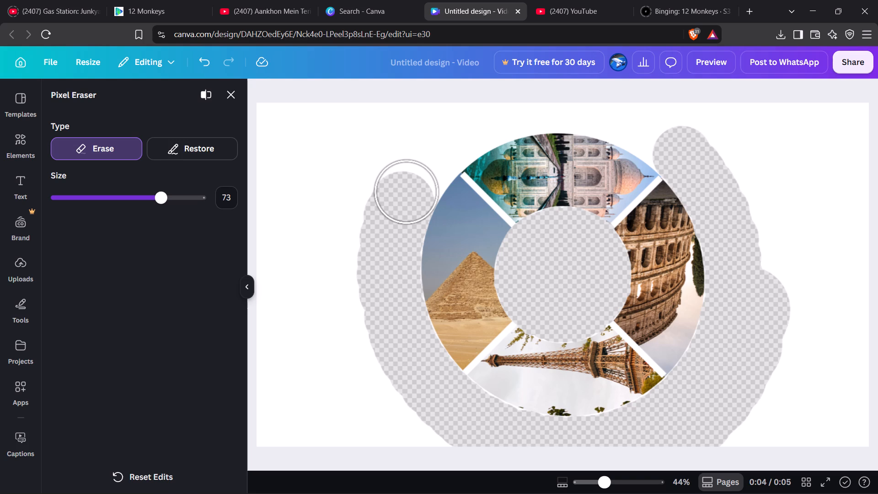
{"action": "left_click", "coordinate": [407, 192]}
{"action": "left_click", "coordinate": [411, 185]}
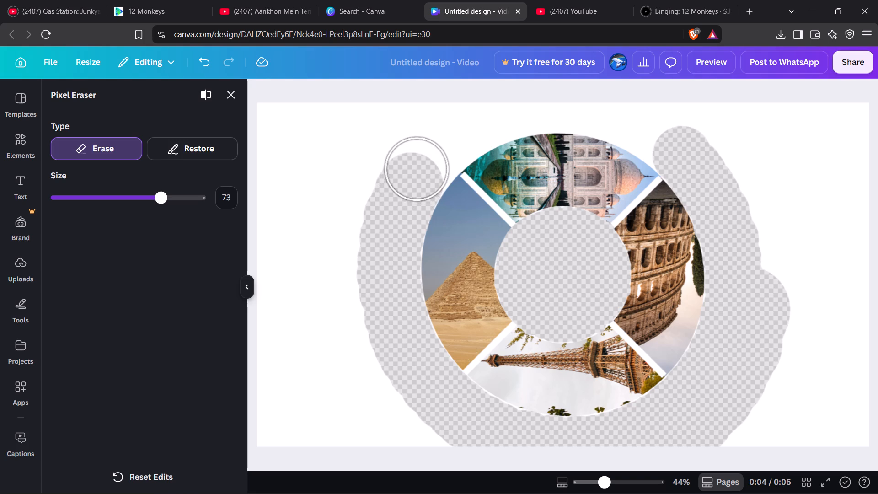
{"action": "left_click", "coordinate": [419, 172]}
{"action": "left_click", "coordinate": [425, 166]}
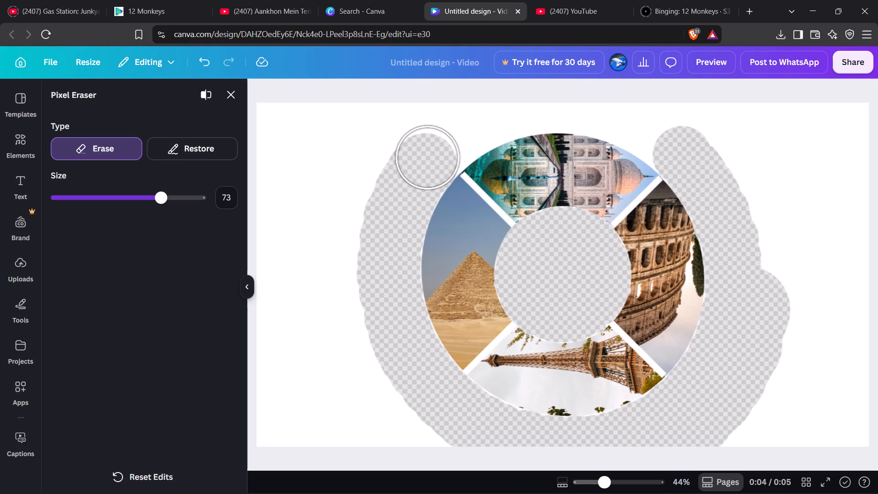
{"action": "left_click", "coordinate": [436, 150]}
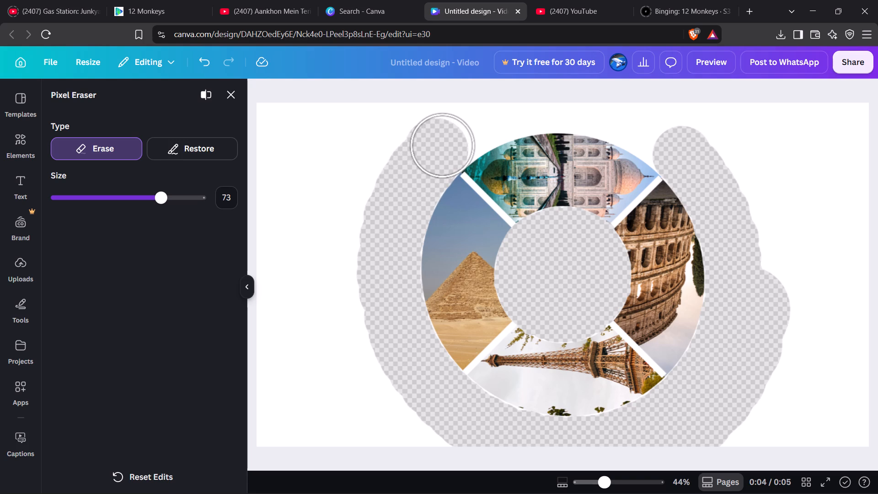
Erase the white background above the Taj Mahal segment's outer edge, from the pyramid corner to just past the ring's top.
{"action": "left_click", "coordinate": [443, 145]}
{"action": "left_click", "coordinate": [450, 140]}
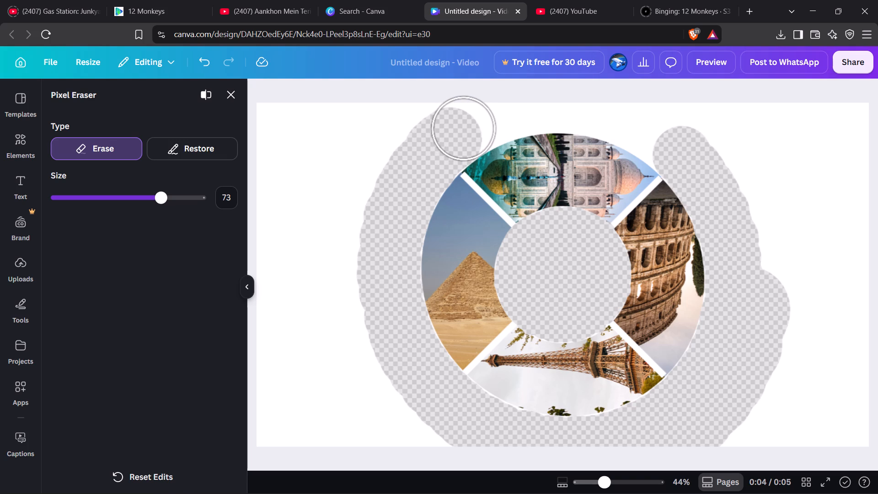
{"action": "left_click", "coordinate": [465, 129]}
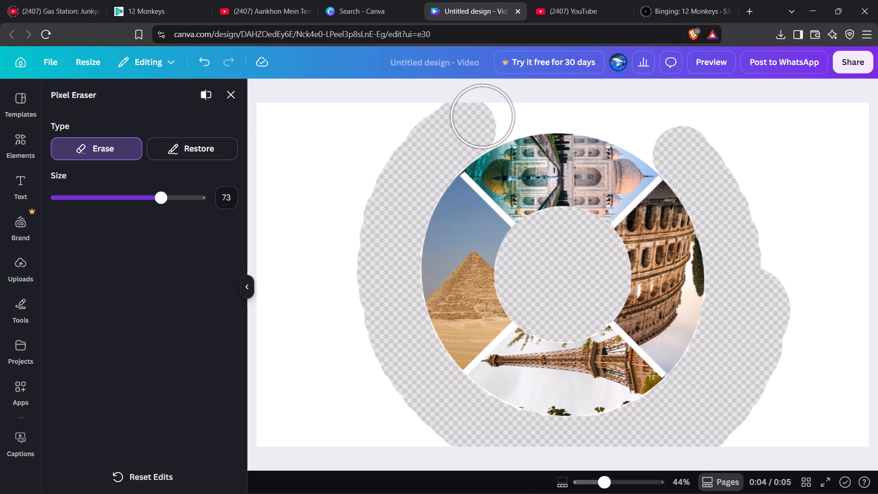
{"action": "left_click", "coordinate": [484, 119]}
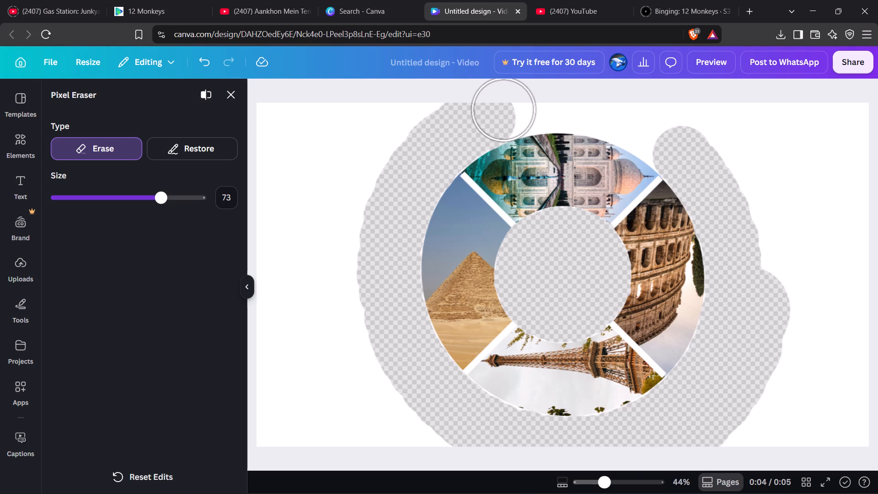
{"action": "left_click", "coordinate": [505, 109]}
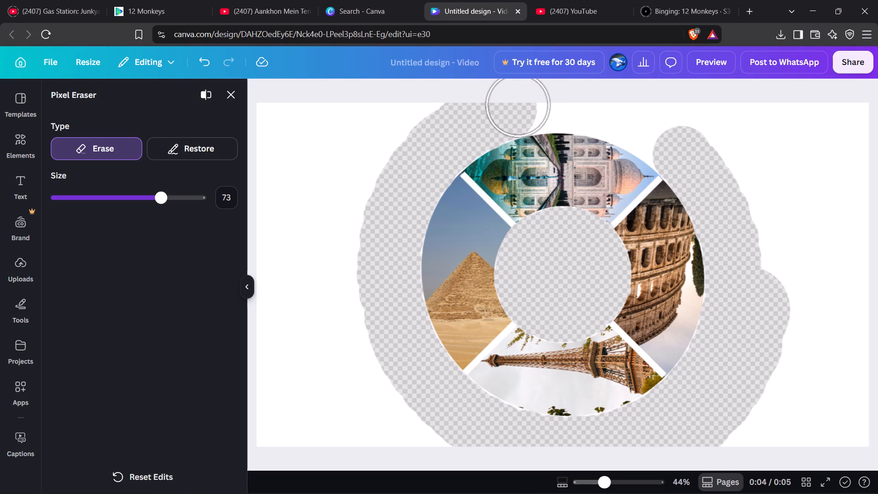
{"action": "left_click", "coordinate": [518, 105]}
{"action": "left_click", "coordinate": [533, 103]}
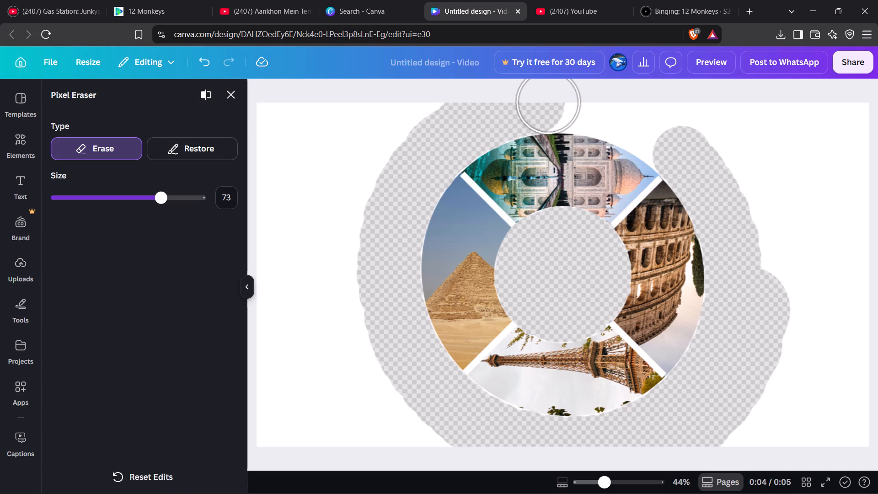
{"action": "left_click", "coordinate": [549, 102]}
{"action": "left_click", "coordinate": [569, 102]}
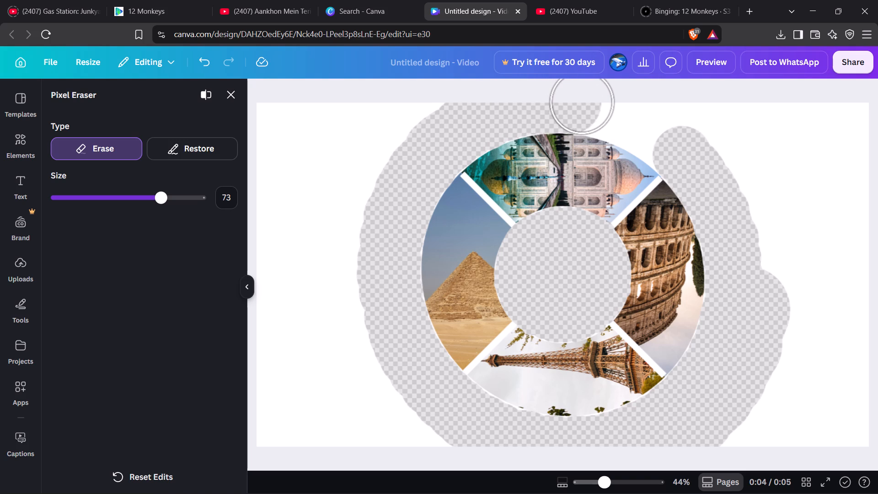
{"action": "left_click", "coordinate": [582, 102]}
{"action": "left_click", "coordinate": [592, 103]}
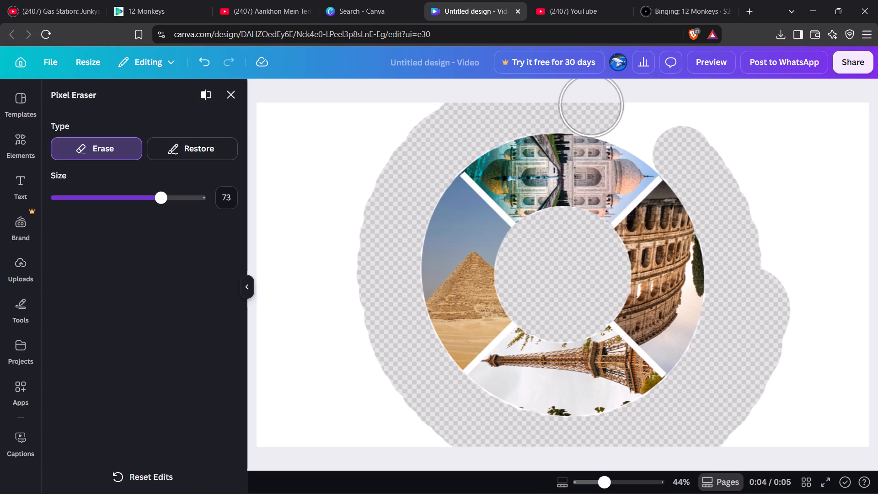
Erase the white background along the rest of the Taj Mahal segment's outer edge, down to the Colosseum corner.
{"action": "left_click", "coordinate": [591, 105]}
{"action": "left_click", "coordinate": [605, 107]}
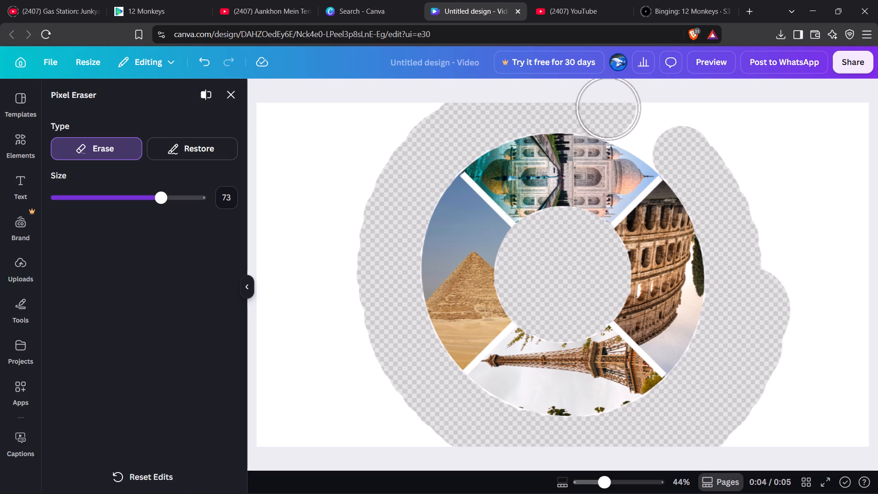
{"action": "left_click", "coordinate": [618, 112]}
{"action": "left_click", "coordinate": [627, 114]}
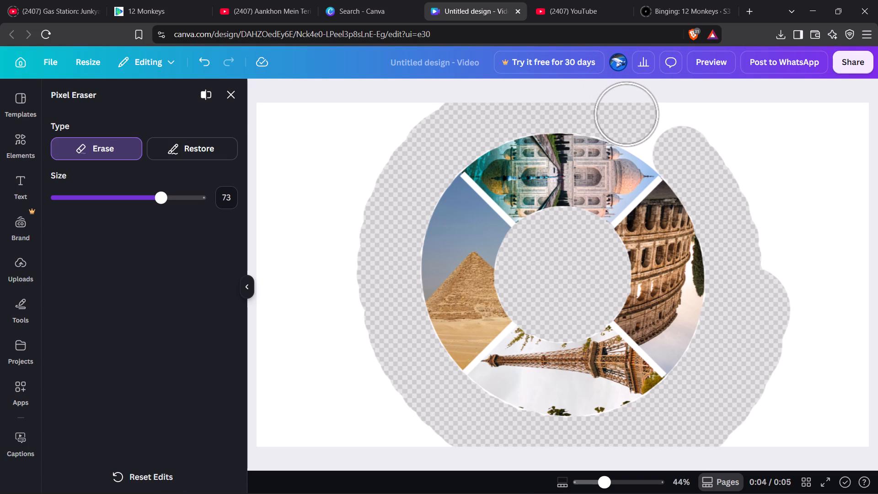
{"action": "left_click", "coordinate": [635, 118]}
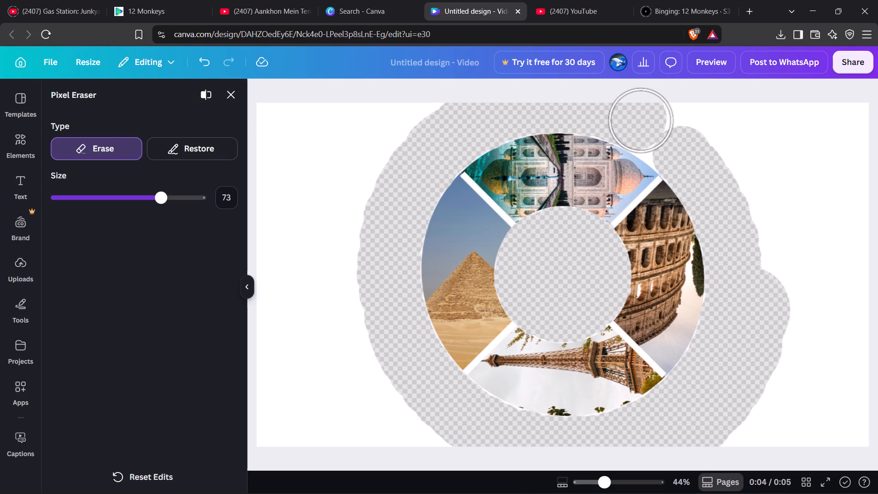
{"action": "left_click", "coordinate": [641, 121]}
{"action": "left_click", "coordinate": [646, 124]}
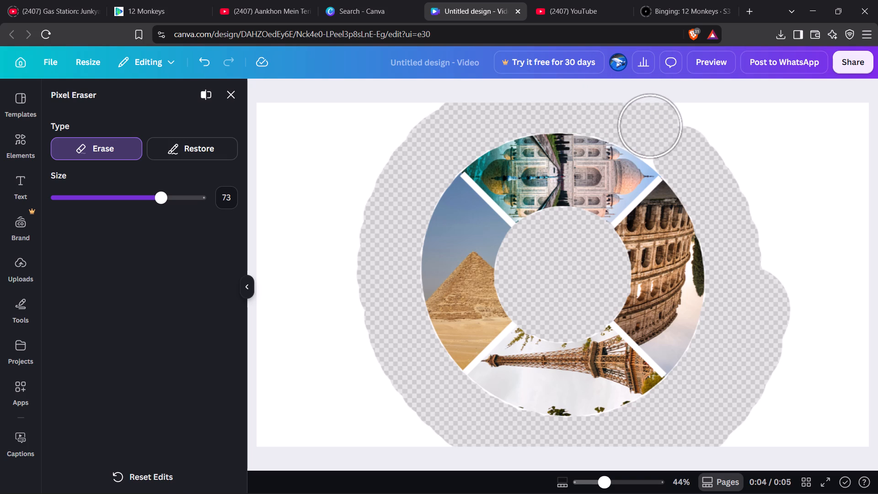
{"action": "left_click", "coordinate": [655, 130]}
{"action": "left_click", "coordinate": [664, 136]}
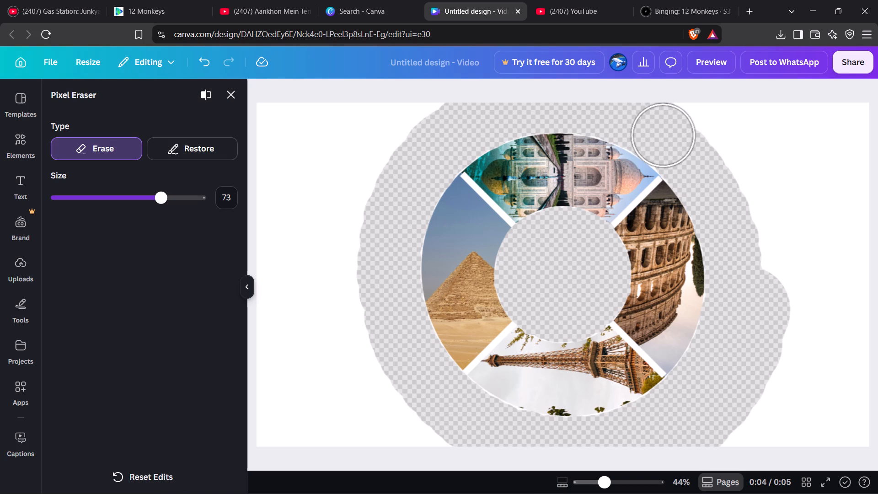
{"action": "left_click", "coordinate": [672, 142]}
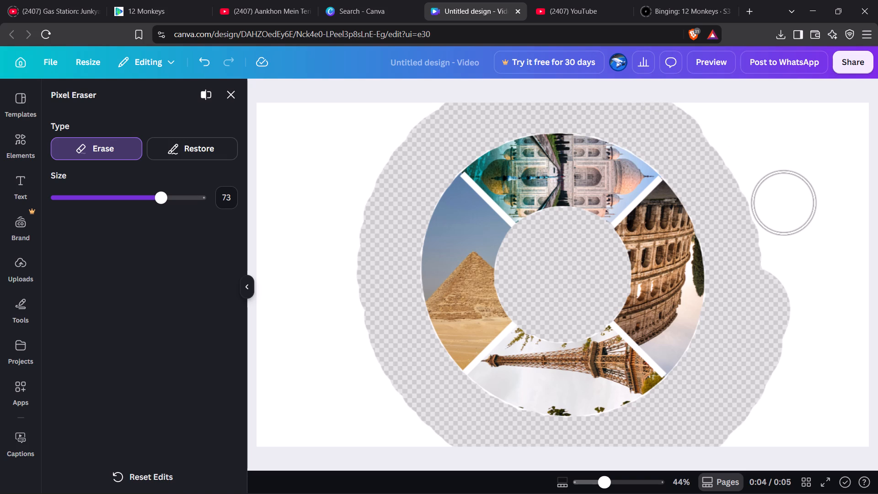
{"action": "left_click", "coordinate": [613, 110]}
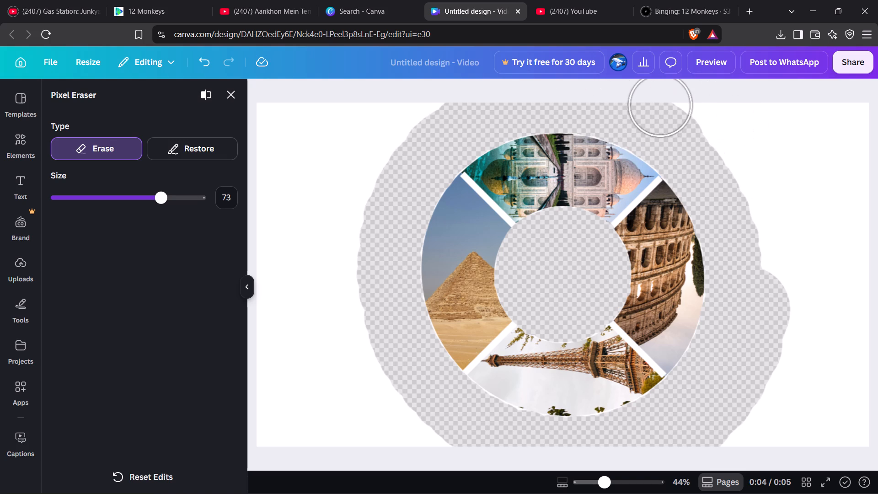
Set the eraser size to 100 and erase all remaining white background on the Colosseum side of the image.
{"action": "left_click_drag", "start_coordinate": [163, 201], "coordinate": [412, 180]}
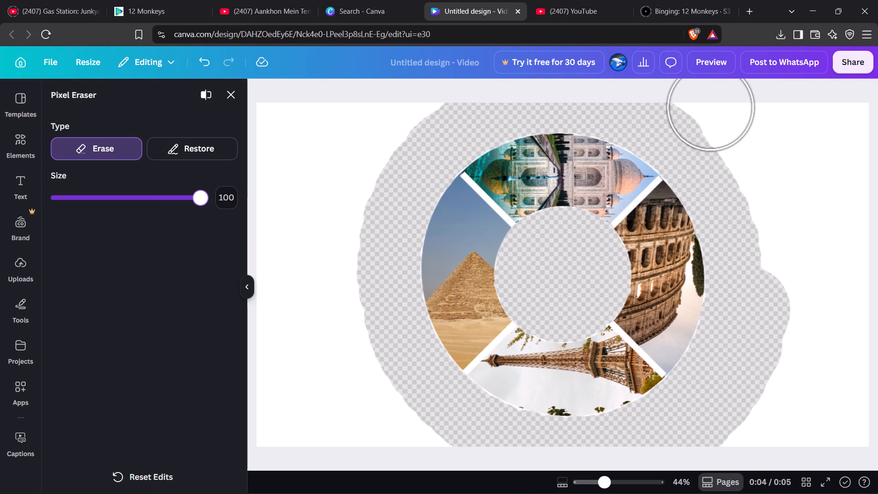
{"action": "left_click_drag", "start_coordinate": [686, 101], "coordinate": [774, 122]}
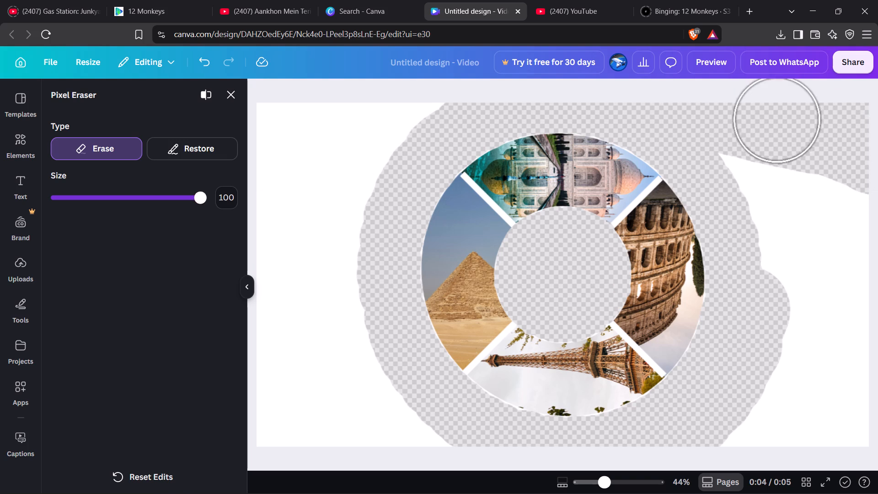
{"action": "left_click_drag", "start_coordinate": [774, 122], "coordinate": [814, 388]}
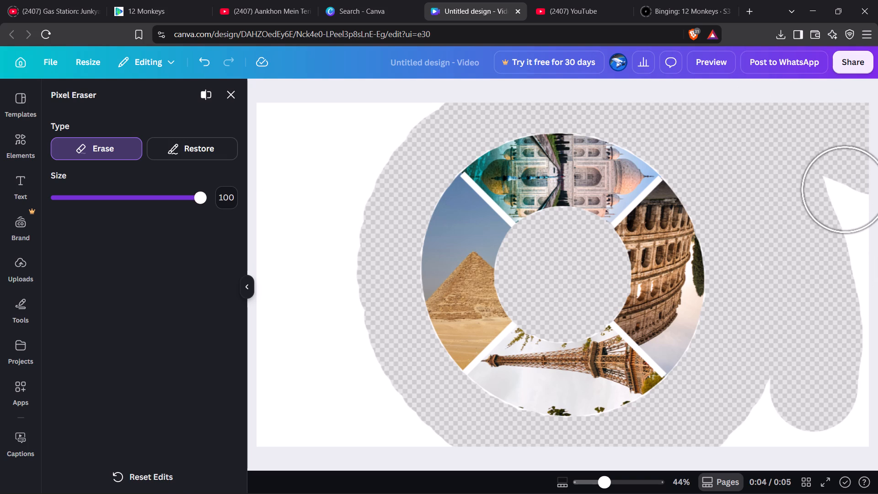
{"action": "left_click_drag", "start_coordinate": [845, 189], "coordinate": [833, 250]}
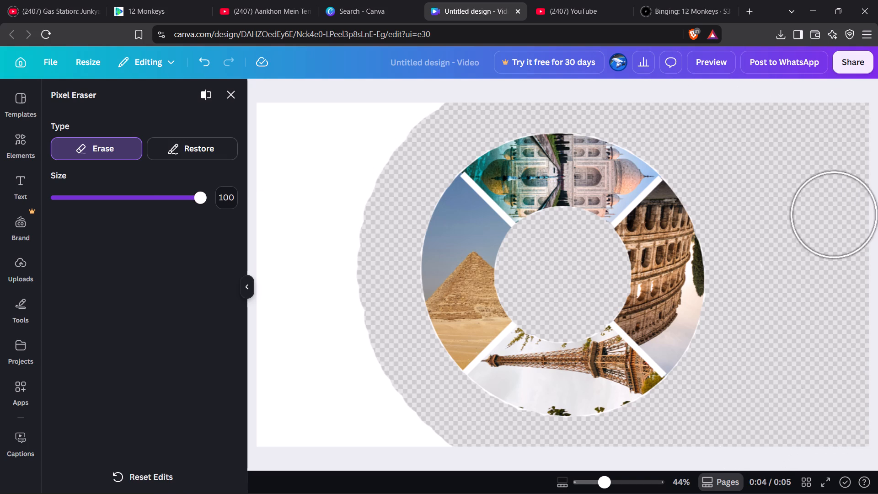
{"action": "left_click_drag", "start_coordinate": [833, 250], "coordinate": [841, 220]}
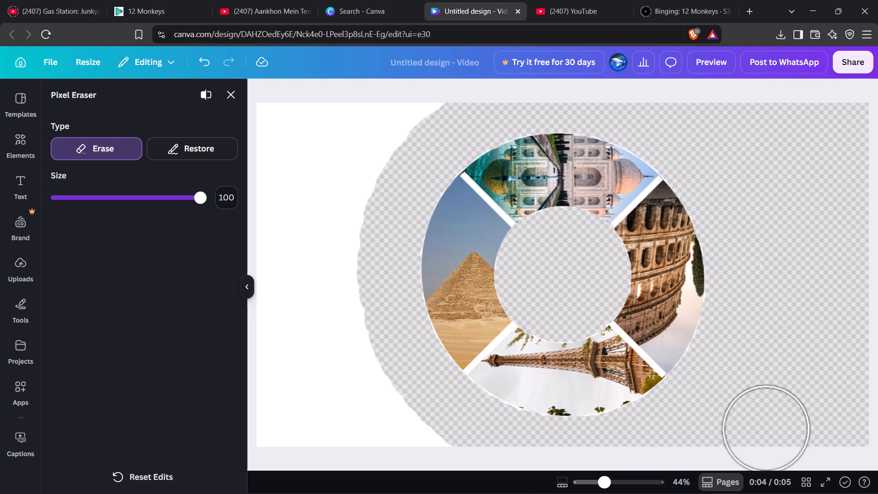
Erase all remaining white background on the pyramid side of the image, out to the image's edges.
{"action": "left_click_drag", "start_coordinate": [428, 437], "coordinate": [365, 423]}
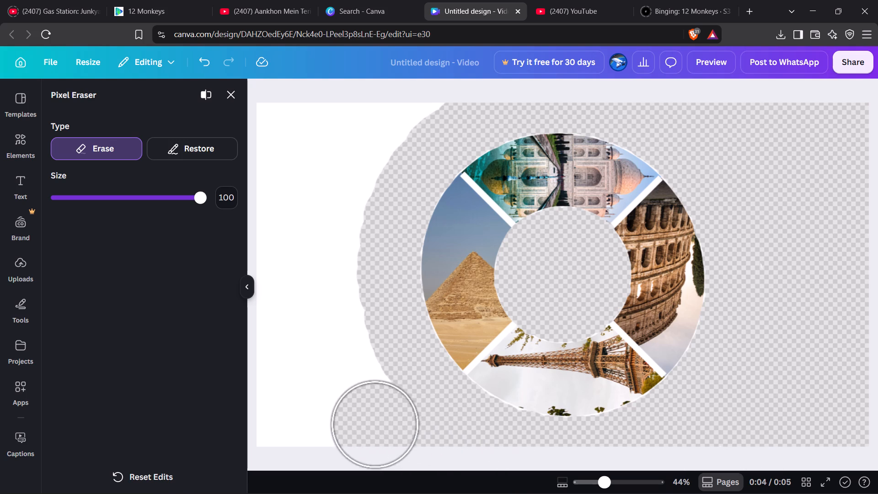
{"action": "left_click_drag", "start_coordinate": [365, 423], "coordinate": [260, 418]}
{"action": "left_click_drag", "start_coordinate": [359, 400], "coordinate": [397, 96]}
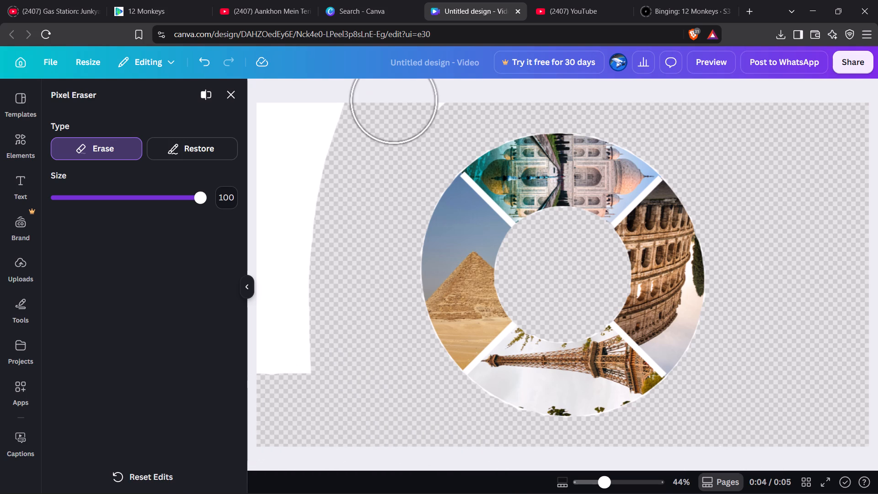
{"action": "left_click_drag", "start_coordinate": [397, 96], "coordinate": [440, 71]}
{"action": "left_click_drag", "start_coordinate": [293, 109], "coordinate": [296, 296]}
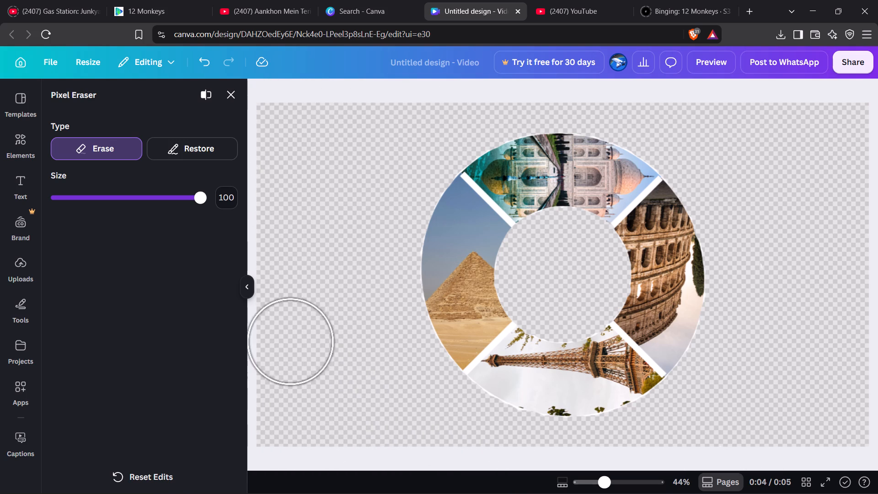
Go over the empty area beside the pyramid segment with the eraser, and finish the pixel erasing.
{"action": "left_click_drag", "start_coordinate": [296, 296], "coordinate": [338, 333]}
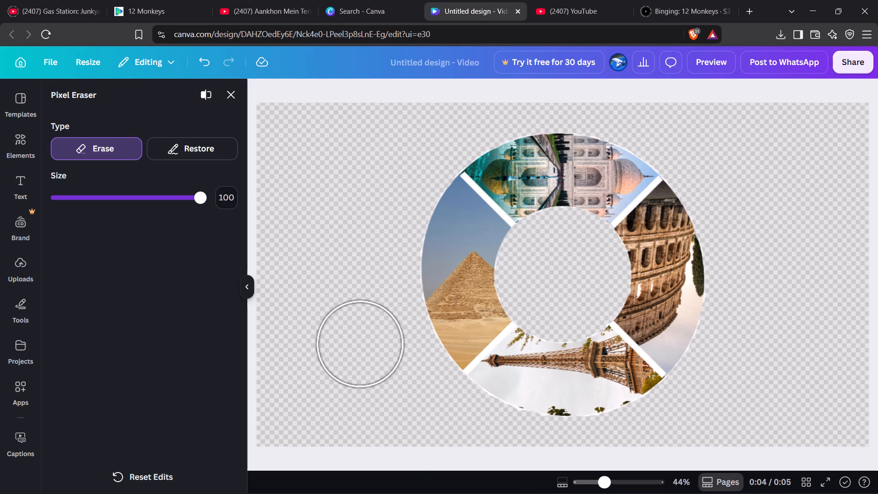
{"action": "left_click", "coordinate": [360, 336]}
{"action": "left_click_drag", "start_coordinate": [360, 336], "coordinate": [312, 280]}
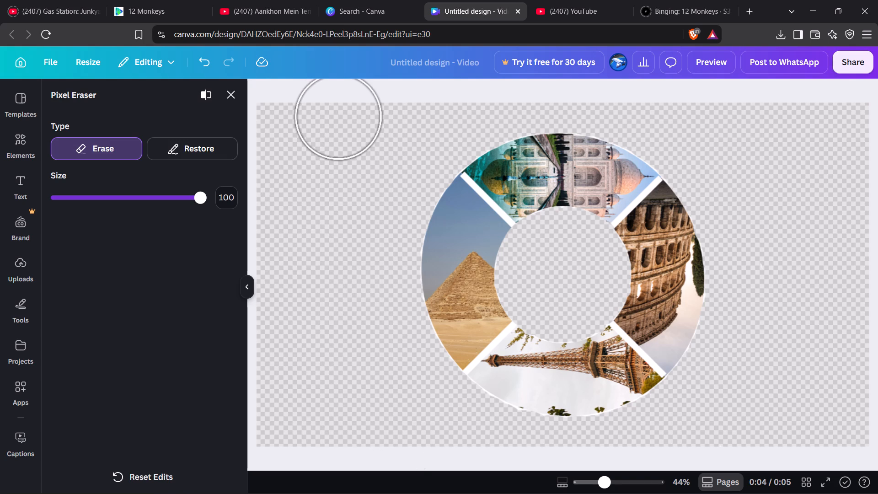
{"action": "left_click", "coordinate": [231, 91]}
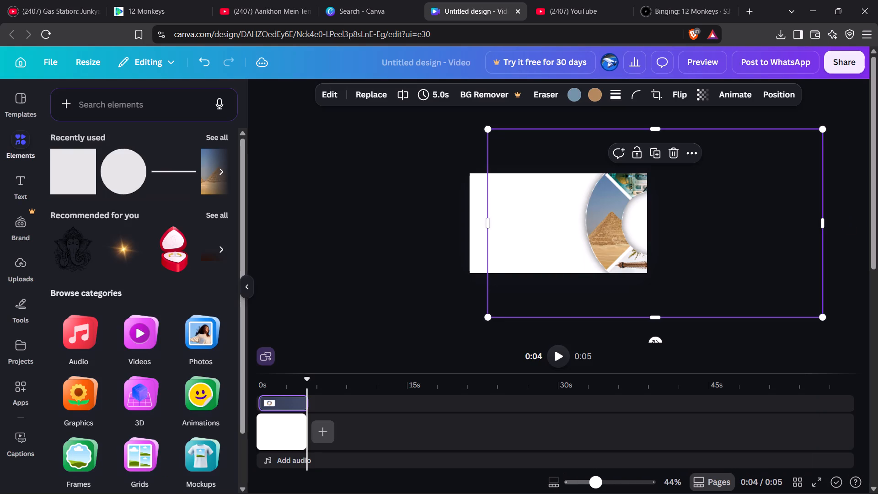
Set the ring image's Glow shadow to size 5 and intensity 100.
{"action": "left_click", "coordinate": [324, 94]}
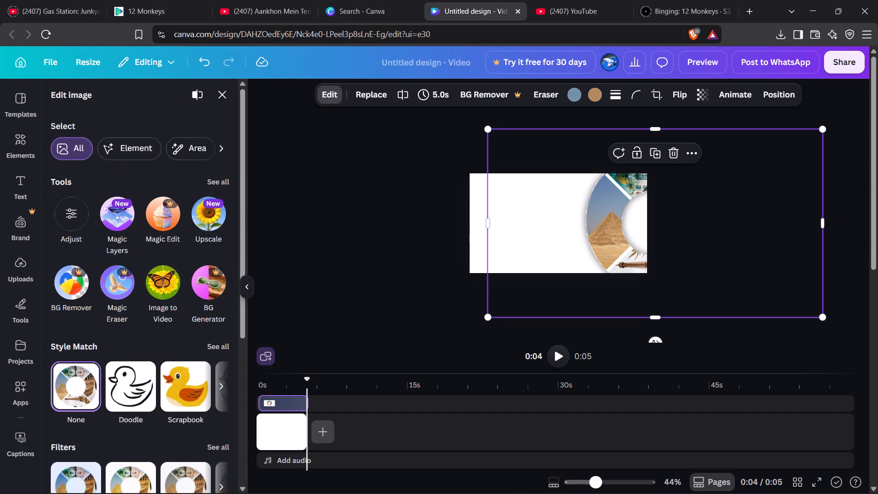
{"action": "scroll", "coordinate": [92, 377], "scroll_direction": "down", "scroll_amount": 5}
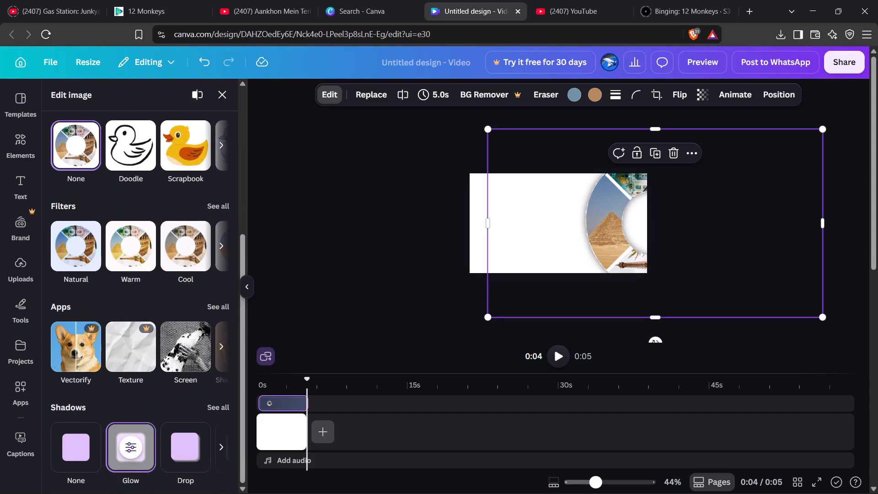
{"action": "left_click", "coordinate": [123, 454]}
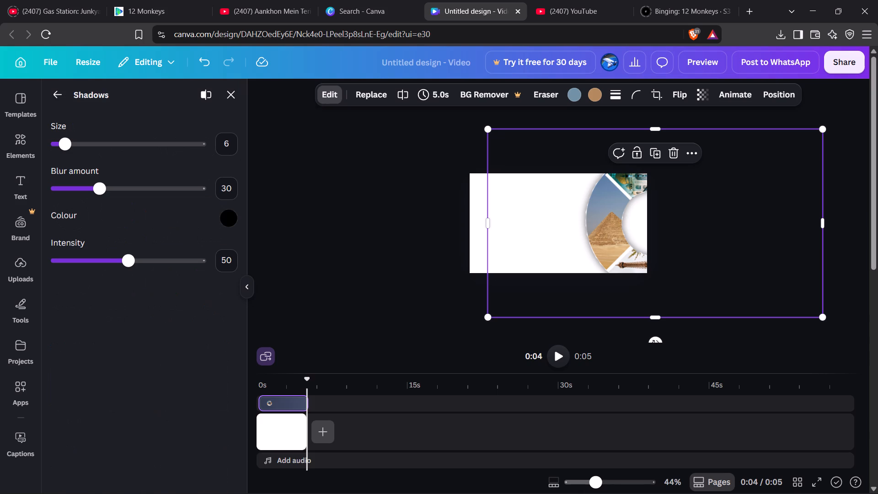
{"action": "left_click", "coordinate": [67, 144]}
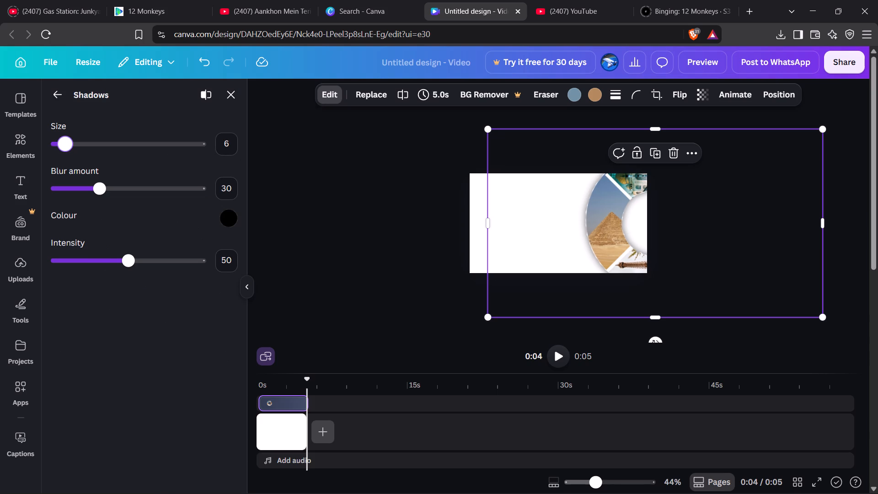
{"action": "left_click", "coordinate": [64, 144]}
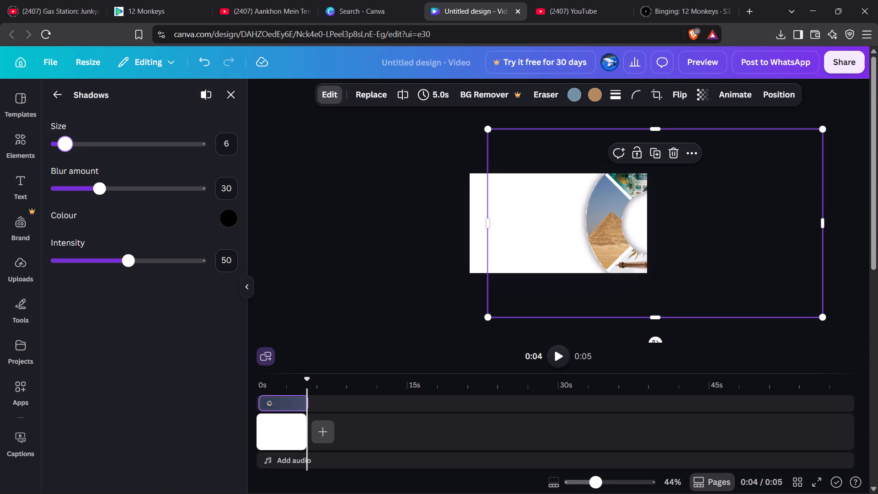
{"action": "left_click", "coordinate": [64, 145]}
{"action": "left_click", "coordinate": [62, 145]}
{"action": "left_click_drag", "start_coordinate": [127, 260], "coordinate": [397, 248]}
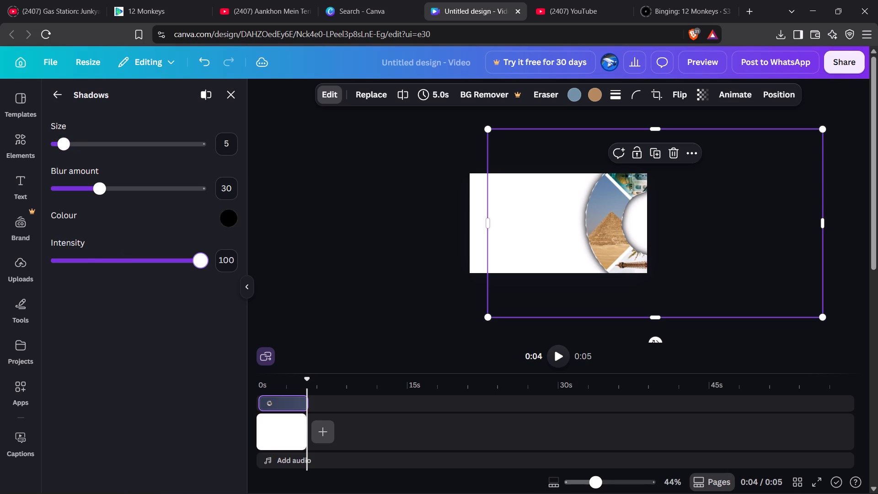
{"action": "left_click", "coordinate": [228, 92]}
{"action": "left_click", "coordinate": [378, 193]}
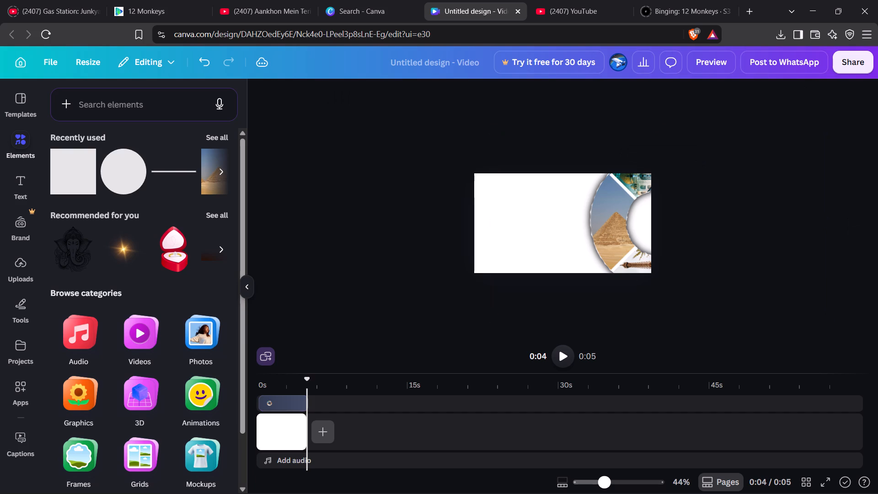
{"action": "left_click", "coordinate": [612, 228]}
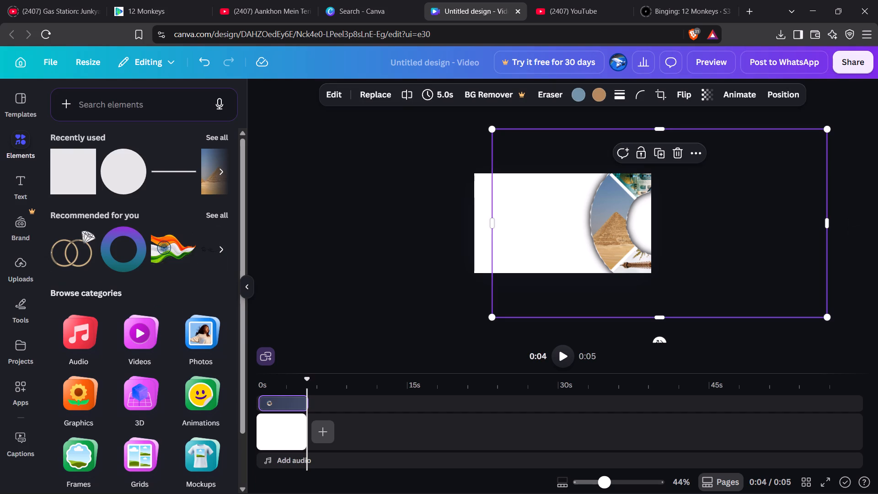
{"action": "left_click", "coordinate": [415, 279]}
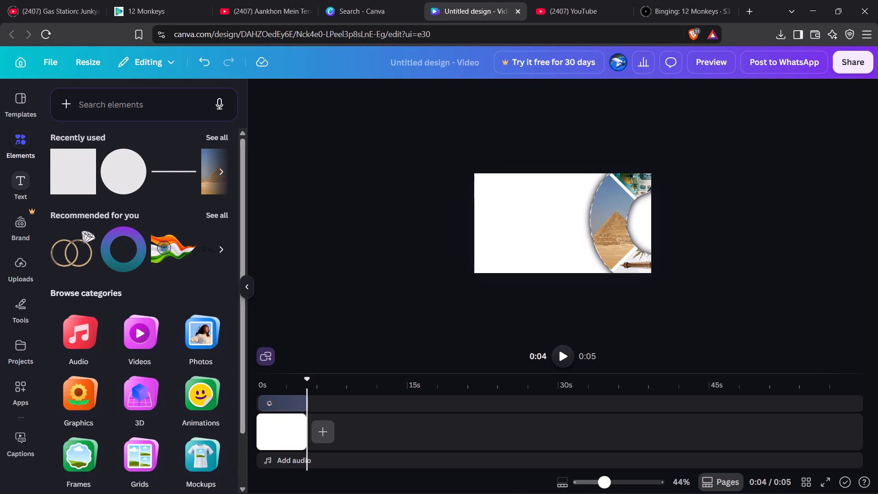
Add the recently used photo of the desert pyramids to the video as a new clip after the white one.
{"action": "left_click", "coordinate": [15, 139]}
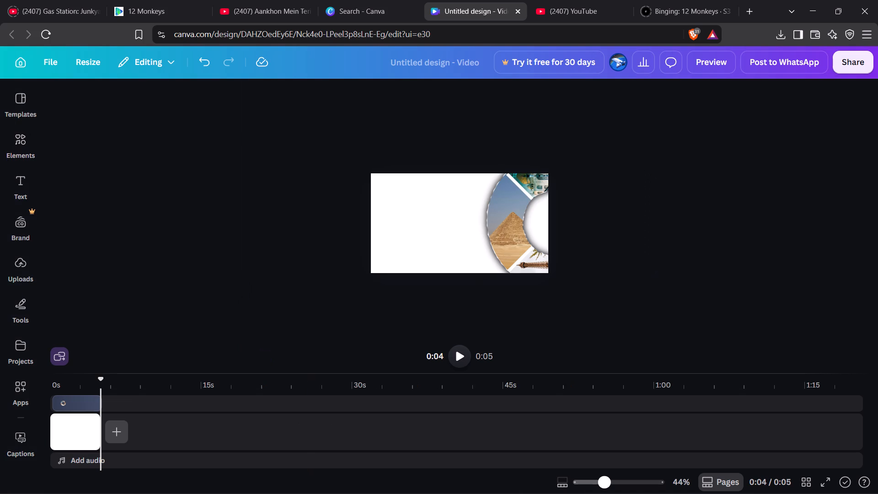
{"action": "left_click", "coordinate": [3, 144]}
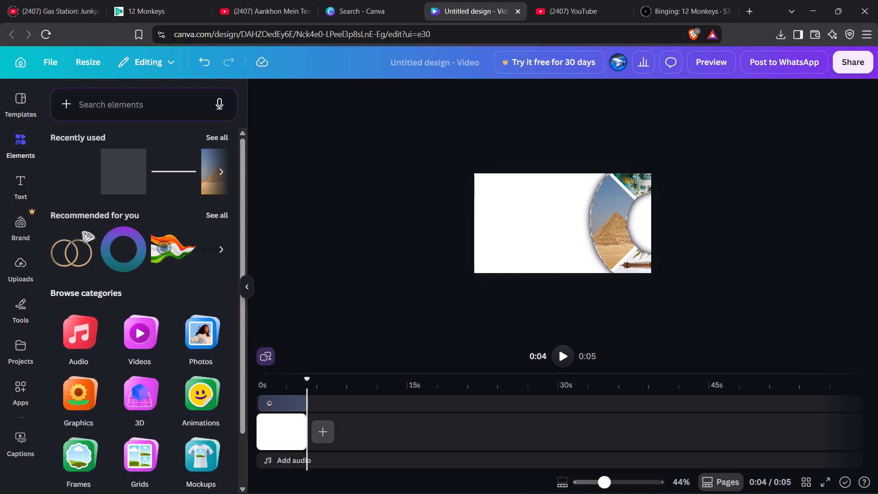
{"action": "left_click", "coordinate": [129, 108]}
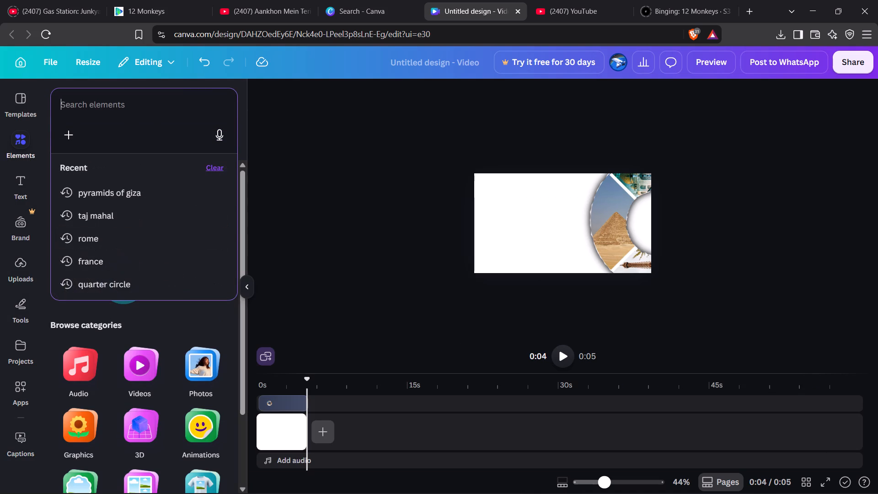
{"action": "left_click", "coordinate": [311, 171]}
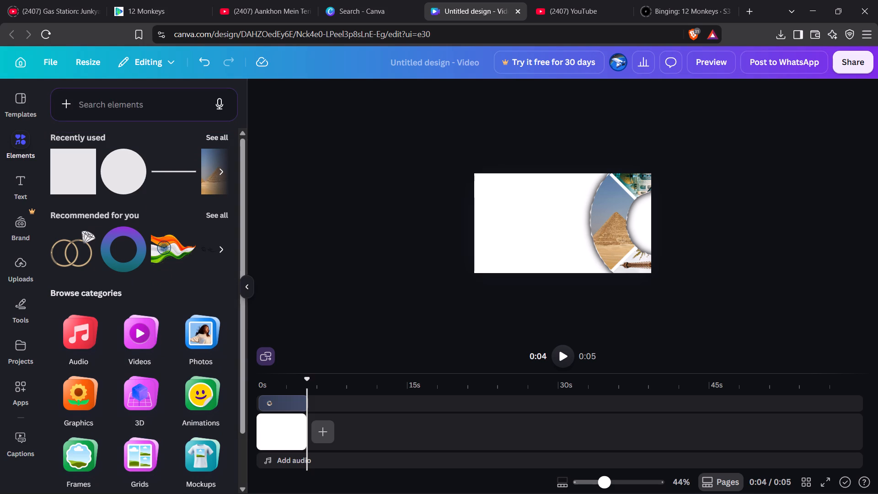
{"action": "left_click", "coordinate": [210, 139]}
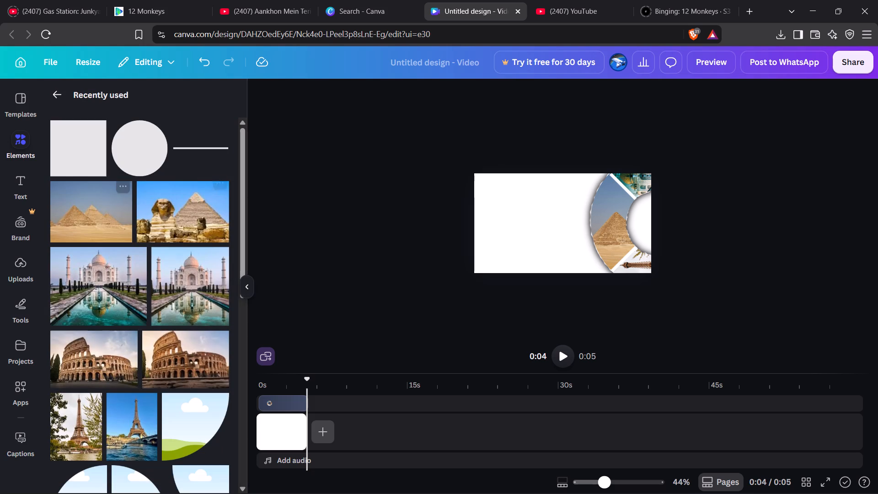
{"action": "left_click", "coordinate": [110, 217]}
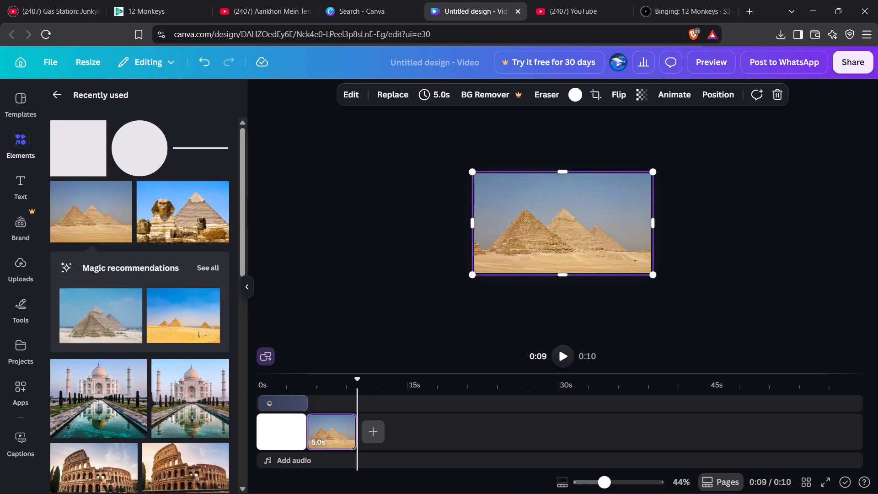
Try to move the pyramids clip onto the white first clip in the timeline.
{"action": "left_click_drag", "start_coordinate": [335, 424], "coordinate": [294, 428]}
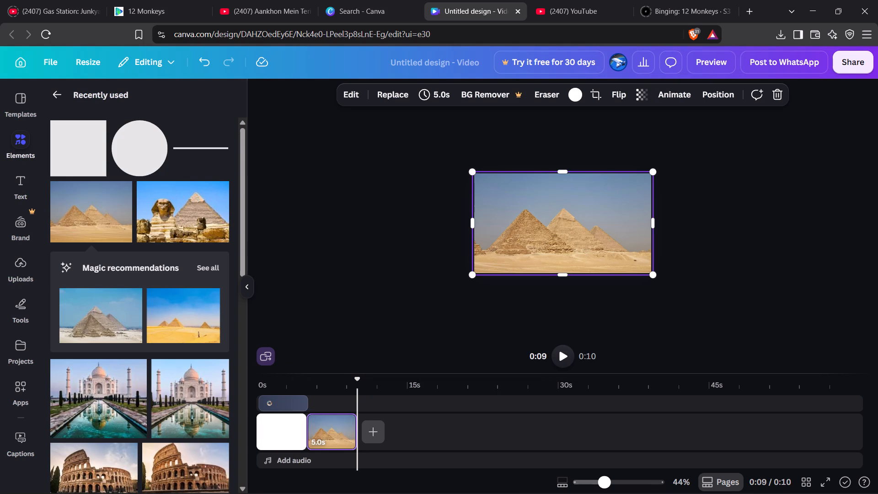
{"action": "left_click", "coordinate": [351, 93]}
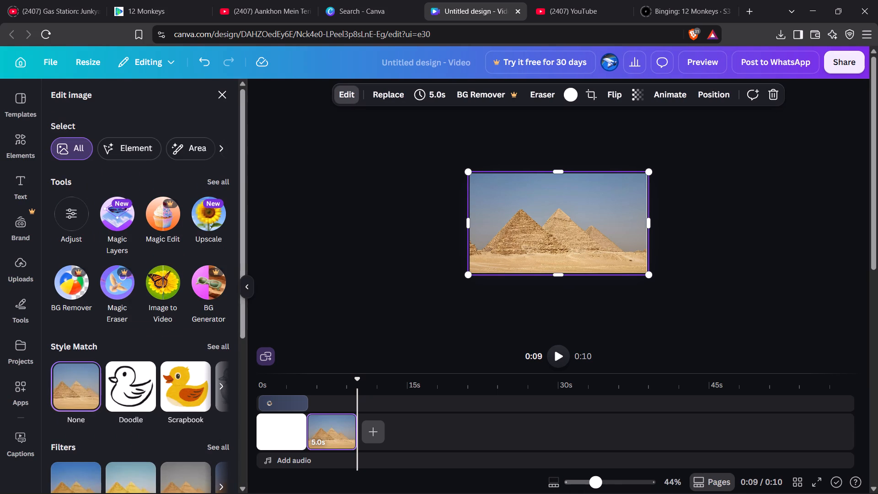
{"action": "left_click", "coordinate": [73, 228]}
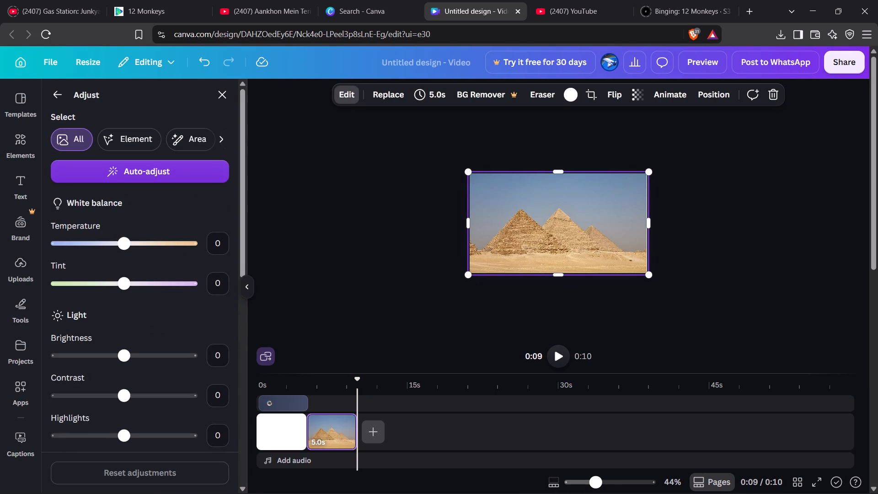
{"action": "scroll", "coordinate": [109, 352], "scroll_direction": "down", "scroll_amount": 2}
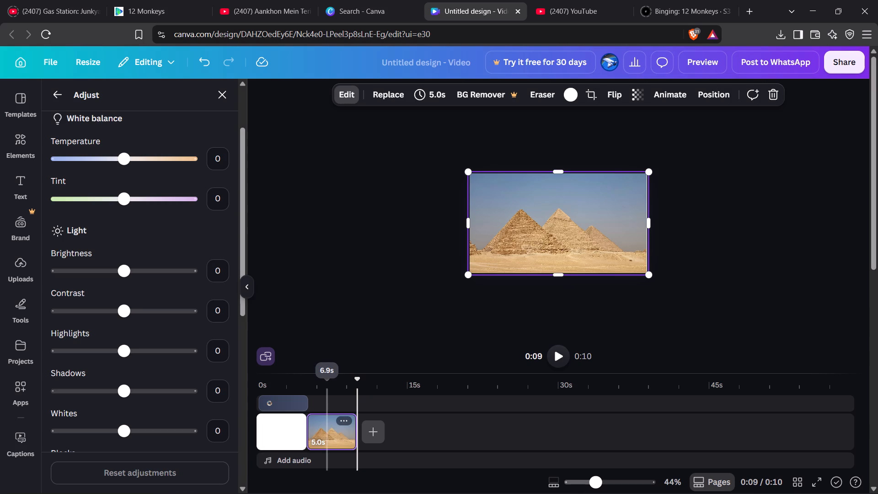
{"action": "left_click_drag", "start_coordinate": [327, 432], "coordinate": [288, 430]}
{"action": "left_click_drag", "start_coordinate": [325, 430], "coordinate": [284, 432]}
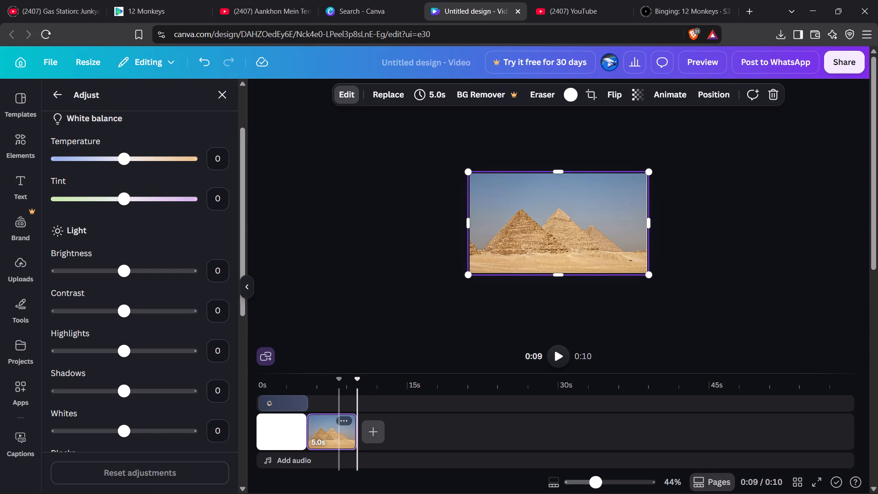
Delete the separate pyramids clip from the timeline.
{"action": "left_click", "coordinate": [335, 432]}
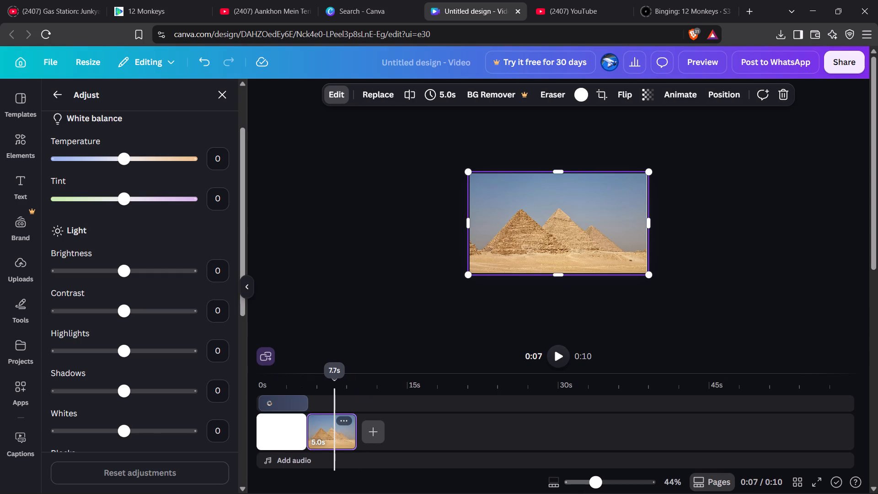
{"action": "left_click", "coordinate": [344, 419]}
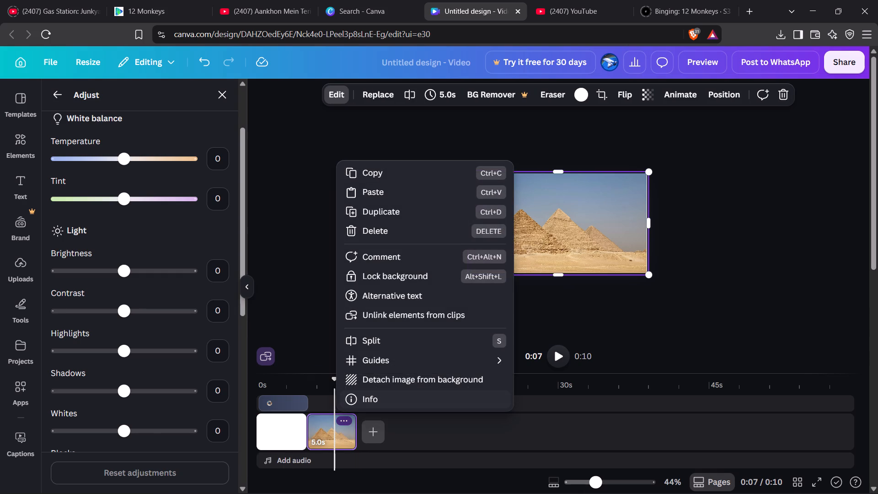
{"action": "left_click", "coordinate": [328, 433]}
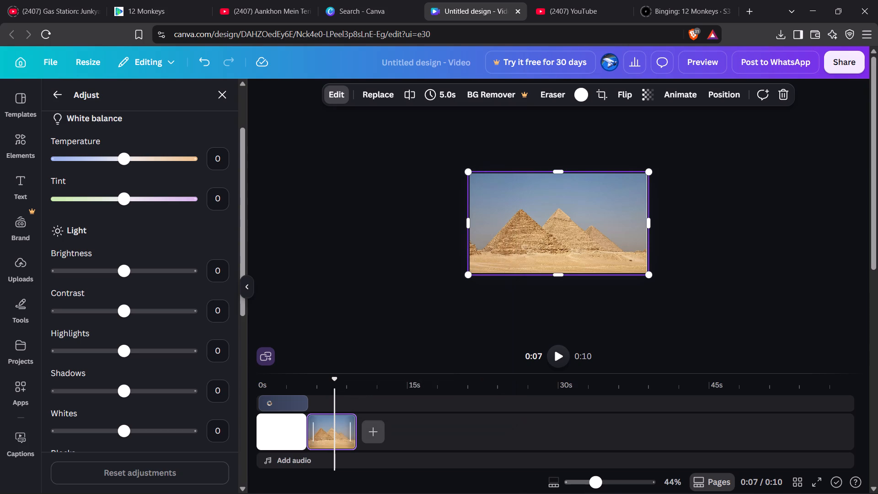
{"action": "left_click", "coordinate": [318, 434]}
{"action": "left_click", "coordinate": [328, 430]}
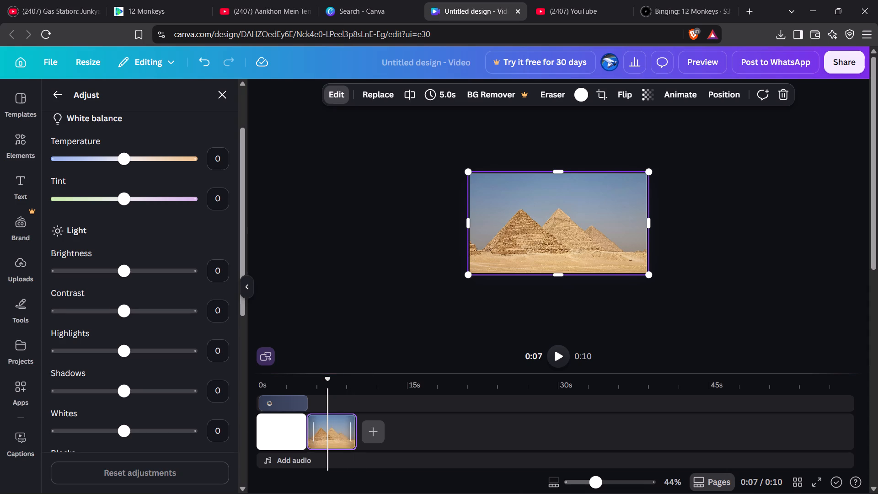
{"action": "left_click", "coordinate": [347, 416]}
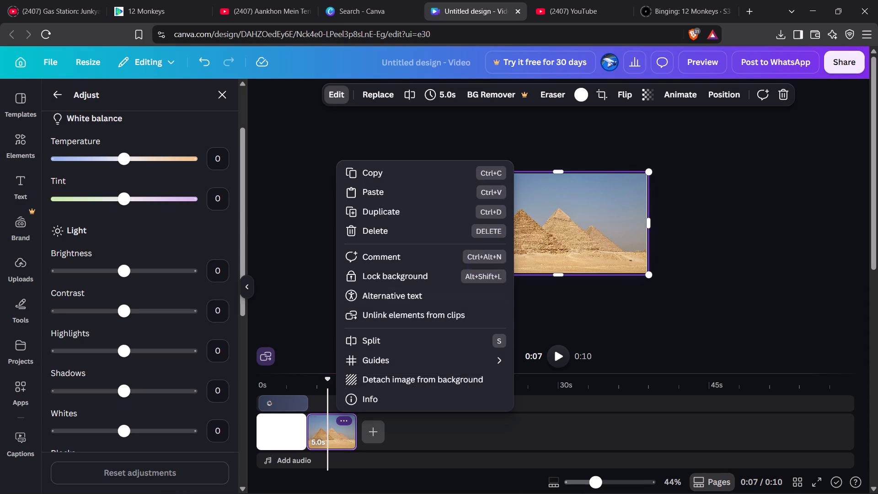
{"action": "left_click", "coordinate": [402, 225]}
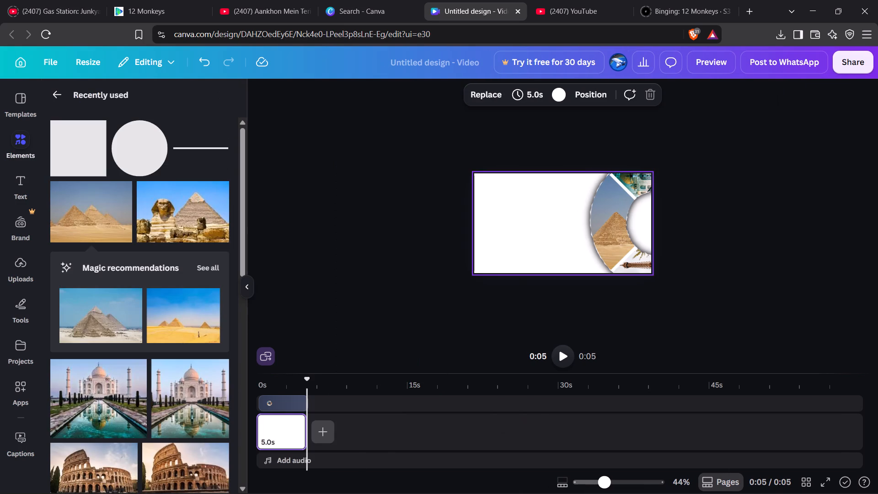
Place the recently used desert pyramids photo onto the white first clip as its background.
{"action": "left_click", "coordinate": [57, 90]}
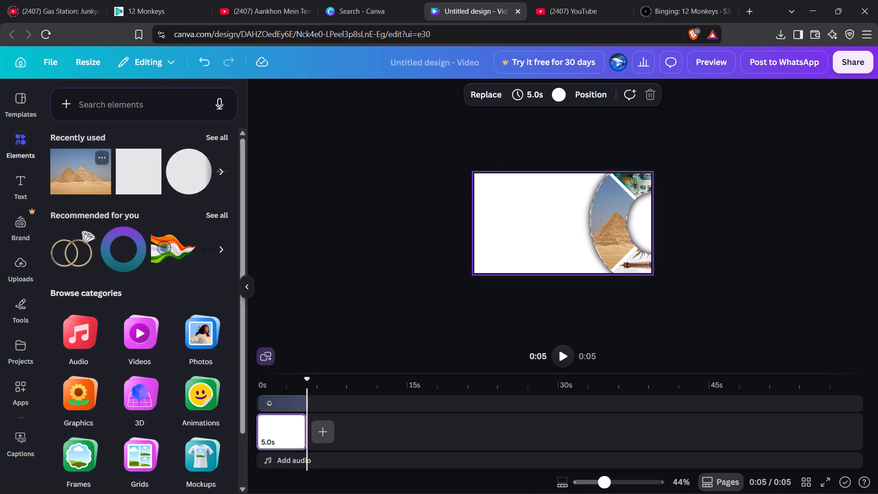
{"action": "left_click_drag", "start_coordinate": [84, 168], "coordinate": [218, 357]}
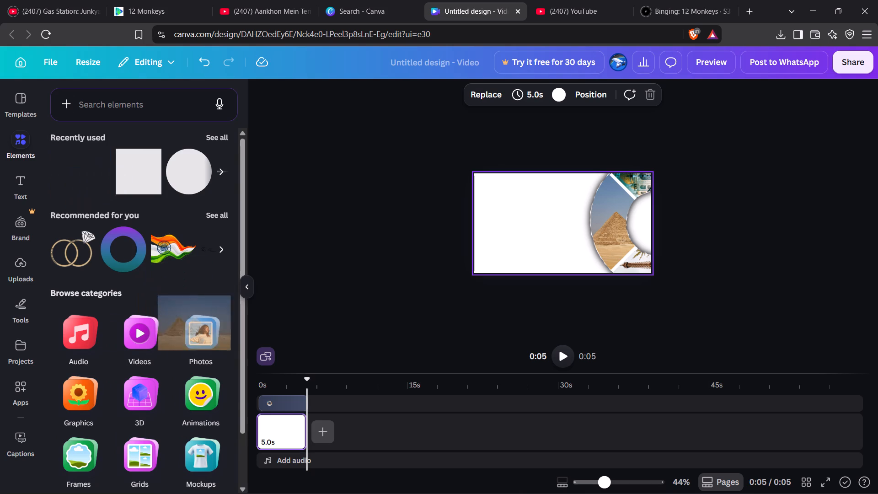
{"action": "left_click_drag", "start_coordinate": [218, 357], "coordinate": [278, 421]}
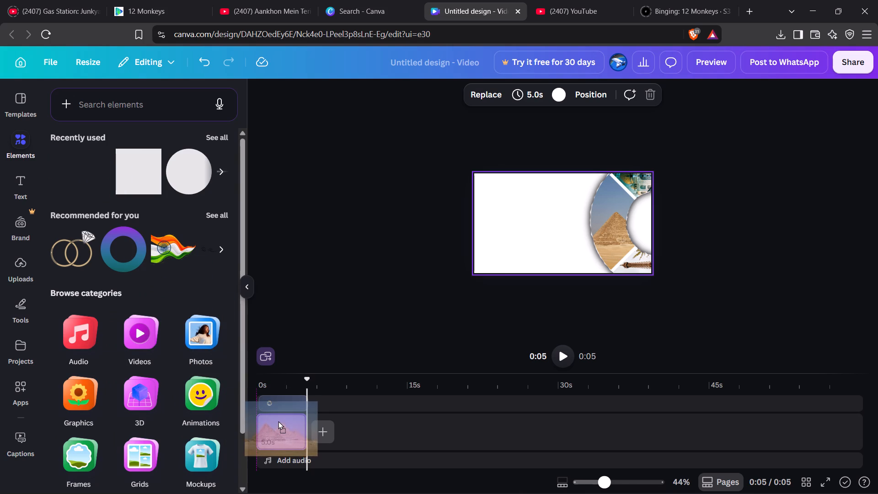
{"action": "left_click_drag", "start_coordinate": [278, 421], "coordinate": [278, 418]}
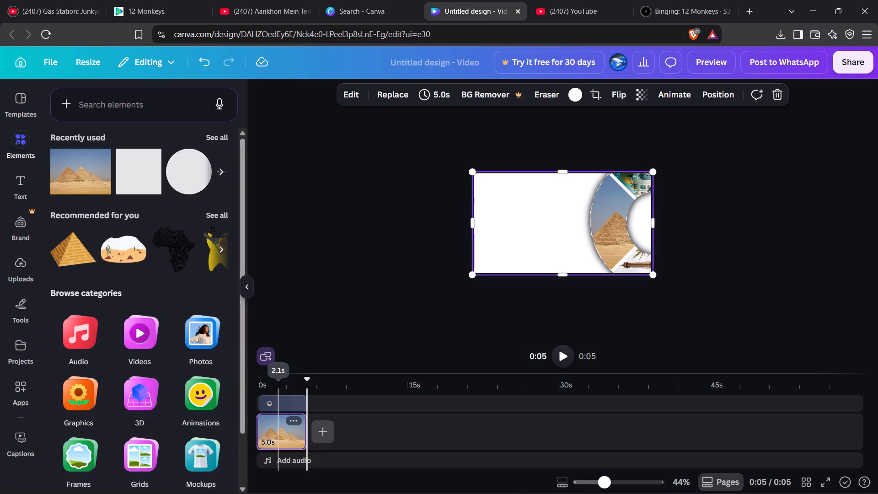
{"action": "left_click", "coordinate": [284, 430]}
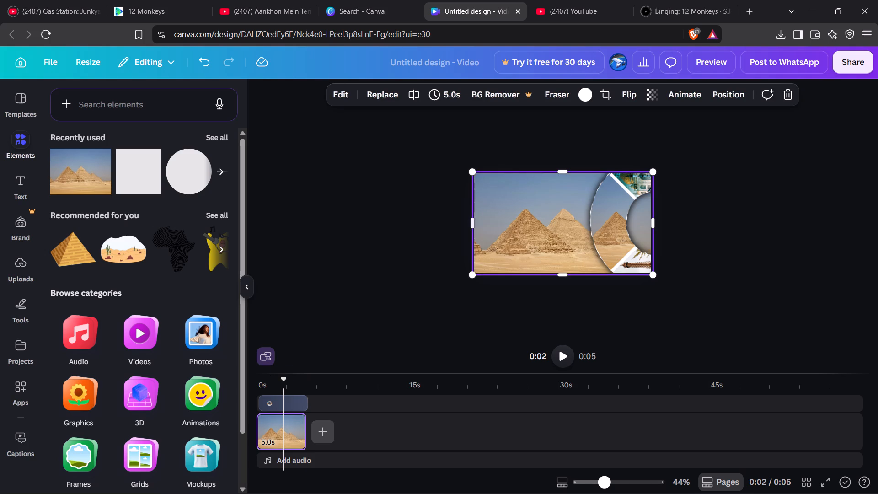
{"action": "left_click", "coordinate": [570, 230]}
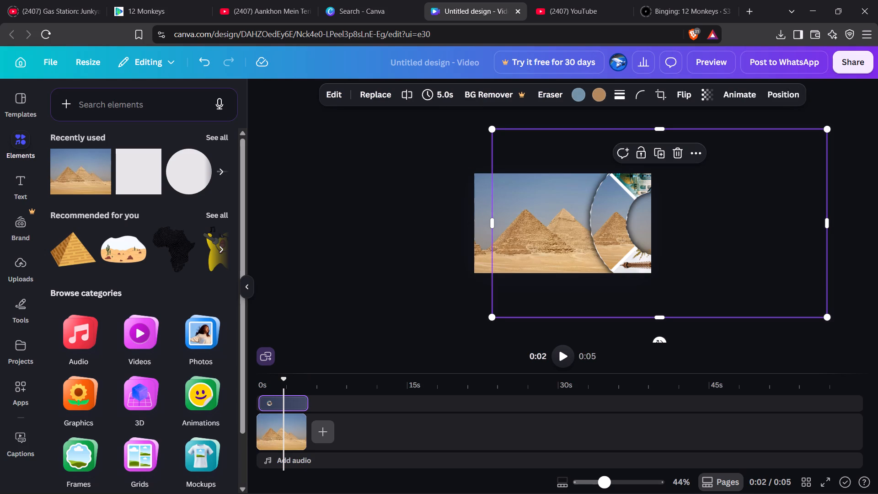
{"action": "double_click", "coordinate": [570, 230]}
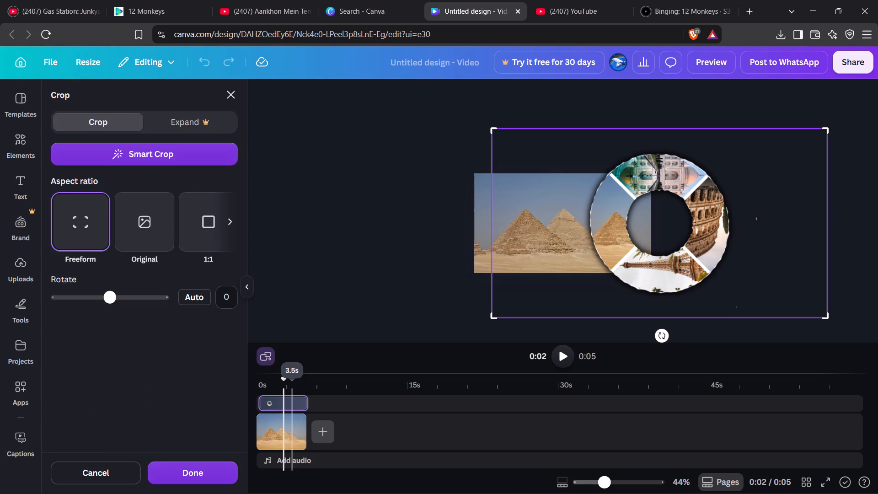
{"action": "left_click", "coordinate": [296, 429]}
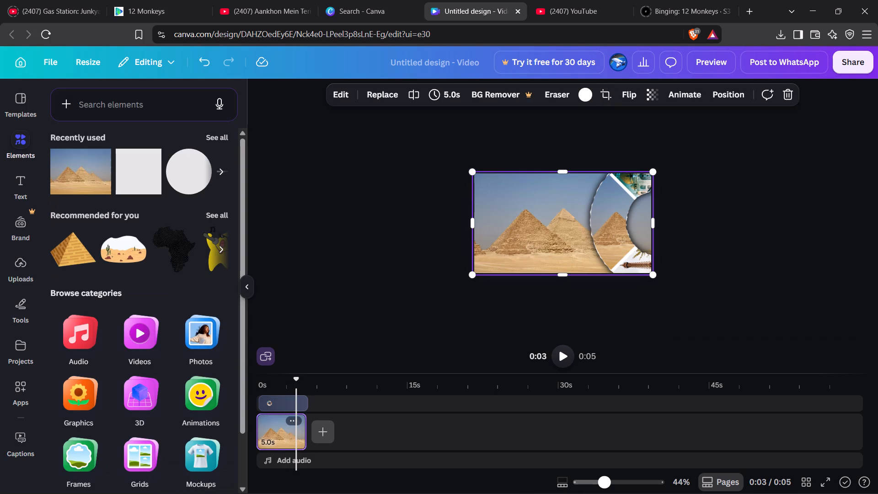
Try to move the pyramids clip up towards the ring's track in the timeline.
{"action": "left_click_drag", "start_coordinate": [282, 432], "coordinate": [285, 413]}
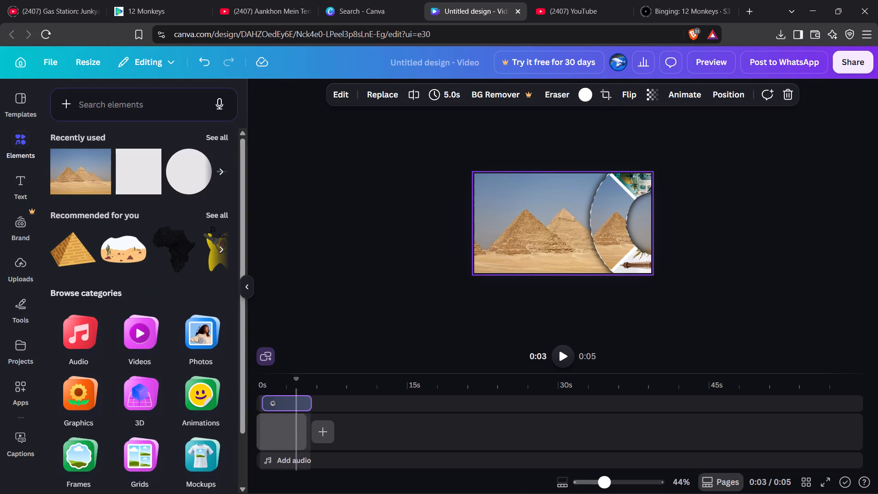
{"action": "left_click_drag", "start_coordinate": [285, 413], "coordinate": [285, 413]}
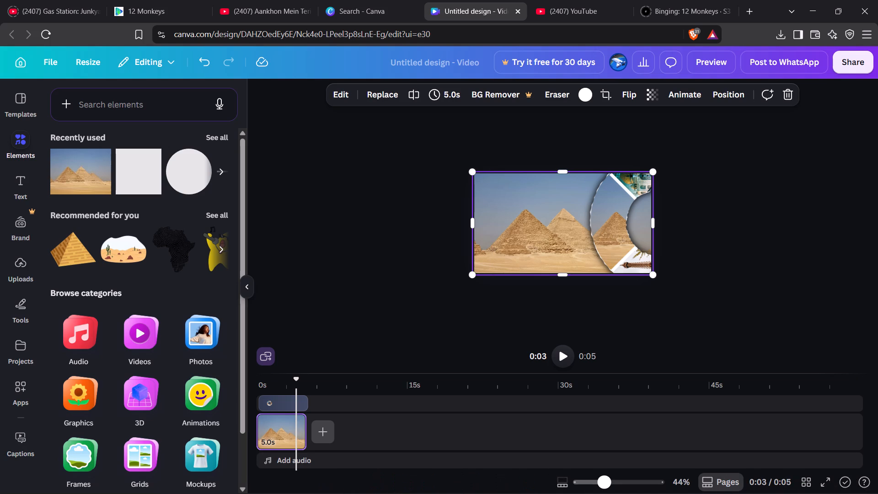
Enlarge the timeline scale to about 86% and check the ring over the pyramids background at about 3.4 s.
{"action": "left_click_drag", "start_coordinate": [604, 481], "coordinate": [632, 481]}
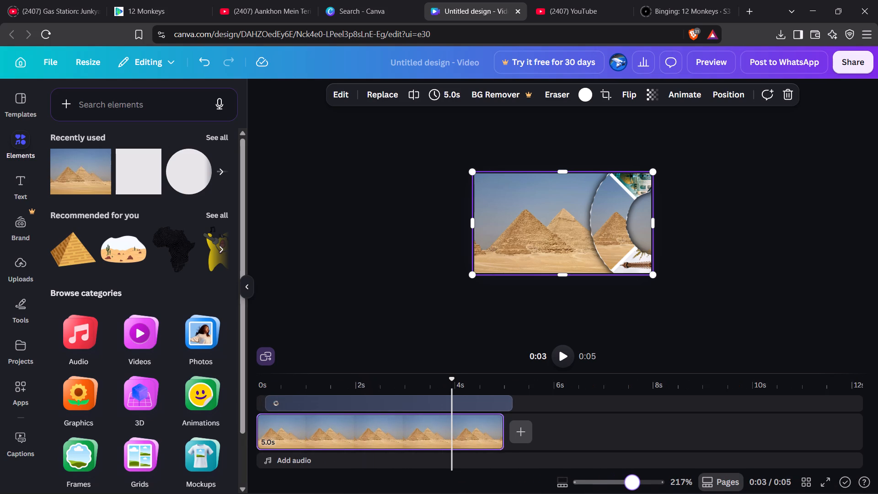
{"action": "left_click_drag", "start_coordinate": [632, 481], "coordinate": [618, 484]}
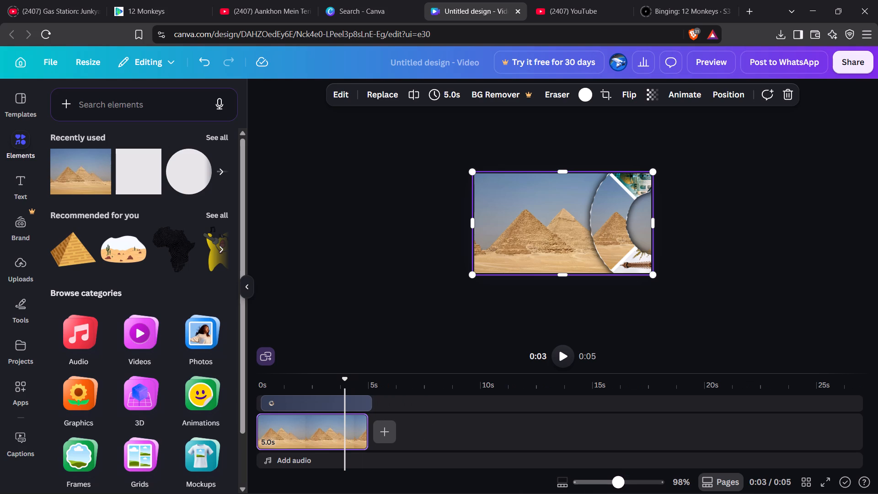
{"action": "left_click", "coordinate": [523, 464]}
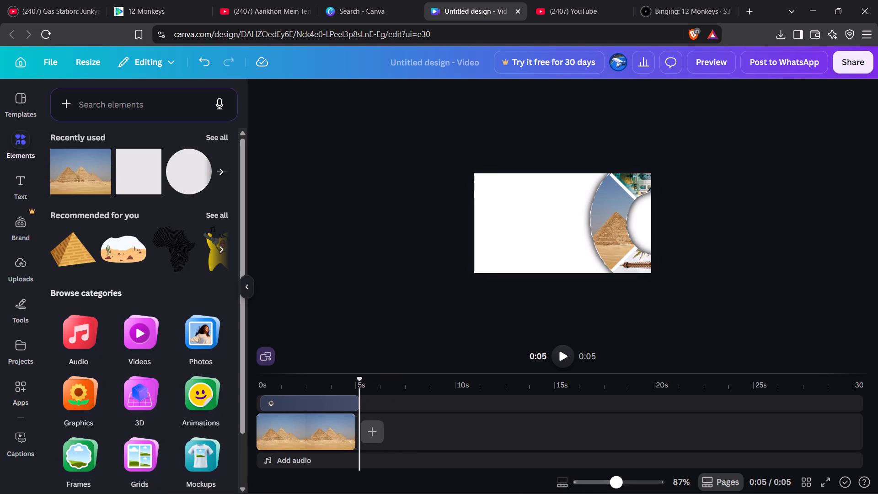
{"action": "left_click_drag", "start_coordinate": [356, 381], "coordinate": [322, 384]}
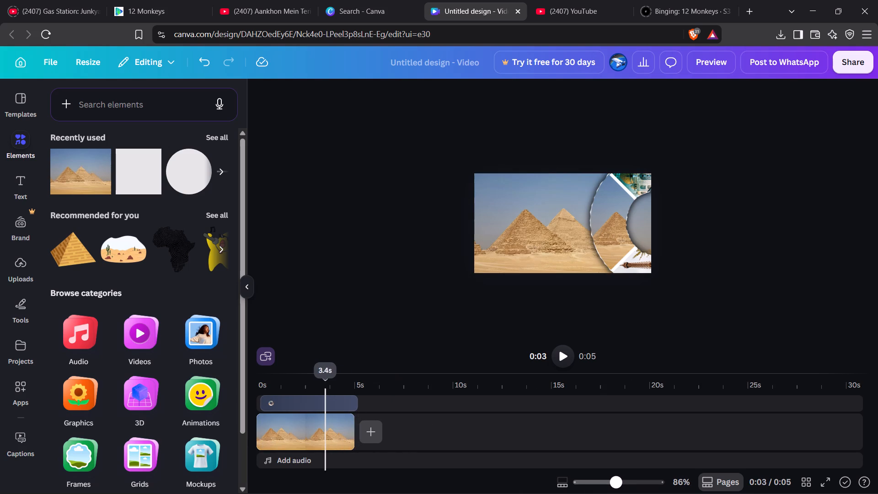
{"action": "left_click_drag", "start_coordinate": [322, 384], "coordinate": [325, 384]}
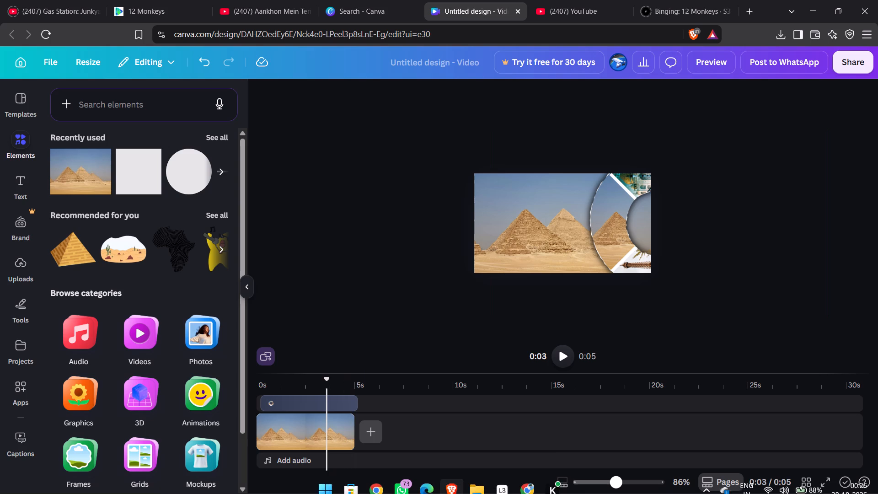
{"action": "left_click", "coordinate": [686, 321]}
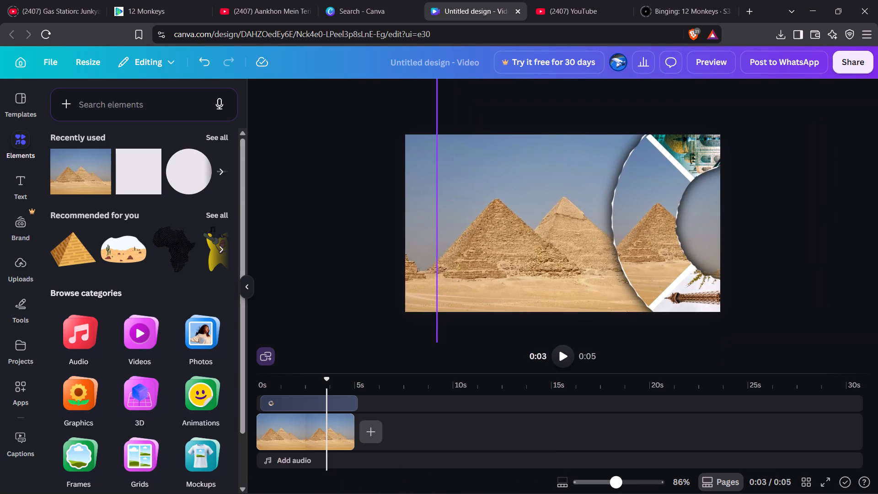
Look through the image editing options for the landmark-photo ring, including its tools, style matches and filter groups.
{"action": "left_click", "coordinate": [538, 258]}
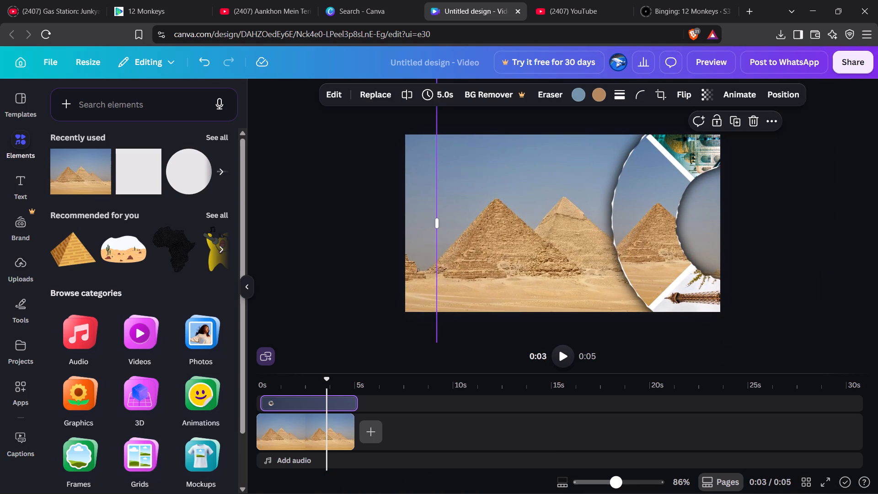
{"action": "left_click", "coordinate": [327, 91]}
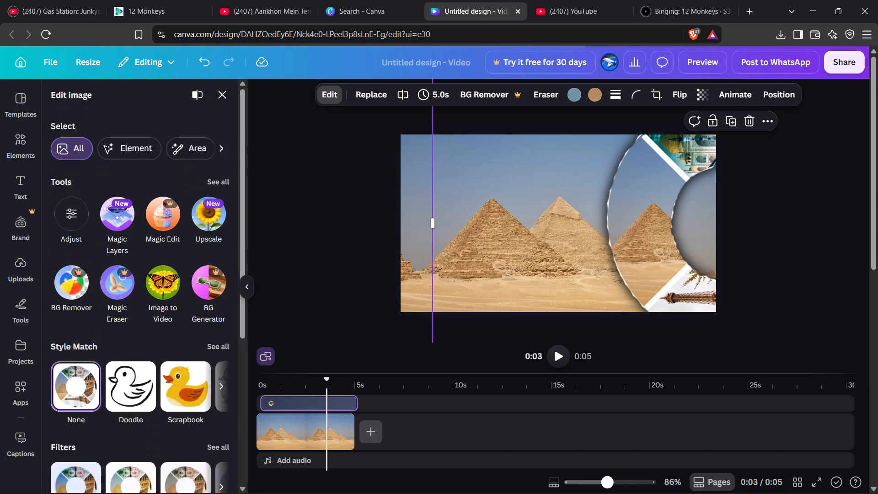
{"action": "scroll", "coordinate": [119, 370], "scroll_direction": "down", "scroll_amount": 3}
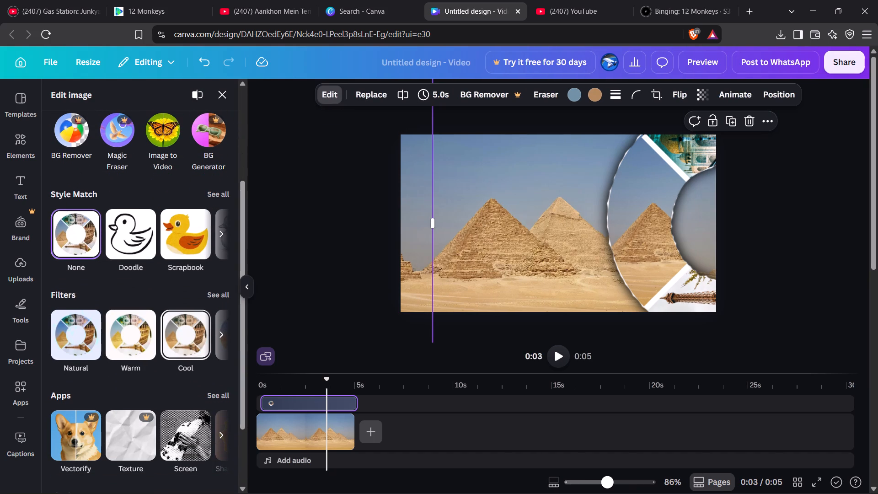
{"action": "scroll", "coordinate": [168, 345], "scroll_direction": "left", "scroll_amount": 6}
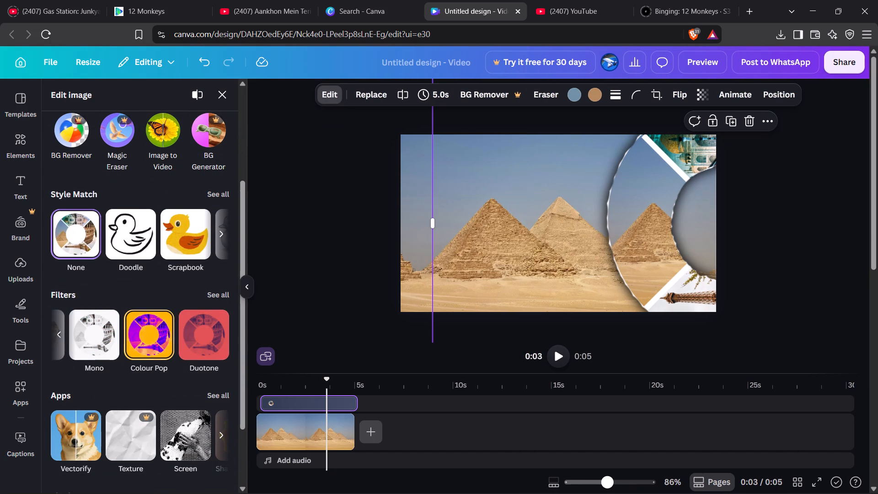
{"action": "scroll", "coordinate": [168, 345], "scroll_direction": "down", "scroll_amount": 3}
{"action": "scroll", "coordinate": [168, 345], "scroll_direction": "up", "scroll_amount": 1}
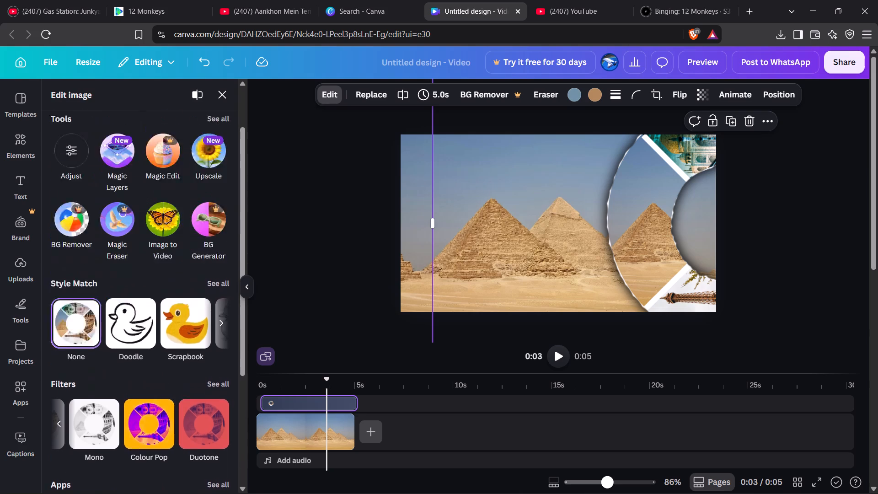
{"action": "scroll", "coordinate": [168, 345], "scroll_direction": "up", "scroll_amount": 1}
{"action": "scroll", "coordinate": [168, 345], "scroll_direction": "down", "scroll_amount": 1}
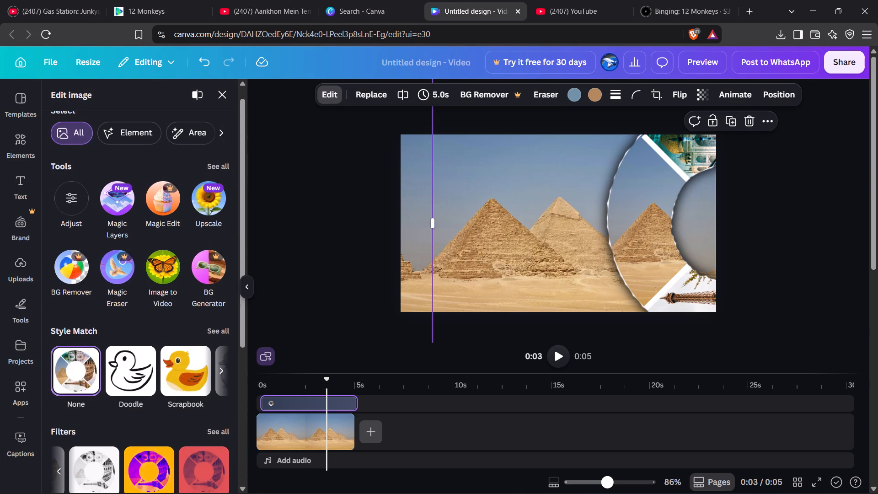
{"action": "scroll", "coordinate": [146, 374], "scroll_direction": "down", "scroll_amount": 1}
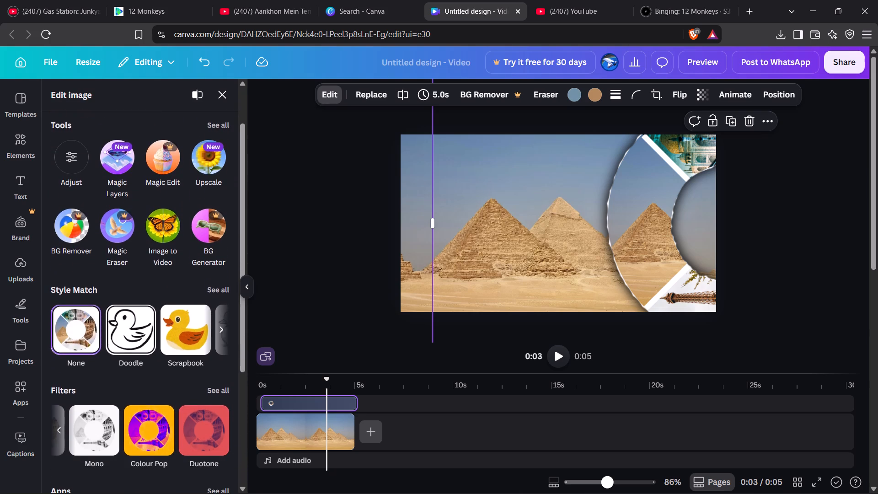
{"action": "scroll", "coordinate": [146, 374], "scroll_direction": "down", "scroll_amount": 1}
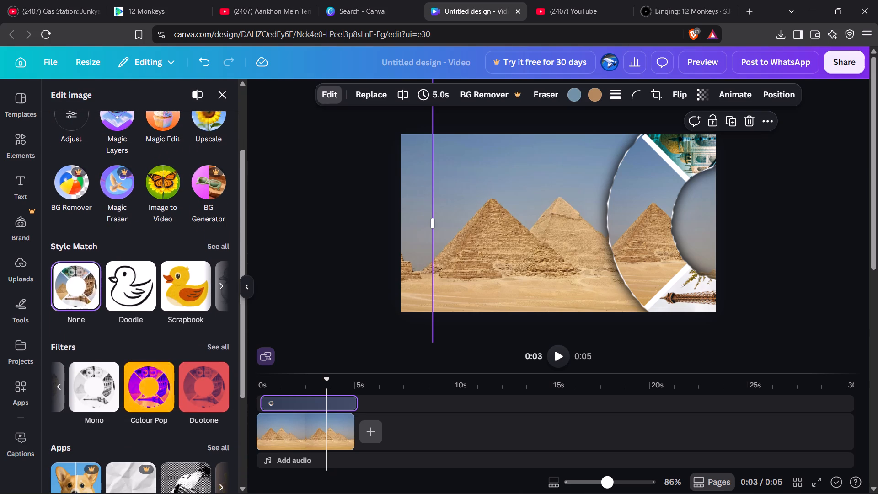
Browse the full filter collection for the landmark-photo ring, from Natural through Vintage, and leave the ring's image editing.
{"action": "left_click", "coordinate": [221, 343]}
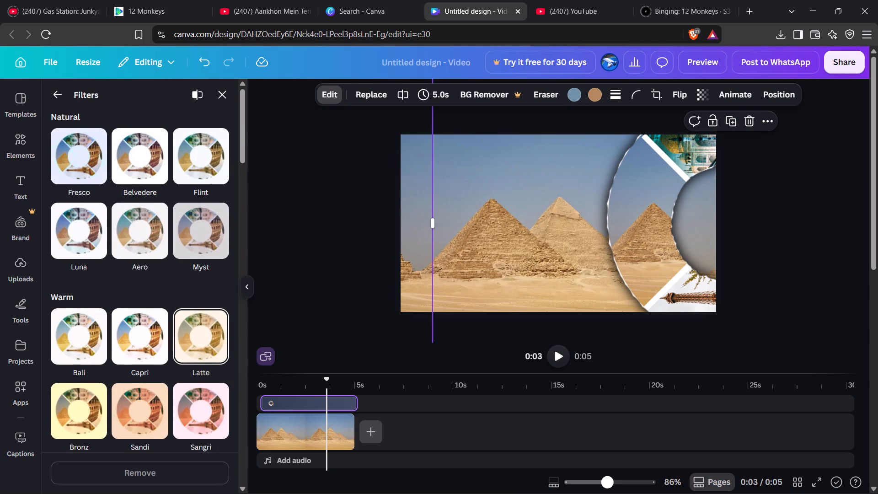
{"action": "scroll", "coordinate": [184, 339], "scroll_direction": "down", "scroll_amount": 4}
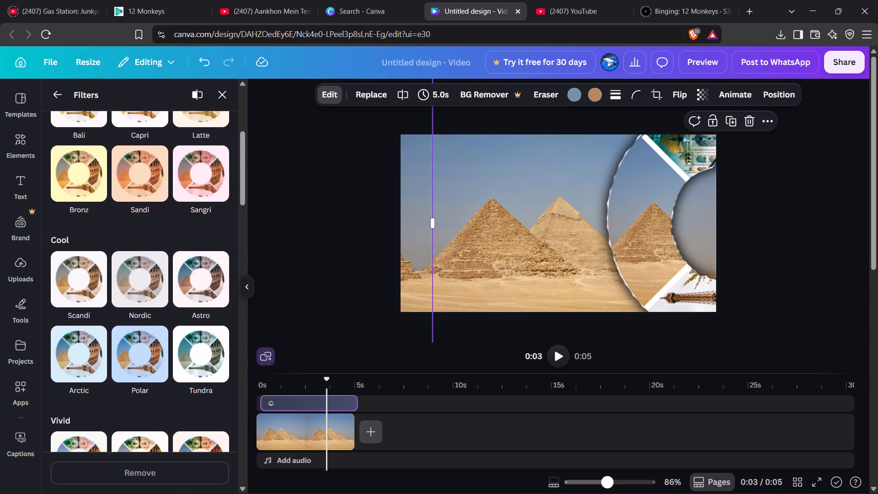
{"action": "scroll", "coordinate": [184, 339], "scroll_direction": "down", "scroll_amount": 2}
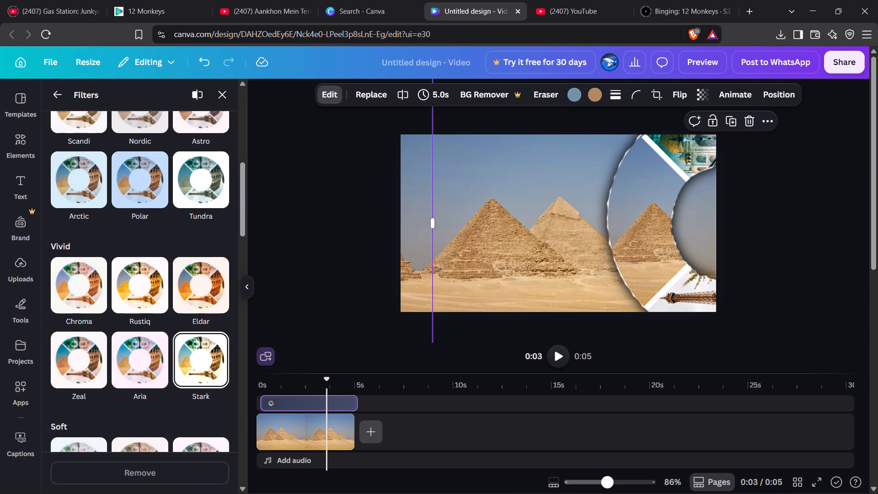
{"action": "scroll", "coordinate": [184, 339], "scroll_direction": "down", "scroll_amount": 4}
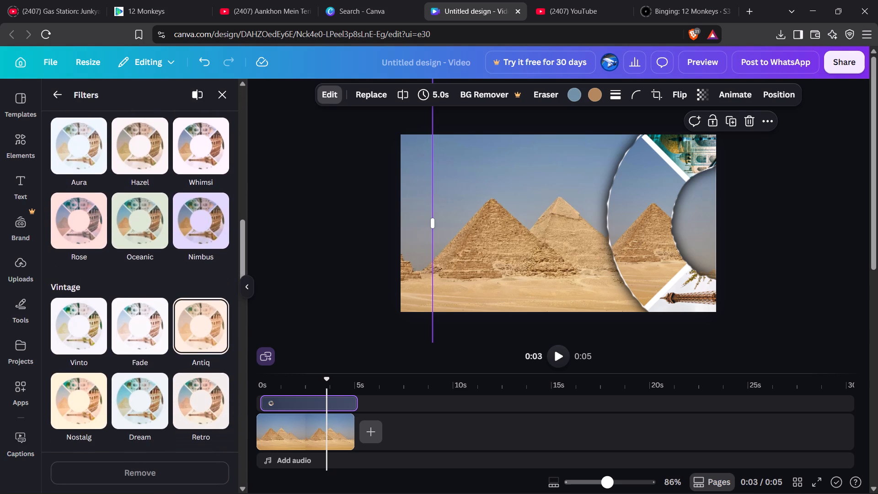
{"action": "scroll", "coordinate": [184, 339], "scroll_direction": "down", "scroll_amount": 3}
{"action": "scroll", "coordinate": [184, 339], "scroll_direction": "up", "scroll_amount": 9}
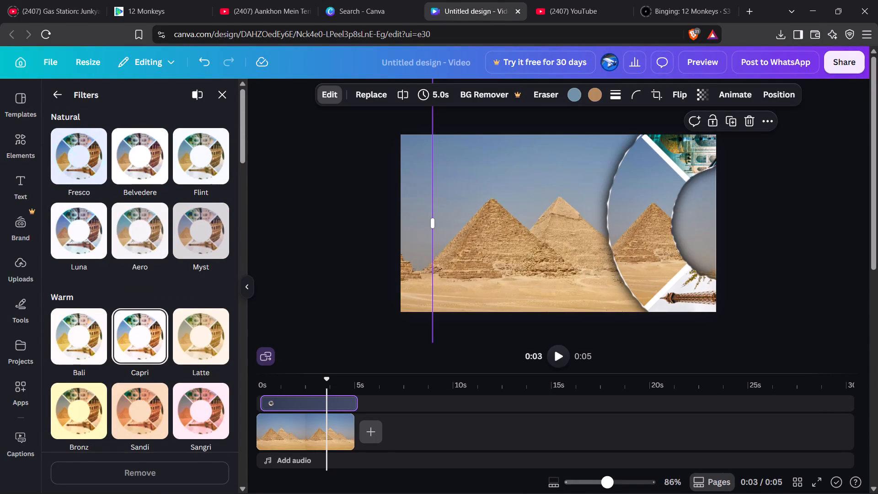
{"action": "scroll", "coordinate": [151, 346], "scroll_direction": "down", "scroll_amount": 2}
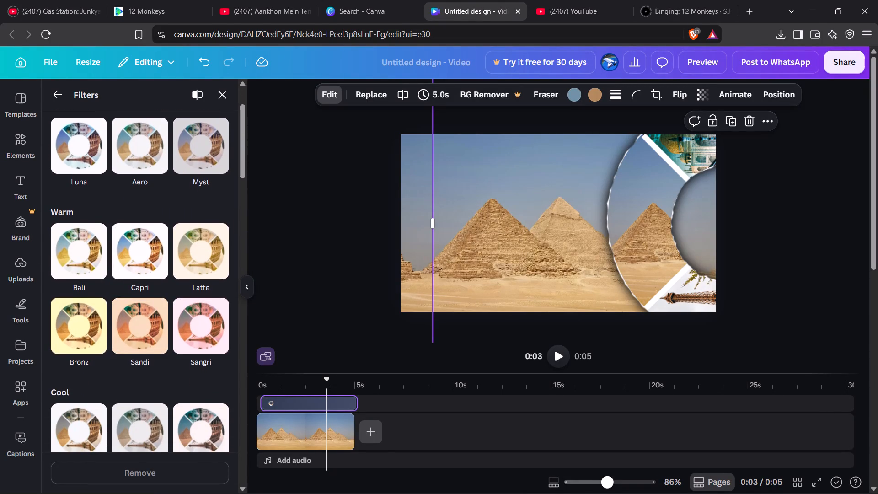
{"action": "scroll", "coordinate": [131, 400], "scroll_direction": "down", "scroll_amount": 1}
{"action": "left_click", "coordinate": [131, 400]}
{"action": "scroll", "coordinate": [131, 400], "scroll_direction": "down", "scroll_amount": 1}
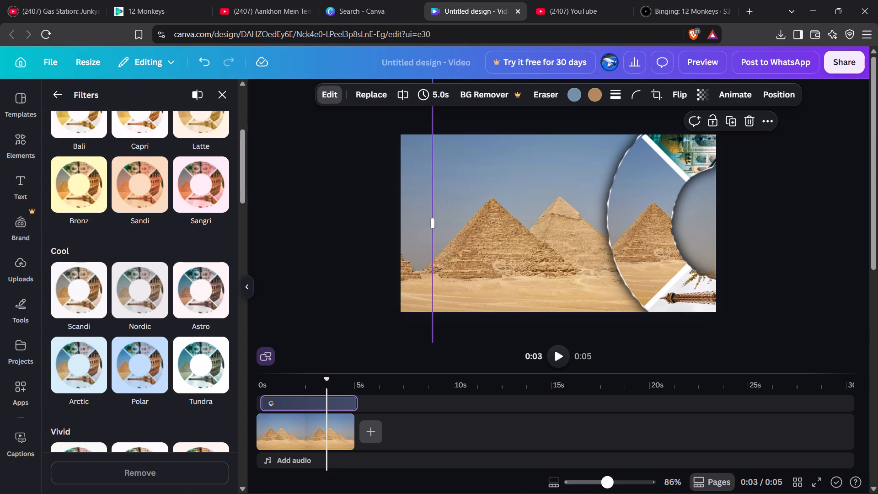
{"action": "scroll", "coordinate": [131, 400], "scroll_direction": "down", "scroll_amount": 2}
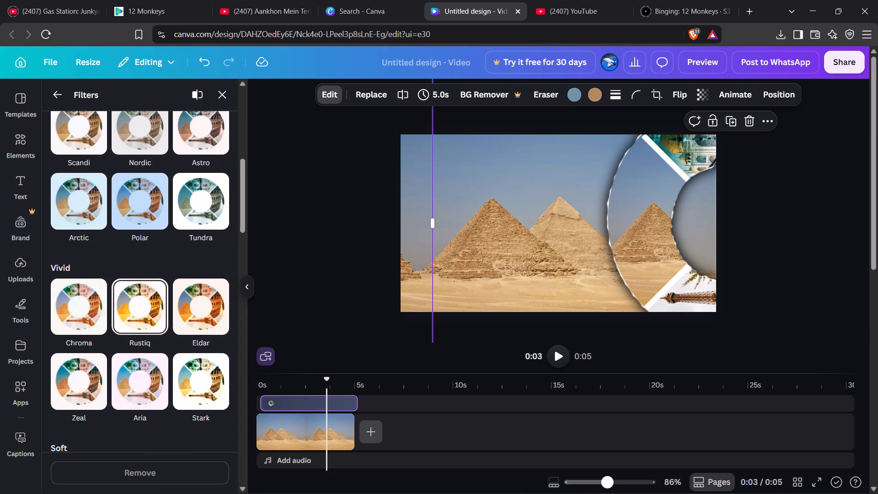
{"action": "scroll", "coordinate": [163, 389], "scroll_direction": "down", "scroll_amount": 2}
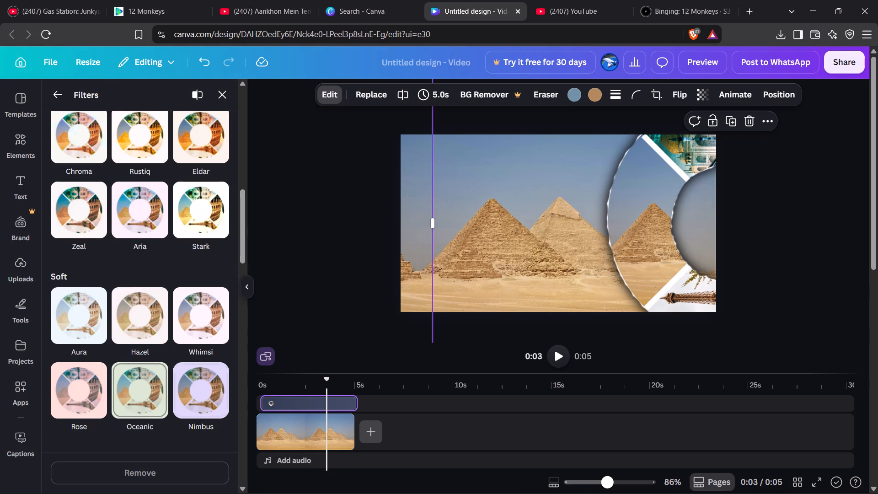
{"action": "left_click", "coordinate": [415, 268]}
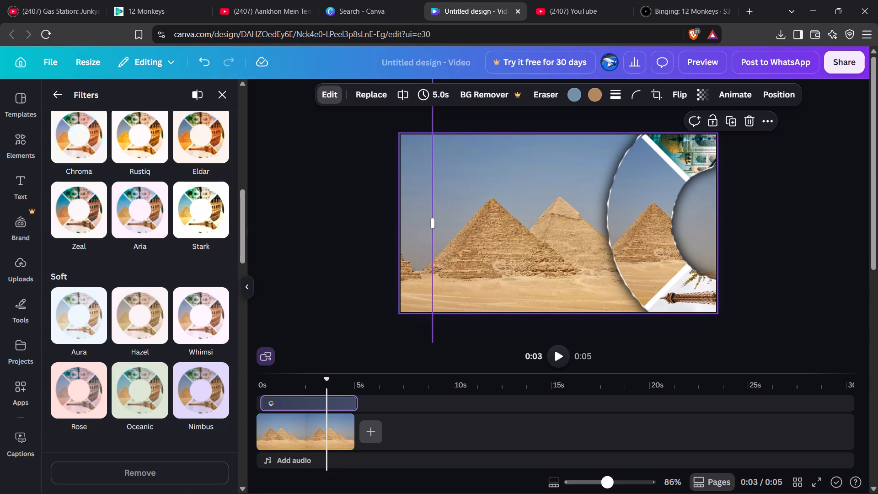
{"action": "left_click", "coordinate": [415, 268]}
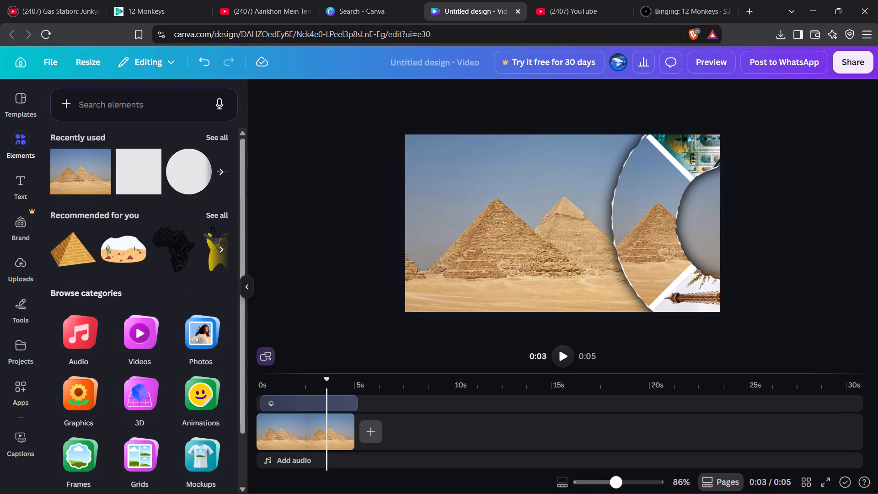
Open the full filter collection for the pyramids background photo and browse from the Natural group through Mono.
{"action": "left_click", "coordinate": [426, 173]}
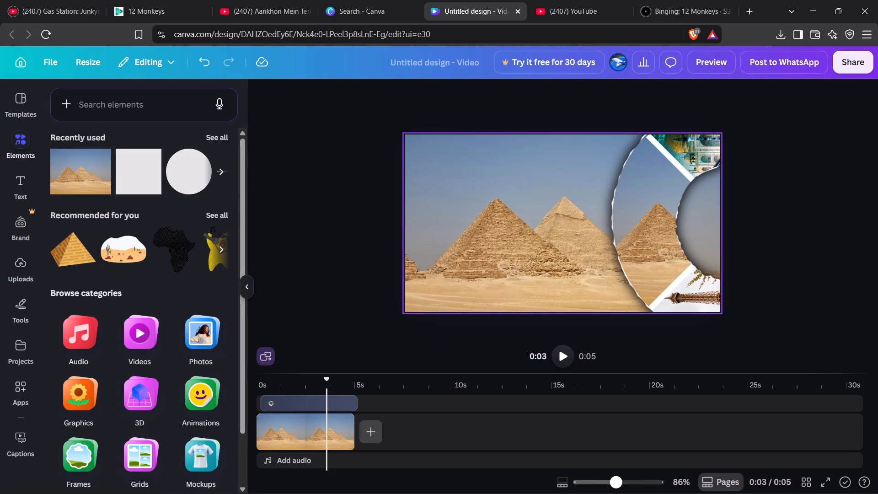
{"action": "left_click", "coordinate": [344, 94]}
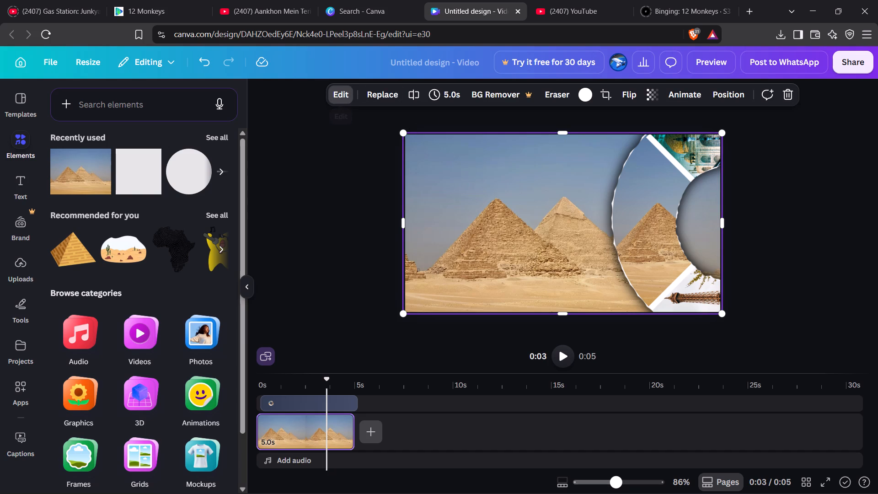
{"action": "scroll", "coordinate": [154, 375], "scroll_direction": "down", "scroll_amount": 2}
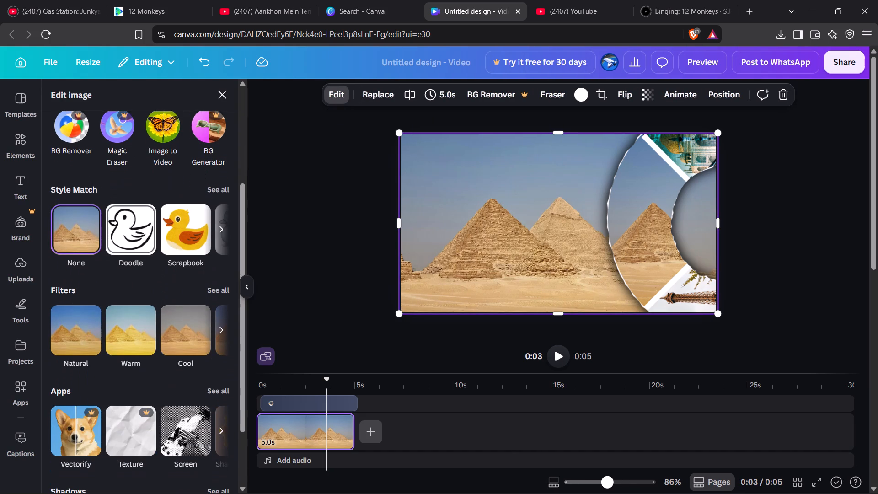
{"action": "left_click", "coordinate": [224, 295]}
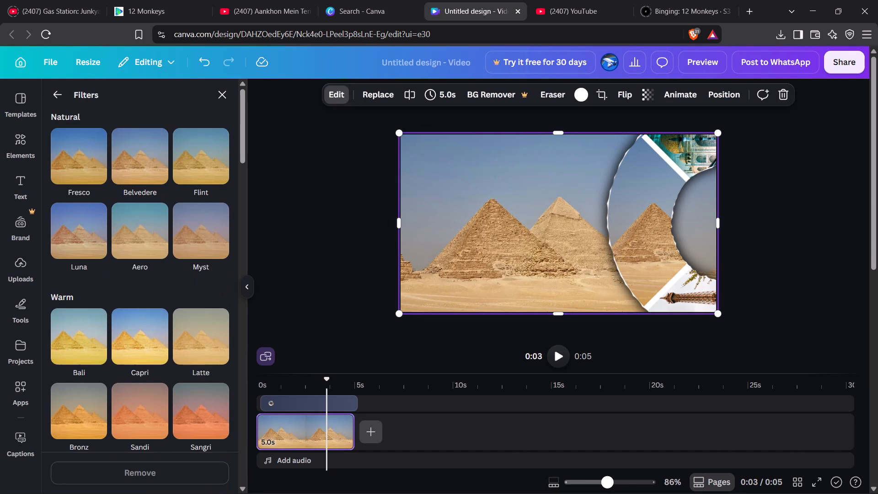
{"action": "scroll", "coordinate": [149, 317], "scroll_direction": "down", "scroll_amount": 5}
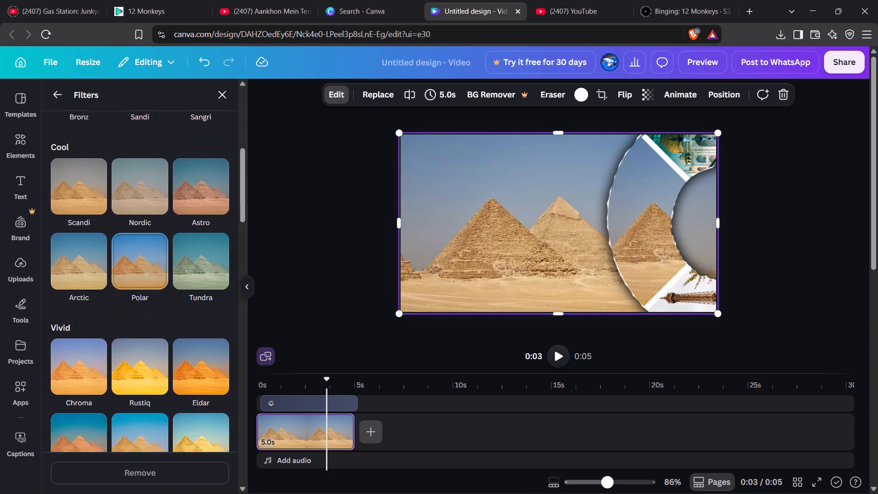
{"action": "scroll", "coordinate": [149, 317], "scroll_direction": "down", "scroll_amount": 4}
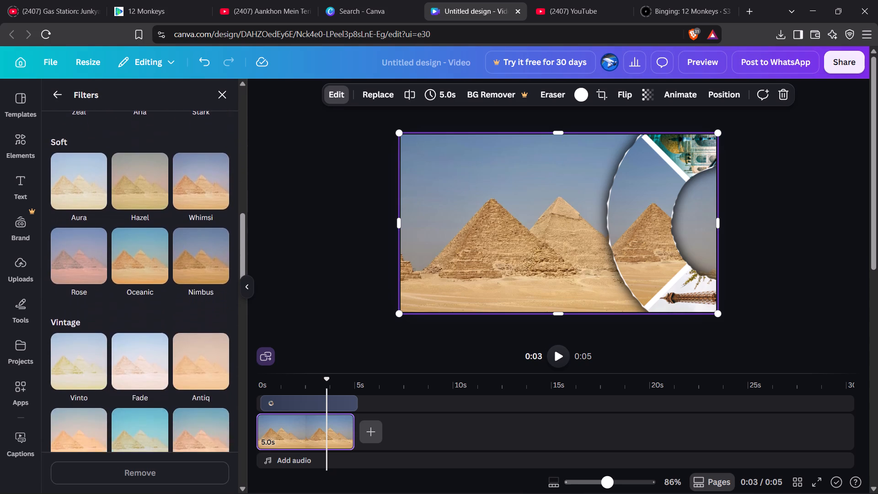
{"action": "scroll", "coordinate": [149, 317], "scroll_direction": "down", "scroll_amount": 2}
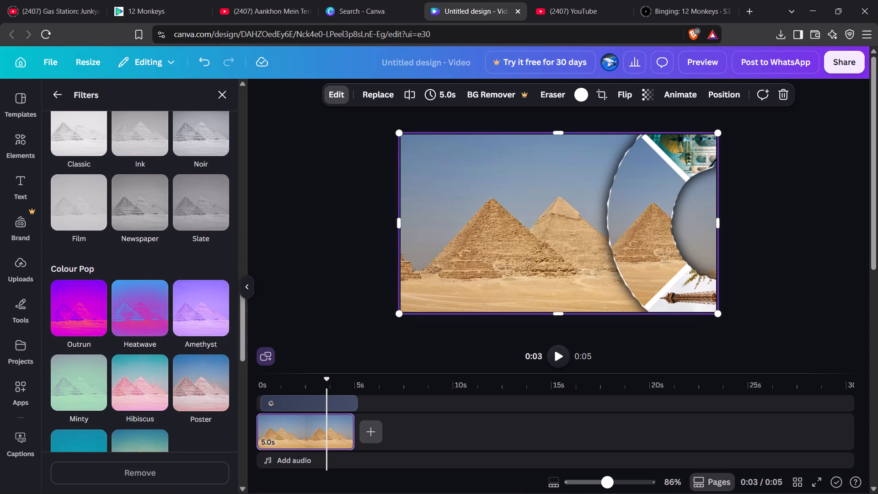
Browse the Colour Pop and Duotone filters for the pyramids background and return to the image editing overview.
{"action": "scroll", "coordinate": [149, 317], "scroll_direction": "down", "scroll_amount": 3}
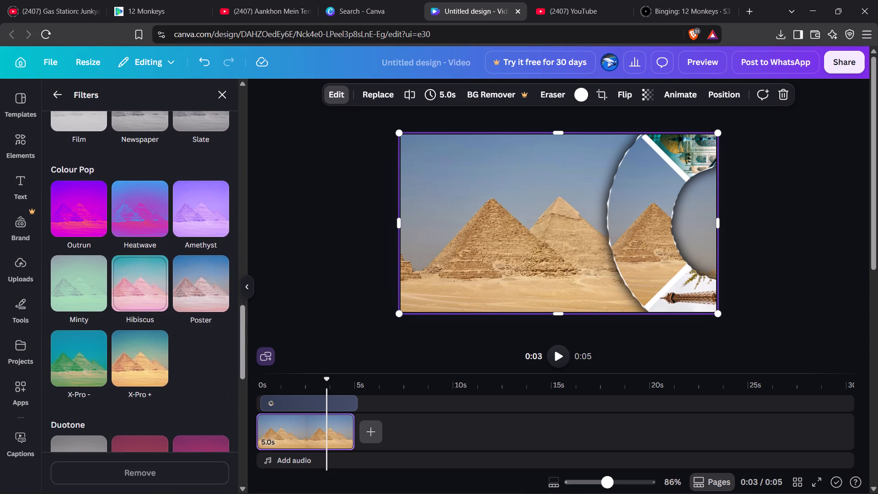
{"action": "scroll", "coordinate": [149, 317], "scroll_direction": "down", "scroll_amount": 3}
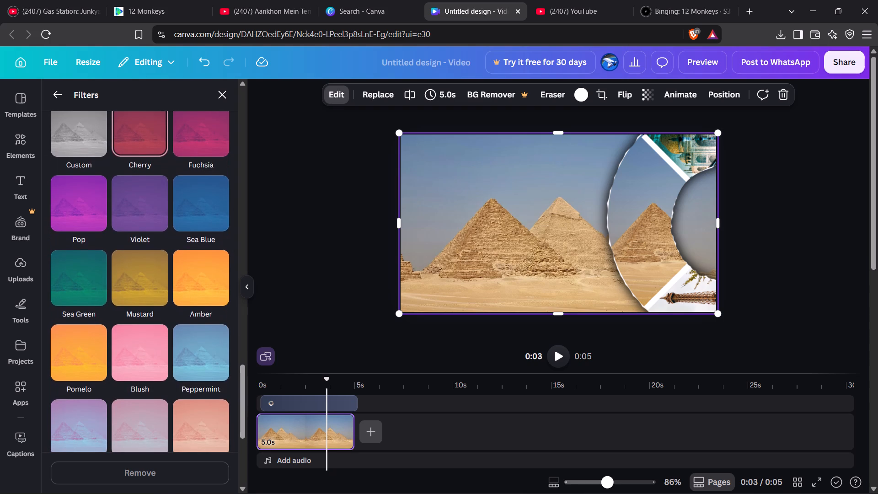
{"action": "scroll", "coordinate": [149, 317], "scroll_direction": "down", "scroll_amount": 3}
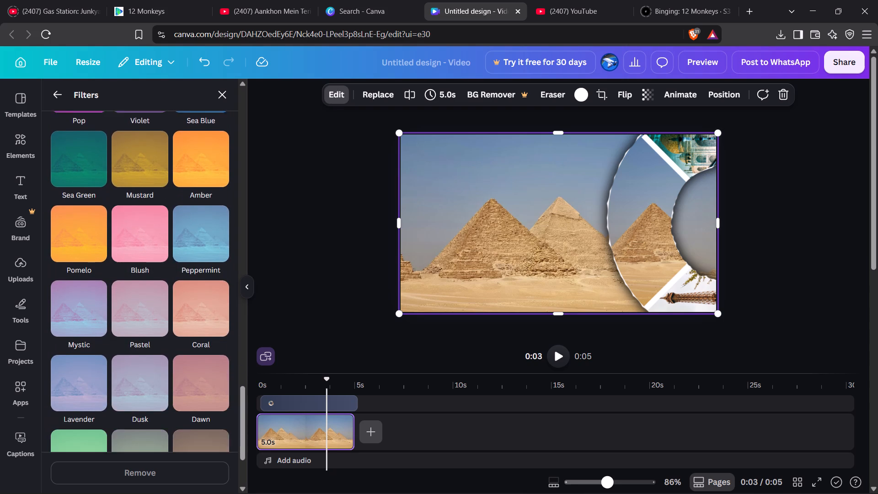
{"action": "scroll", "coordinate": [149, 317], "scroll_direction": "down", "scroll_amount": 2}
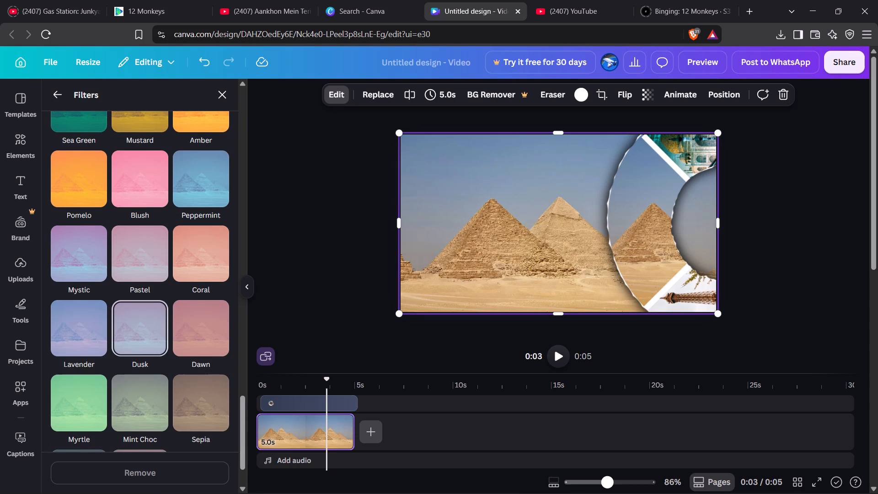
{"action": "scroll", "coordinate": [149, 317], "scroll_direction": "down", "scroll_amount": 3}
{"action": "scroll", "coordinate": [149, 317], "scroll_direction": "up", "scroll_amount": 13}
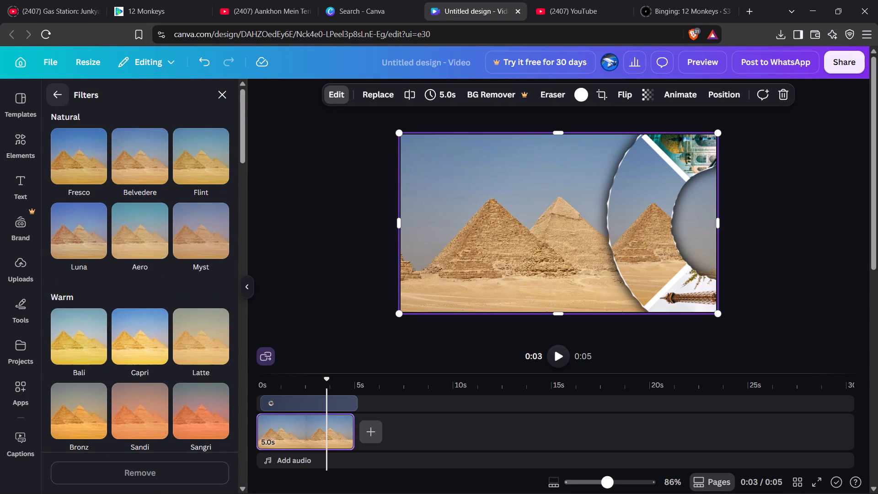
{"action": "left_click", "coordinate": [48, 97]}
Look through the style matches, effect apps and full set of shadow styles available for the pyramids background.
{"action": "scroll", "coordinate": [118, 255], "scroll_direction": "left", "scroll_amount": 1}
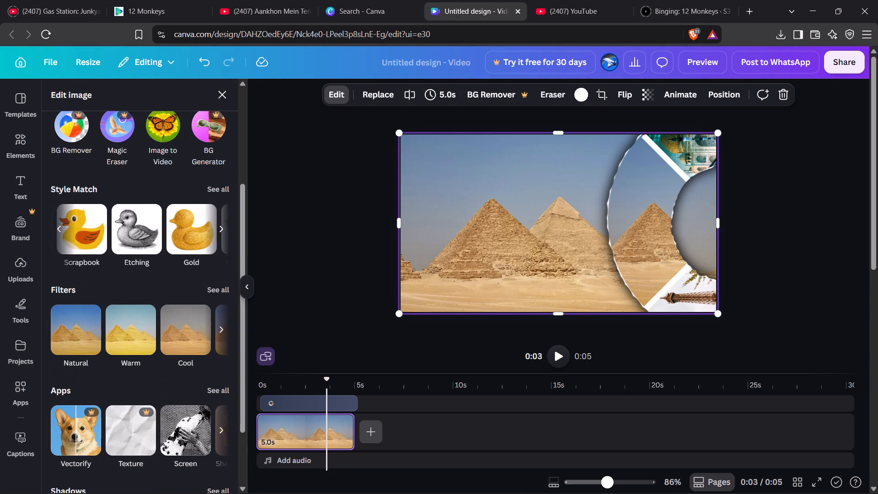
{"action": "scroll", "coordinate": [118, 255], "scroll_direction": "left", "scroll_amount": 3}
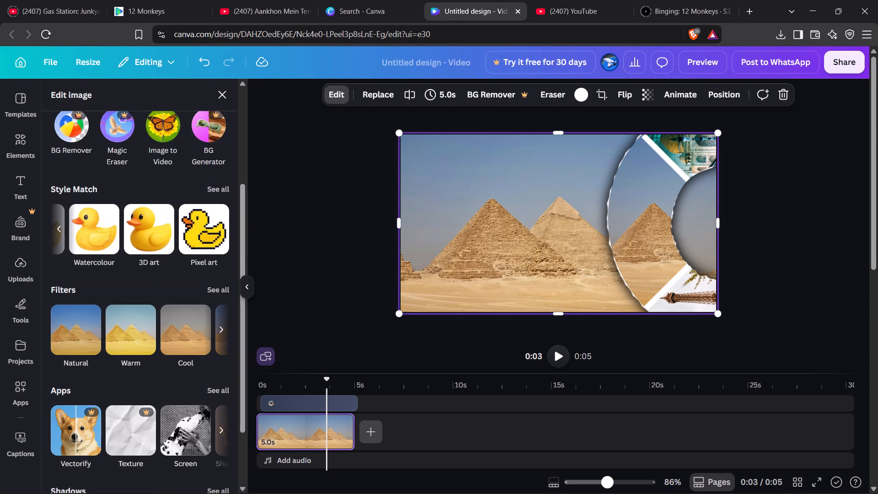
{"action": "scroll", "coordinate": [146, 331], "scroll_direction": "down", "scroll_amount": 1}
{"action": "scroll", "coordinate": [146, 331], "scroll_direction": "left", "scroll_amount": 1}
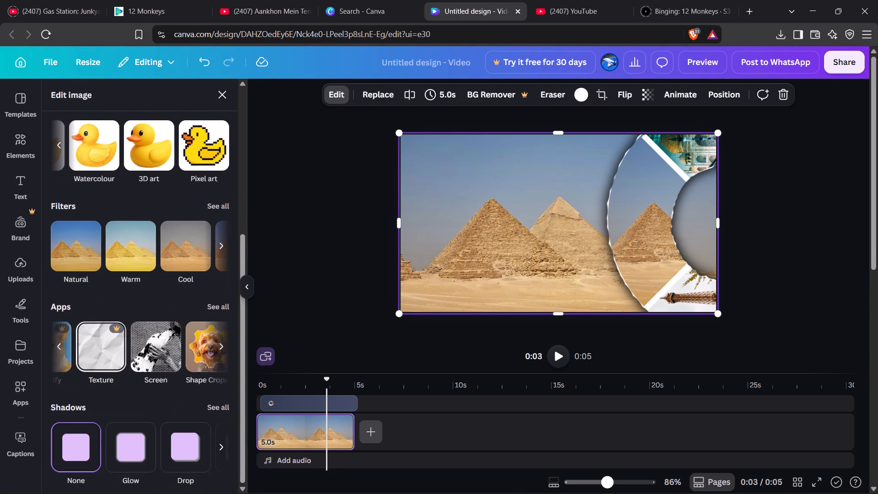
{"action": "scroll", "coordinate": [146, 331], "scroll_direction": "left", "scroll_amount": 3}
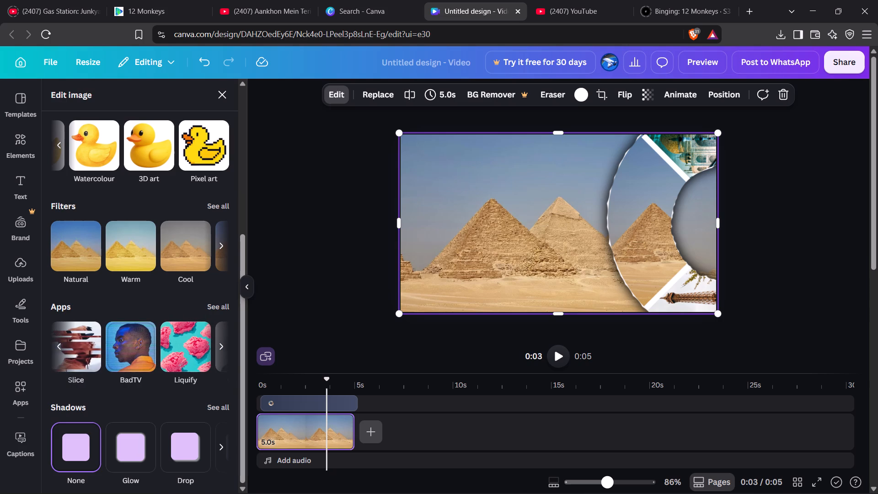
{"action": "left_click", "coordinate": [220, 405]}
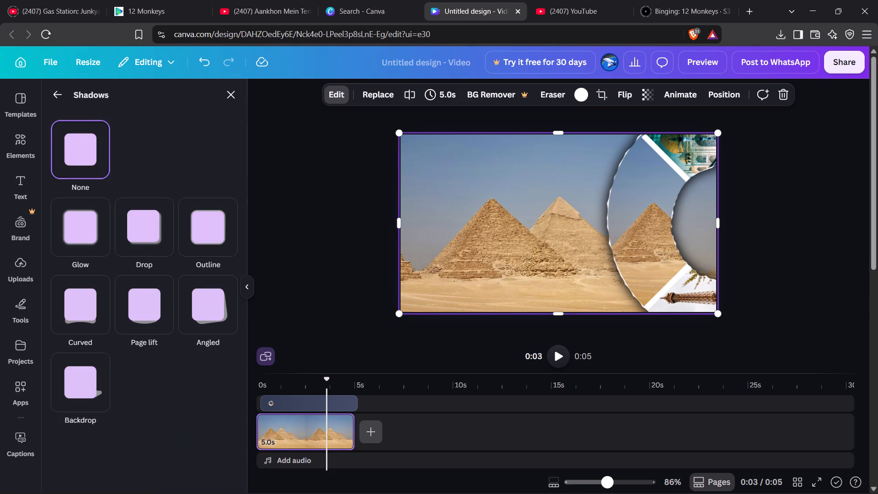
{"action": "left_click", "coordinate": [61, 97]}
Review the pyramids background's Adjust settings, covering white balance, light, colour and texture.
{"action": "scroll", "coordinate": [118, 249], "scroll_direction": "down", "scroll_amount": 1}
{"action": "left_click", "coordinate": [83, 204]}
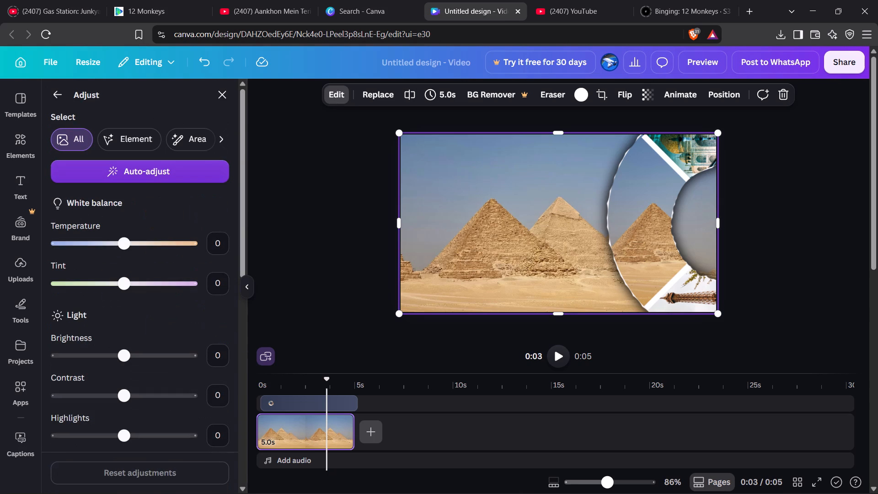
{"action": "scroll", "coordinate": [121, 293], "scroll_direction": "down", "scroll_amount": 3}
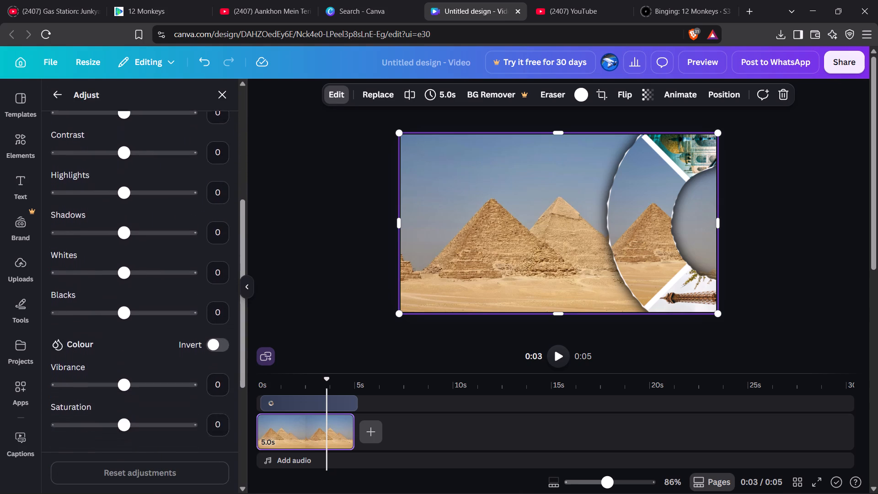
{"action": "scroll", "coordinate": [121, 293], "scroll_direction": "down", "scroll_amount": 3}
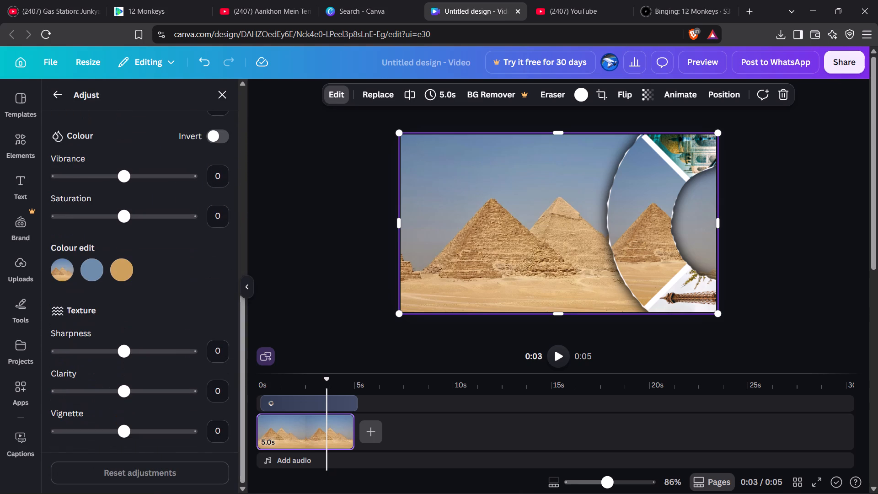
{"action": "scroll", "coordinate": [120, 340], "scroll_direction": "down", "scroll_amount": 1}
{"action": "scroll", "coordinate": [132, 328], "scroll_direction": "up", "scroll_amount": 2}
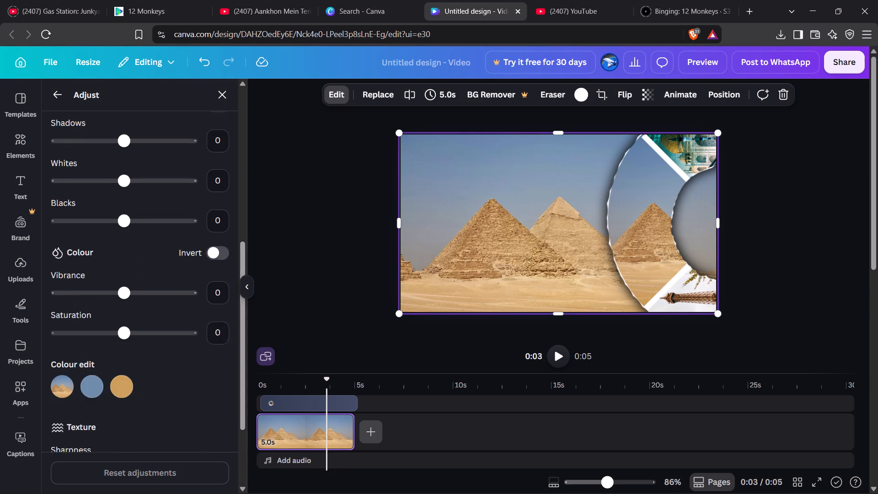
{"action": "scroll", "coordinate": [132, 328], "scroll_direction": "up", "scroll_amount": 2}
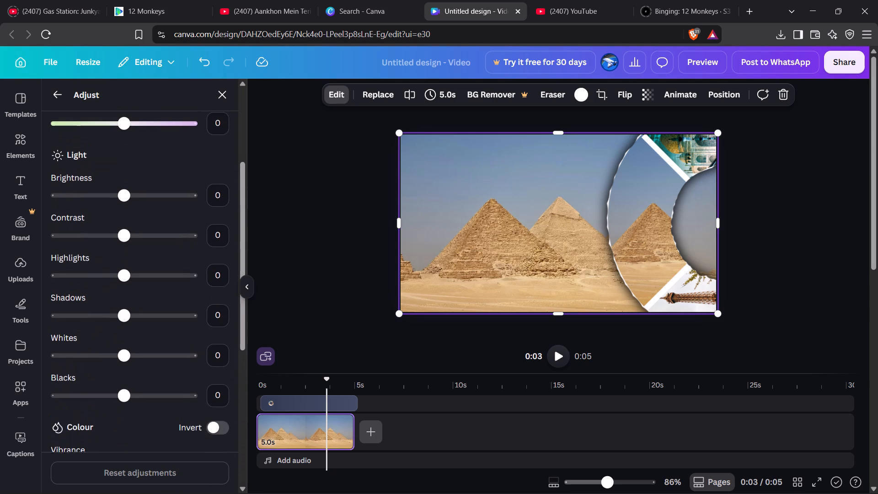
{"action": "scroll", "coordinate": [139, 296], "scroll_direction": "up", "scroll_amount": 4}
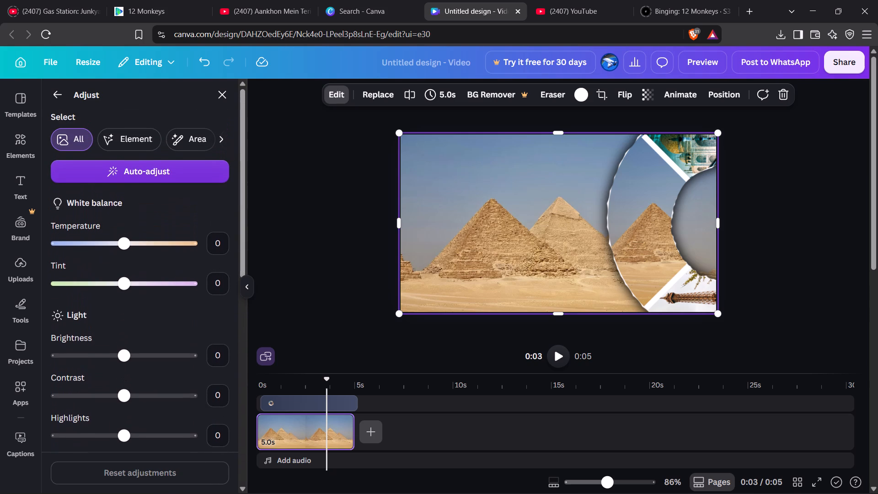
Check the Element, Area, Foreground and Background selection modes for adjusting the pyramids photo, and leave the adjustments.
{"action": "left_click", "coordinate": [146, 143]}
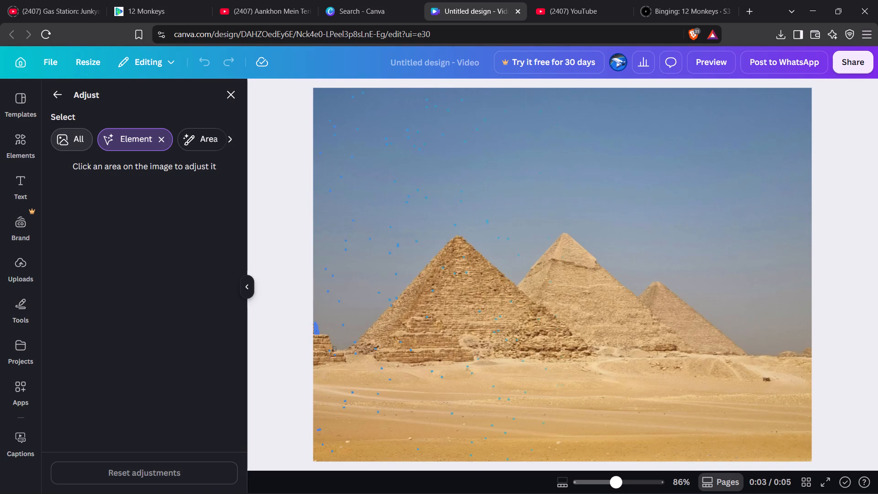
{"action": "left_click", "coordinate": [87, 141]}
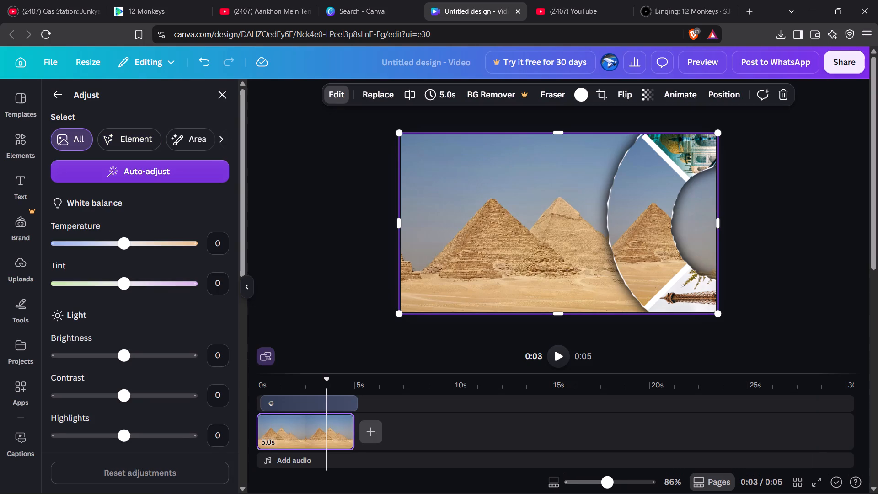
{"action": "left_click", "coordinate": [135, 134]}
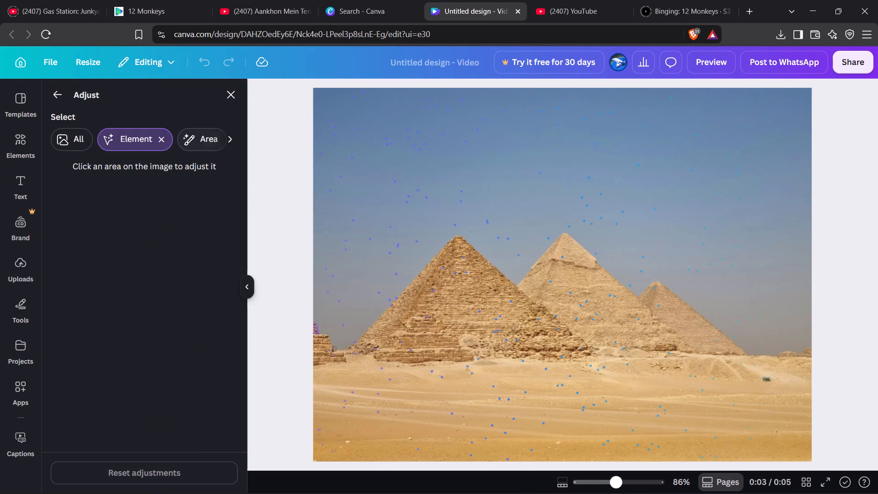
{"action": "left_click", "coordinate": [206, 144]}
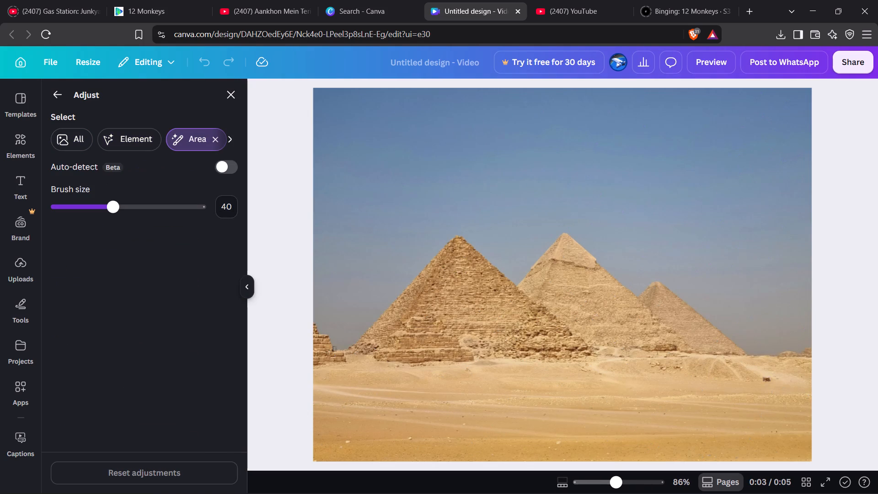
{"action": "scroll", "coordinate": [203, 145], "scroll_direction": "left", "scroll_amount": 4}
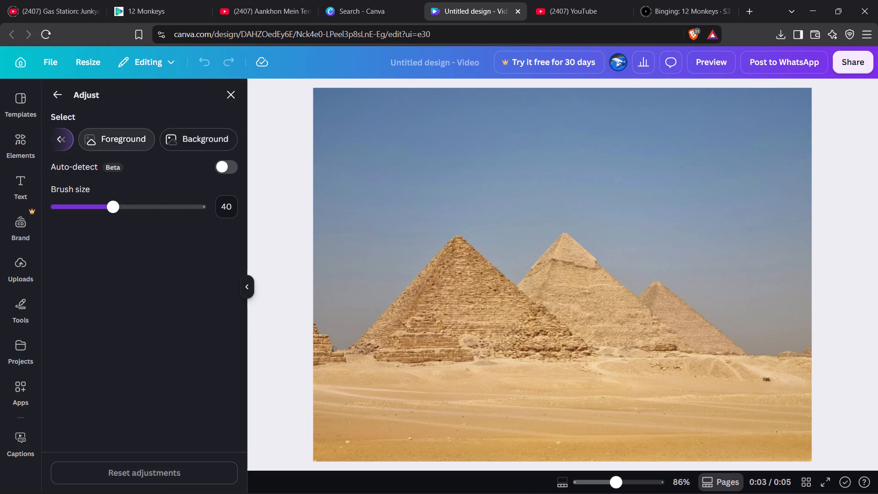
{"action": "scroll", "coordinate": [95, 133], "scroll_direction": "right", "scroll_amount": 4}
{"action": "left_click", "coordinate": [58, 86]}
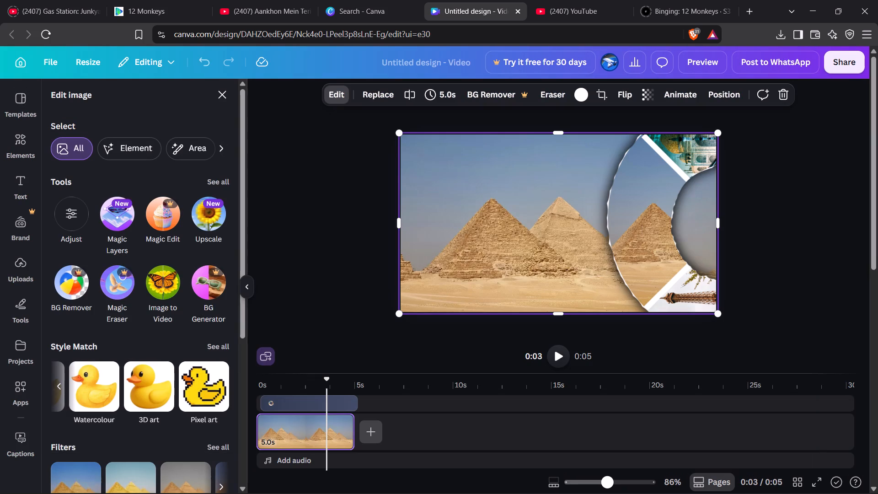
Look through the filter groups for the pyramids background in the image editing overview, from Natural to Duotone.
{"action": "scroll", "coordinate": [168, 249], "scroll_direction": "left", "scroll_amount": 1}
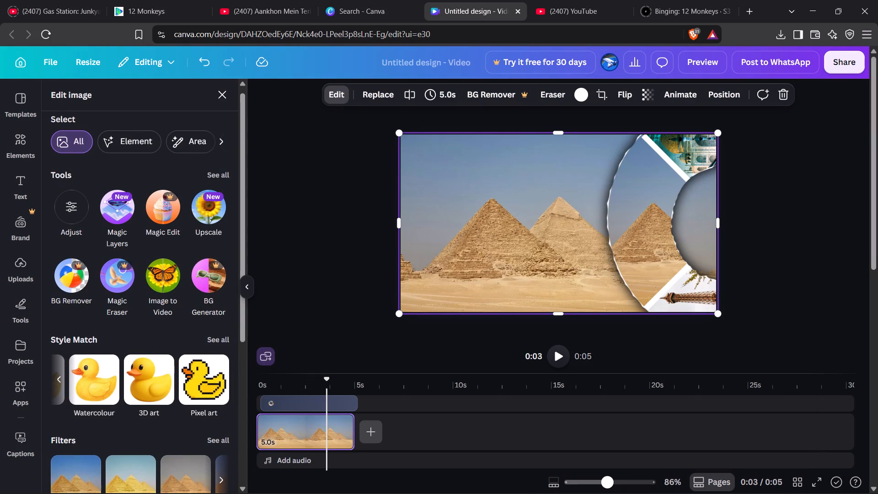
{"action": "scroll", "coordinate": [168, 249], "scroll_direction": "down", "scroll_amount": 3}
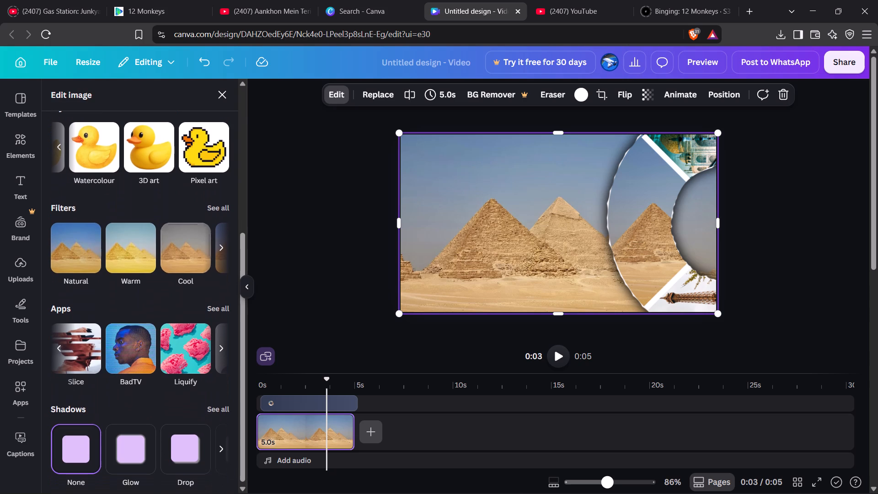
{"action": "scroll", "coordinate": [204, 232], "scroll_direction": "left", "scroll_amount": 4}
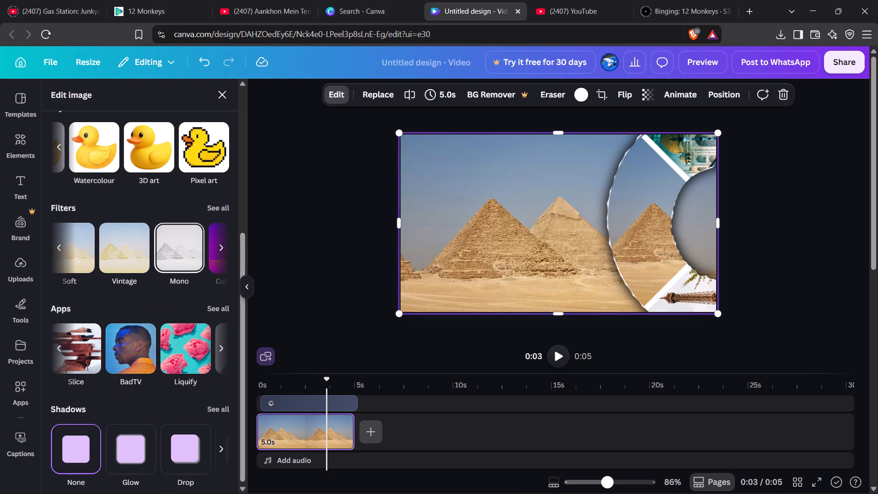
{"action": "scroll", "coordinate": [204, 232], "scroll_direction": "left", "scroll_amount": 3}
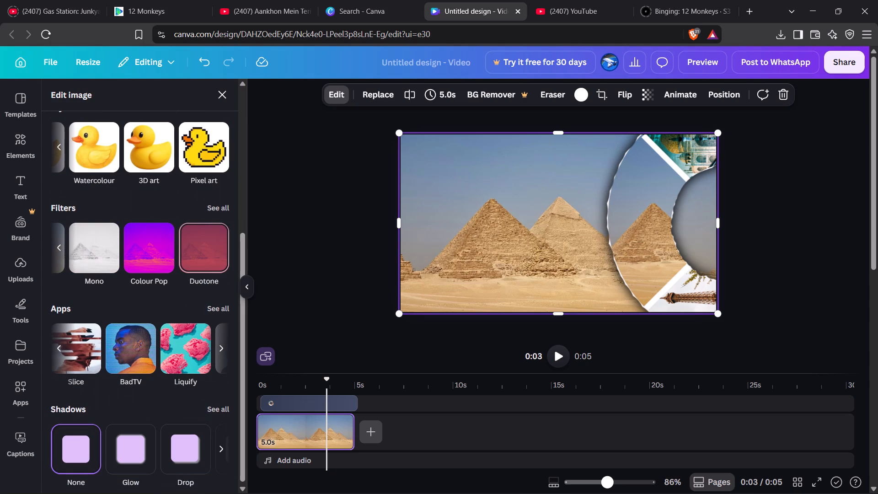
{"action": "scroll", "coordinate": [182, 239], "scroll_direction": "right", "scroll_amount": 5}
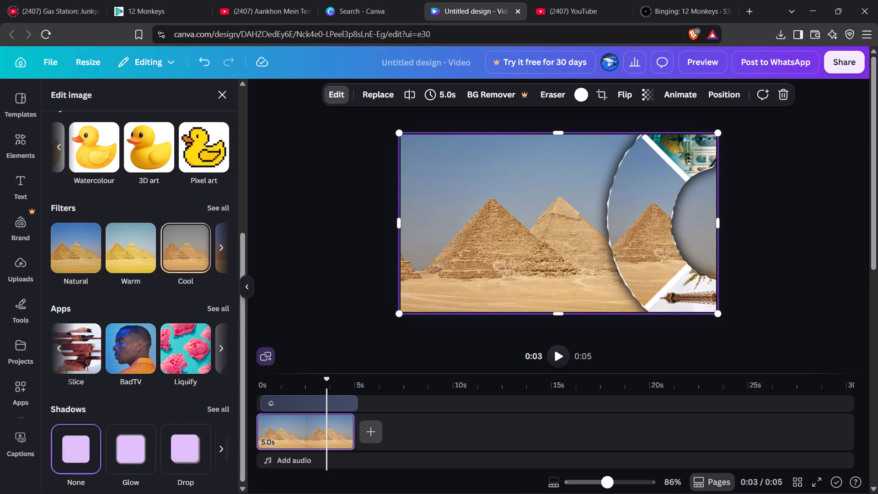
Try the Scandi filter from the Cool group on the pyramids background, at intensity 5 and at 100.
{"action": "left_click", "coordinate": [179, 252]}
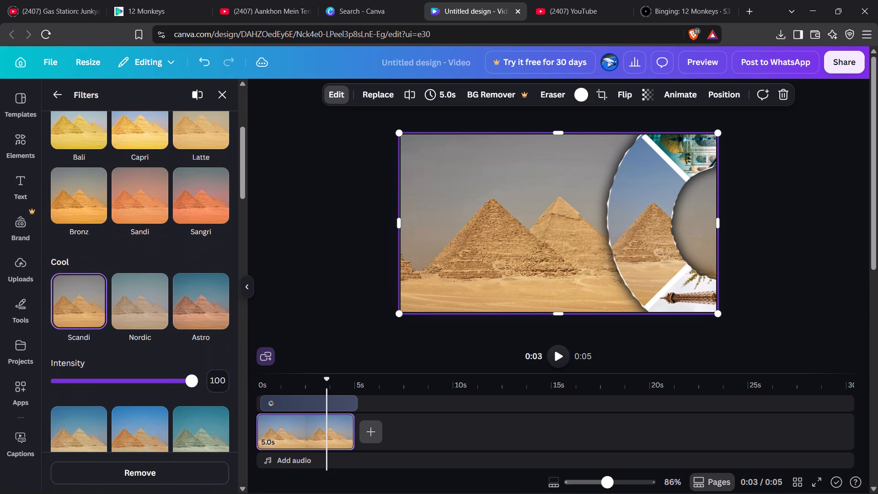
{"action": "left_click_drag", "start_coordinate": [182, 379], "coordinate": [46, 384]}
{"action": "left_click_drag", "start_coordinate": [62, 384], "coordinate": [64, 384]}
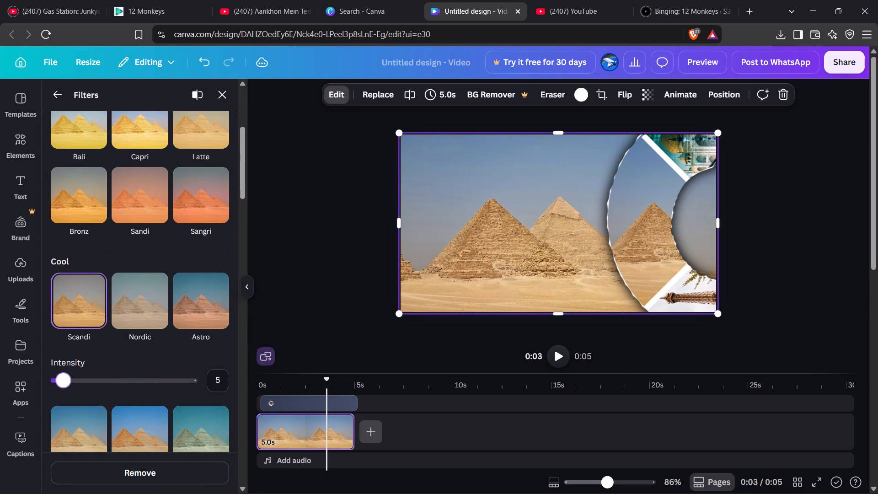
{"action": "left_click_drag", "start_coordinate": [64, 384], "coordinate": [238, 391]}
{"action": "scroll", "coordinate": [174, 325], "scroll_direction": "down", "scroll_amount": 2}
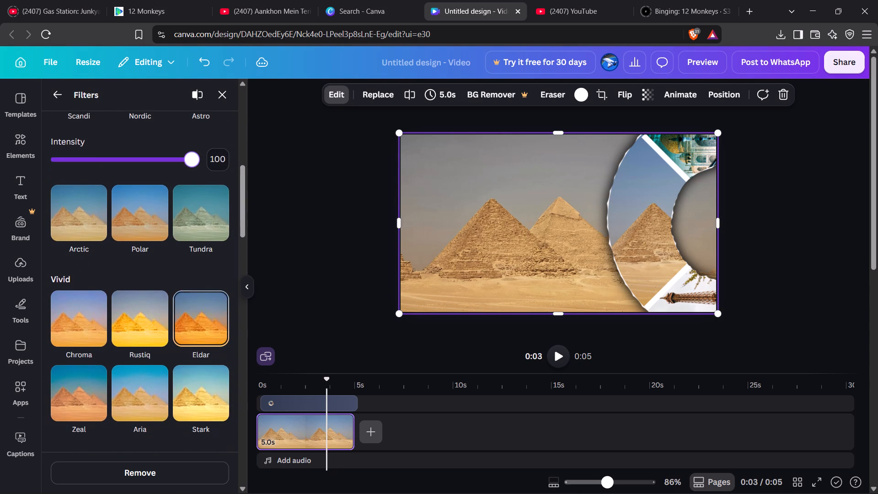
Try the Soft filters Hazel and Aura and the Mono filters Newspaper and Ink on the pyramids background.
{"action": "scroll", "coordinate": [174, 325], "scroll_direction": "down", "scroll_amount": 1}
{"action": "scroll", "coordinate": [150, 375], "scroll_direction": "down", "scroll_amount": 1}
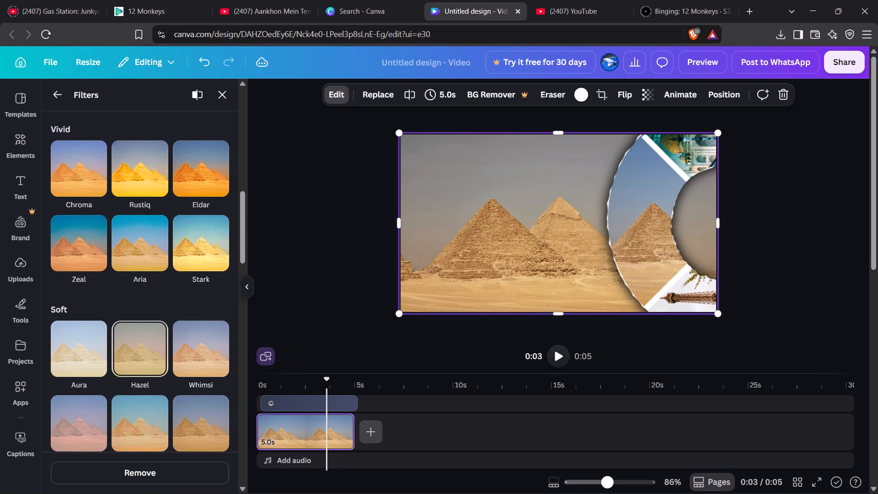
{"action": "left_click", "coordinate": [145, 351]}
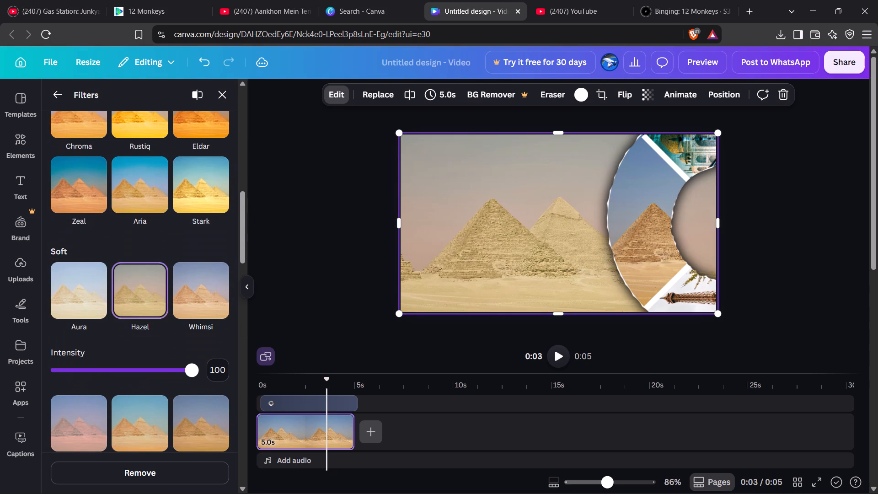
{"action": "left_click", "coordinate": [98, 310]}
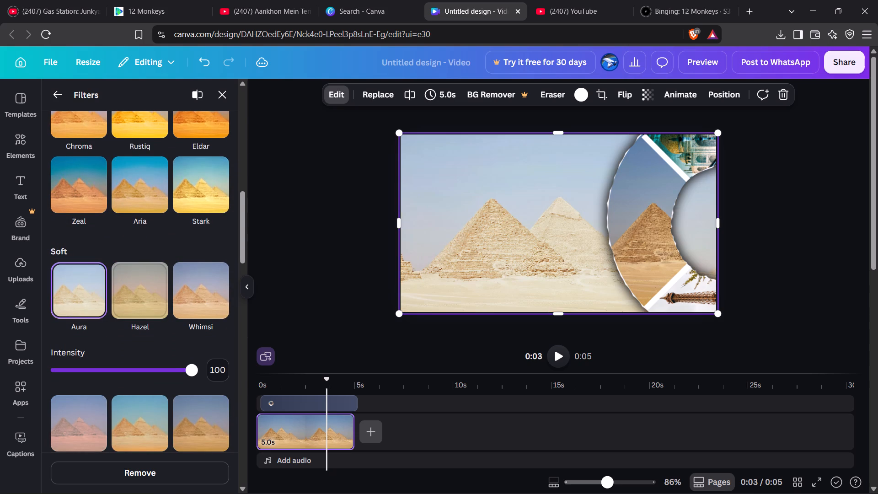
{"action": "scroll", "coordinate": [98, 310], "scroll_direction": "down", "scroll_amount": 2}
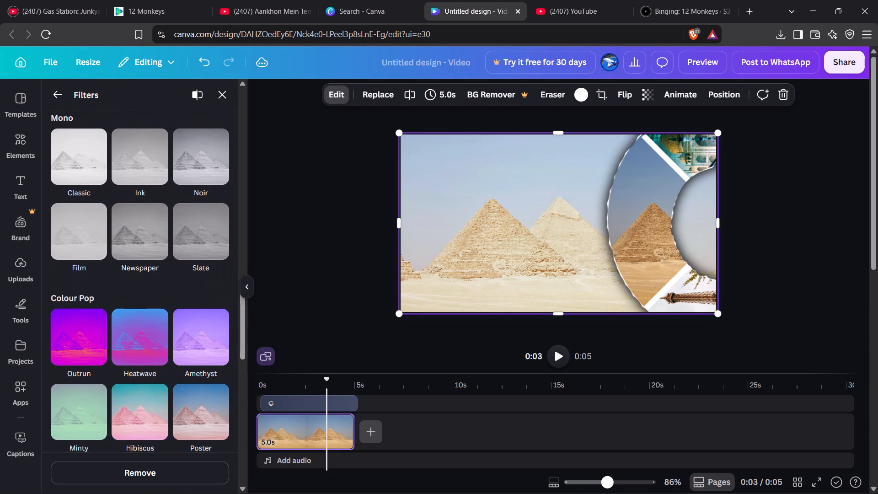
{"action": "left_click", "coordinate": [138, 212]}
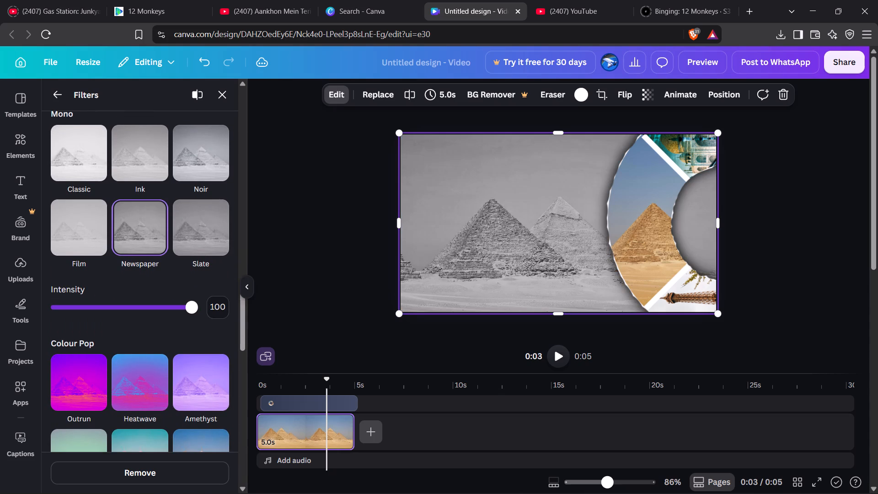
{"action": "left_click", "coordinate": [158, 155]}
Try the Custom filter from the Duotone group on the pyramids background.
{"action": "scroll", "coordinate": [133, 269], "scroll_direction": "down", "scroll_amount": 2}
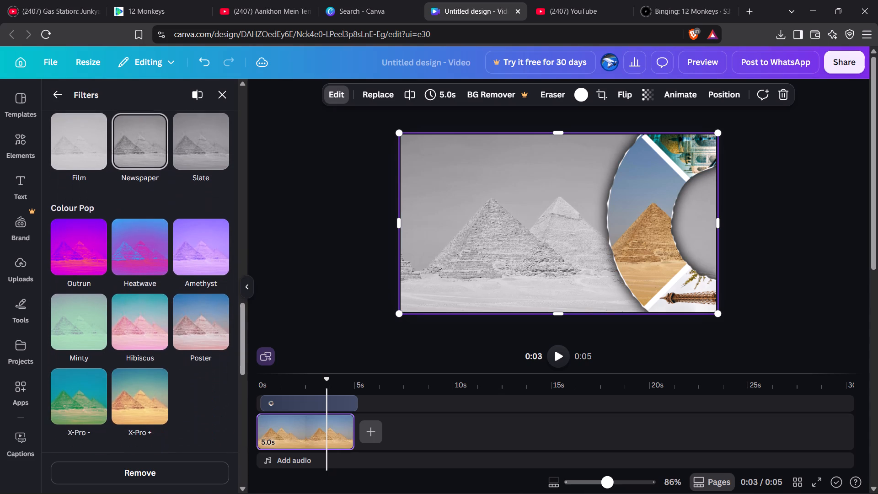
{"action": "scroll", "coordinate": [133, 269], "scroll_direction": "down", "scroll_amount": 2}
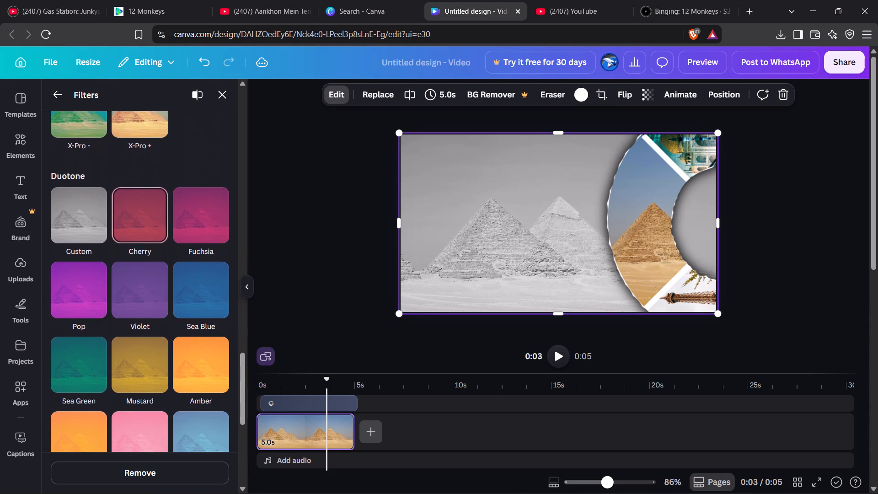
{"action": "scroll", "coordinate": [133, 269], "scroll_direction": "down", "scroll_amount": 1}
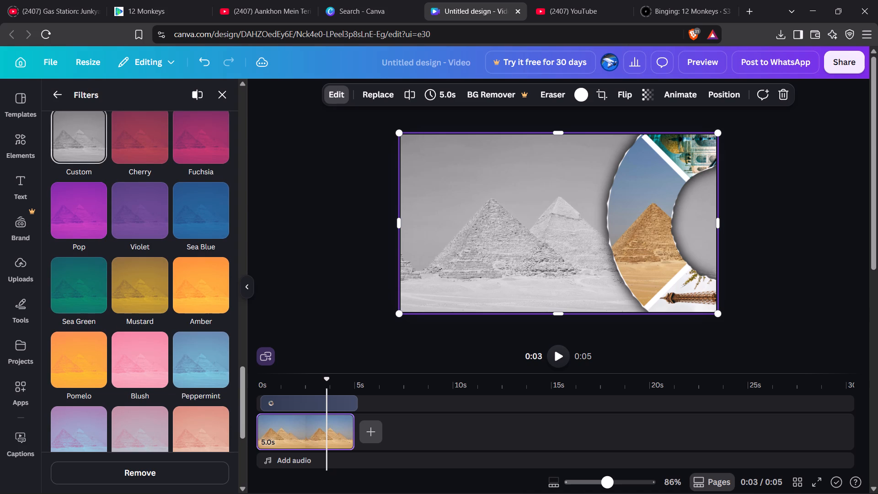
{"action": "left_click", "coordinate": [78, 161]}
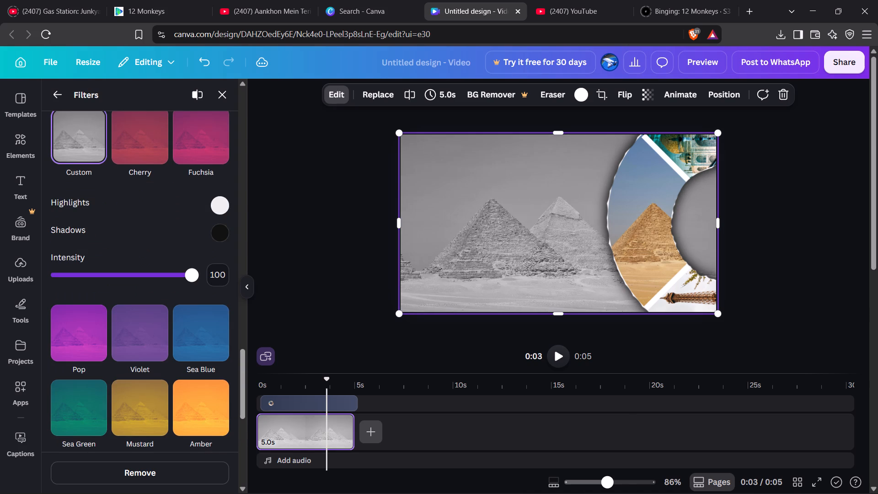
Look through the remaining Duotone filters and compare the filtered pyramids background with its original.
{"action": "scroll", "coordinate": [155, 274], "scroll_direction": "down", "scroll_amount": 2}
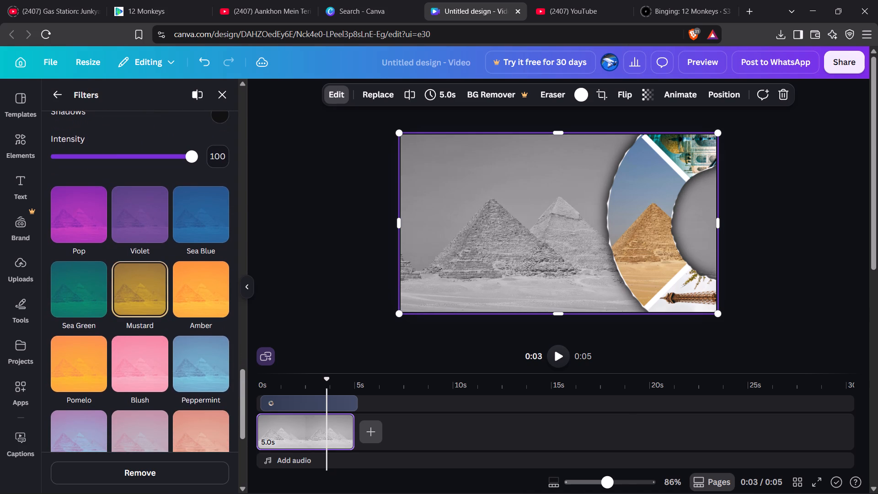
{"action": "scroll", "coordinate": [157, 333], "scroll_direction": "down", "scroll_amount": 1}
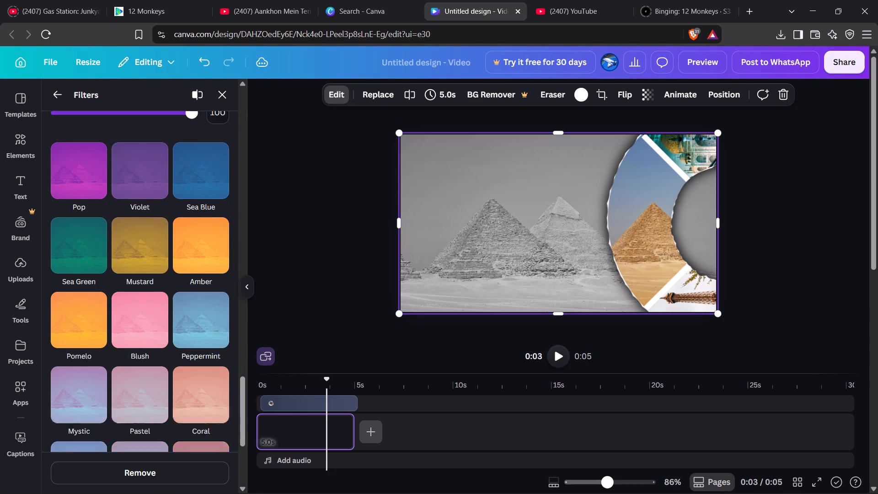
{"action": "scroll", "coordinate": [157, 333], "scroll_direction": "down", "scroll_amount": 2}
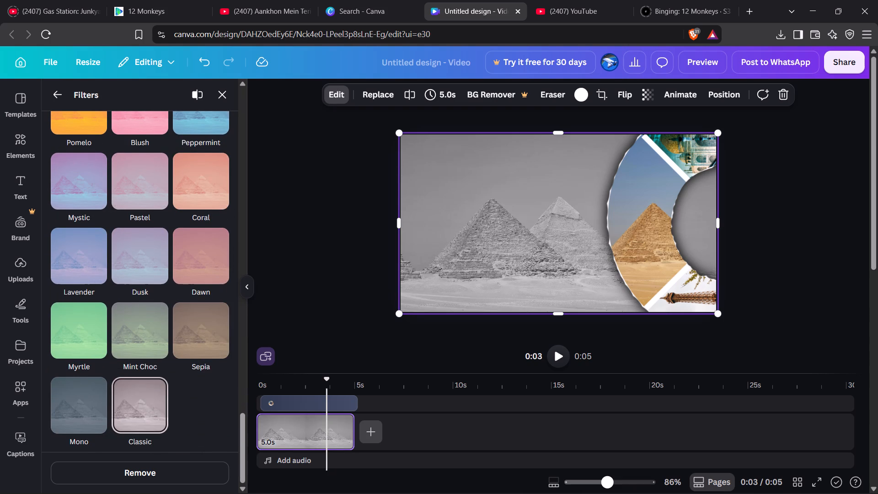
{"action": "scroll", "coordinate": [161, 390], "scroll_direction": "up", "scroll_amount": 13}
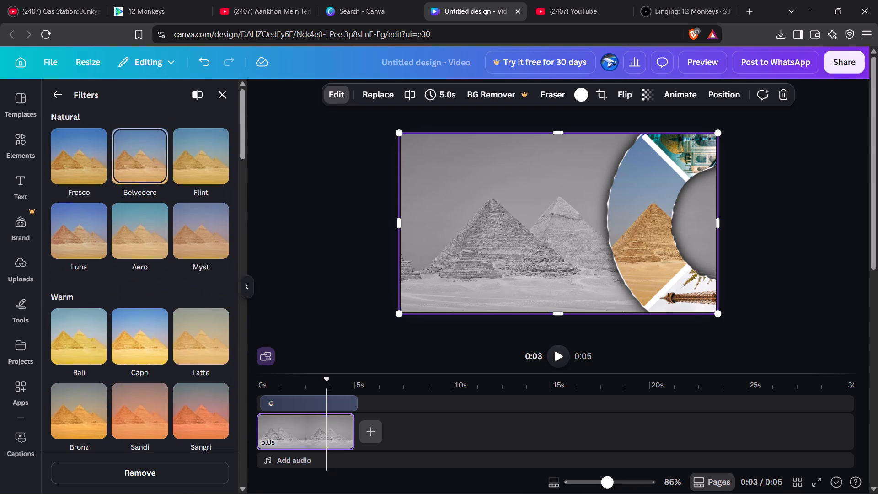
{"action": "left_click", "coordinate": [196, 93]}
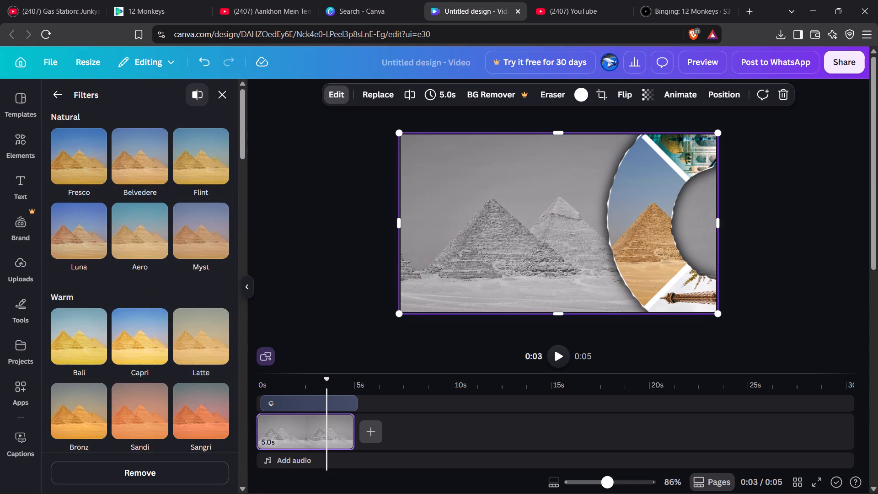
{"action": "left_click", "coordinate": [196, 97]}
{"action": "left_click", "coordinate": [196, 97]}
{"action": "scroll", "coordinate": [153, 196], "scroll_direction": "up", "scroll_amount": 7}
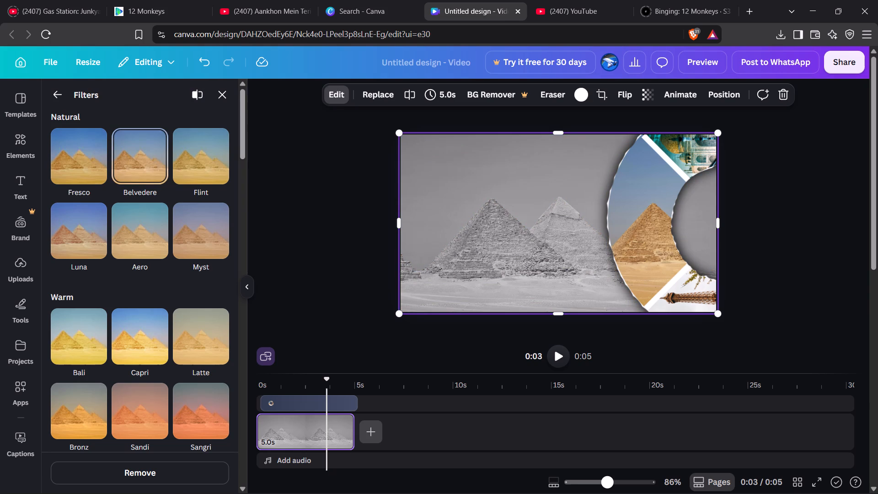
Apply the Belvedere filter from the Natural group to the pyramids background and return to the image editing overview.
{"action": "left_click", "coordinate": [161, 181]}
{"action": "scroll", "coordinate": [158, 181], "scroll_direction": "left", "scroll_amount": 1}
{"action": "scroll", "coordinate": [136, 202], "scroll_direction": "down", "scroll_amount": 1}
{"action": "left_click", "coordinate": [66, 98]}
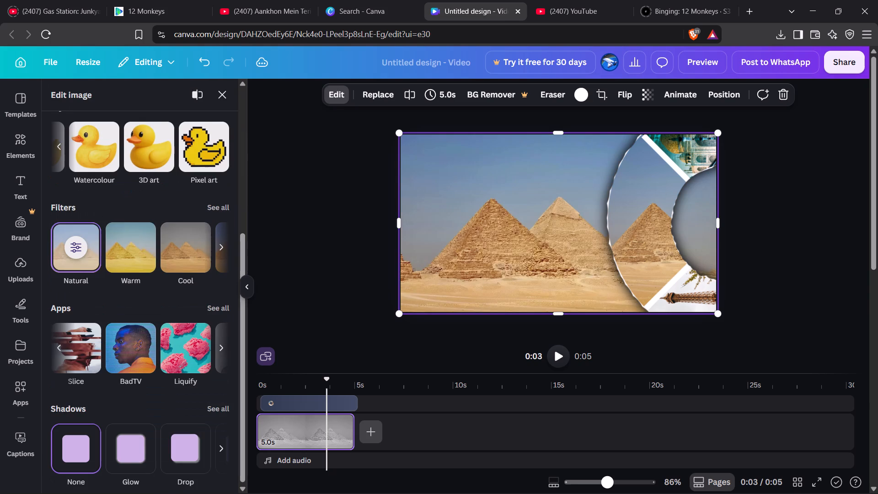
Bring up the complete set of image editing tools for the pyramids background.
{"action": "scroll", "coordinate": [89, 98], "scroll_direction": "right", "scroll_amount": 1}
{"action": "scroll", "coordinate": [212, 118], "scroll_direction": "up", "scroll_amount": 5}
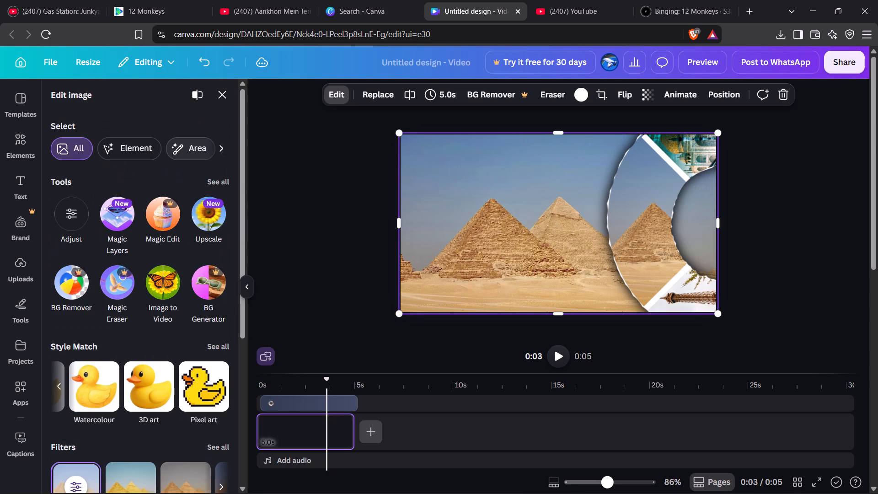
{"action": "scroll", "coordinate": [188, 130], "scroll_direction": "up", "scroll_amount": 1}
{"action": "scroll", "coordinate": [187, 232], "scroll_direction": "down", "scroll_amount": 1}
{"action": "left_click", "coordinate": [217, 180]}
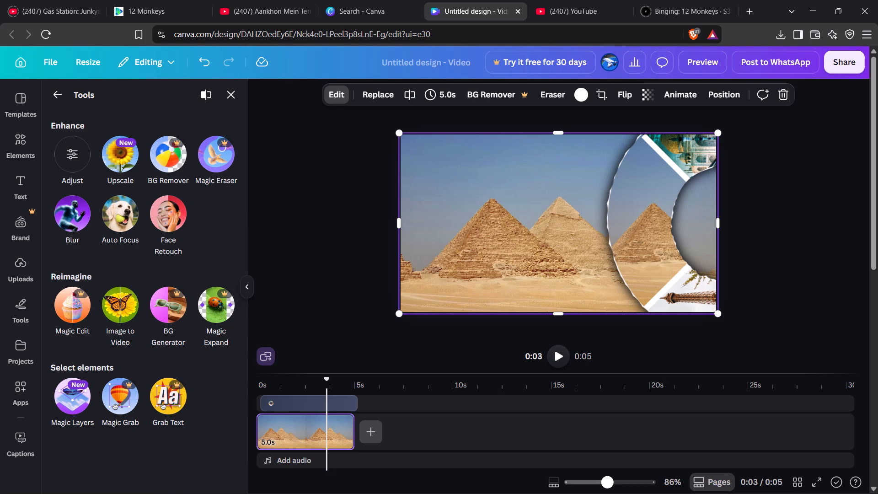
Return the playhead to 0:00 and shift the ring's timeline clip earlier so it starts with the page.
{"action": "left_click_drag", "start_coordinate": [329, 383], "coordinate": [309, 384]}
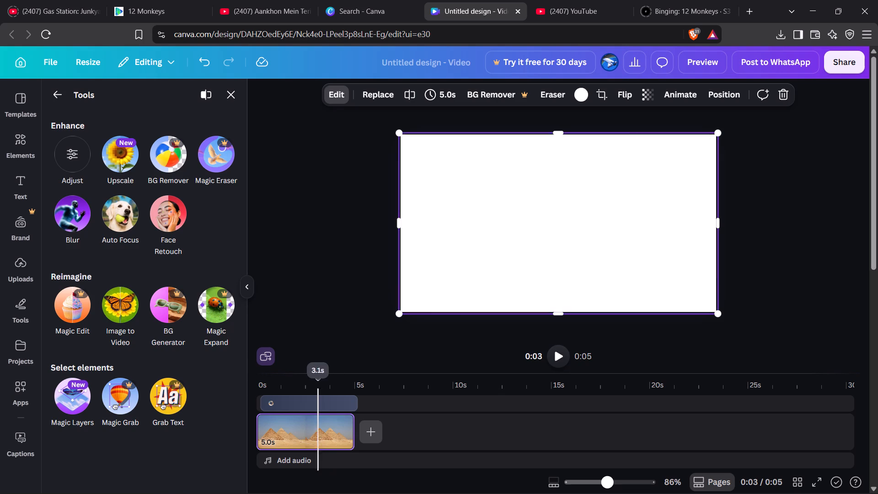
{"action": "left_click_drag", "start_coordinate": [309, 384], "coordinate": [257, 384]}
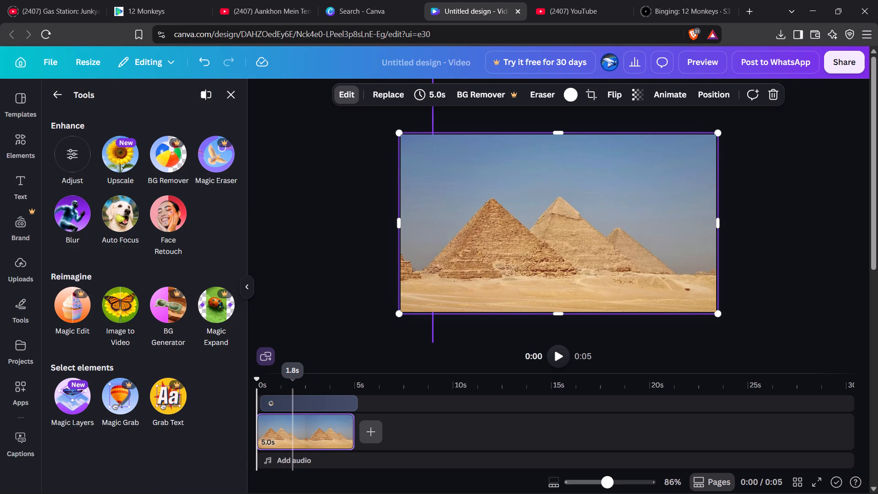
{"action": "left_click_drag", "start_coordinate": [293, 403], "coordinate": [275, 403]}
{"action": "left_click_drag", "start_coordinate": [314, 402], "coordinate": [294, 403]}
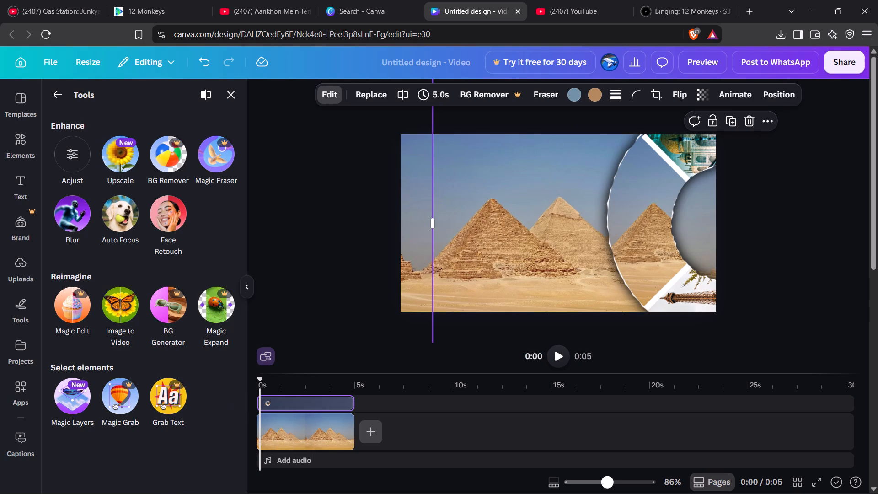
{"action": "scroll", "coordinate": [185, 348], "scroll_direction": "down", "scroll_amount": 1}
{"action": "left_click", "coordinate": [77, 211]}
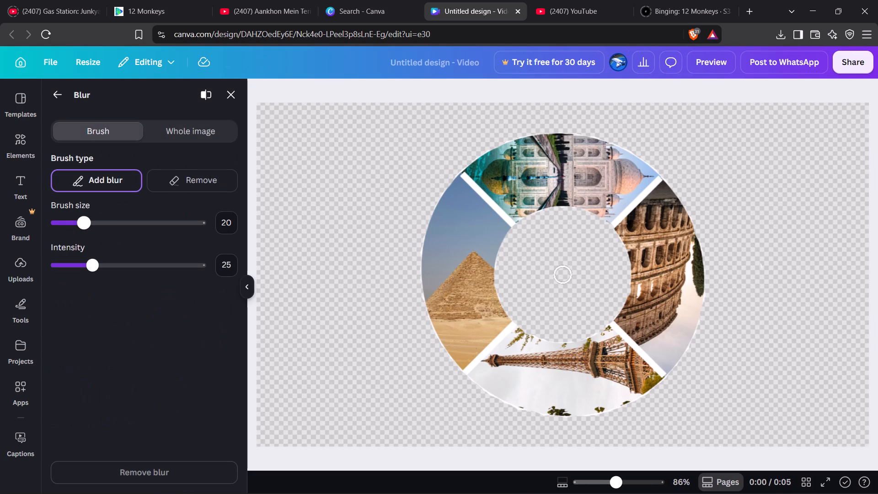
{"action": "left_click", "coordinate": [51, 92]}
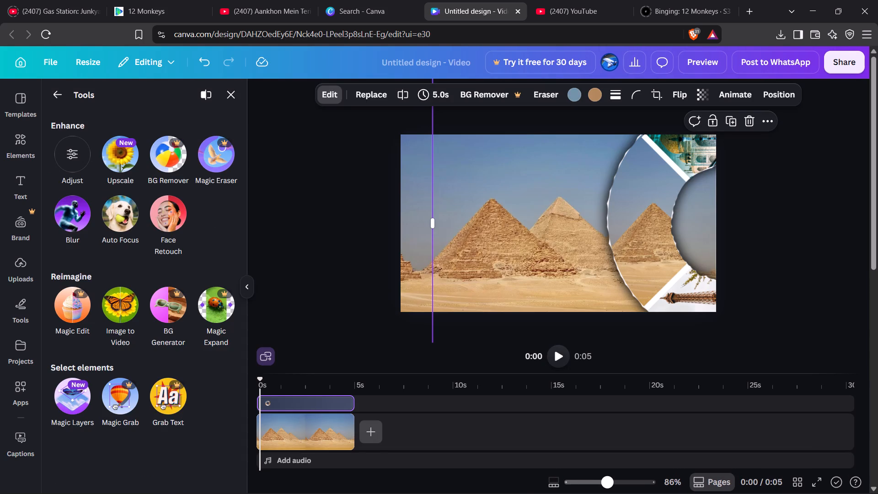
Blur the whole pyramids background image at intensity 50 and close the image editing.
{"action": "left_click", "coordinate": [420, 216]}
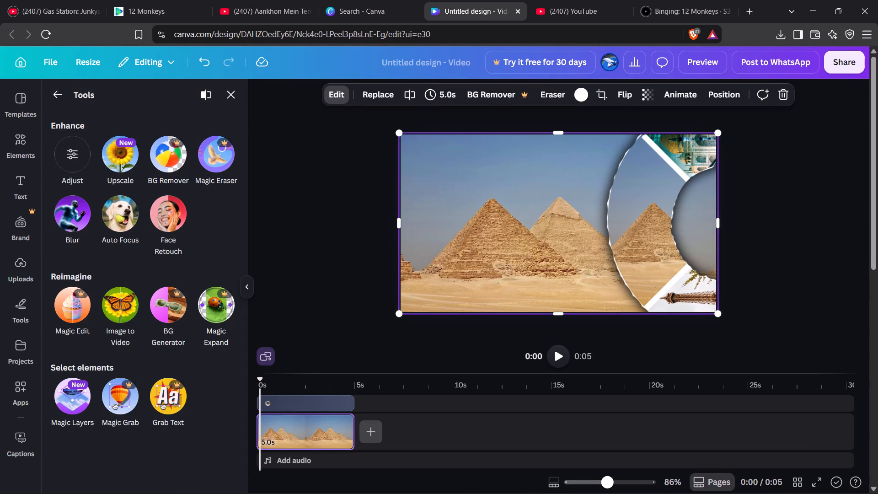
{"action": "left_click", "coordinate": [65, 214]}
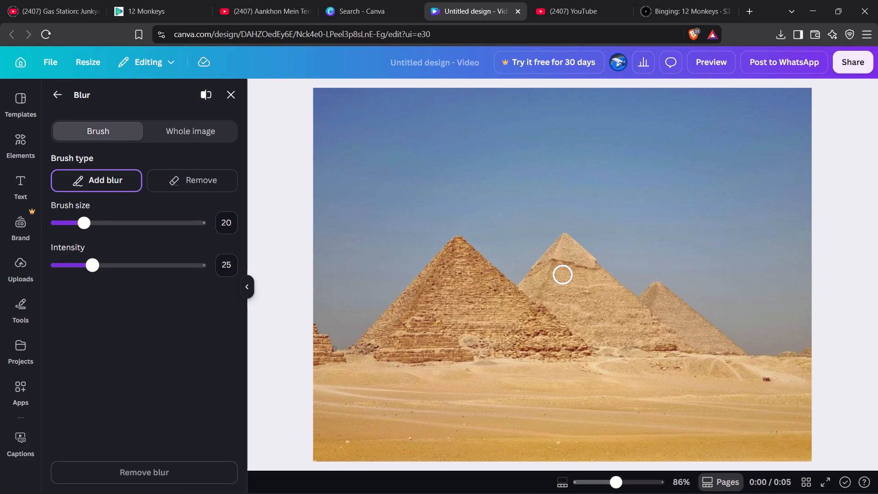
{"action": "left_click", "coordinate": [174, 131]}
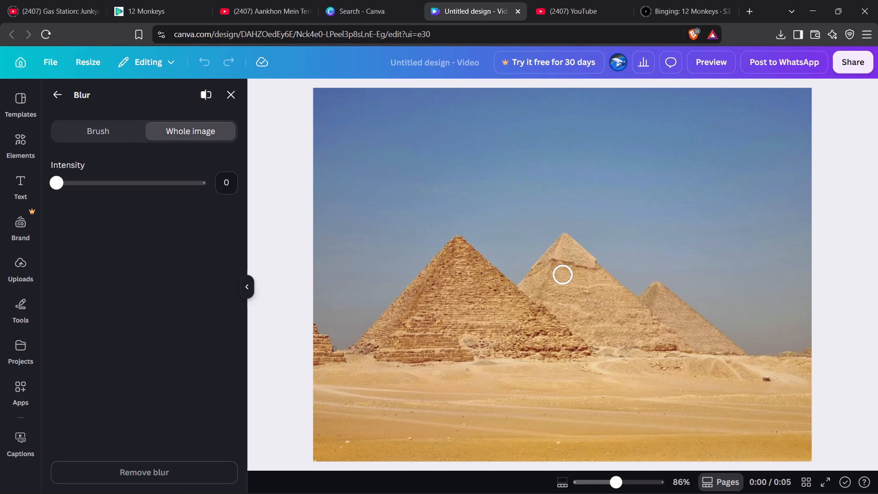
{"action": "left_click", "coordinate": [58, 184]}
{"action": "left_click", "coordinate": [219, 185]}
{"action": "type", "text": "50"}
{"action": "key", "text": "Return"}
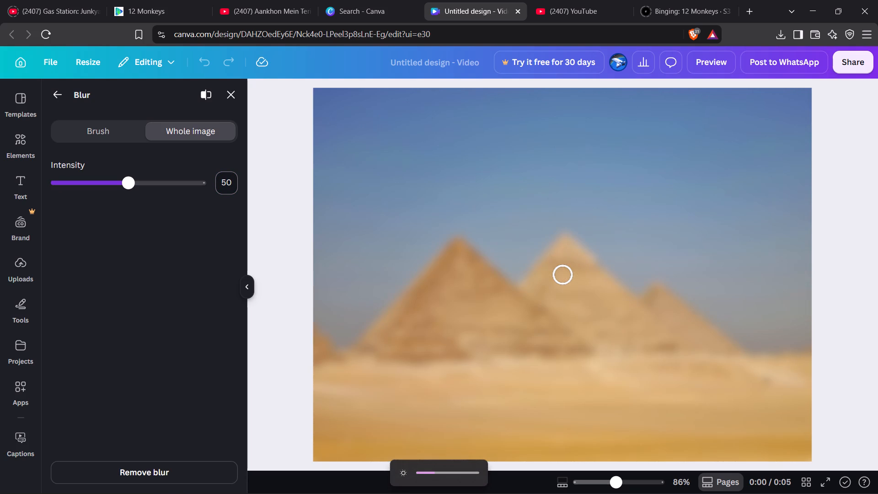
{"action": "left_click", "coordinate": [227, 95]}
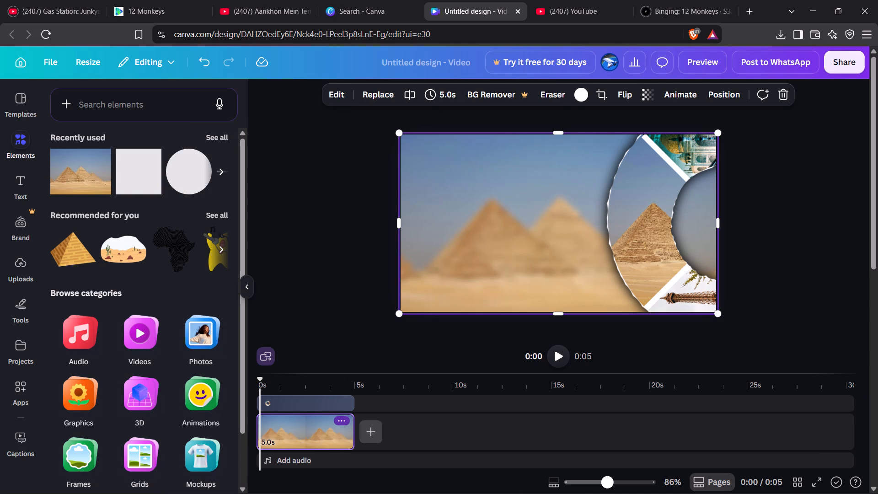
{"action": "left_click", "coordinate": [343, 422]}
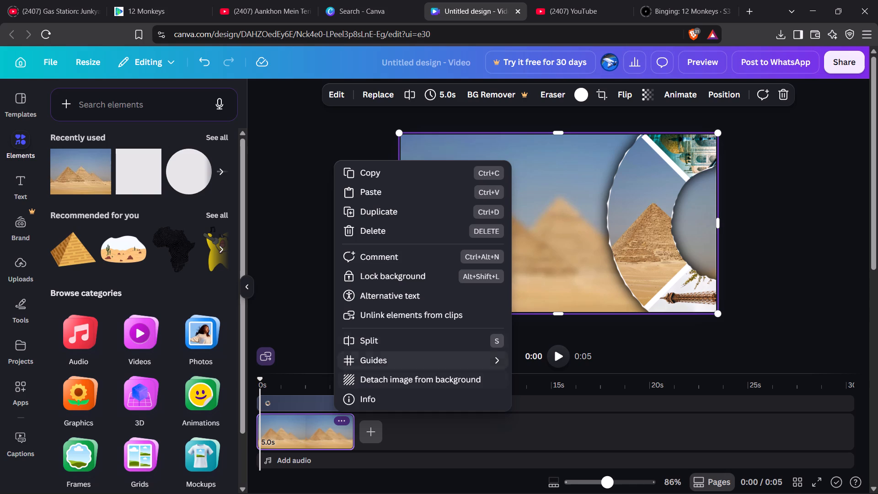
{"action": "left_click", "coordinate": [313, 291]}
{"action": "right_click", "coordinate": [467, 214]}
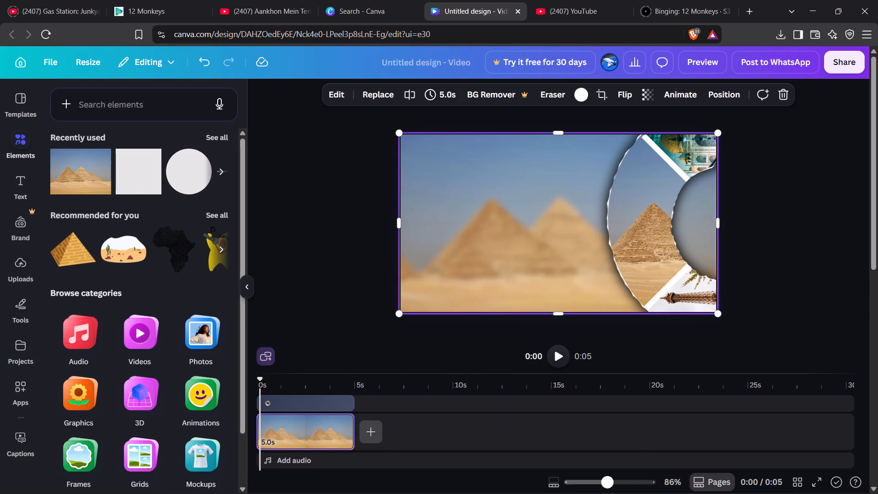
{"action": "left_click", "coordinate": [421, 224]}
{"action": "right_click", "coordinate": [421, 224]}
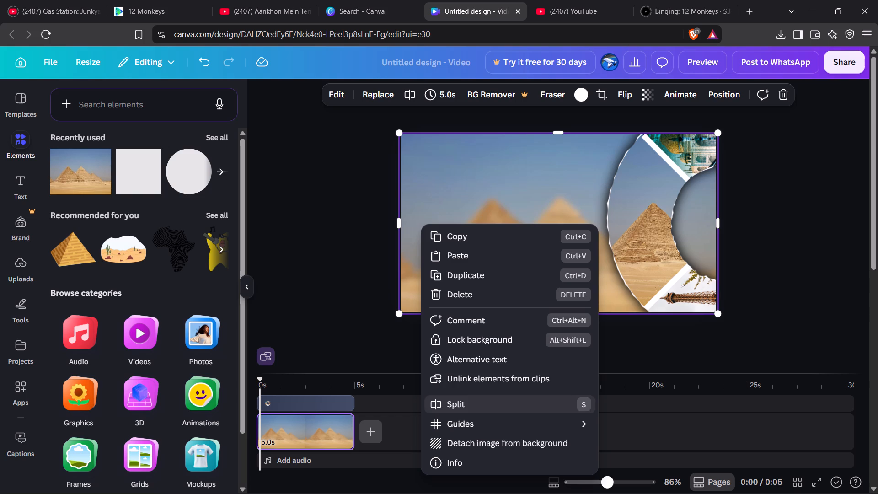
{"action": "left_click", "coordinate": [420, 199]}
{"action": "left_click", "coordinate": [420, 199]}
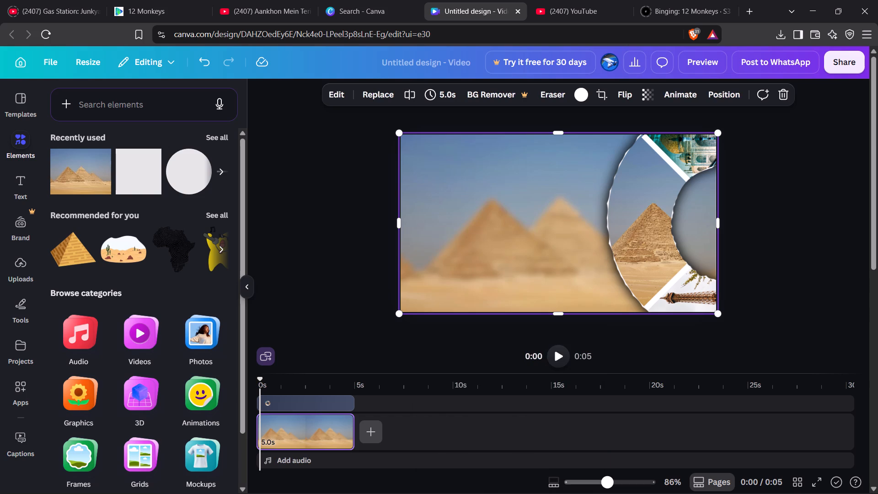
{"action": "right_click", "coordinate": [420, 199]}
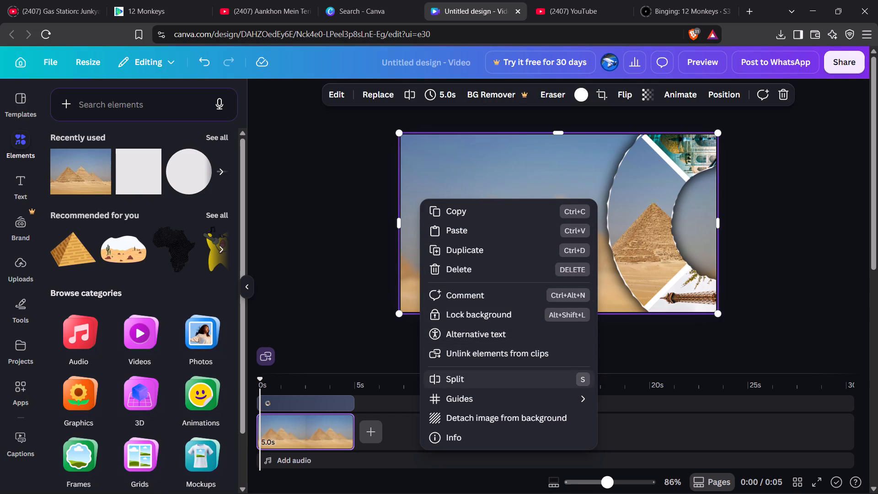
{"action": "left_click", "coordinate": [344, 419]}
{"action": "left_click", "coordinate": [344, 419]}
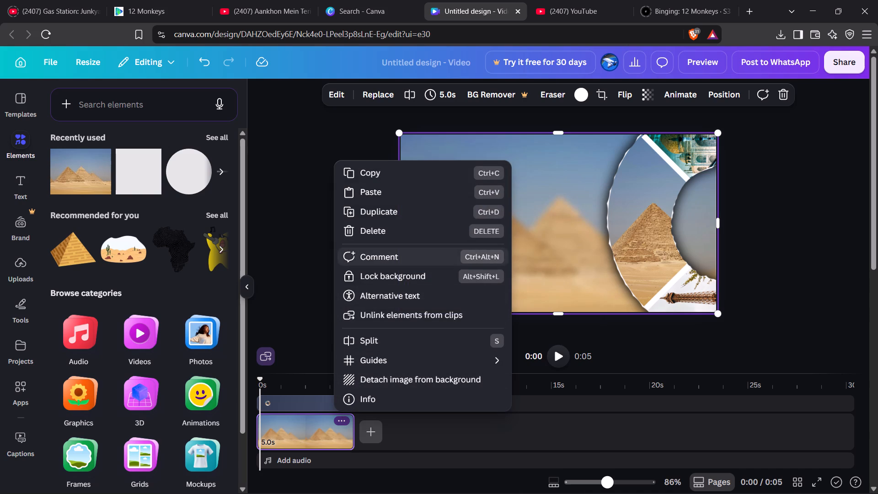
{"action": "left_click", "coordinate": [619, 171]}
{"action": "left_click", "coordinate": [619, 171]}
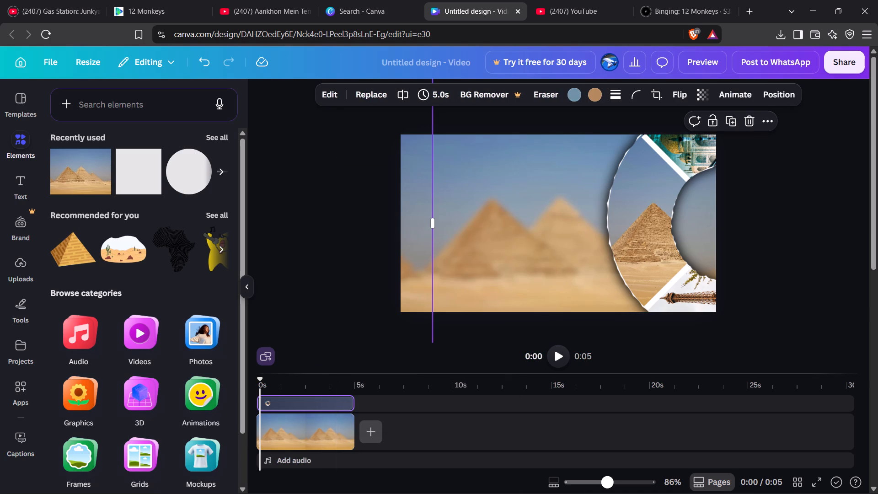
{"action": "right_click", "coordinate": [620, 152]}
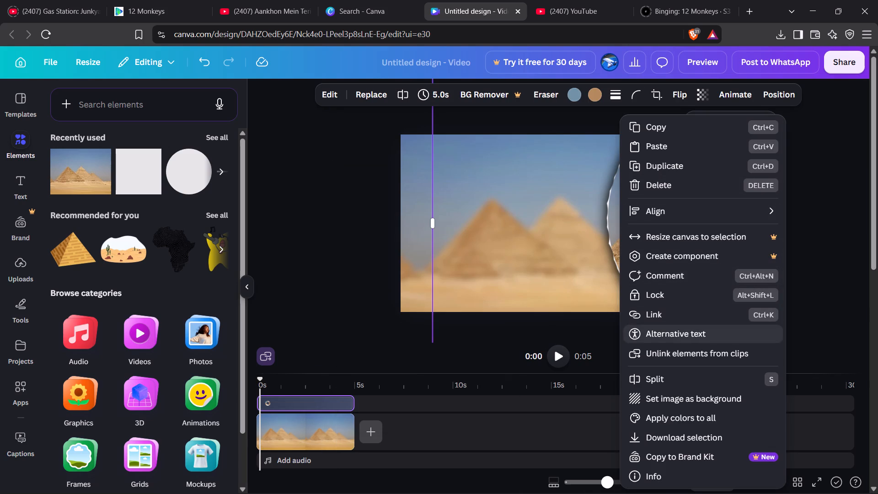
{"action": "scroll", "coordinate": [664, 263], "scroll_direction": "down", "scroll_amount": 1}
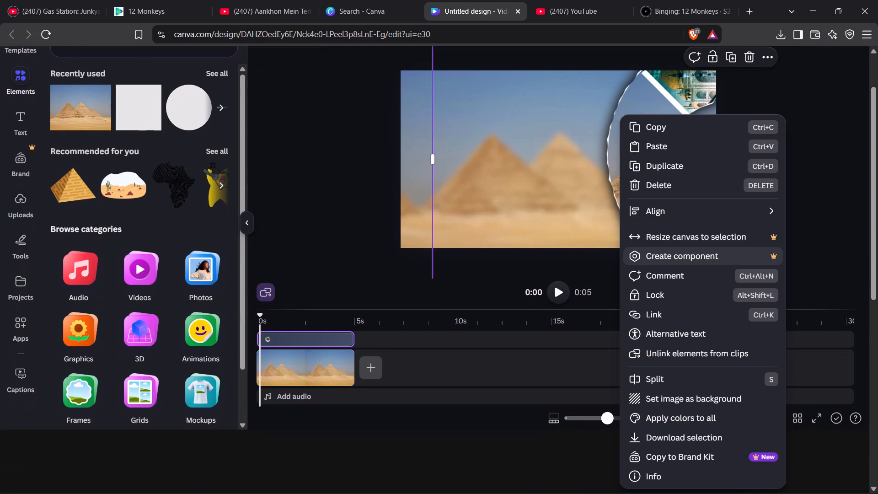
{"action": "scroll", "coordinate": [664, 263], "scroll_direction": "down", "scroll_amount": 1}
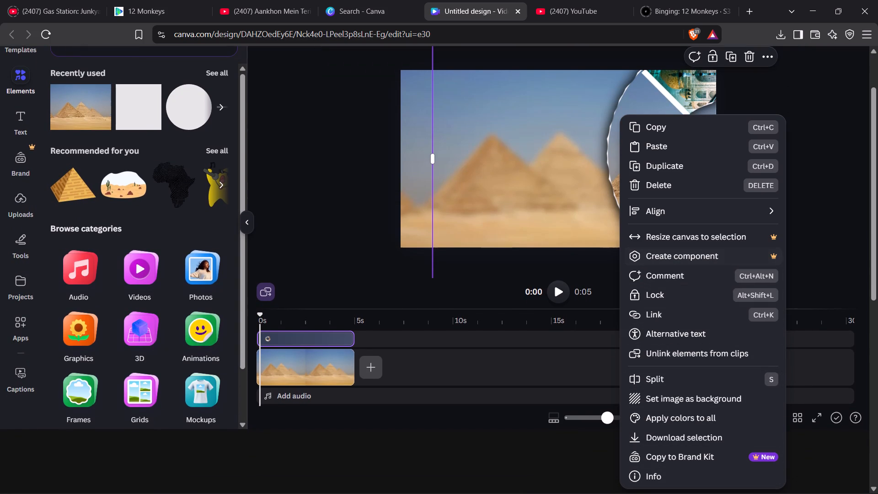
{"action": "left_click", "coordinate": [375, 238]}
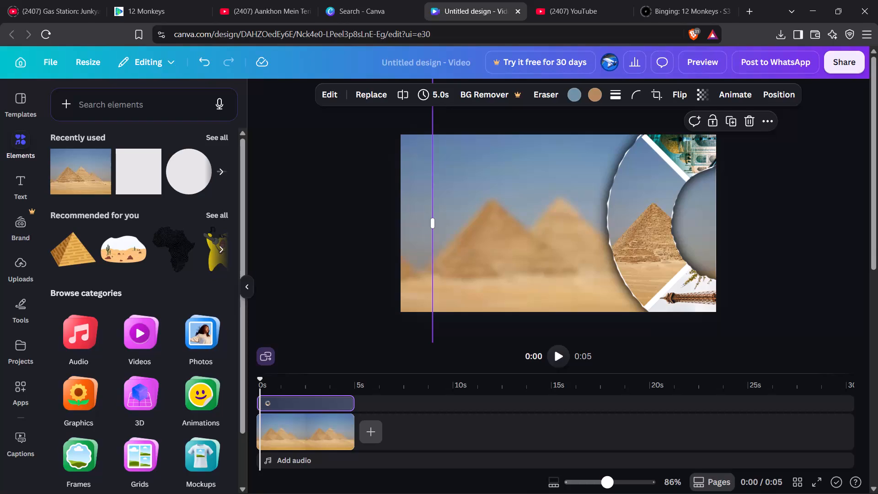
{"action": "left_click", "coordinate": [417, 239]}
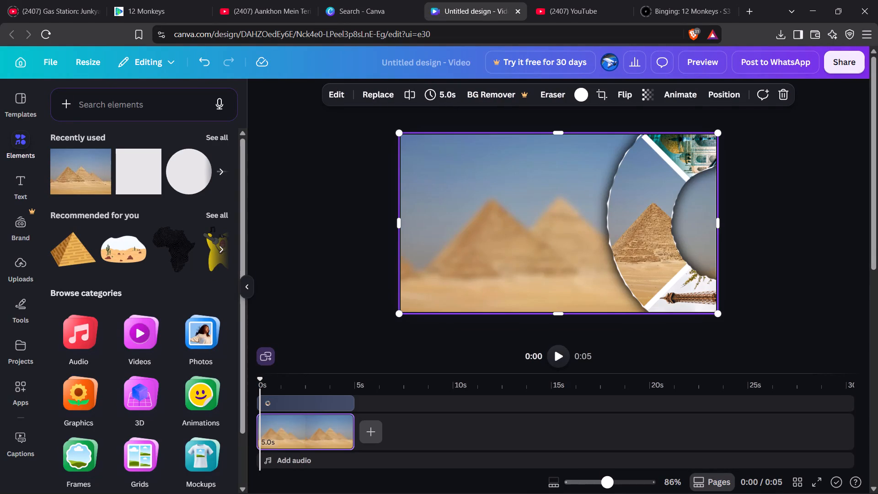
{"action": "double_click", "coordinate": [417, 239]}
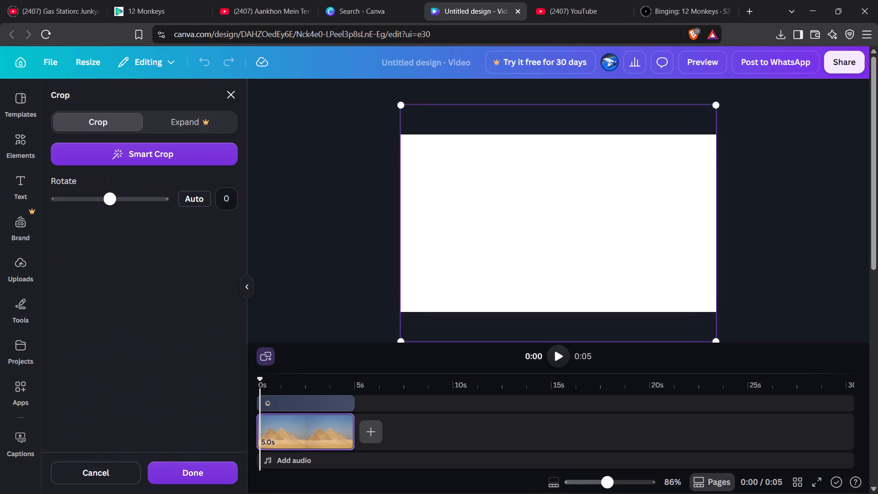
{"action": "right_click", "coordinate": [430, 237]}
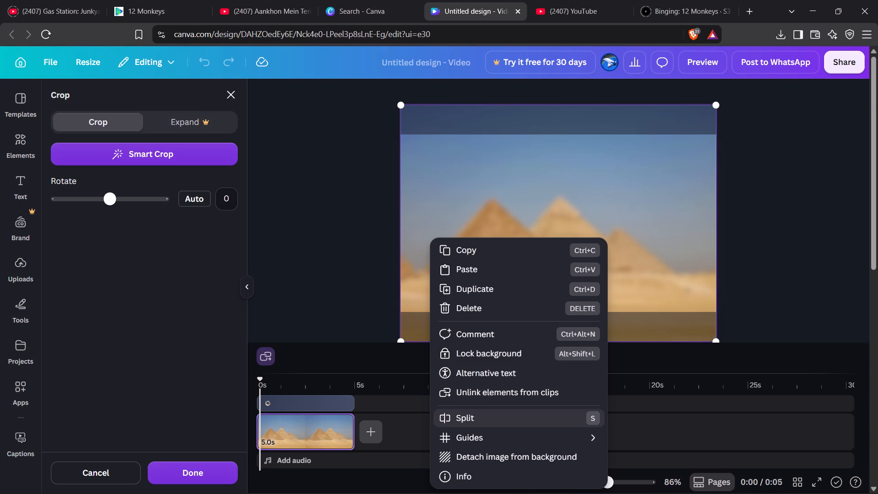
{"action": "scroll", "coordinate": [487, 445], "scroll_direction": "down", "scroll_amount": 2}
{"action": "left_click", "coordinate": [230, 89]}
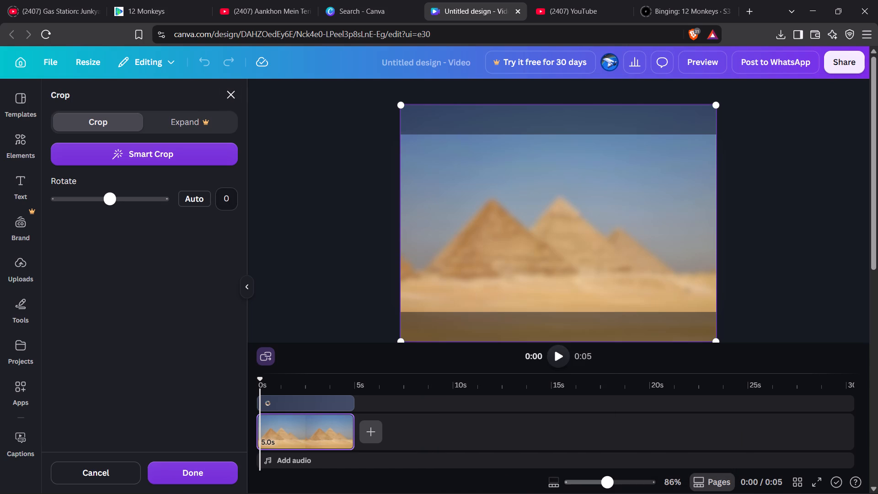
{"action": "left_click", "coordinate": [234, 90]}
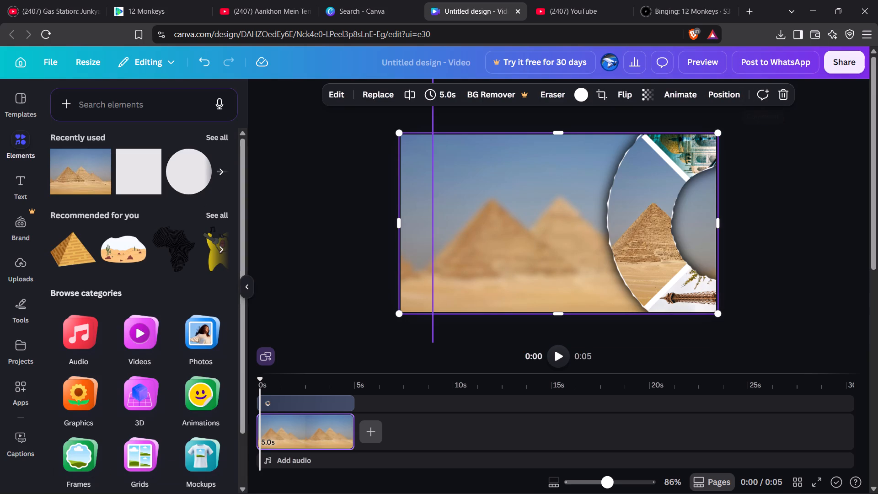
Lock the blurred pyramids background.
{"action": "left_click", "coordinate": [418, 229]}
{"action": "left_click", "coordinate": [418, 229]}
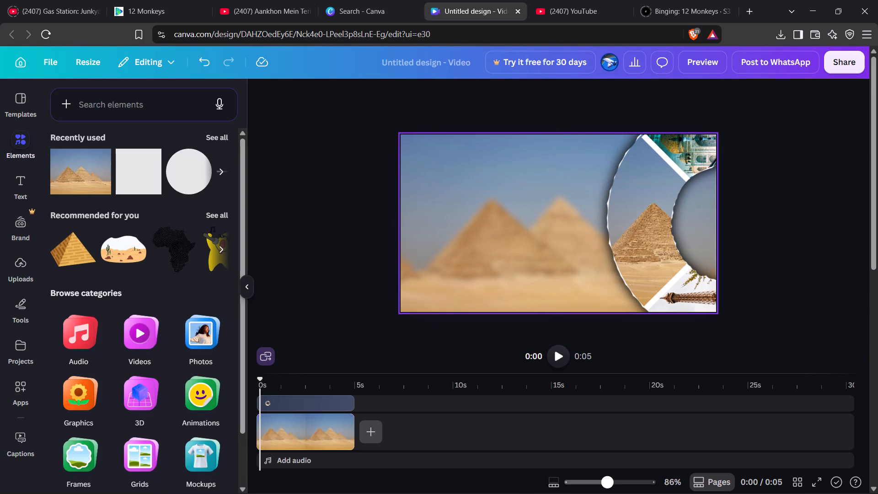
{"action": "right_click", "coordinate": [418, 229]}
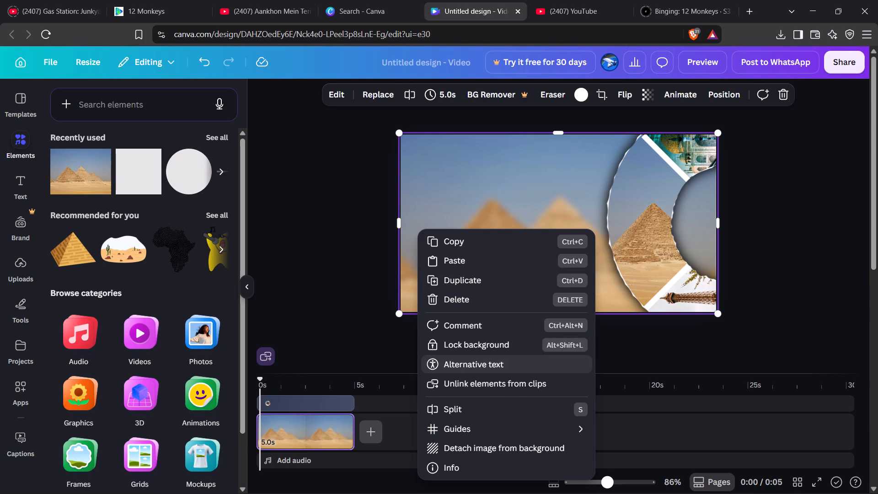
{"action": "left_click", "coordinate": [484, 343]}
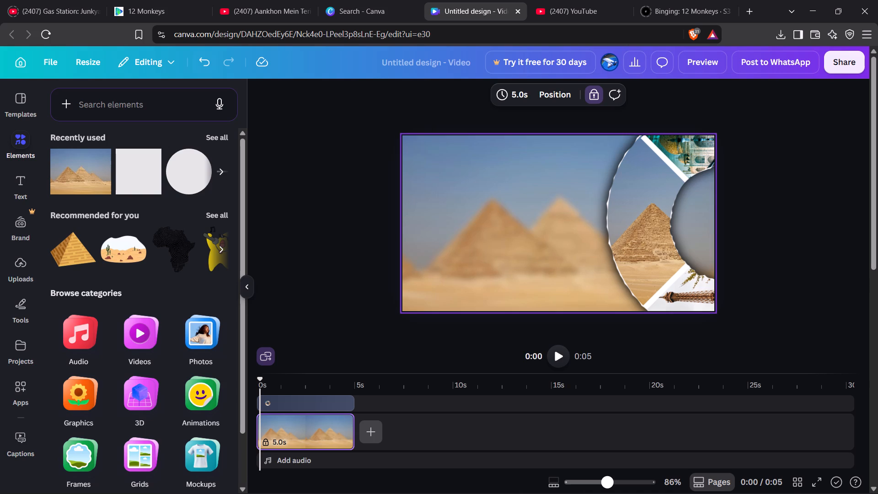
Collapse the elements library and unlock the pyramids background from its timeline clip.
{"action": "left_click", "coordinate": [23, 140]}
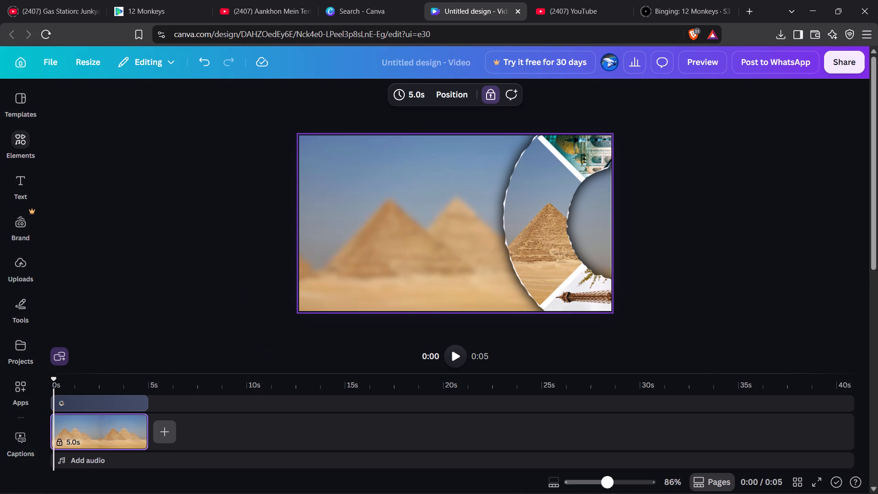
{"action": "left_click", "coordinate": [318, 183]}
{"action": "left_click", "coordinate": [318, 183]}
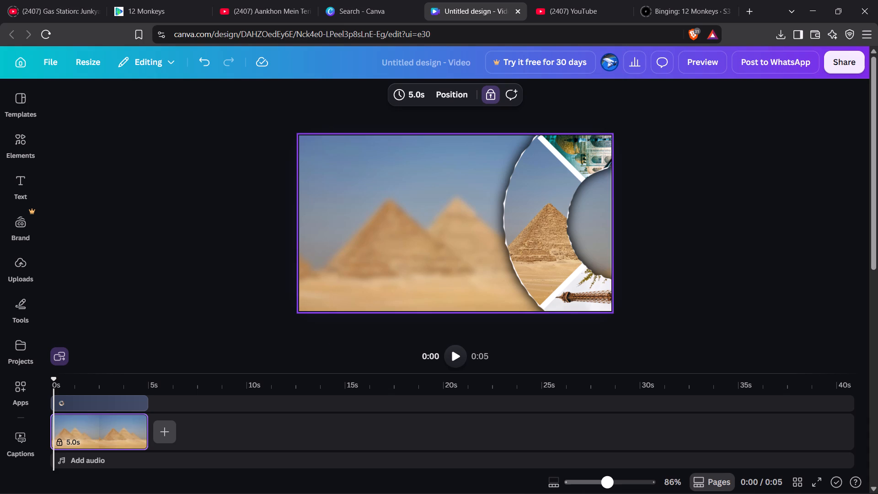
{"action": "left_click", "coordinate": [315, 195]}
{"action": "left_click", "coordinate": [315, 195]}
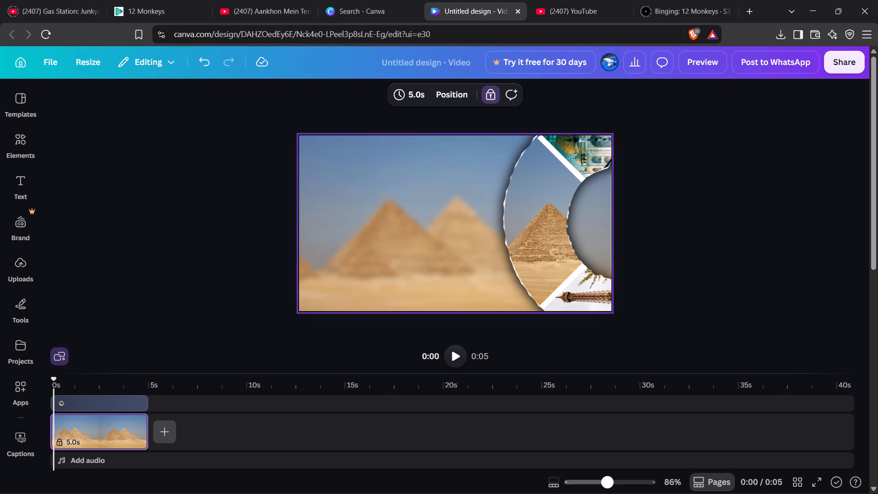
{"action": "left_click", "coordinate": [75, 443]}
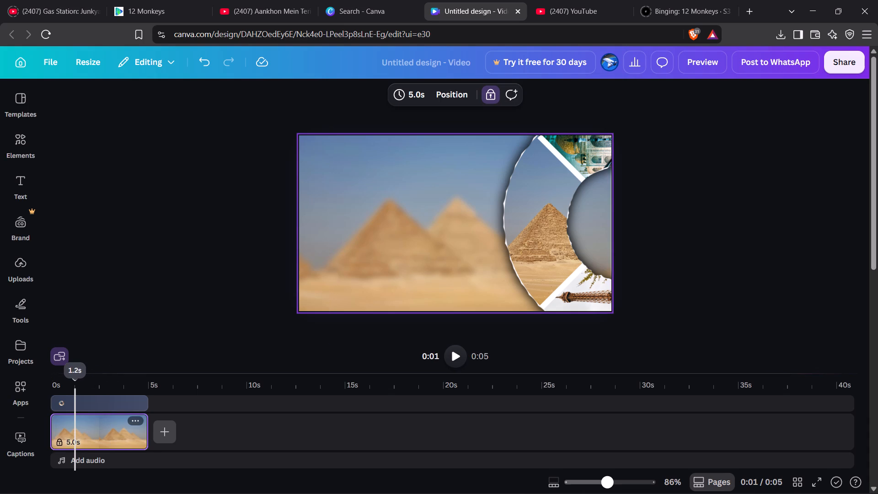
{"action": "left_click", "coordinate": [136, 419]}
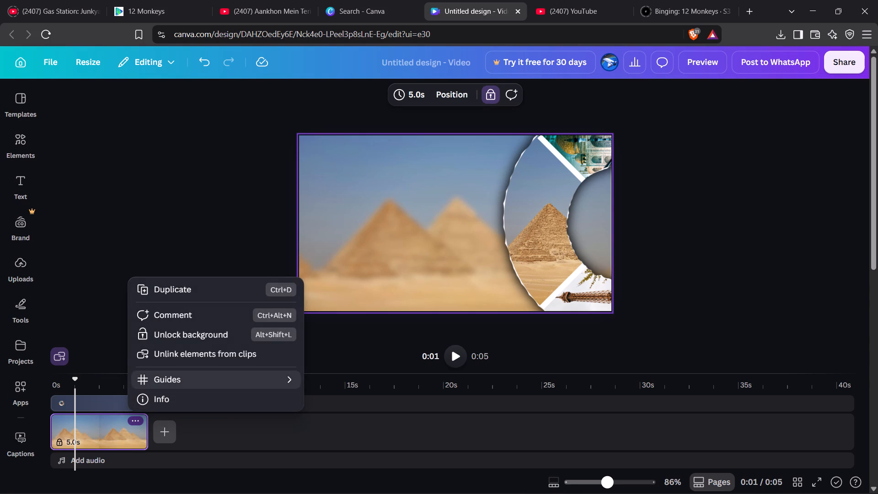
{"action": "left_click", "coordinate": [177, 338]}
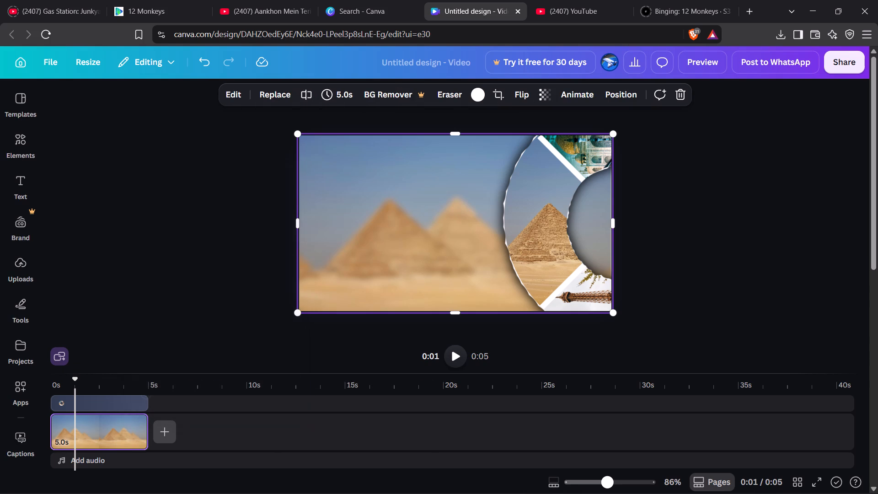
Select the pyramids background clip and open its image editing options.
{"action": "left_click", "coordinate": [136, 413]}
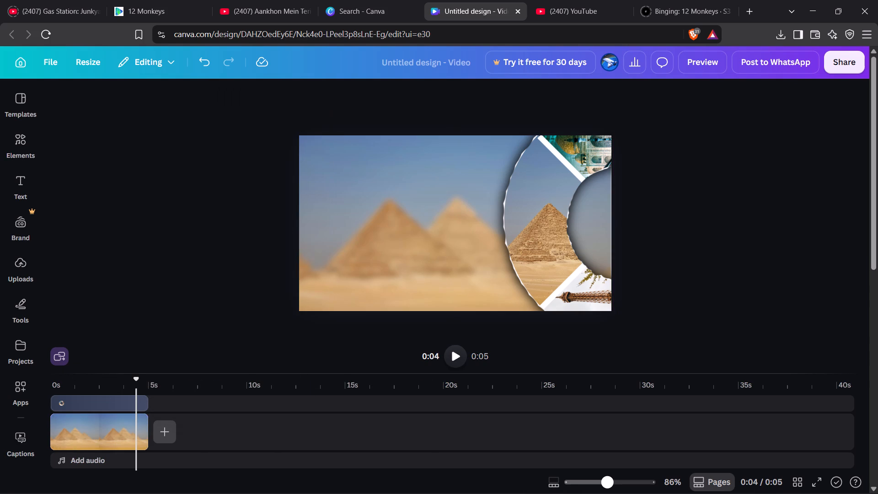
{"action": "left_click", "coordinate": [82, 430]}
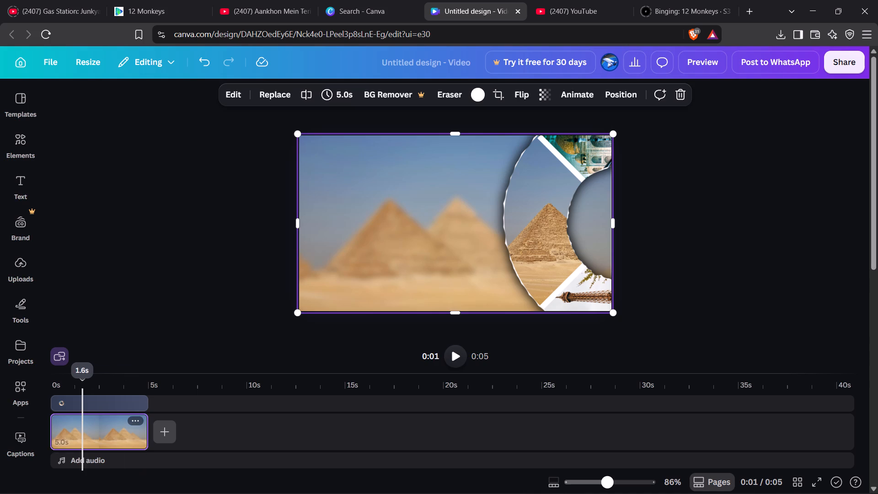
{"action": "left_click", "coordinate": [132, 418]}
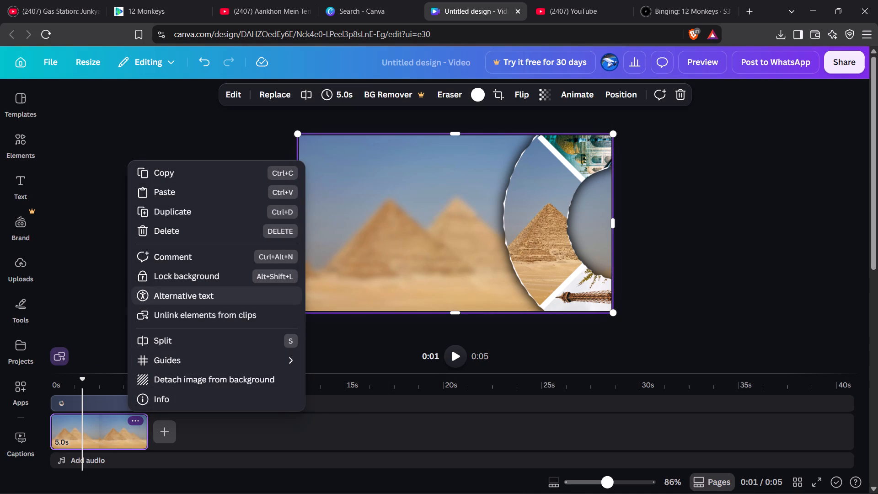
{"action": "left_click", "coordinate": [241, 101]}
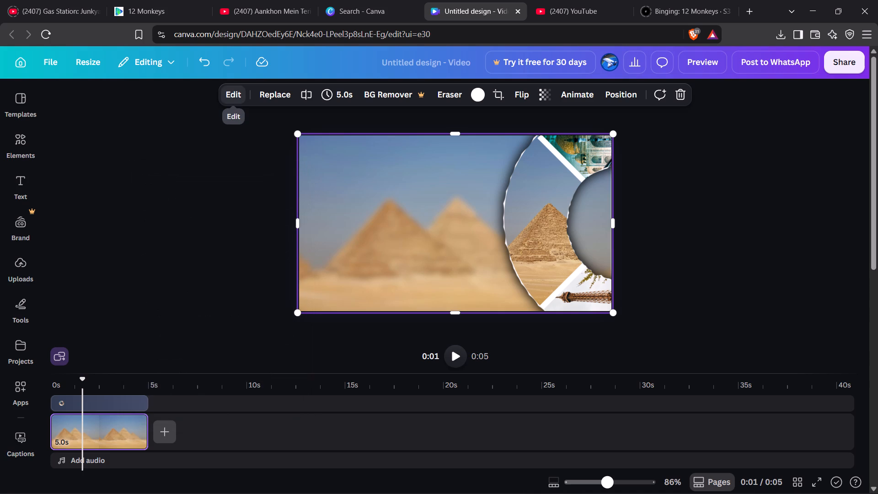
{"action": "left_click", "coordinate": [236, 96]}
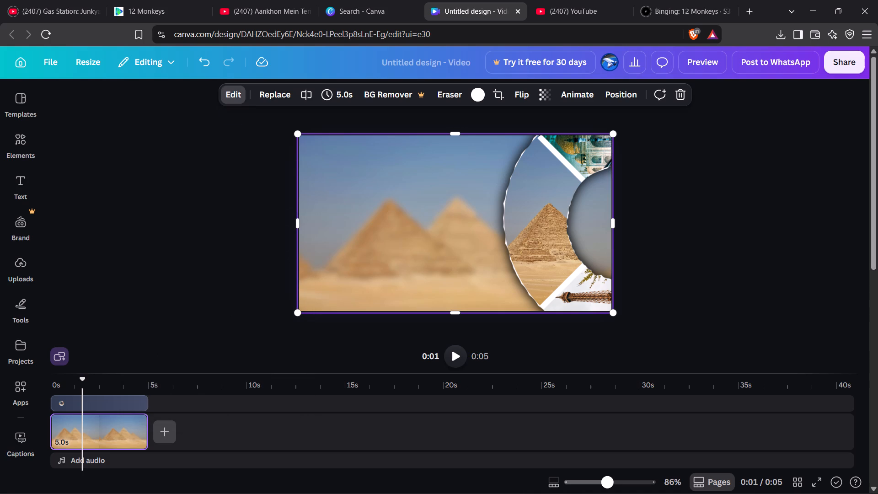
{"action": "left_click", "coordinate": [236, 96]}
{"action": "left_click", "coordinate": [236, 96]}
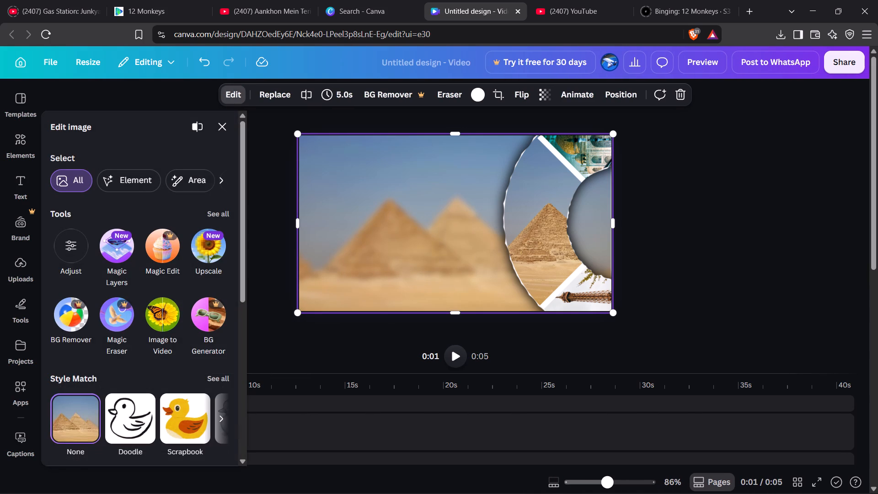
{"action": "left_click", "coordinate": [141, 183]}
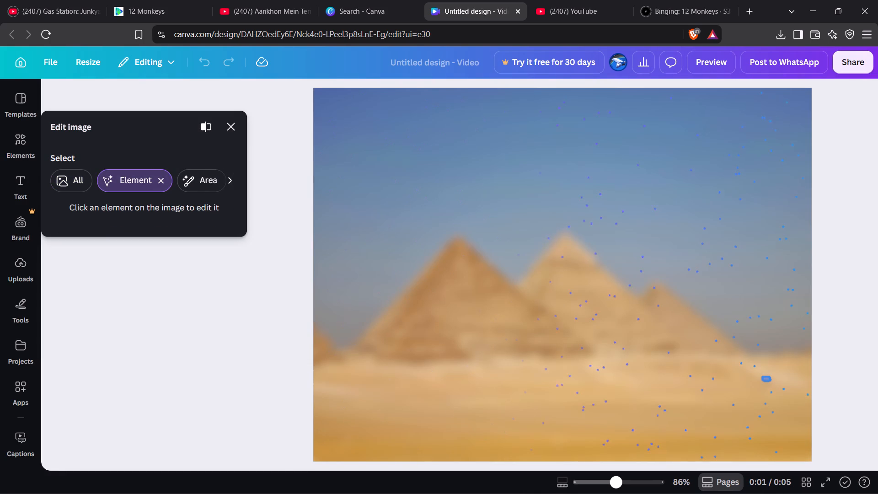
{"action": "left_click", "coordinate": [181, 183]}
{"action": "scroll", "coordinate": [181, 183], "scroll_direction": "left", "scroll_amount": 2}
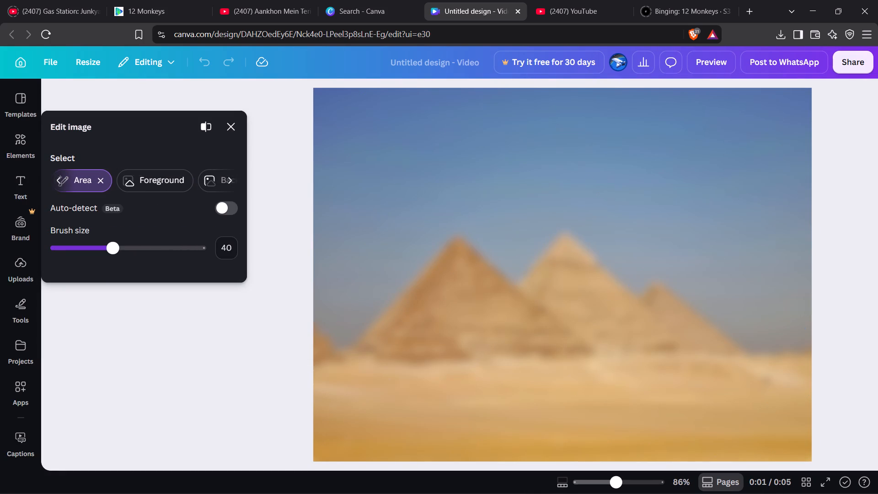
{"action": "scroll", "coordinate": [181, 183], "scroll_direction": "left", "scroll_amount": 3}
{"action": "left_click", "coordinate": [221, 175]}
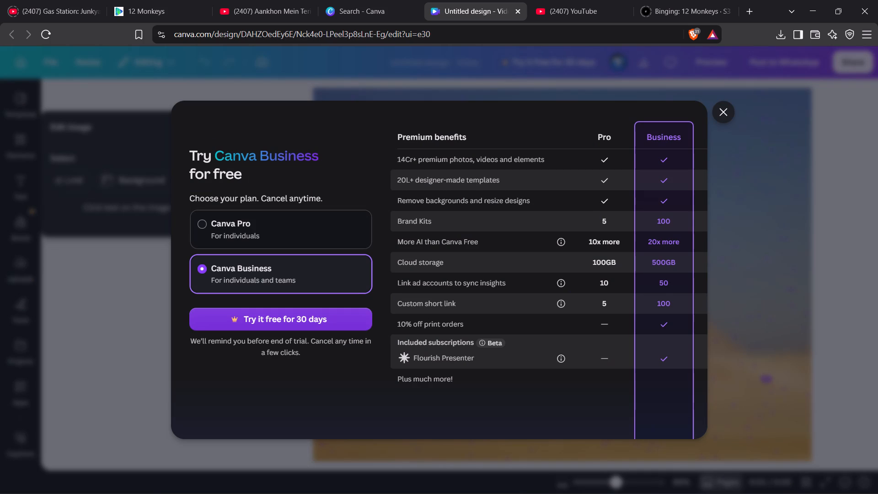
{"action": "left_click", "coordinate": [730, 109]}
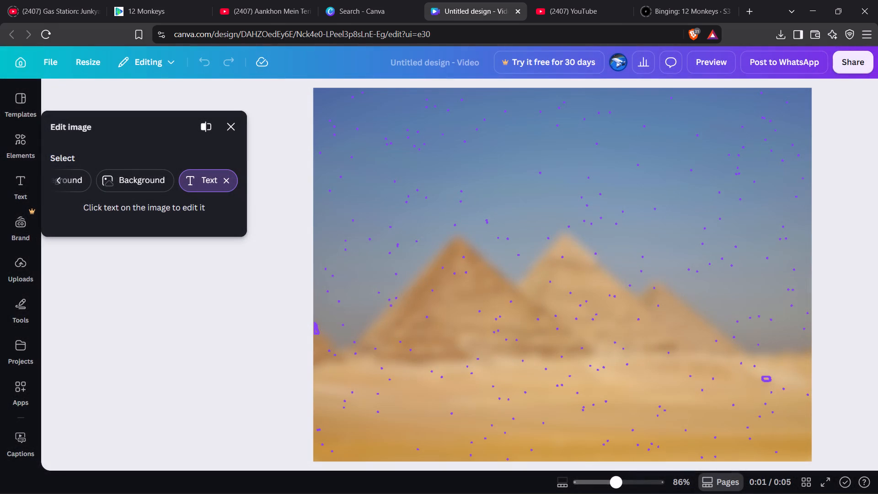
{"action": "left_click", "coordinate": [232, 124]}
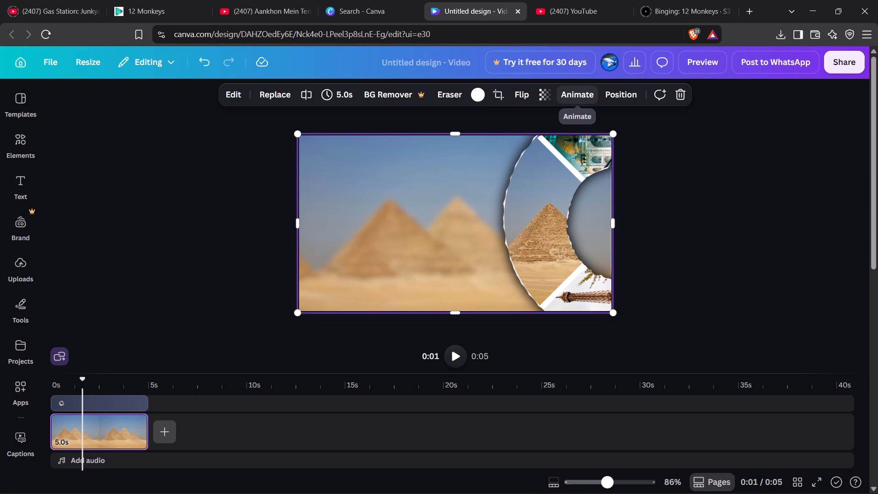
Show the design's layers and examine the options available for the pyramids background layer.
{"action": "left_click", "coordinate": [610, 95]}
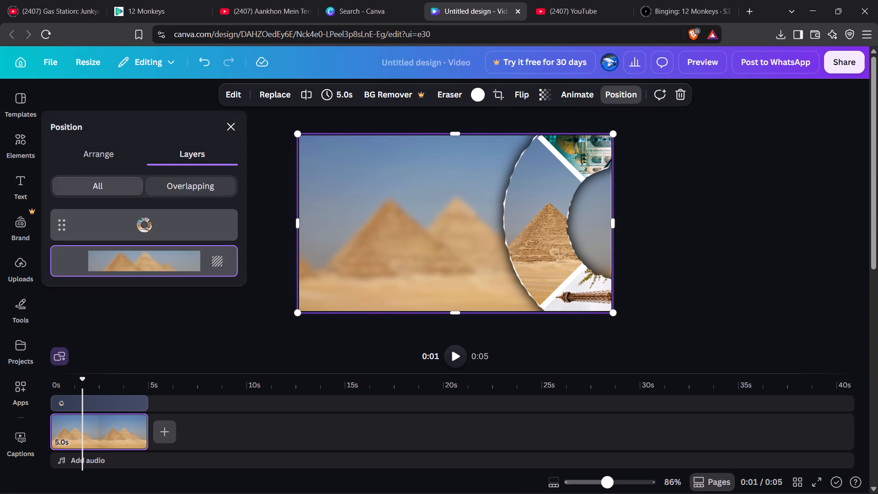
{"action": "right_click", "coordinate": [165, 259]}
{"action": "left_click", "coordinate": [165, 259]}
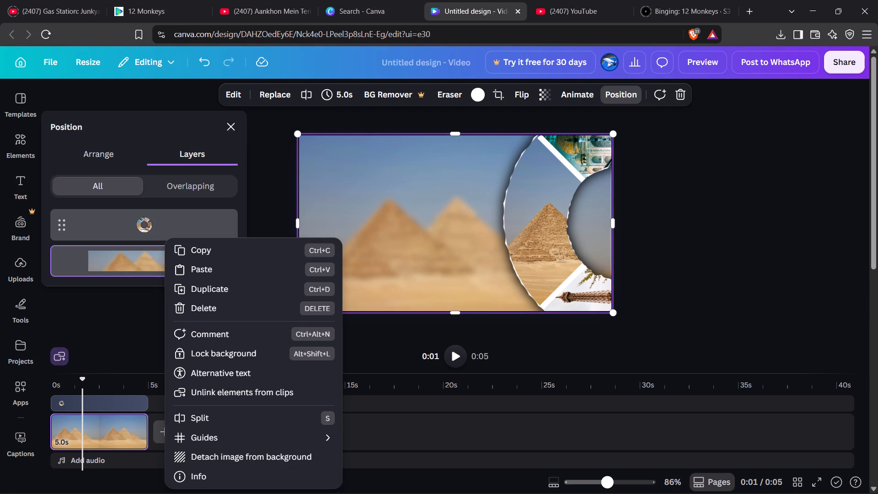
{"action": "left_click", "coordinate": [132, 260]}
{"action": "left_click", "coordinate": [132, 260]}
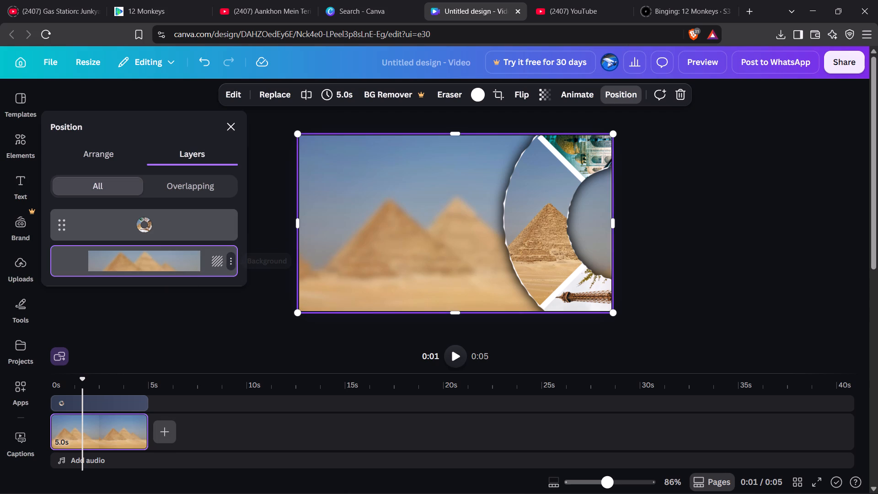
{"action": "left_click", "coordinate": [229, 259]}
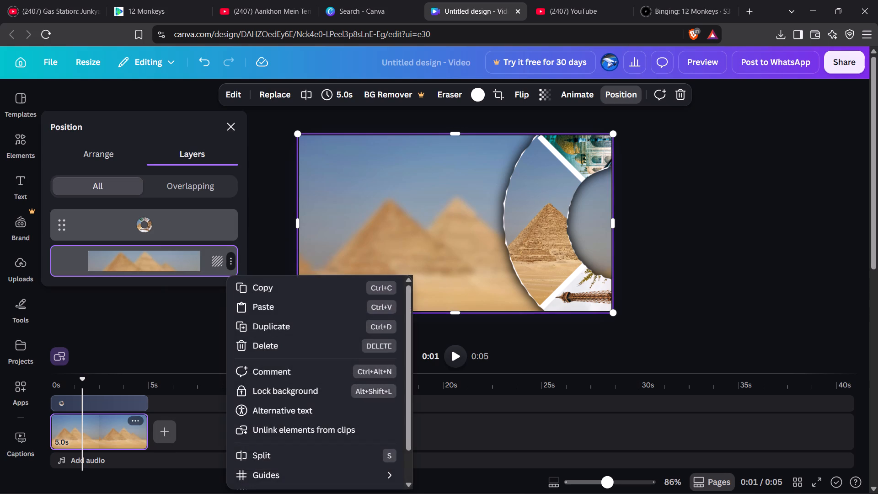
{"action": "left_click", "coordinate": [199, 262]}
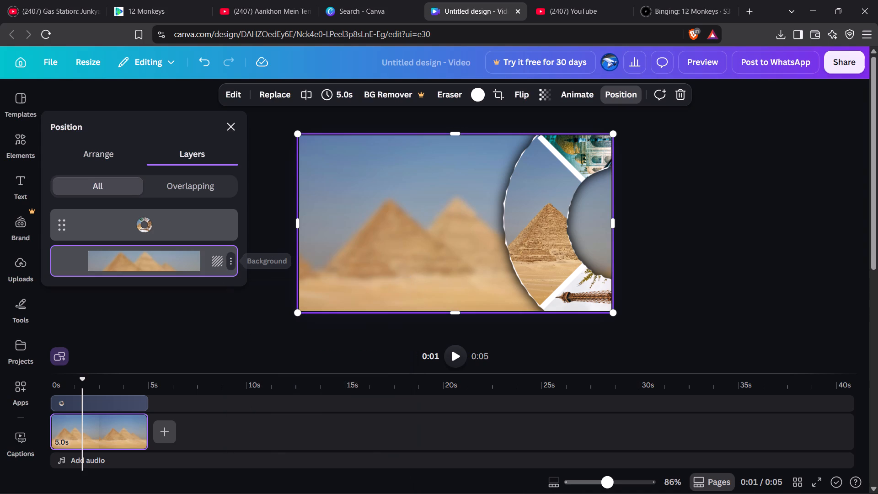
{"action": "left_click", "coordinate": [188, 262]}
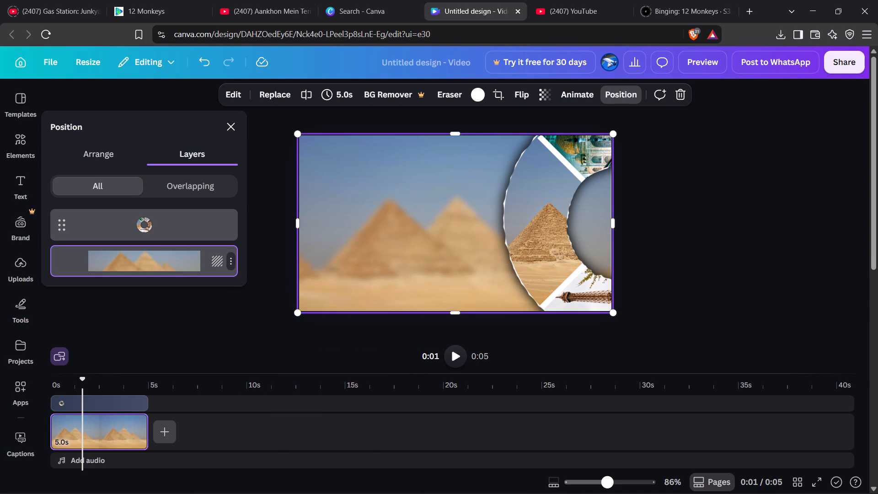
Limit the layer list to overlapping layers and examine the pyramids background layer's options again, down to the last entries.
{"action": "left_click", "coordinate": [178, 183]}
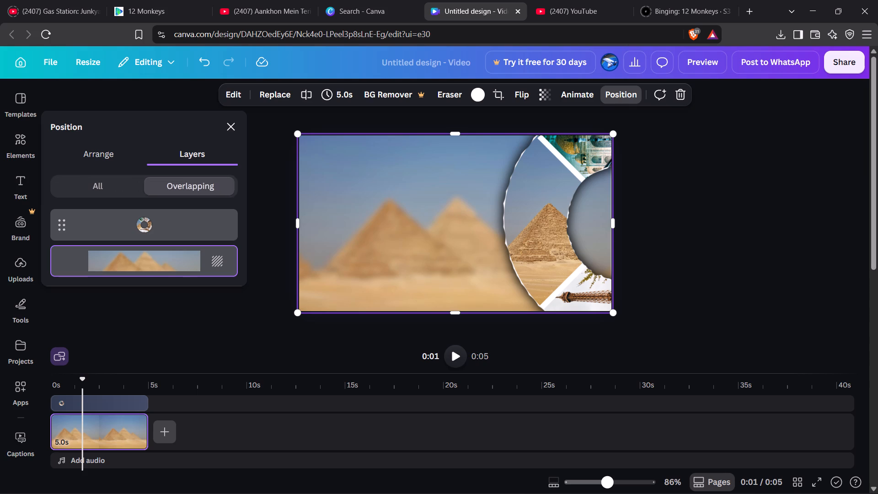
{"action": "left_click", "coordinate": [216, 263]}
{"action": "left_click", "coordinate": [226, 263]}
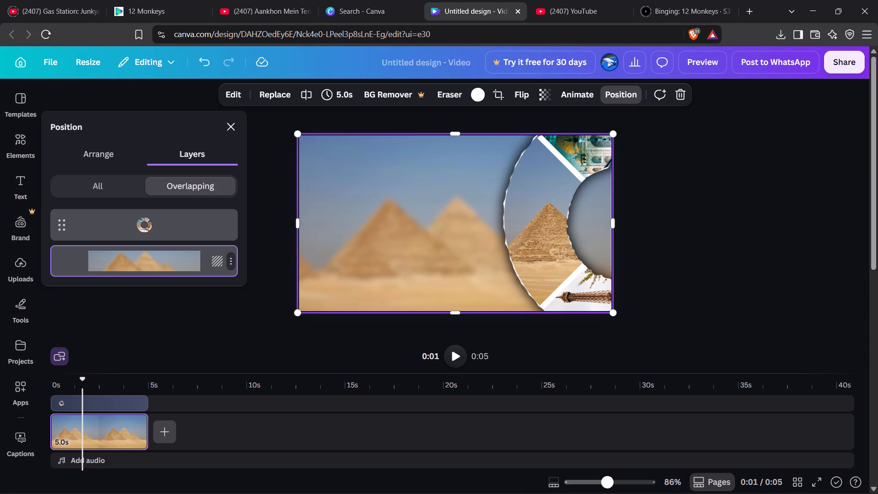
{"action": "left_click", "coordinate": [230, 262]}
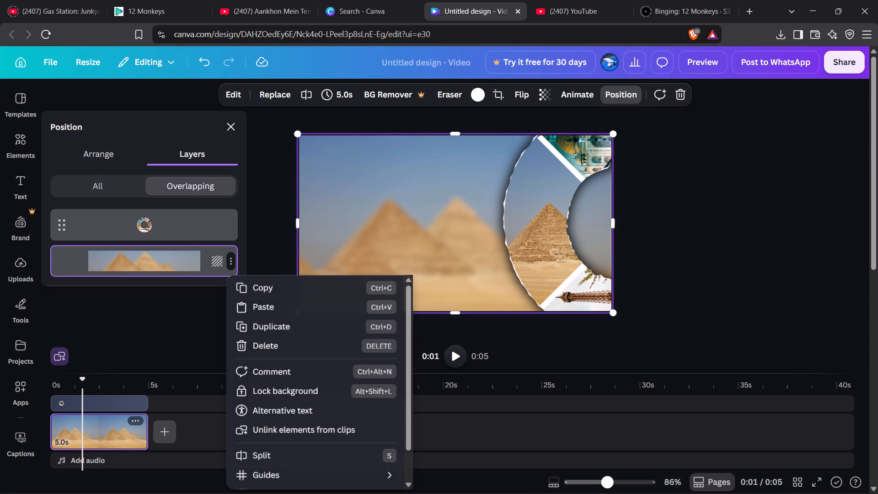
{"action": "right_click", "coordinate": [176, 261]}
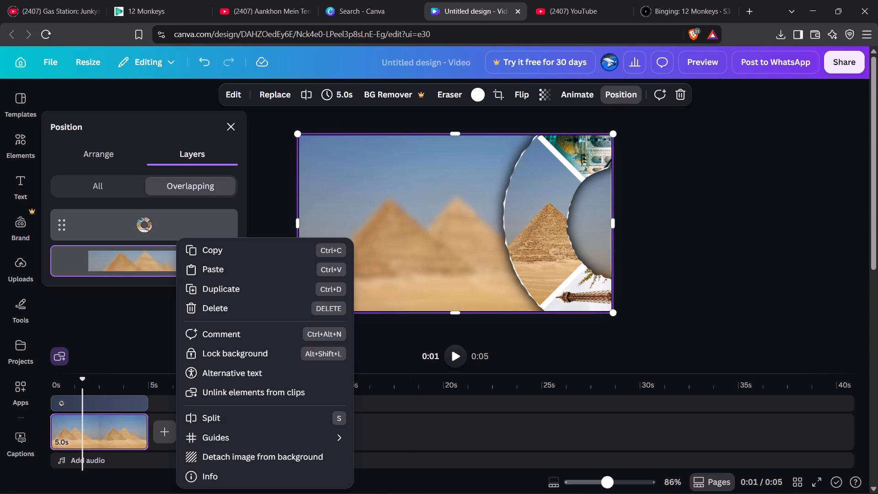
{"action": "left_click", "coordinate": [137, 263]}
{"action": "left_click", "coordinate": [137, 263]}
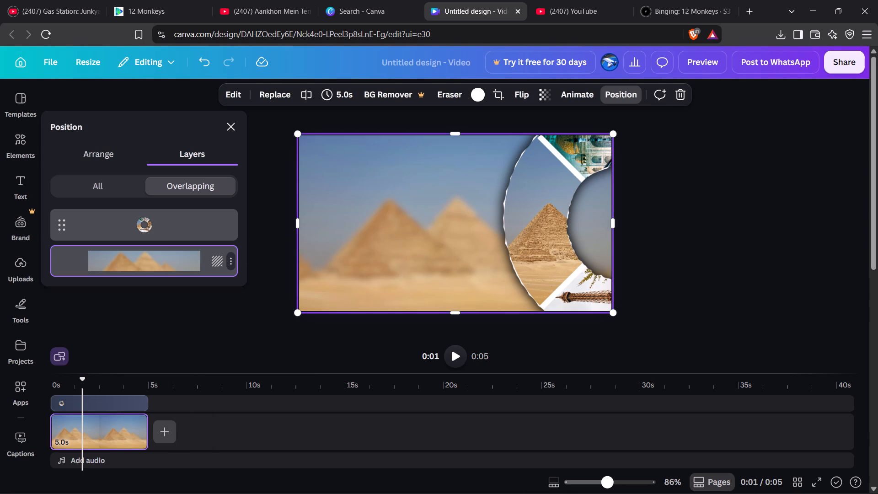
{"action": "left_click", "coordinate": [137, 263]}
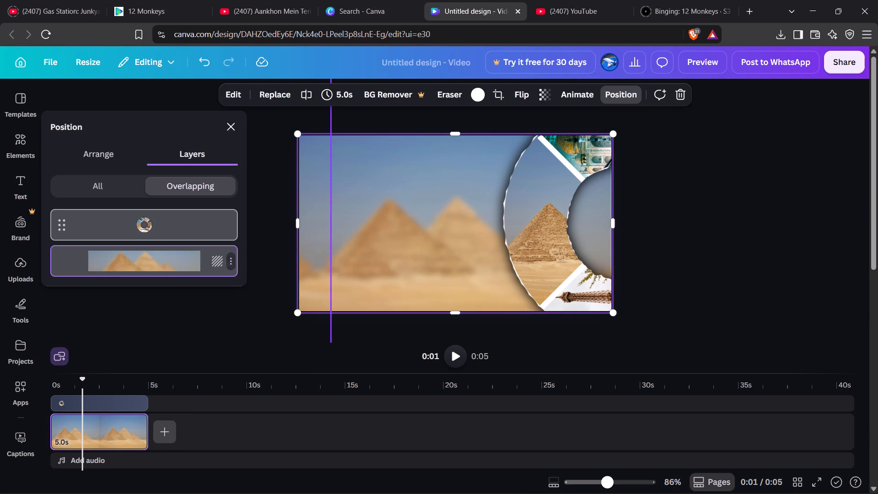
{"action": "left_click", "coordinate": [65, 258]}
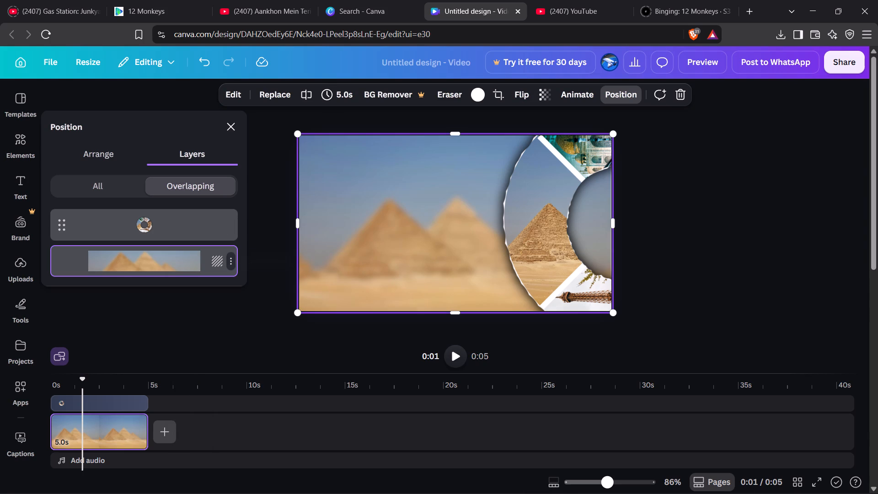
{"action": "left_click", "coordinate": [118, 254]}
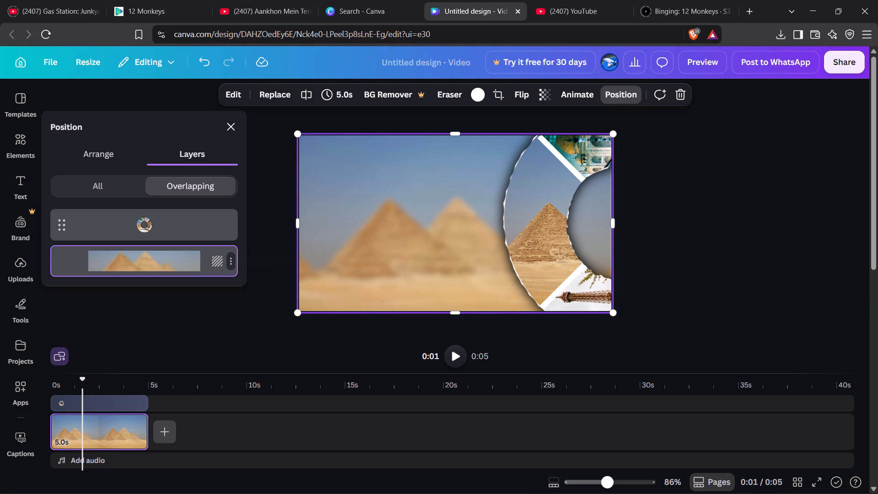
{"action": "left_click", "coordinate": [118, 254]}
{"action": "left_click", "coordinate": [95, 183]}
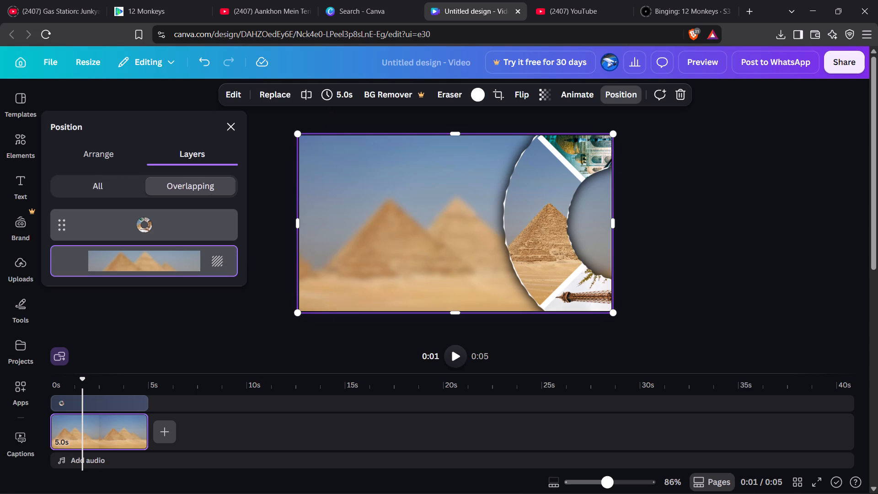
{"action": "left_click", "coordinate": [158, 180]}
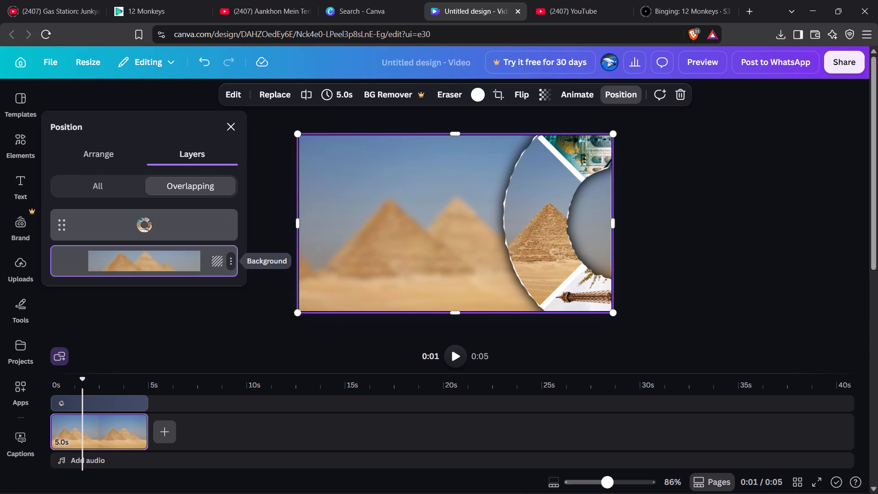
{"action": "left_click", "coordinate": [228, 262]}
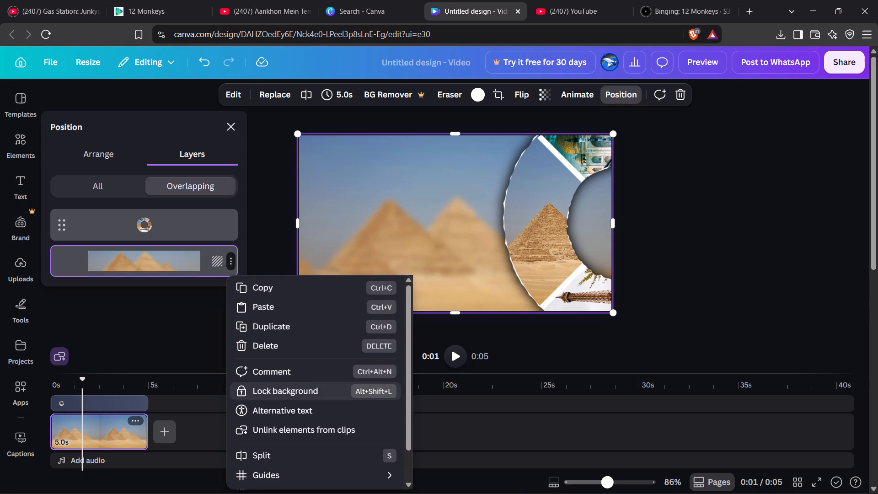
{"action": "scroll", "coordinate": [290, 419], "scroll_direction": "down", "scroll_amount": 1}
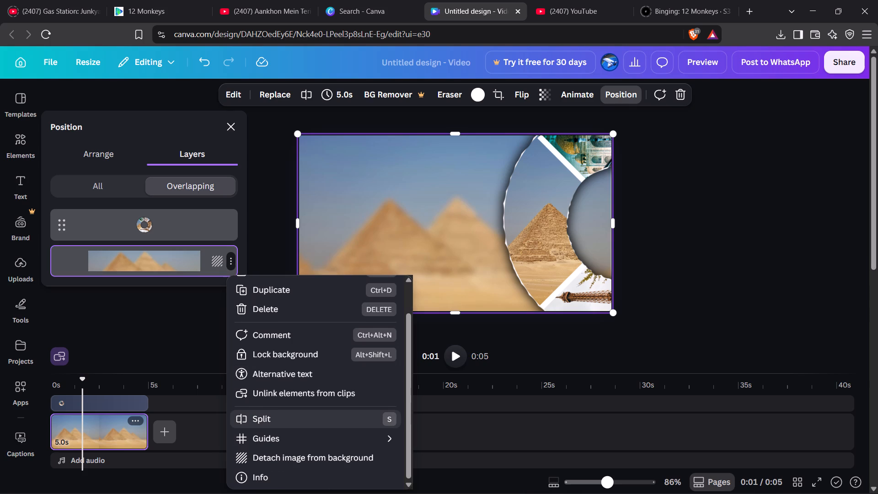
{"action": "left_click", "coordinate": [192, 340]}
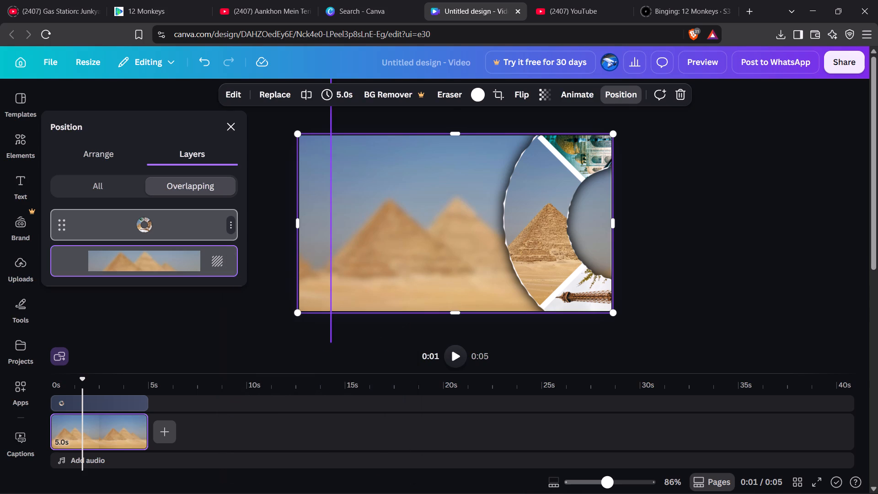
Compare the ring and pyramids layers and examine the full list of options available for the photo ring.
{"action": "left_click", "coordinate": [188, 209]}
{"action": "left_click", "coordinate": [188, 209]}
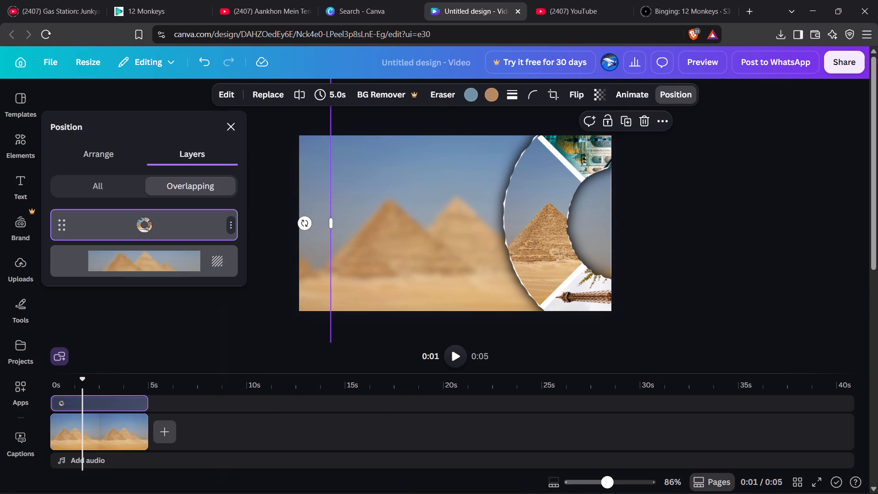
{"action": "left_click", "coordinate": [186, 253]}
{"action": "left_click", "coordinate": [182, 231]}
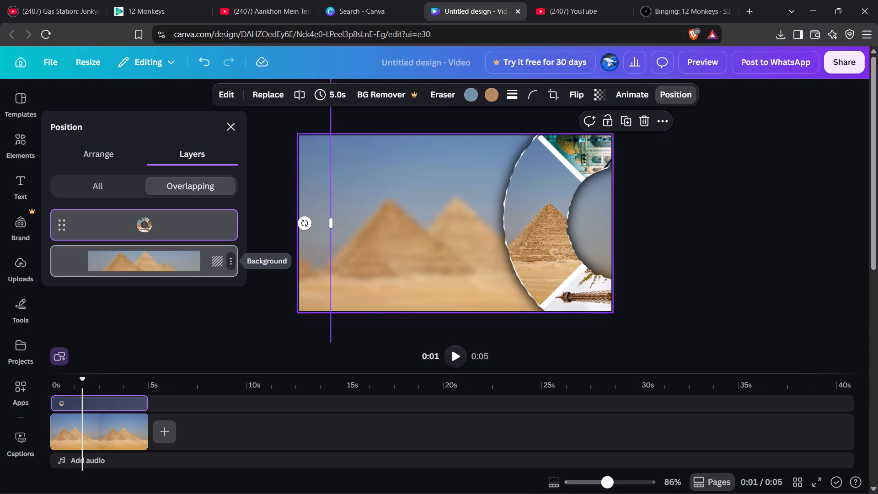
{"action": "left_click", "coordinate": [189, 251]}
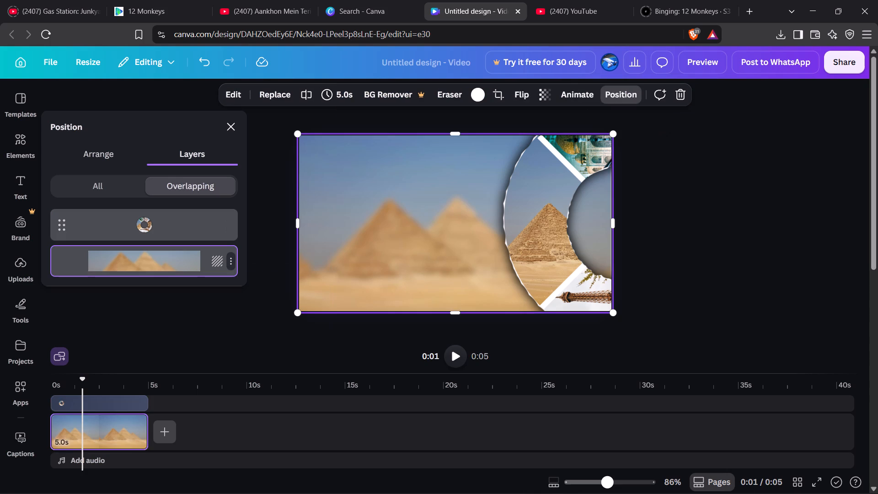
{"action": "left_click", "coordinate": [190, 228]}
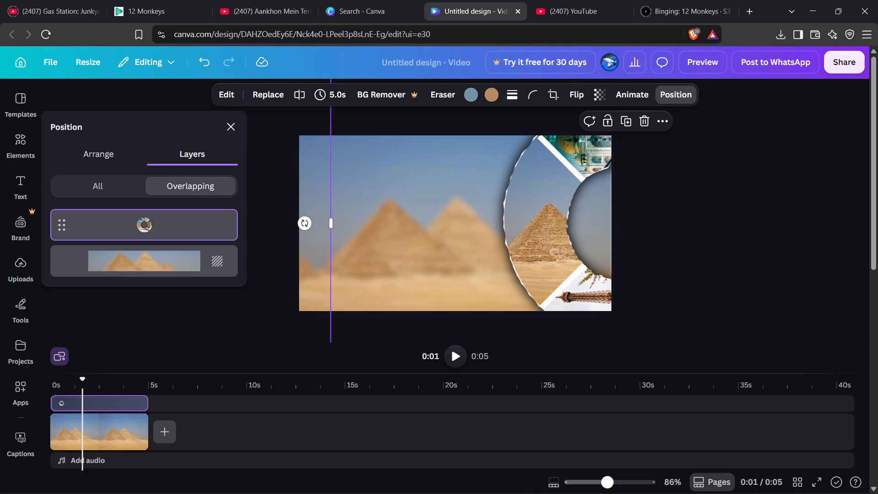
{"action": "left_click", "coordinate": [664, 121]}
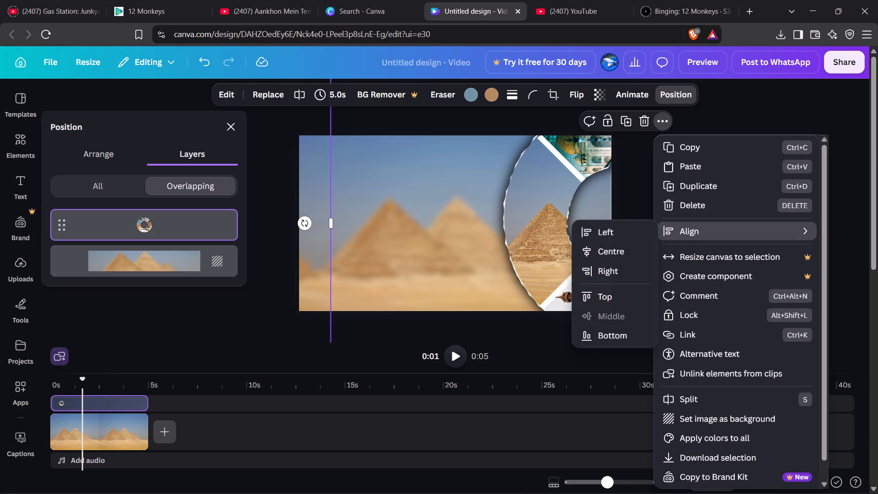
{"action": "scroll", "coordinate": [717, 240], "scroll_direction": "down", "scroll_amount": 1}
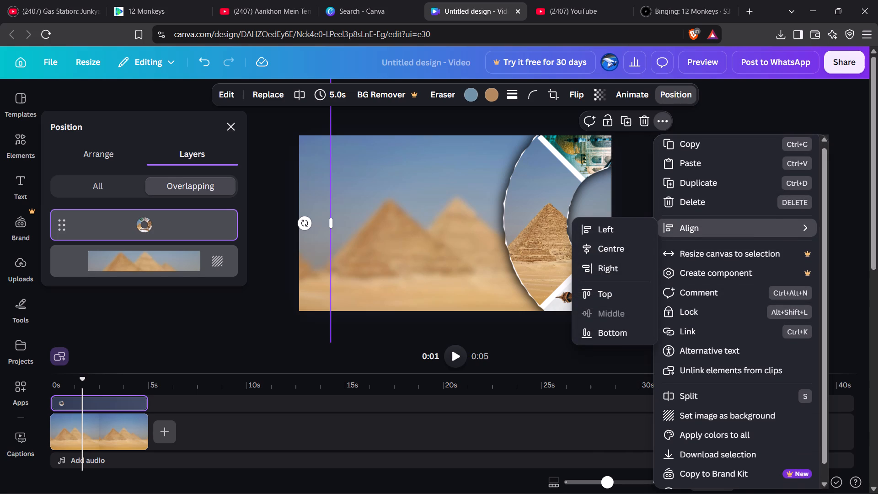
{"action": "scroll", "coordinate": [717, 240], "scroll_direction": "down", "scroll_amount": 2}
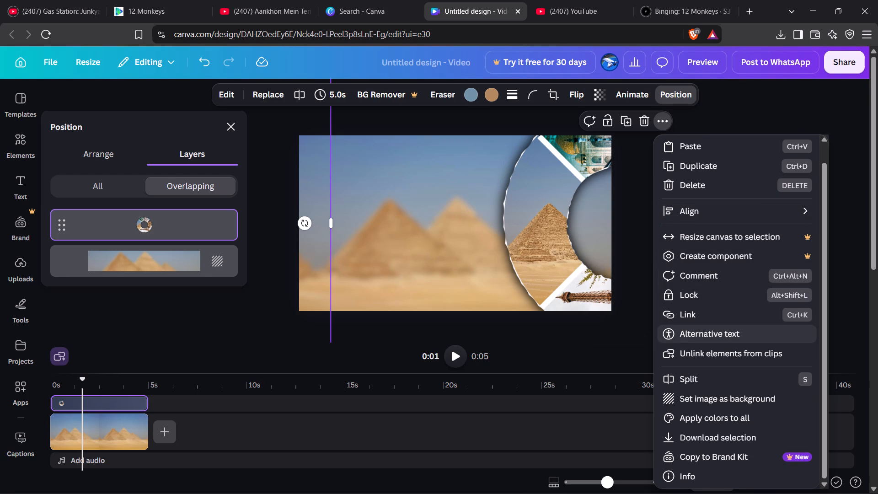
{"action": "scroll", "coordinate": [708, 326], "scroll_direction": "down", "scroll_amount": 1}
{"action": "scroll", "coordinate": [708, 326], "scroll_direction": "up", "scroll_amount": 3}
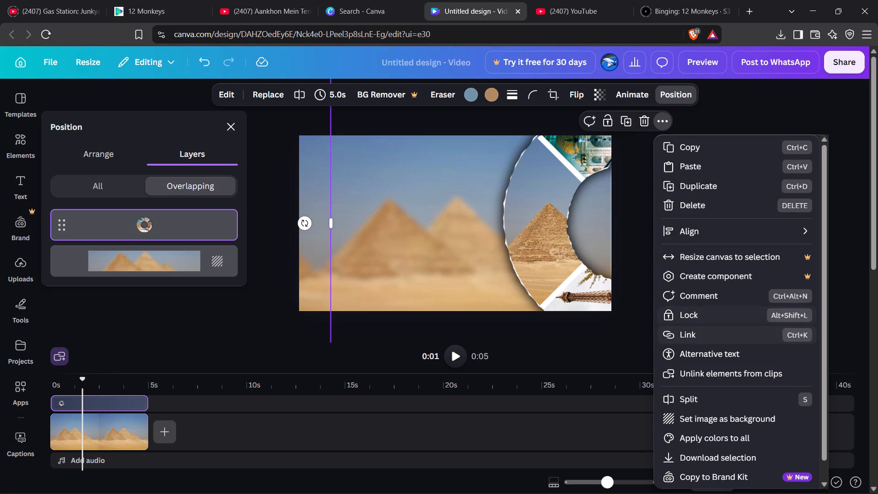
{"action": "scroll", "coordinate": [725, 344], "scroll_direction": "down", "scroll_amount": 1}
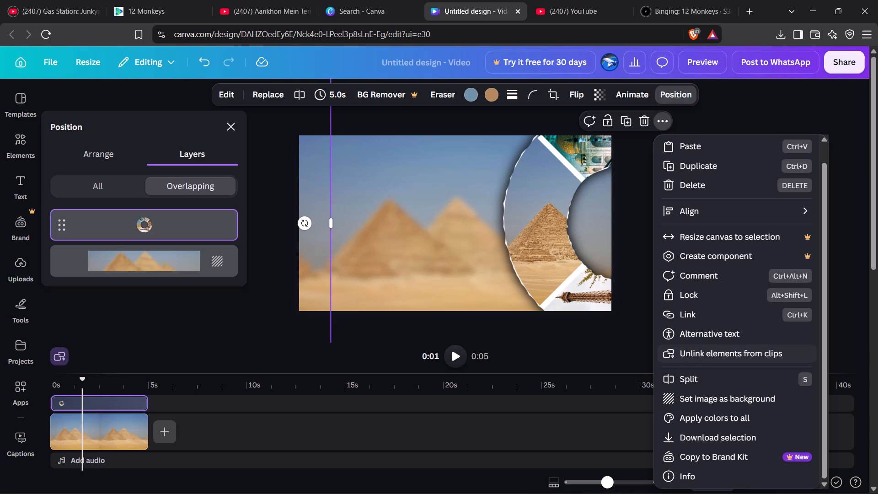
{"action": "scroll", "coordinate": [715, 365], "scroll_direction": "down", "scroll_amount": 1}
{"action": "left_click", "coordinate": [614, 355]}
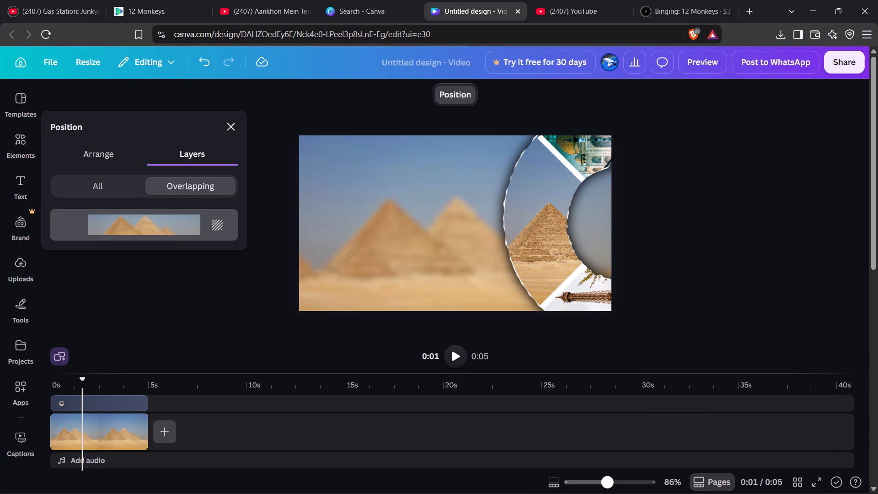
Rotate the photo ring clockwise about 90° so its Eiffel Tower photo stands upright on the page, and close the layer list.
{"action": "left_click", "coordinate": [545, 227]}
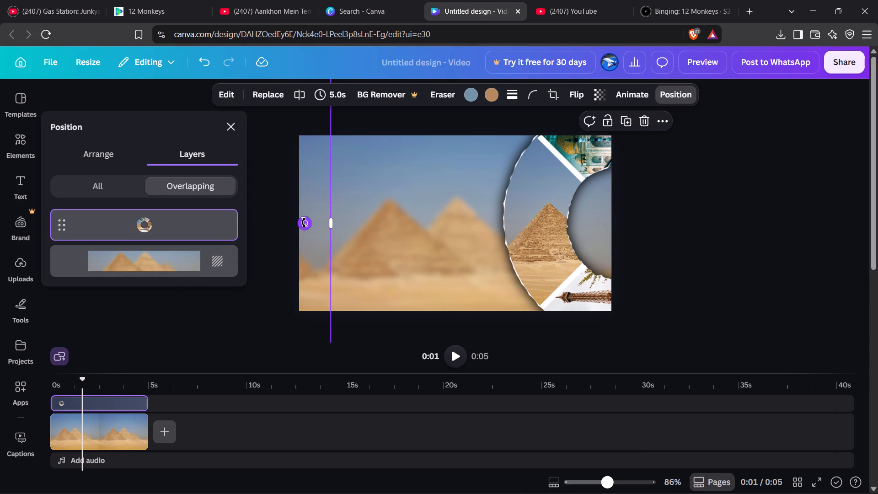
{"action": "left_click_drag", "start_coordinate": [304, 222], "coordinate": [302, 171]}
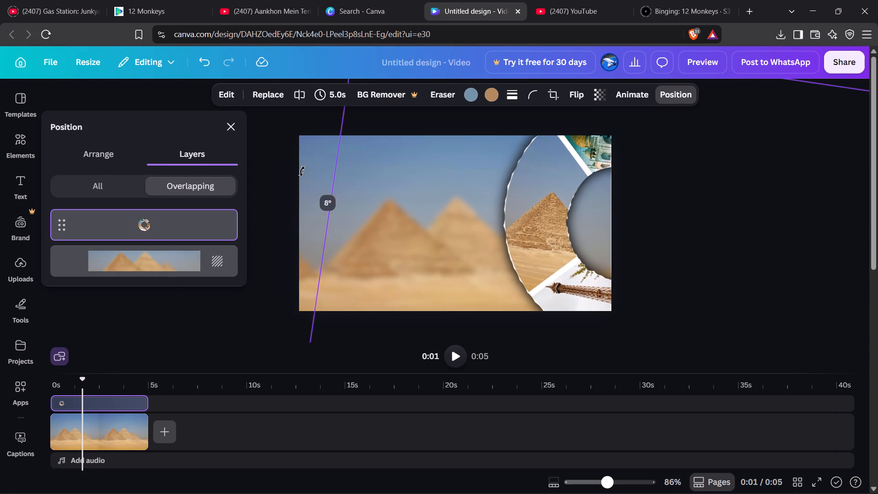
{"action": "left_click_drag", "start_coordinate": [302, 171], "coordinate": [428, 60]}
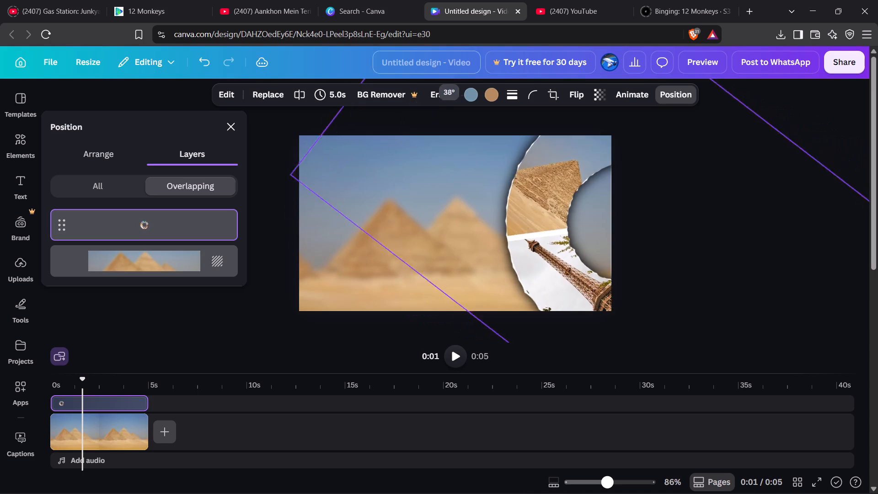
{"action": "left_click_drag", "start_coordinate": [428, 60], "coordinate": [575, 19]}
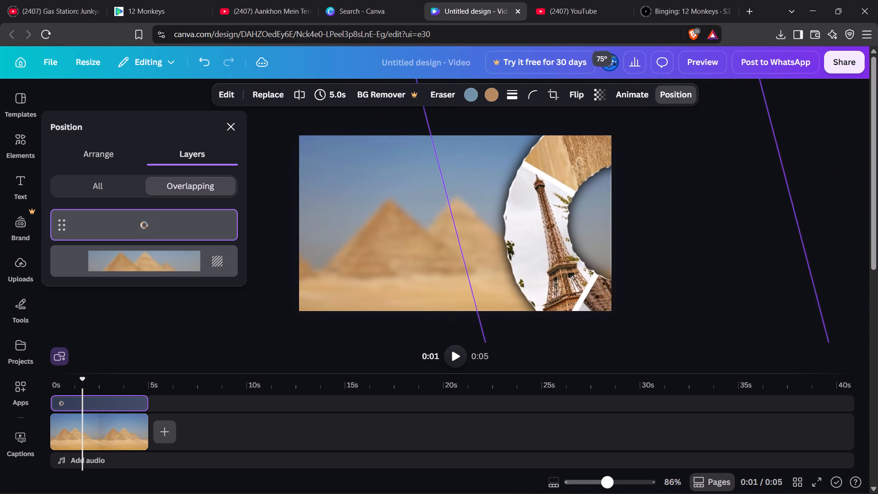
{"action": "left_click_drag", "start_coordinate": [575, 19], "coordinate": [618, 20]}
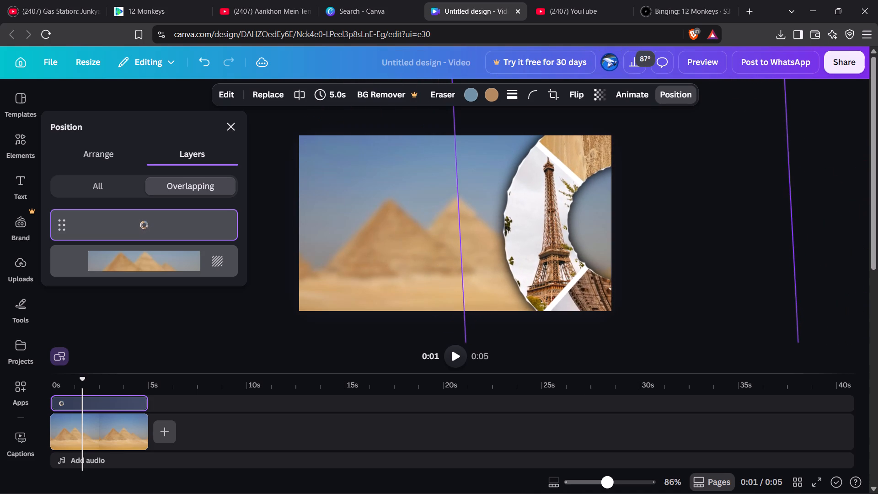
{"action": "left_click_drag", "start_coordinate": [618, 20], "coordinate": [624, 18]}
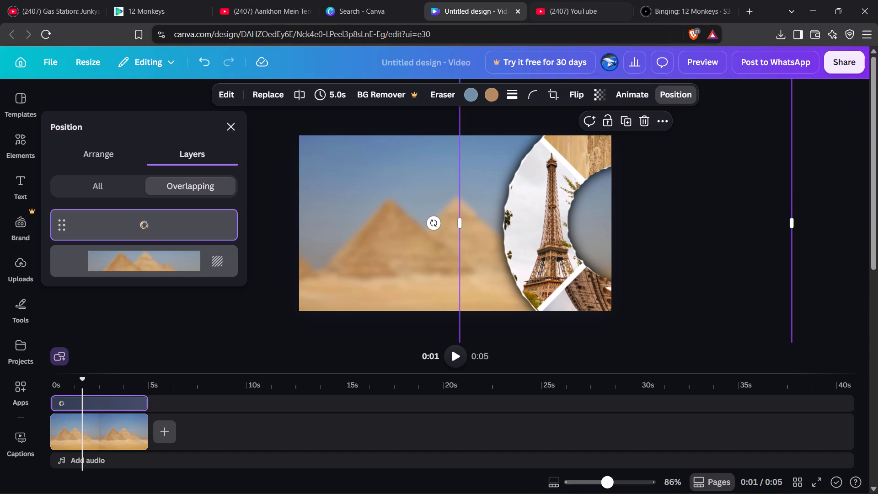
{"action": "left_click", "coordinate": [227, 126]}
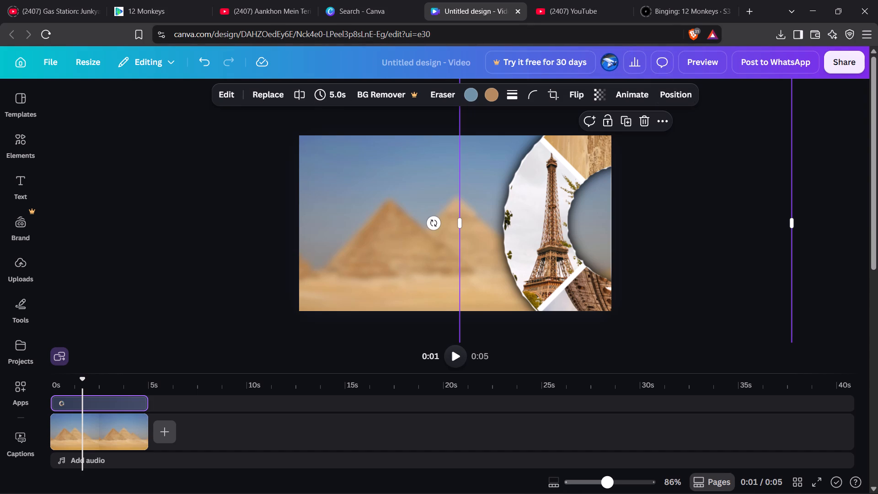
Add the recently used Eiffel Tower photo with leafy branches as a new full-page clip before the pyramids clip.
{"action": "left_click", "coordinate": [15, 144]}
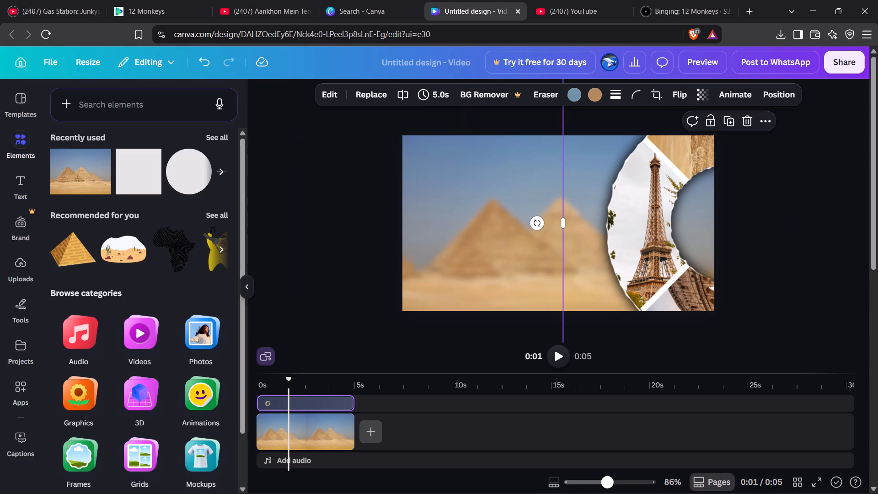
{"action": "left_click", "coordinate": [217, 138]}
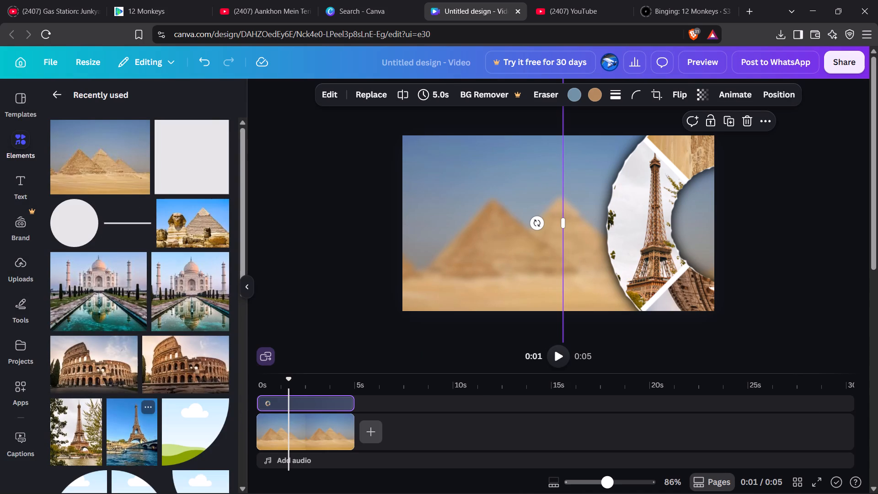
{"action": "left_click", "coordinate": [75, 433]}
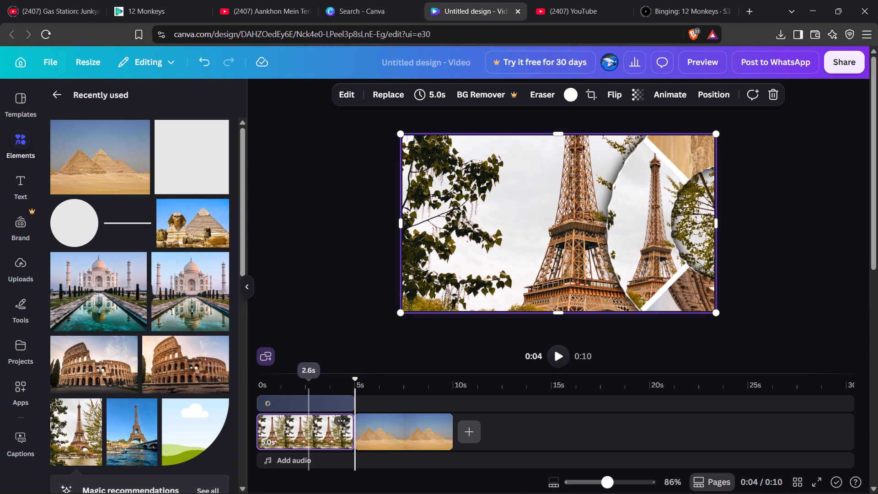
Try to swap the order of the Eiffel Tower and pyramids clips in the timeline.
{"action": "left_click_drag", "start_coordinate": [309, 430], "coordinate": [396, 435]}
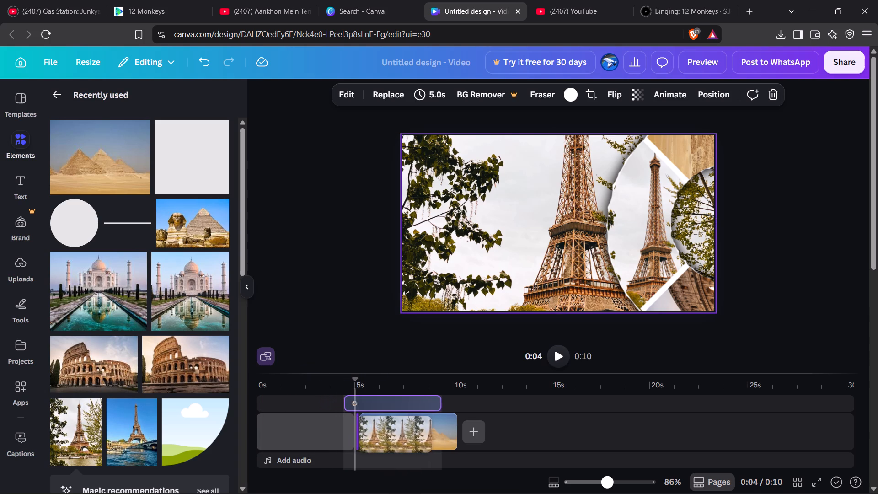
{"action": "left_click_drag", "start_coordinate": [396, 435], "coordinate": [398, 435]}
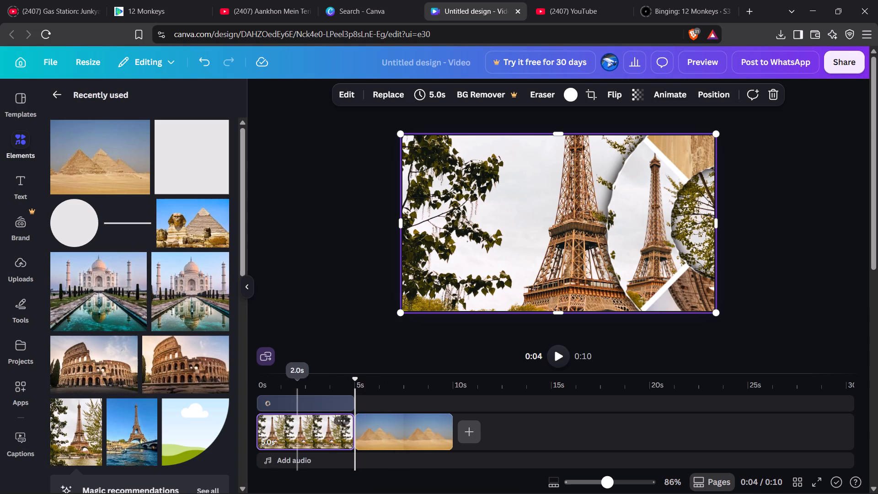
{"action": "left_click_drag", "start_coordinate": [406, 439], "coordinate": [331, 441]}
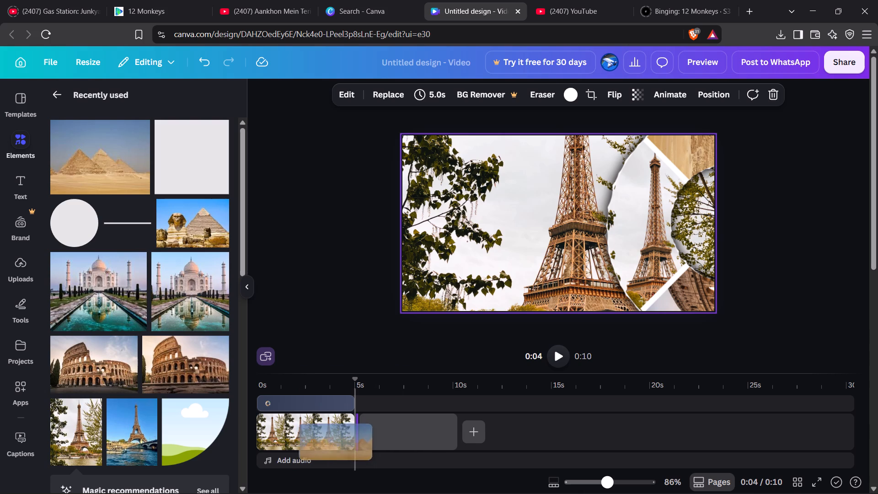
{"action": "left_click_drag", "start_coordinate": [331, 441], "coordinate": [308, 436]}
Check the options available for the pyramids clip and return to the Eiffel Tower clip.
{"action": "left_click", "coordinate": [373, 429]}
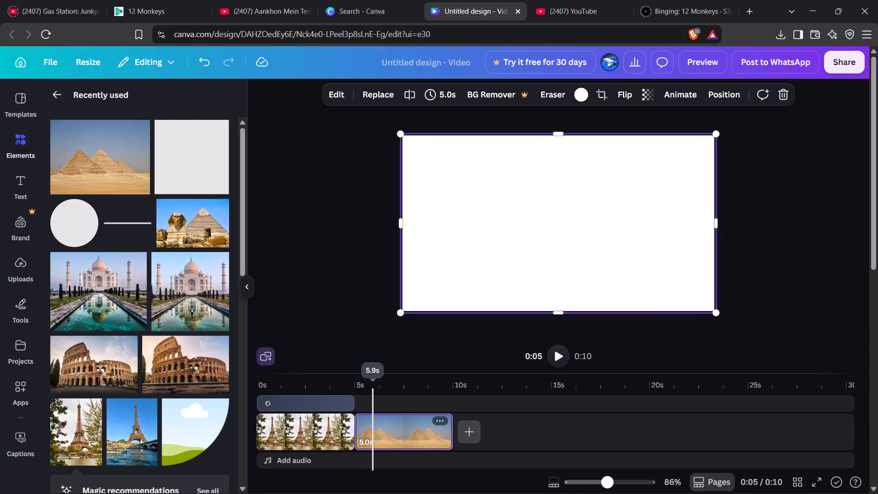
{"action": "left_click", "coordinate": [440, 421]}
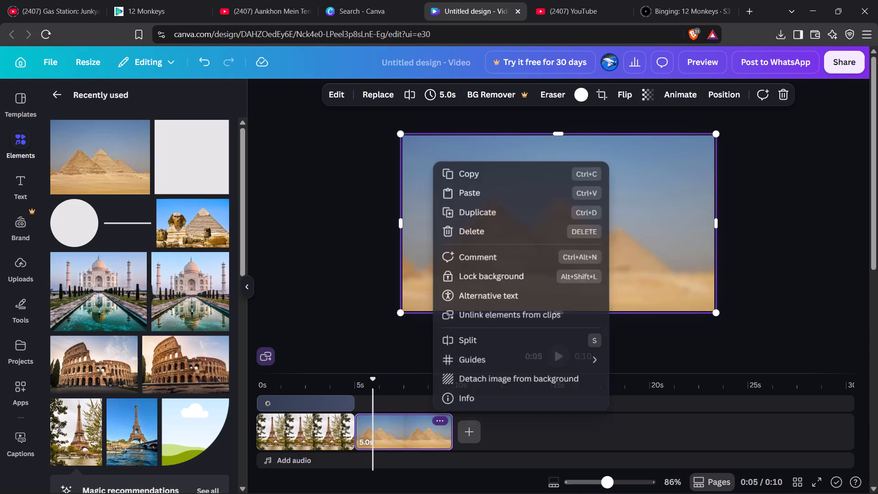
{"action": "left_click", "coordinate": [392, 440]}
{"action": "left_click", "coordinate": [315, 437]}
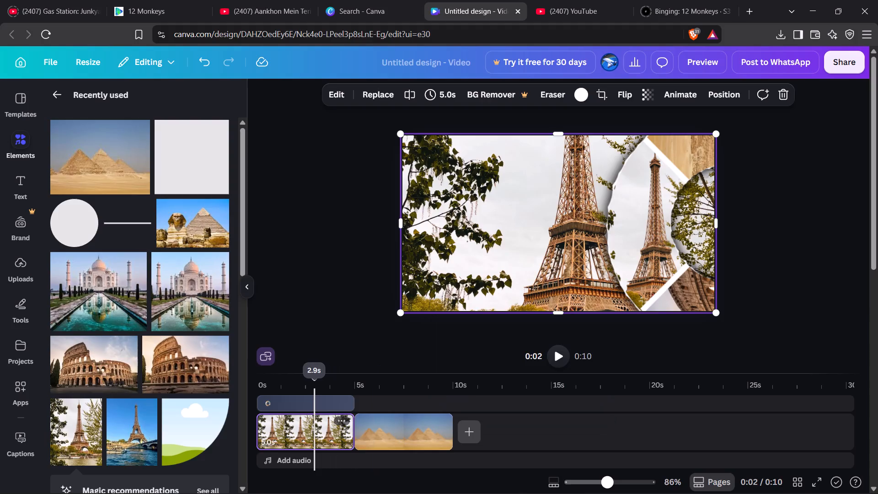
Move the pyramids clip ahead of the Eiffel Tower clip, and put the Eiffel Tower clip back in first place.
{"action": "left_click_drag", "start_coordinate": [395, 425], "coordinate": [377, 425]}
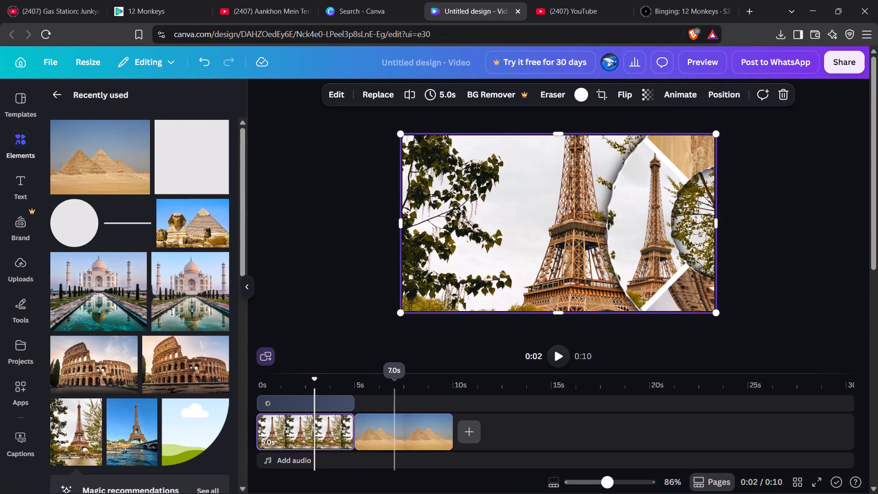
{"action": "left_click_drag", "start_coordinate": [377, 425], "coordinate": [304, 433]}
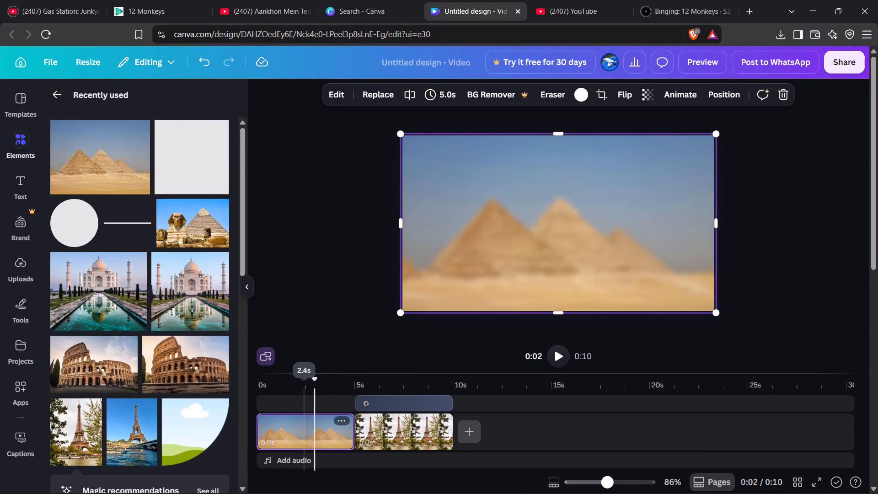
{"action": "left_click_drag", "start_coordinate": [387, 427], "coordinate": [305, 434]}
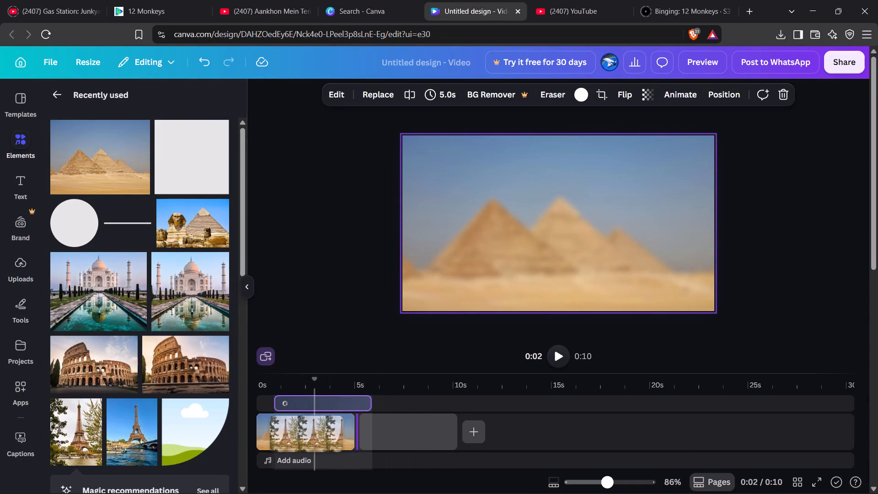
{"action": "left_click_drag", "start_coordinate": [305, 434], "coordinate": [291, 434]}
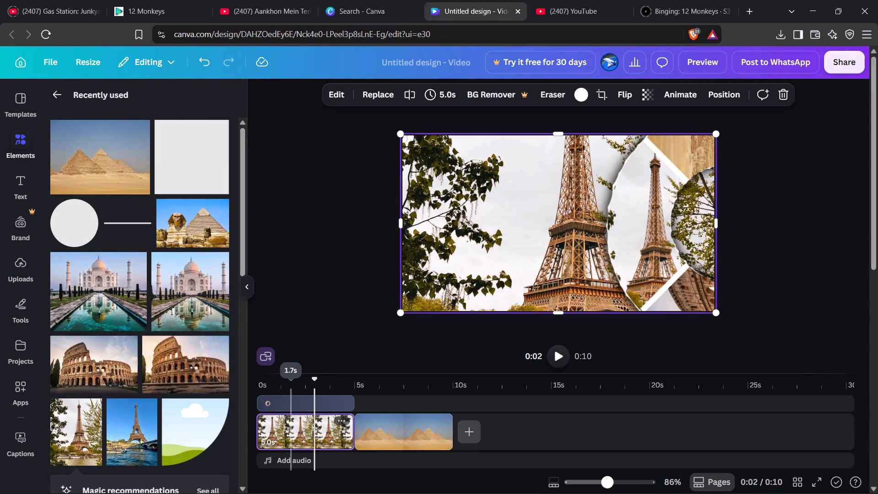
Check the options and available transitions for the Eiffel Tower clip in the timeline.
{"action": "left_click", "coordinate": [291, 434]}
{"action": "left_click", "coordinate": [291, 434]}
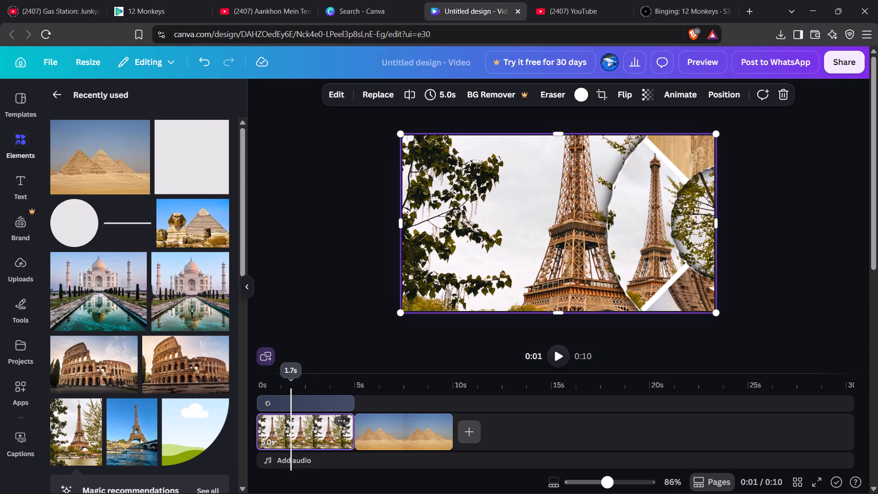
{"action": "left_click", "coordinate": [342, 413]}
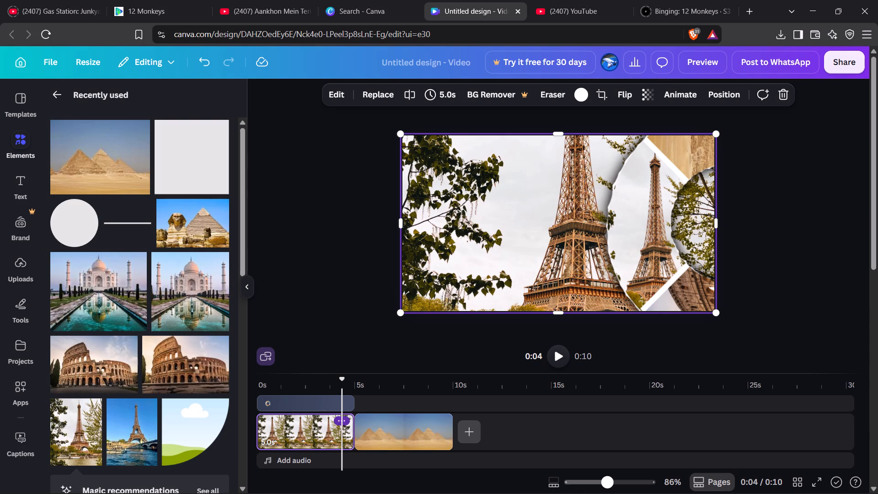
{"action": "left_click", "coordinate": [342, 420]}
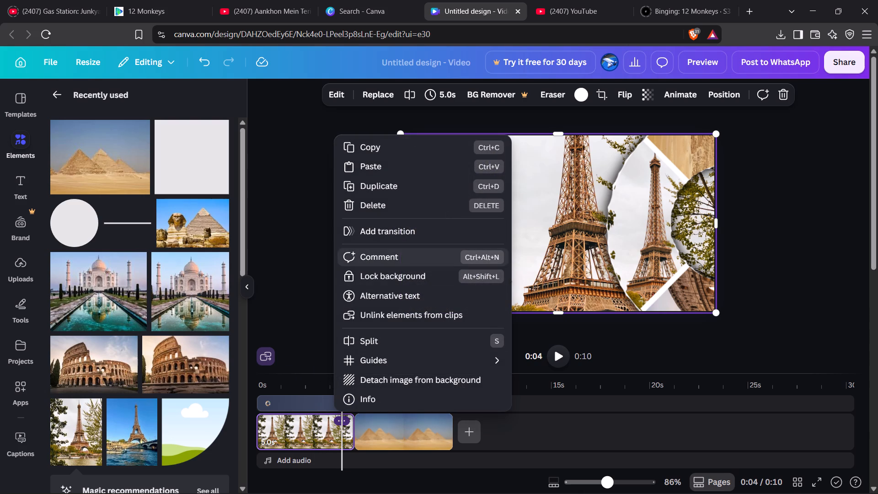
{"action": "left_click", "coordinate": [397, 238]}
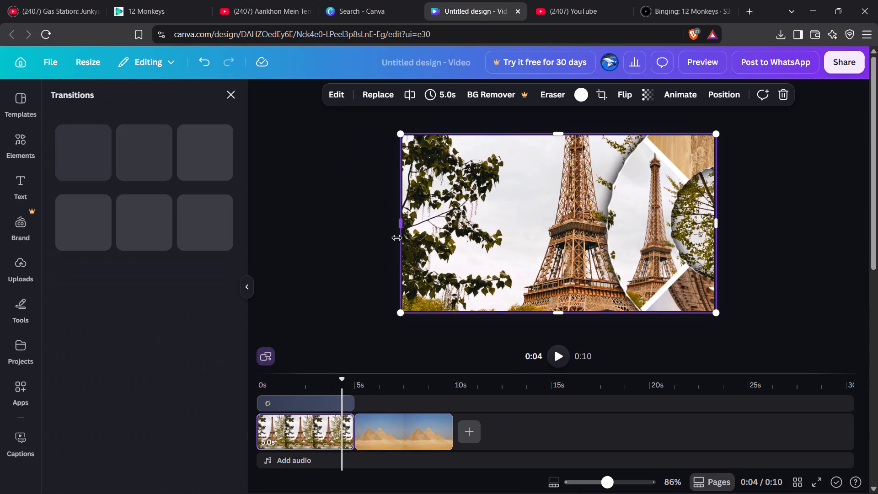
{"action": "left_click", "coordinate": [296, 430]}
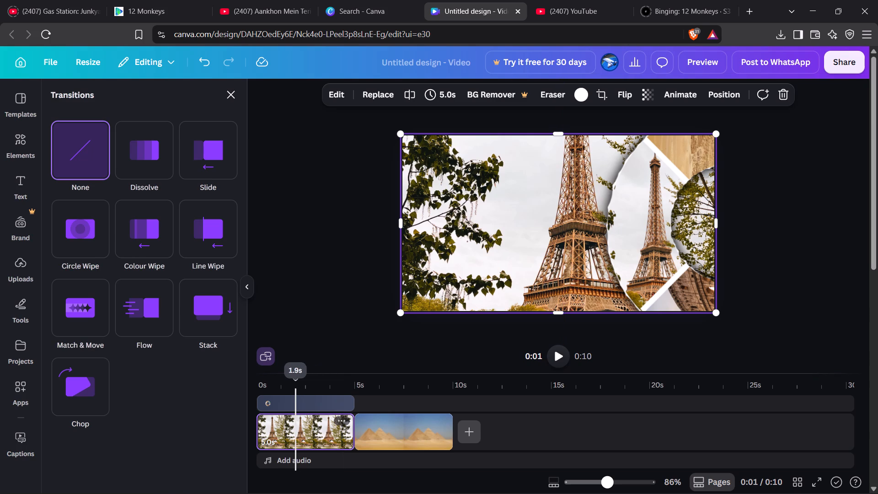
{"action": "left_click", "coordinate": [339, 419]}
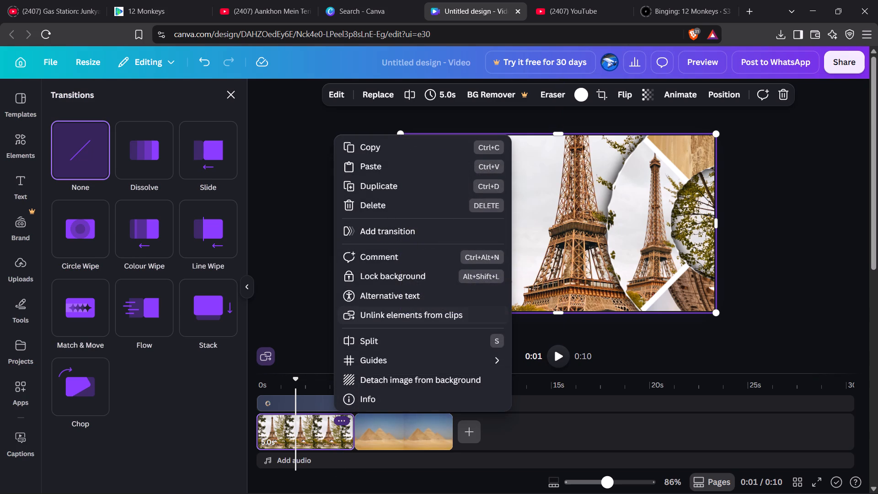
{"action": "left_click", "coordinate": [553, 247]}
{"action": "left_click", "coordinate": [553, 247]}
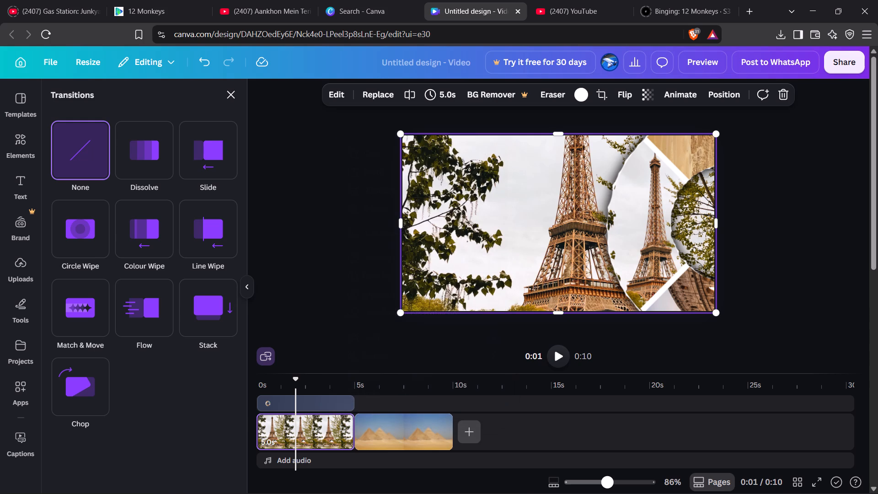
Turn the Eiffel Tower background into a freely movable photo, extend its crop beyond the page, and shift it to show more of the tower.
{"action": "left_click", "coordinate": [468, 212]}
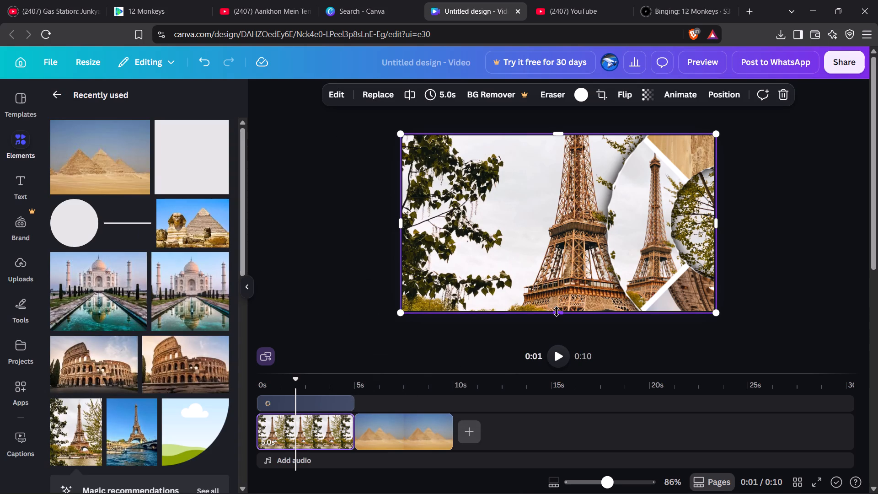
{"action": "left_click_drag", "start_coordinate": [557, 311], "coordinate": [557, 348]}
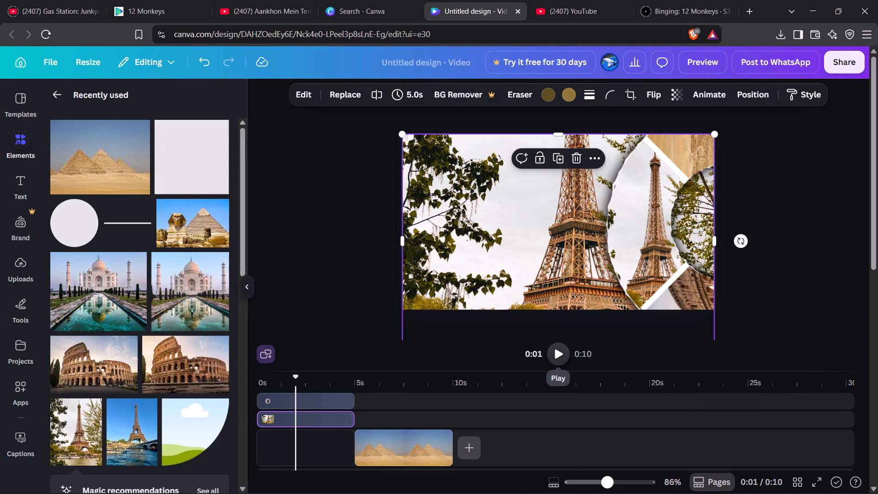
{"action": "left_click_drag", "start_coordinate": [534, 234], "coordinate": [530, 218]}
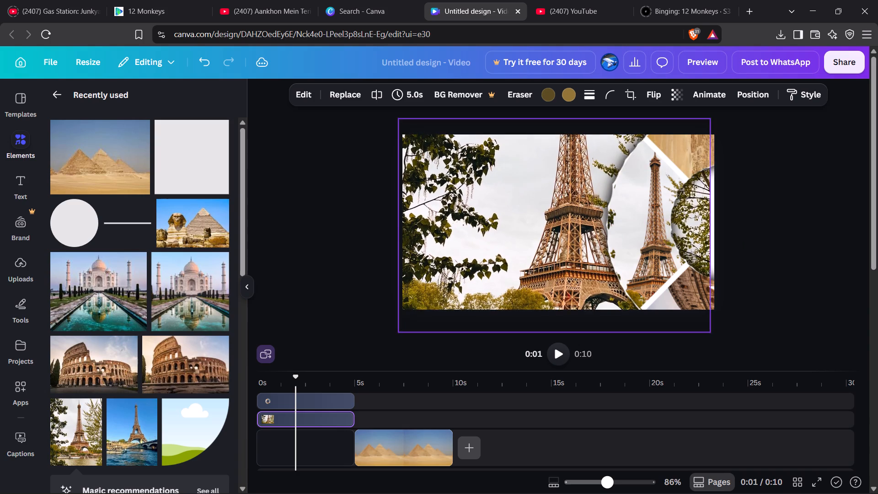
{"action": "left_click_drag", "start_coordinate": [530, 218], "coordinate": [532, 221]}
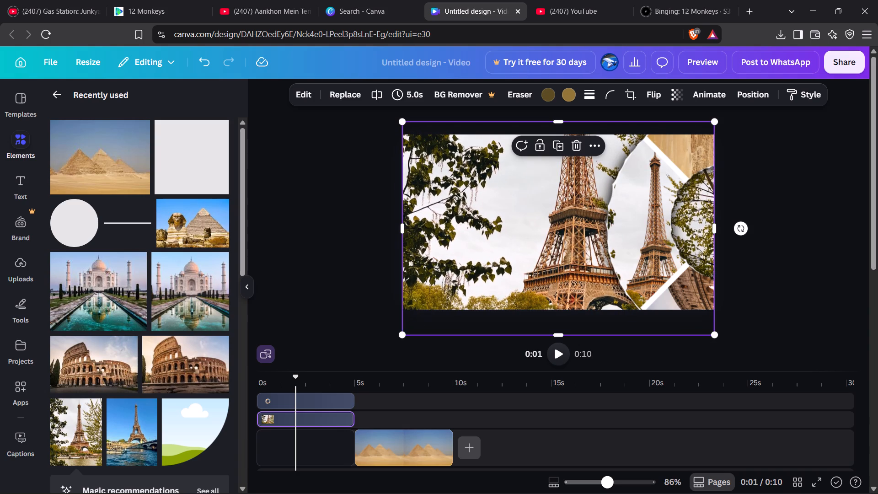
{"action": "left_click_drag", "start_coordinate": [513, 186], "coordinate": [498, 200]}
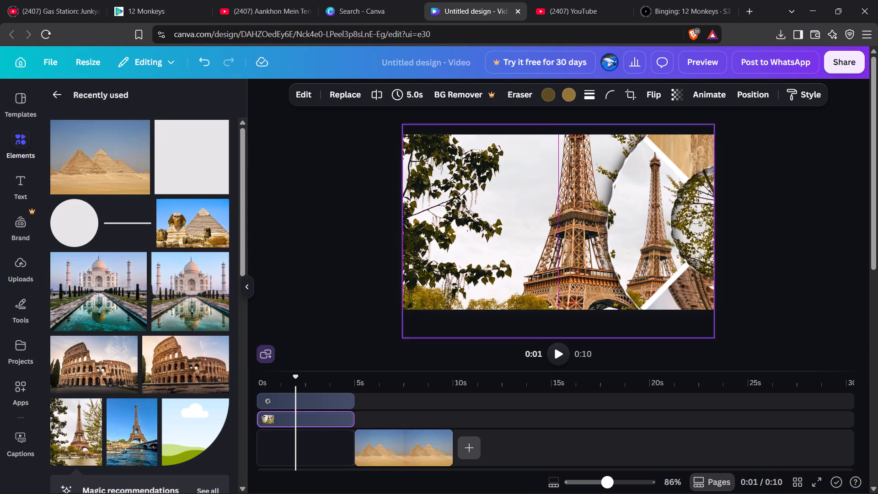
{"action": "left_click_drag", "start_coordinate": [498, 200], "coordinate": [476, 232]}
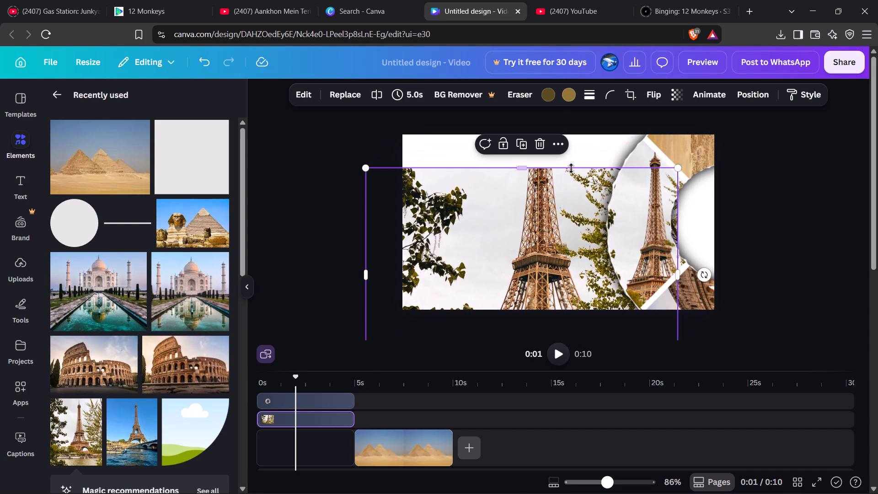
{"action": "left_click_drag", "start_coordinate": [525, 167], "coordinate": [537, 92]}
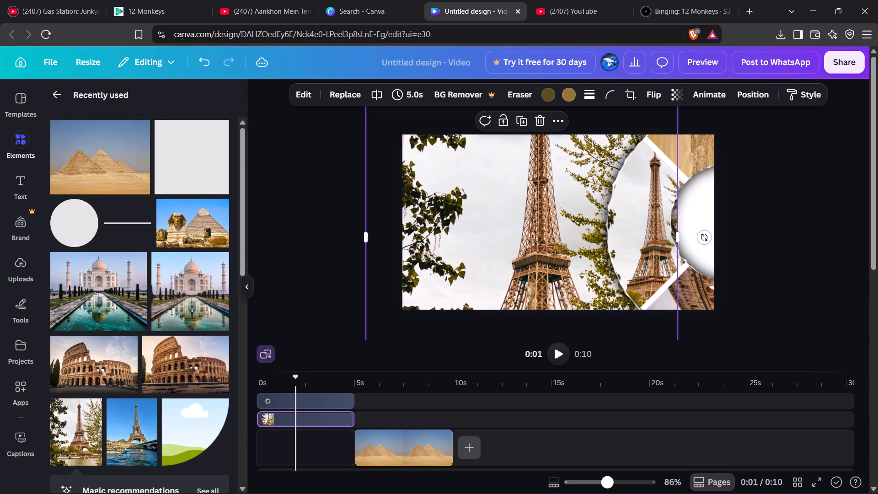
{"action": "left_click_drag", "start_coordinate": [561, 206], "coordinate": [518, 265]}
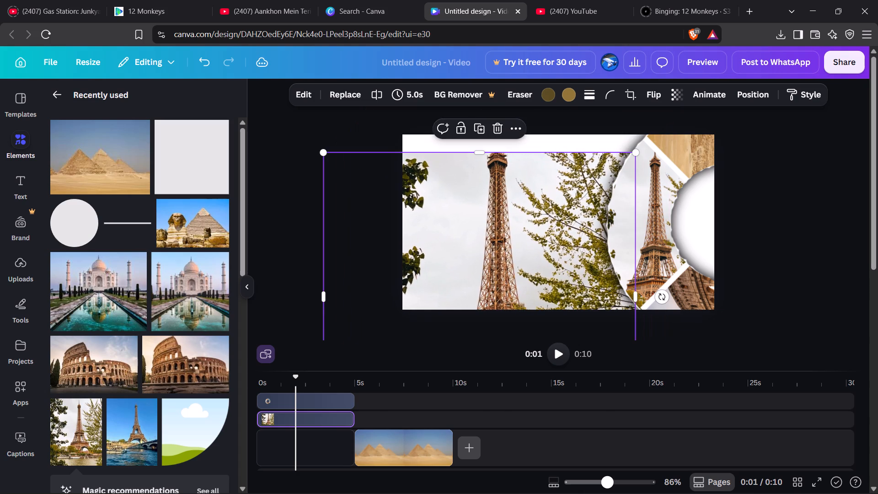
Resize and reposition the Eiffel Tower photo so it covers the whole page, with the tower's base beside the landmark ring.
{"action": "left_click_drag", "start_coordinate": [324, 154], "coordinate": [380, 196]}
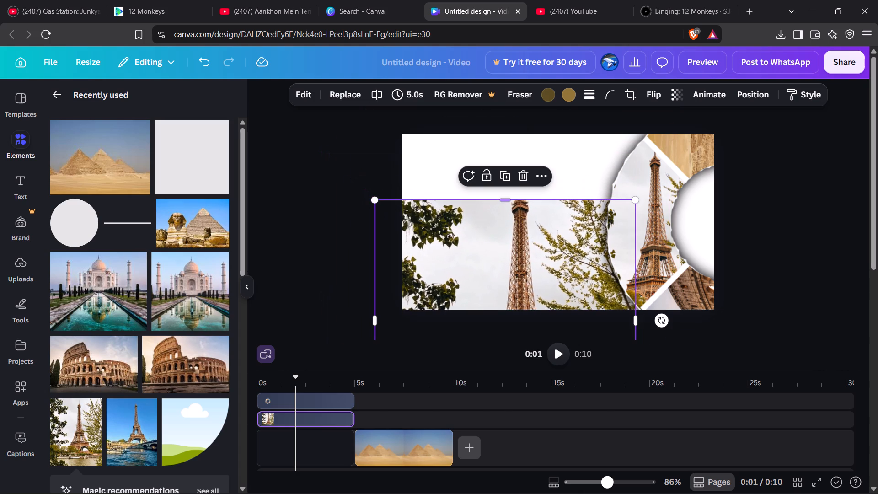
{"action": "left_click_drag", "start_coordinate": [504, 202], "coordinate": [506, 150]}
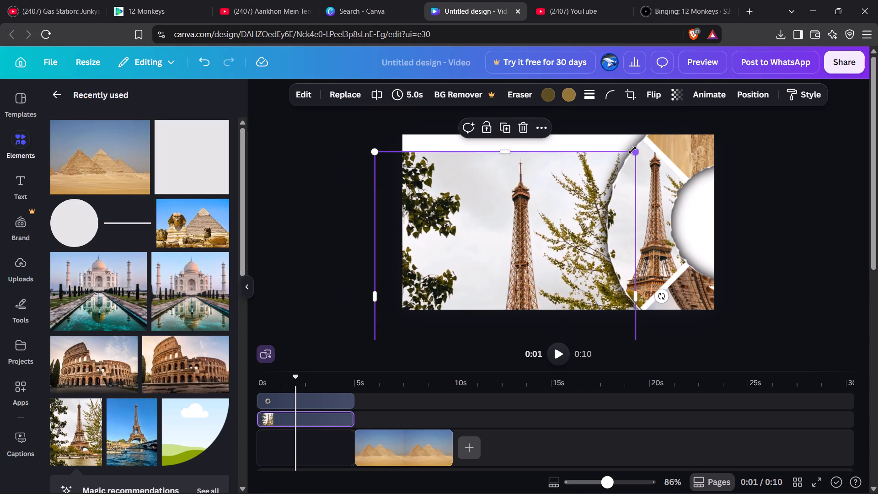
{"action": "left_click_drag", "start_coordinate": [637, 156], "coordinate": [641, 159]}
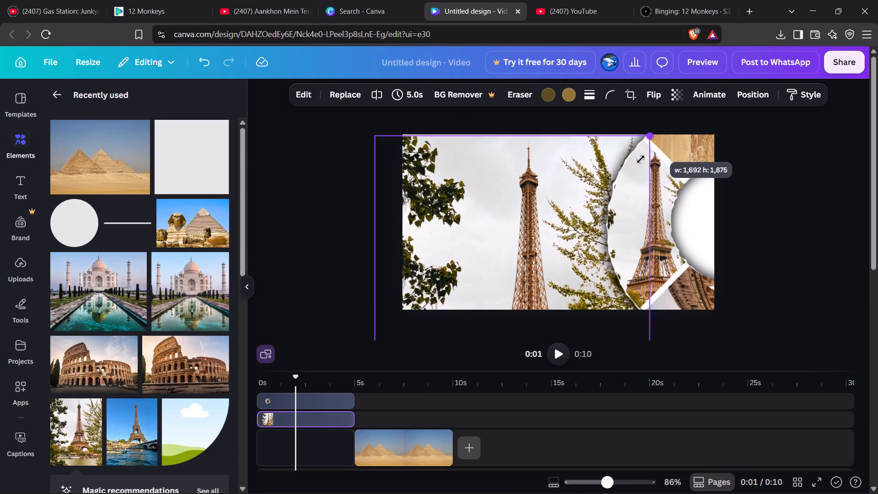
{"action": "left_click_drag", "start_coordinate": [641, 159], "coordinate": [652, 156]}
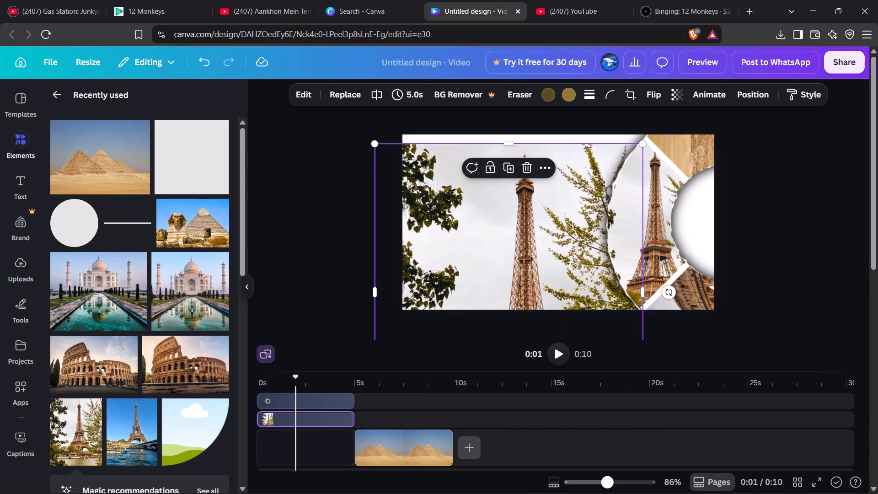
{"action": "left_click_drag", "start_coordinate": [531, 237], "coordinate": [561, 121]}
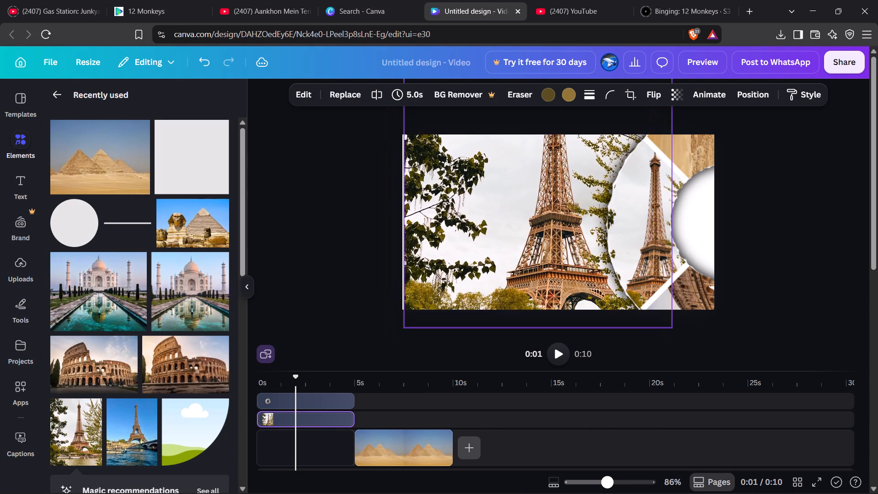
{"action": "left_click_drag", "start_coordinate": [561, 121], "coordinate": [551, 113]}
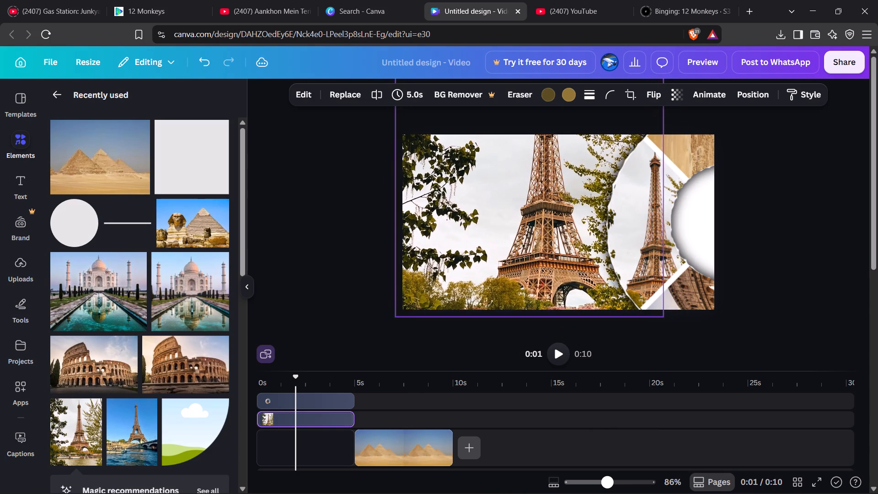
{"action": "left_click_drag", "start_coordinate": [551, 113], "coordinate": [551, 113]}
{"action": "left_click_drag", "start_coordinate": [664, 168], "coordinate": [721, 177]}
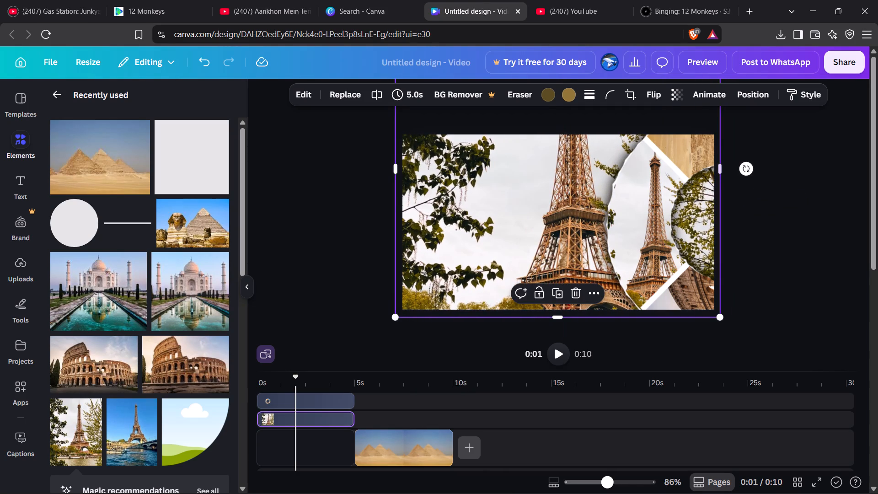
Blur the whole Eiffel Tower background photo at an intensity of about 50.
{"action": "left_click", "coordinate": [304, 94]}
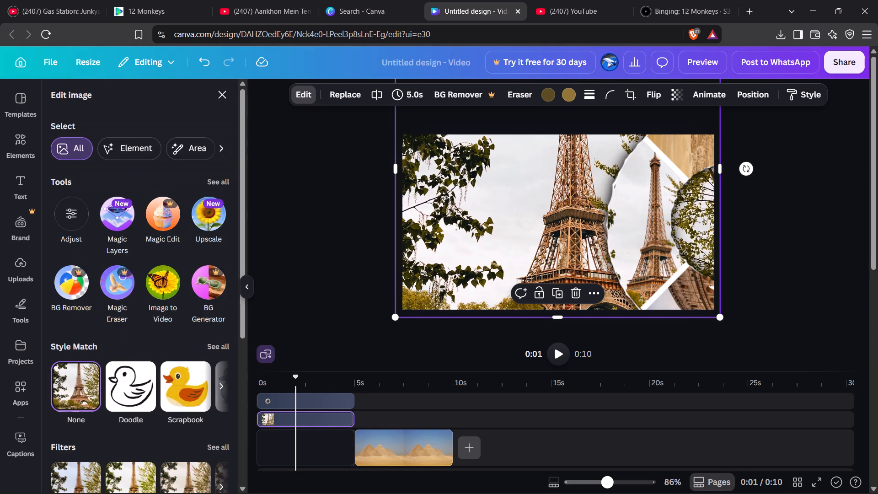
{"action": "left_click", "coordinate": [218, 174]}
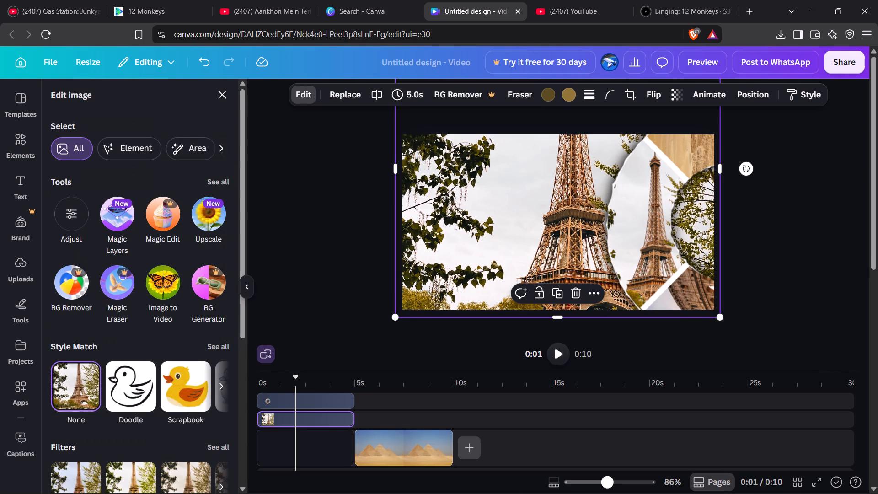
{"action": "left_click", "coordinate": [218, 188]}
{"action": "left_click", "coordinate": [219, 180]}
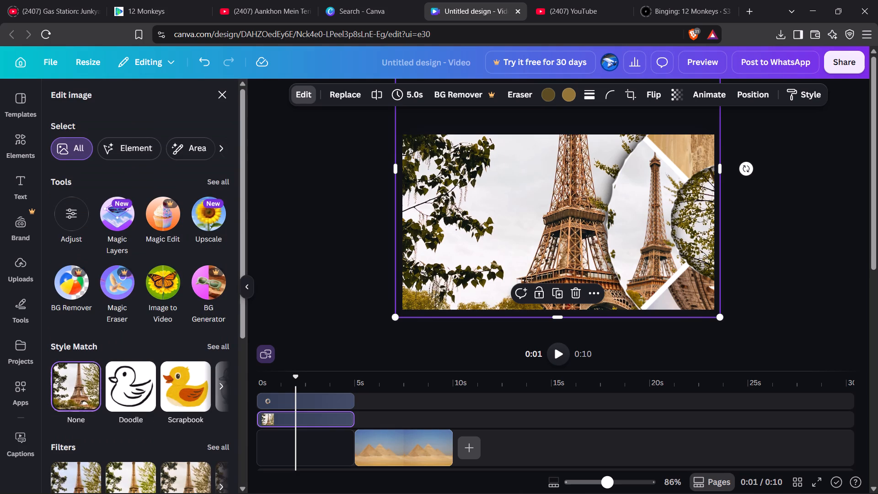
{"action": "left_click", "coordinate": [56, 220]}
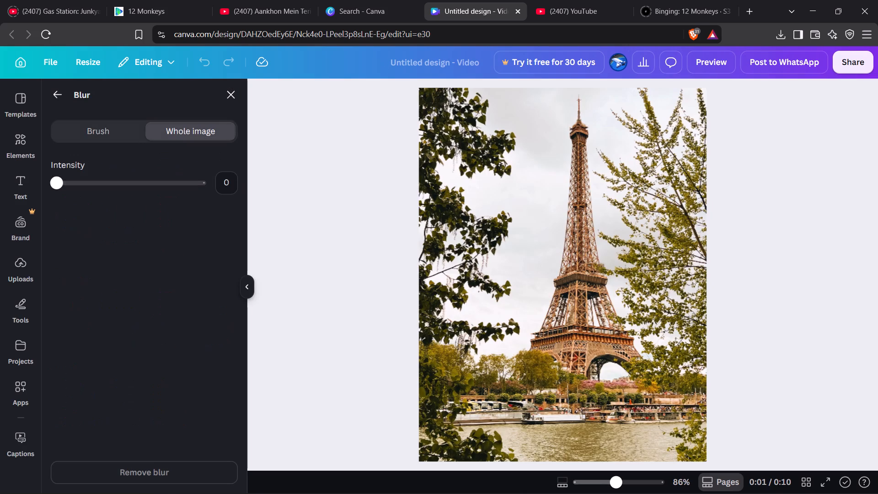
{"action": "left_click_drag", "start_coordinate": [58, 185], "coordinate": [96, 182]}
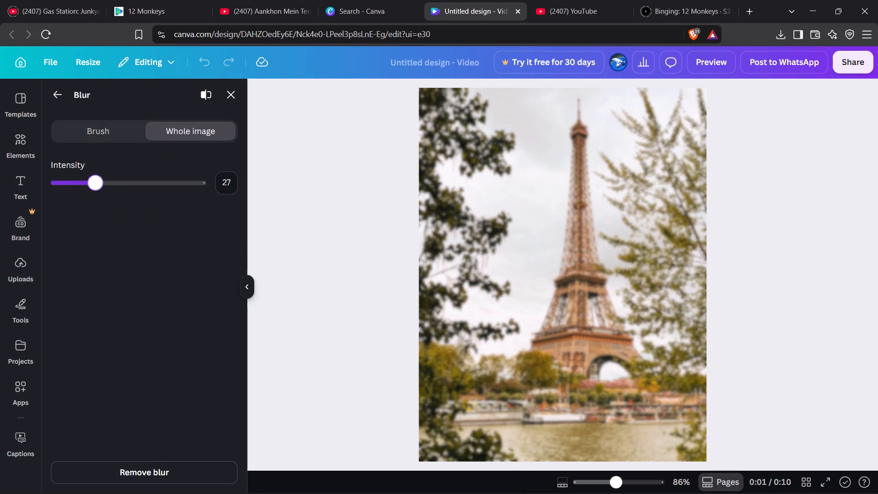
{"action": "left_click_drag", "start_coordinate": [96, 182], "coordinate": [127, 184]}
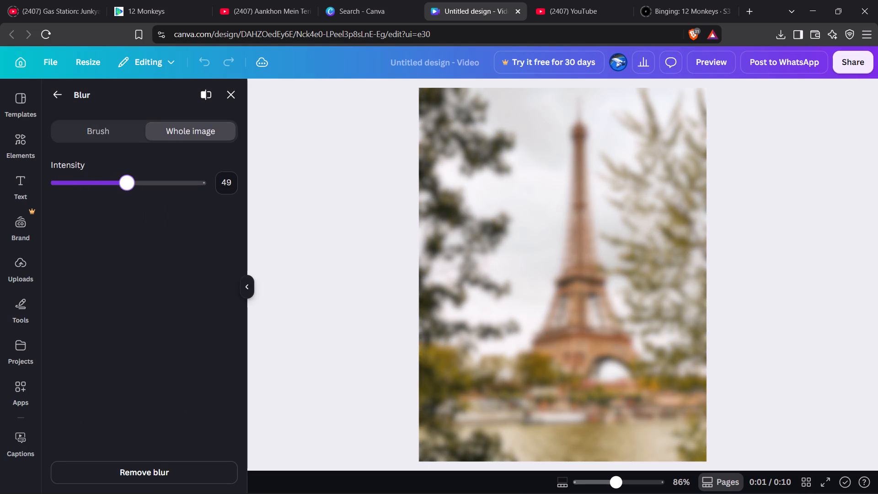
{"action": "left_click_drag", "start_coordinate": [127, 184], "coordinate": [129, 184]}
{"action": "left_click", "coordinate": [231, 93]}
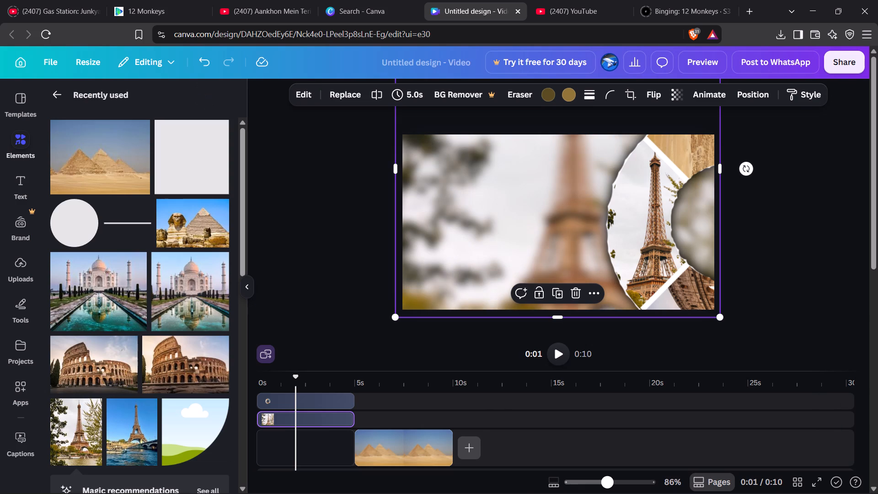
{"action": "left_click", "coordinate": [330, 166]}
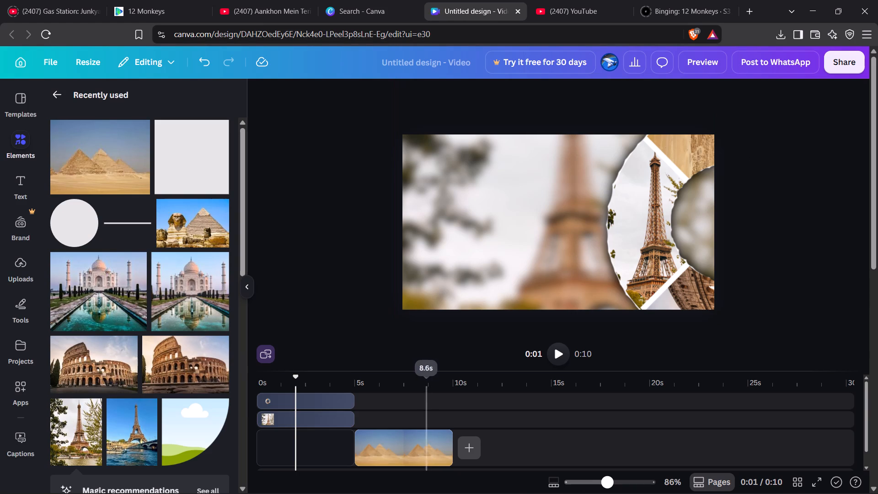
Move the pyramids clip into first place in the timeline.
{"action": "left_click_drag", "start_coordinate": [394, 440], "coordinate": [349, 443]}
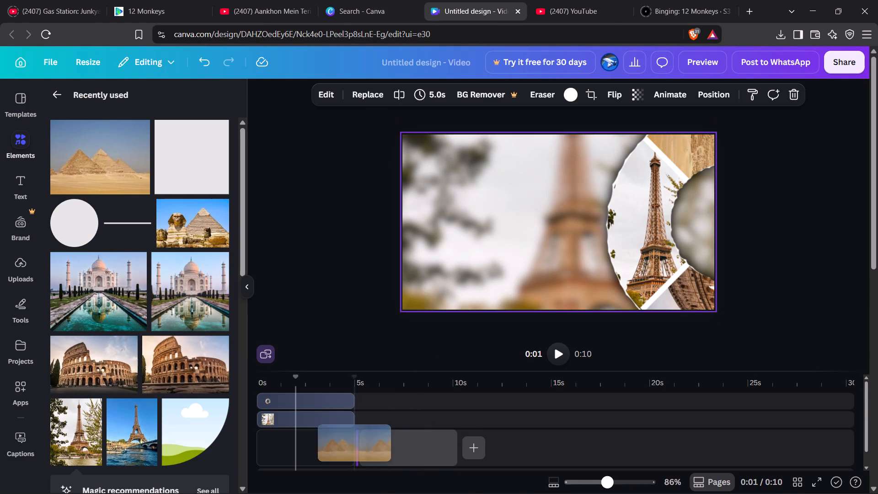
{"action": "left_click_drag", "start_coordinate": [349, 443], "coordinate": [309, 449]}
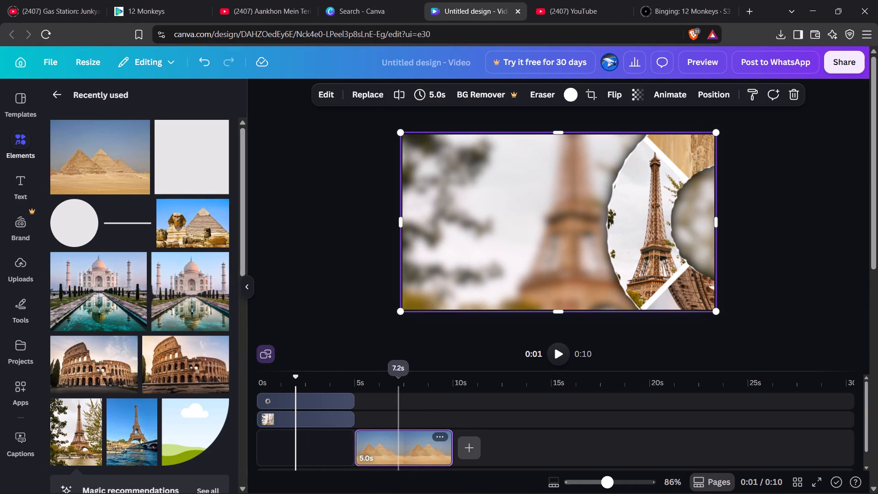
{"action": "left_click_drag", "start_coordinate": [400, 438], "coordinate": [292, 451]}
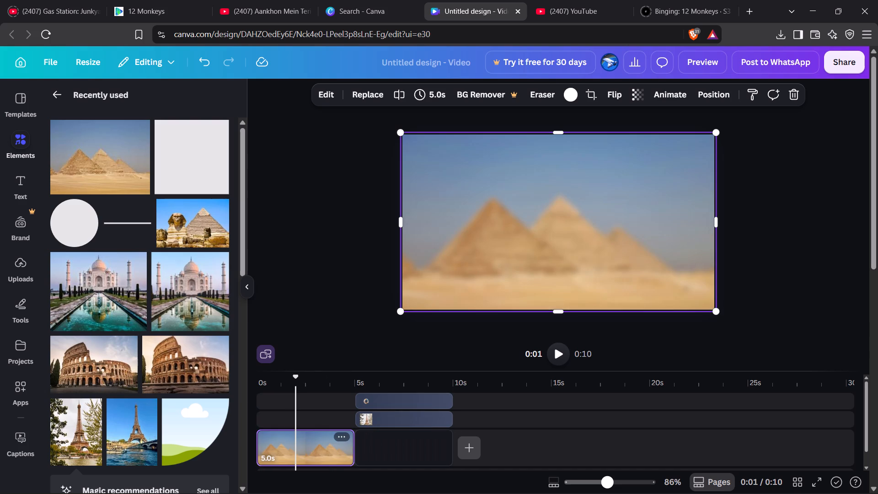
Move the Eiffel Tower photo clip and the landmark ring clip to the start of the timeline, above the pyramids clip.
{"action": "left_click_drag", "start_coordinate": [381, 414], "coordinate": [290, 416]}
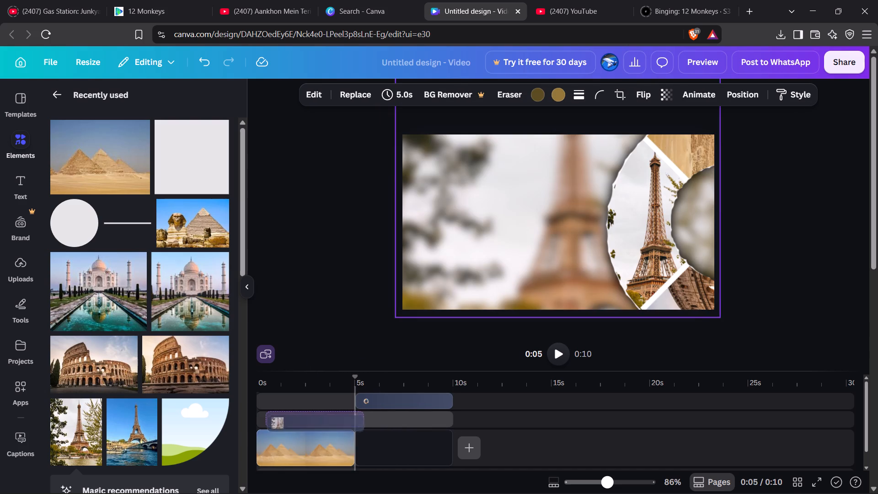
{"action": "left_click_drag", "start_coordinate": [290, 416], "coordinate": [287, 412]}
{"action": "left_click_drag", "start_coordinate": [392, 400], "coordinate": [300, 392]}
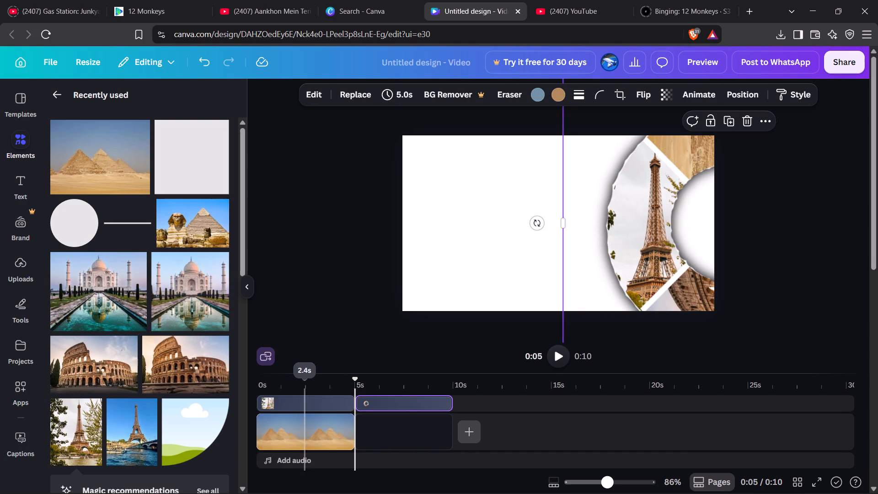
{"action": "left_click_drag", "start_coordinate": [410, 408], "coordinate": [330, 405]}
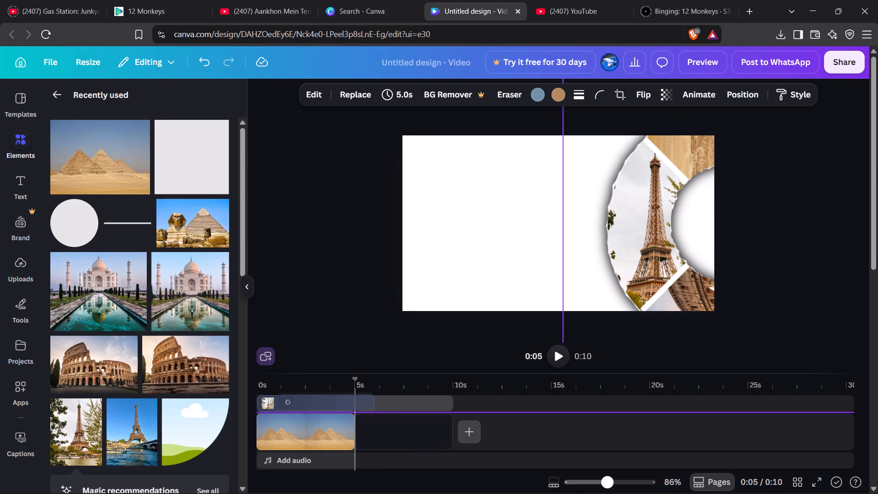
{"action": "left_click_drag", "start_coordinate": [330, 405], "coordinate": [308, 396]}
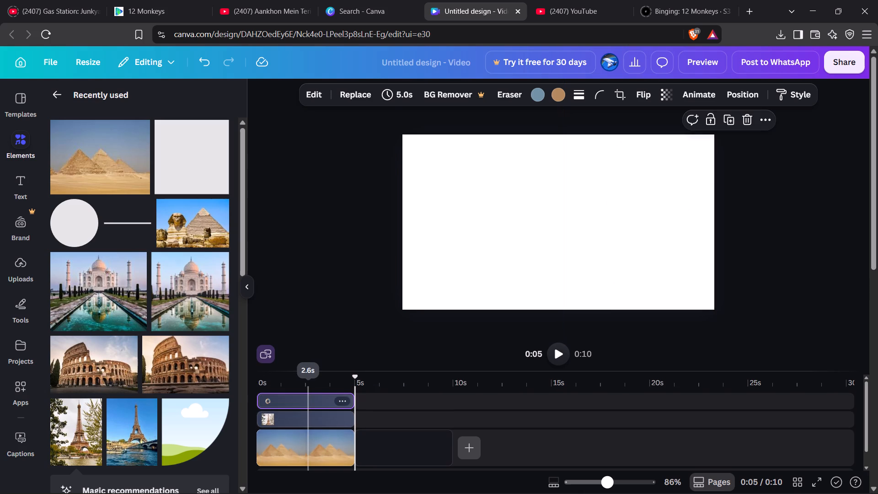
Play the video from the start to check how the overlaid clips appear, and return to the beginning.
{"action": "left_click", "coordinate": [313, 454]}
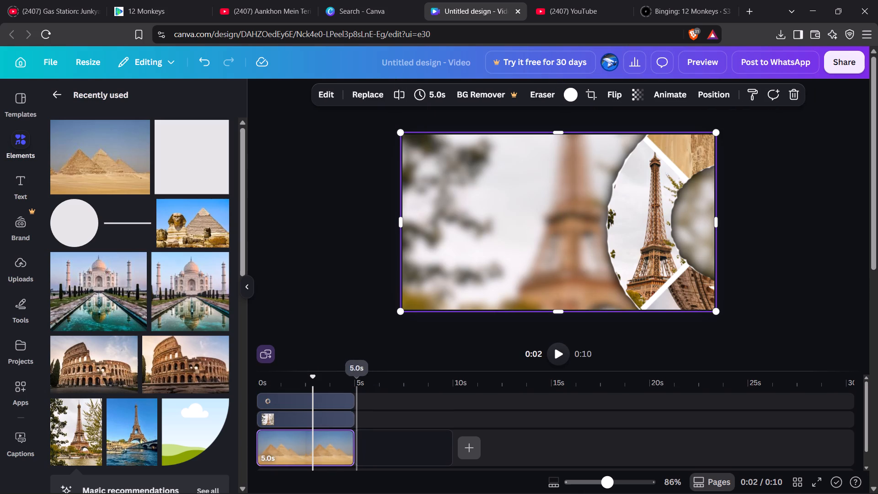
{"action": "left_click_drag", "start_coordinate": [313, 379], "coordinate": [258, 380]}
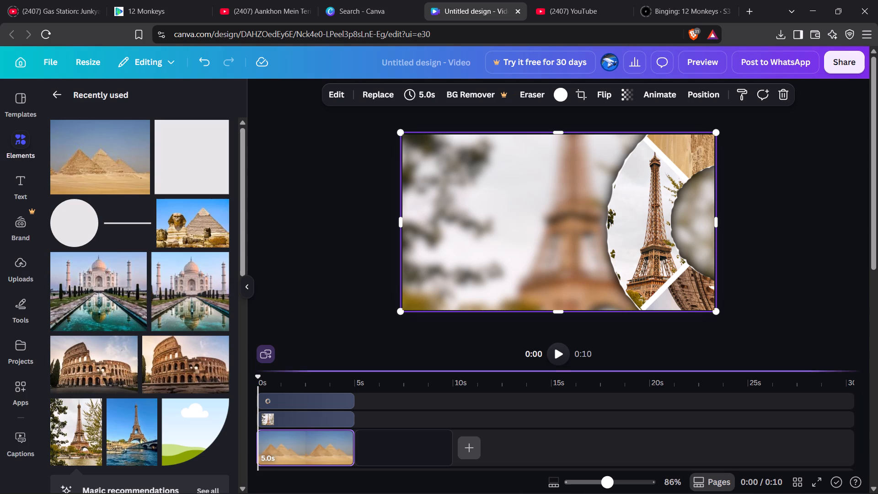
{"action": "left_click", "coordinate": [564, 361]}
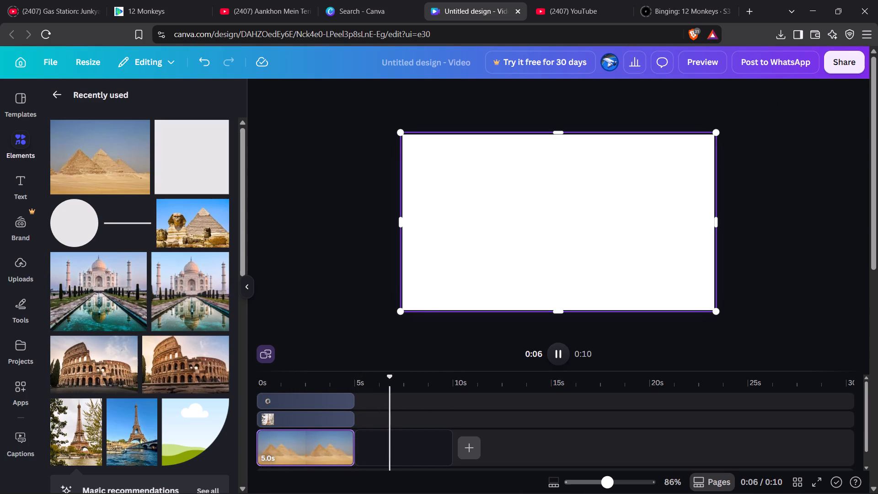
{"action": "left_click_drag", "start_coordinate": [411, 377], "coordinate": [238, 385]}
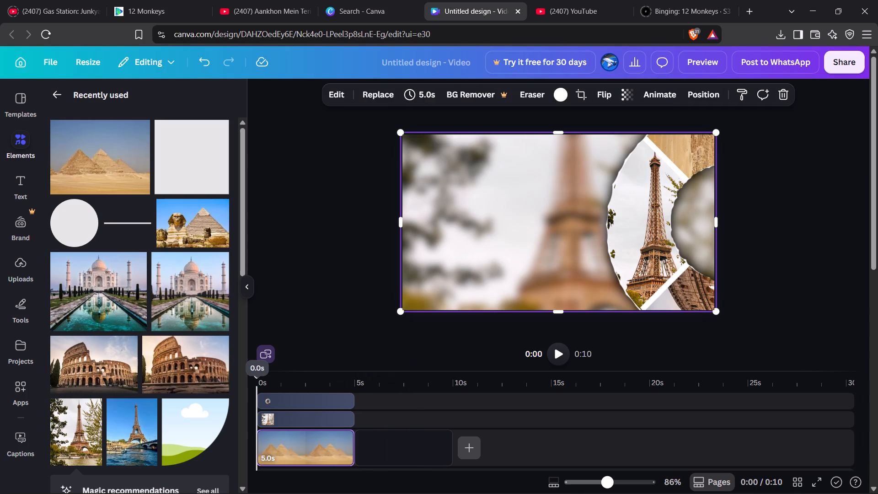
{"action": "left_click_drag", "start_coordinate": [238, 385], "coordinate": [228, 385]}
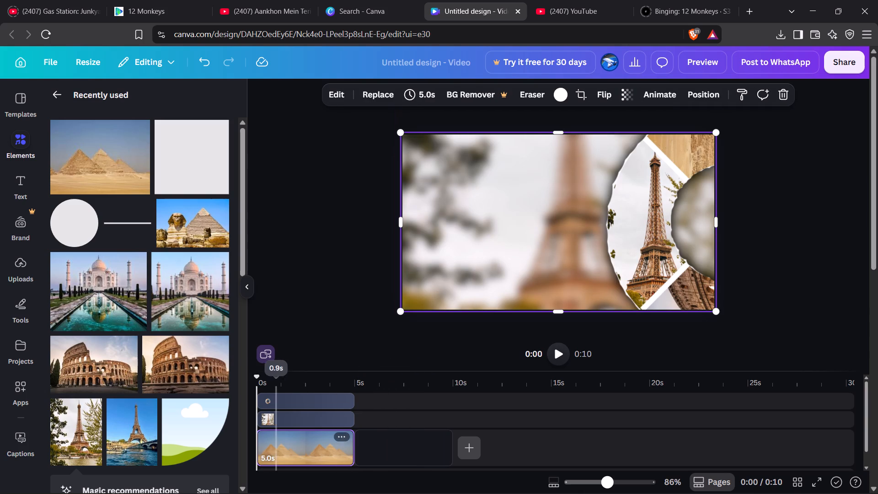
Move the Eiffel Tower photo clip back to start at 5 s, directly after the pyramids clip ends.
{"action": "left_click_drag", "start_coordinate": [294, 423], "coordinate": [386, 425]}
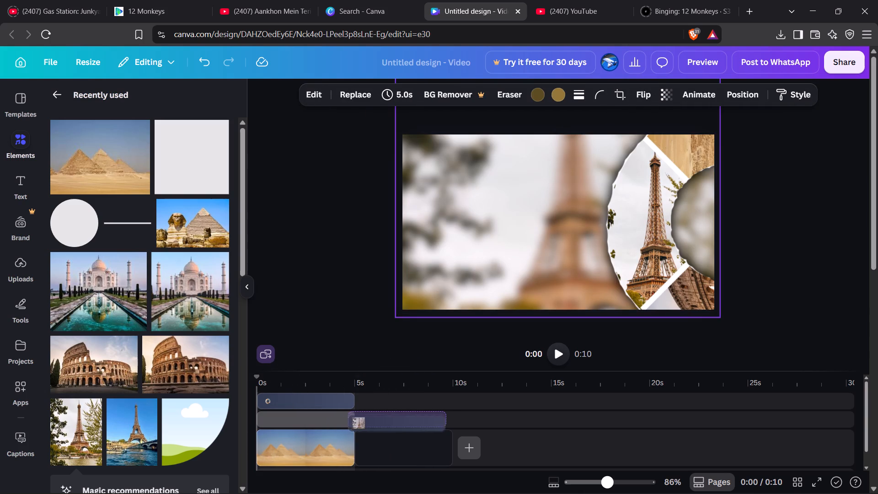
{"action": "left_click_drag", "start_coordinate": [386, 425], "coordinate": [388, 424]}
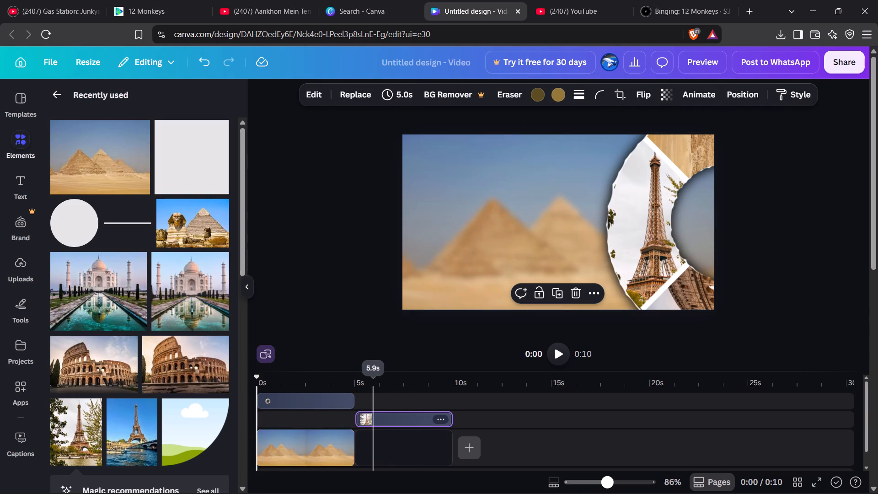
Duplicate the landmark ring clip and move the lower copy to about 5 s, above the Eiffel Tower clip.
{"action": "left_click", "coordinate": [319, 404]}
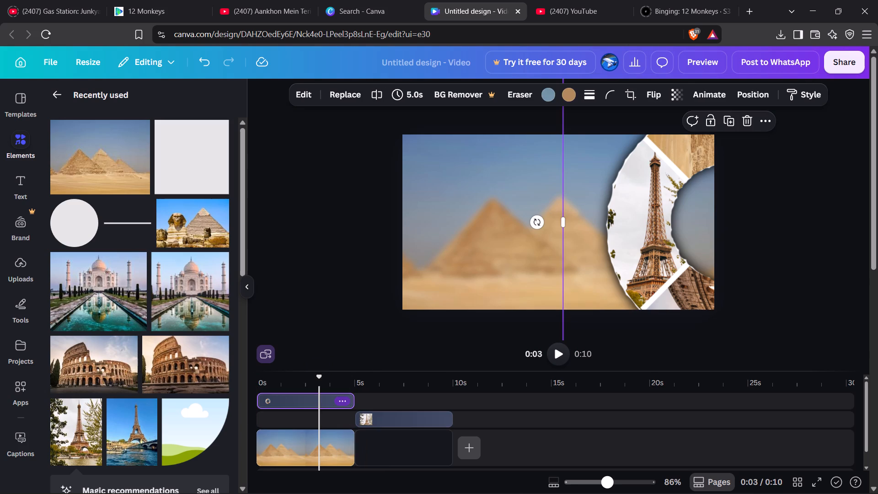
{"action": "left_click", "coordinate": [344, 400]}
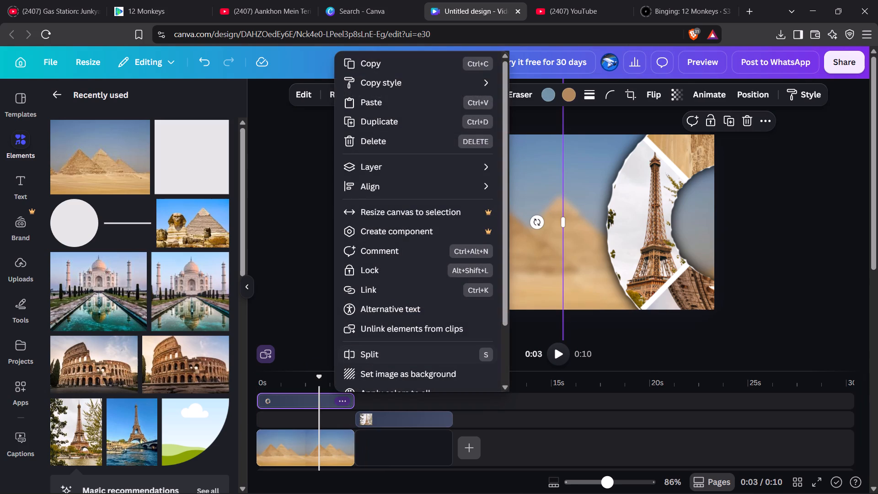
{"action": "left_click", "coordinate": [301, 403]}
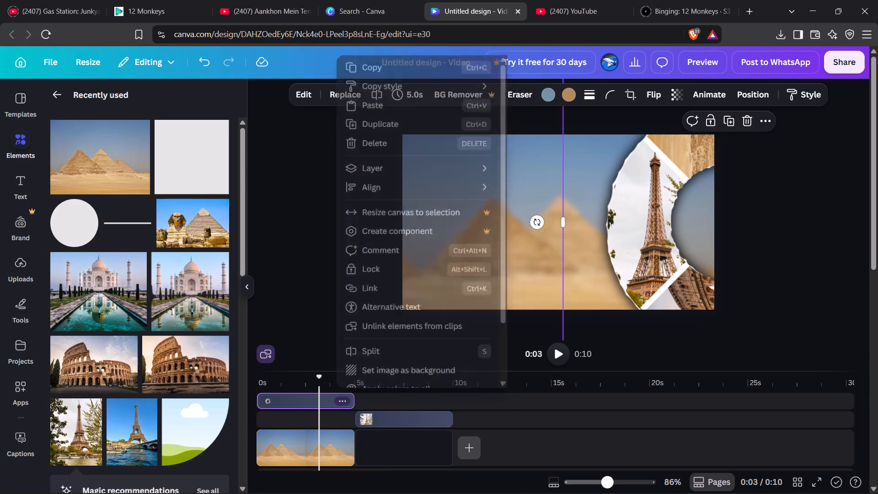
{"action": "left_click", "coordinate": [305, 400]}
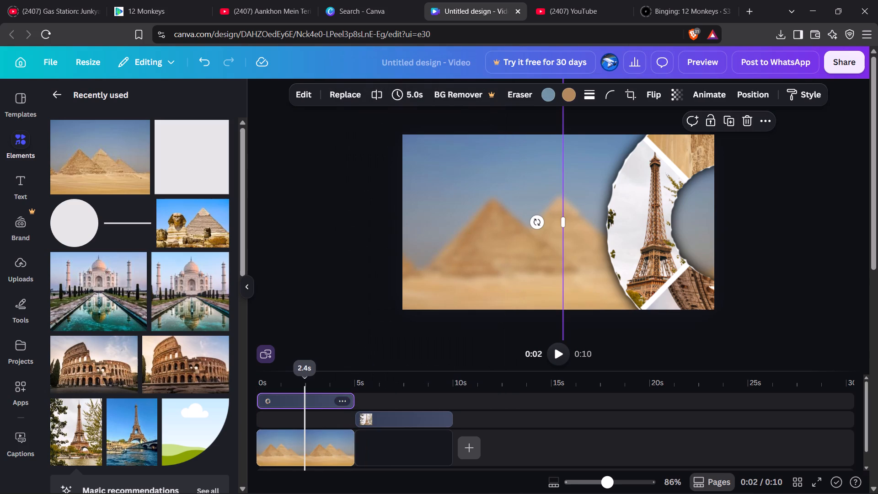
{"action": "left_click", "coordinate": [661, 218]}
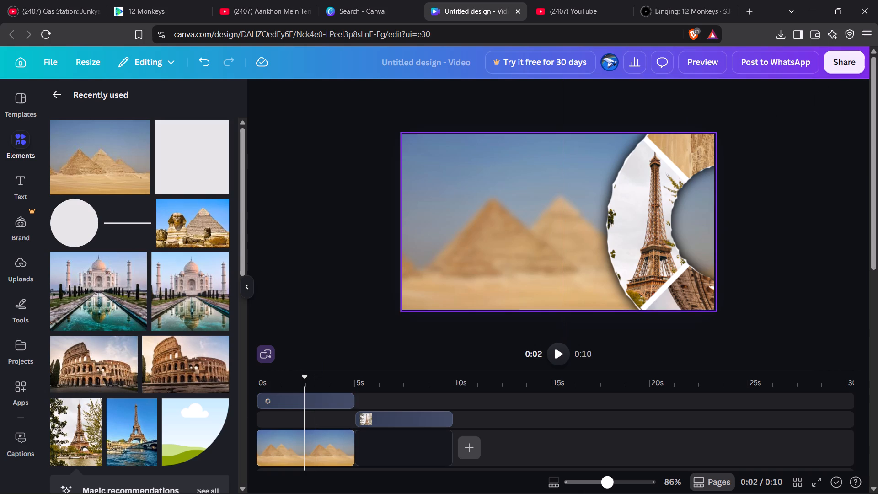
{"action": "left_click", "coordinate": [337, 403]}
{"action": "left_click", "coordinate": [344, 402]}
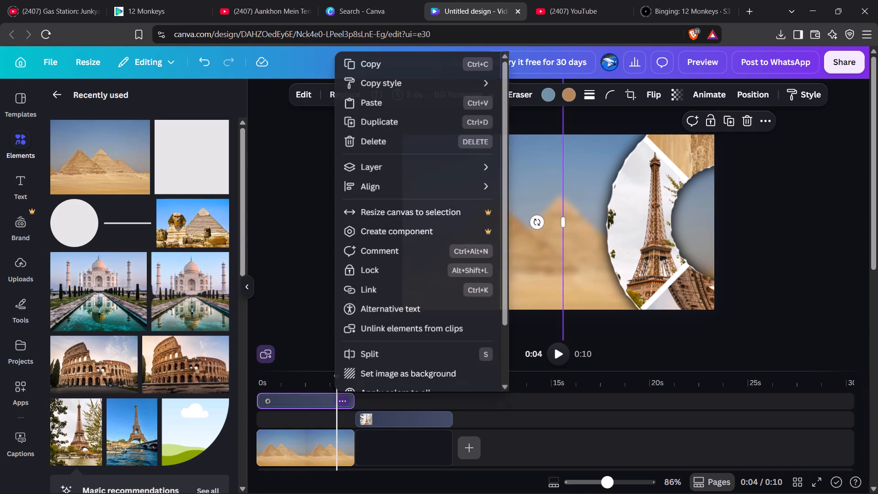
{"action": "left_click", "coordinate": [399, 121]}
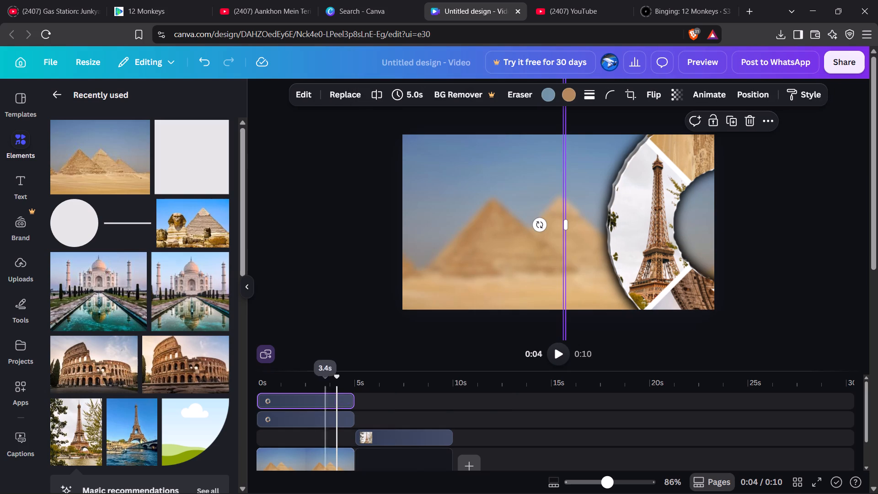
{"action": "left_click_drag", "start_coordinate": [315, 419], "coordinate": [404, 417]}
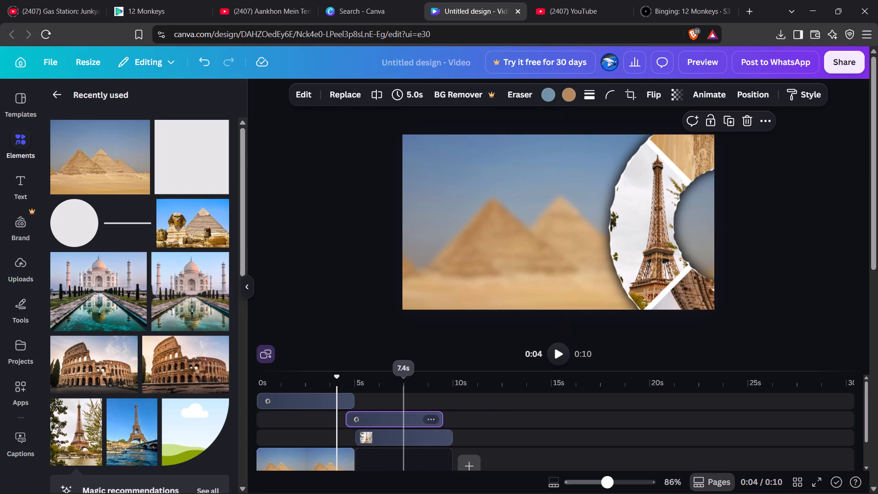
{"action": "left_click_drag", "start_coordinate": [404, 417], "coordinate": [409, 415]}
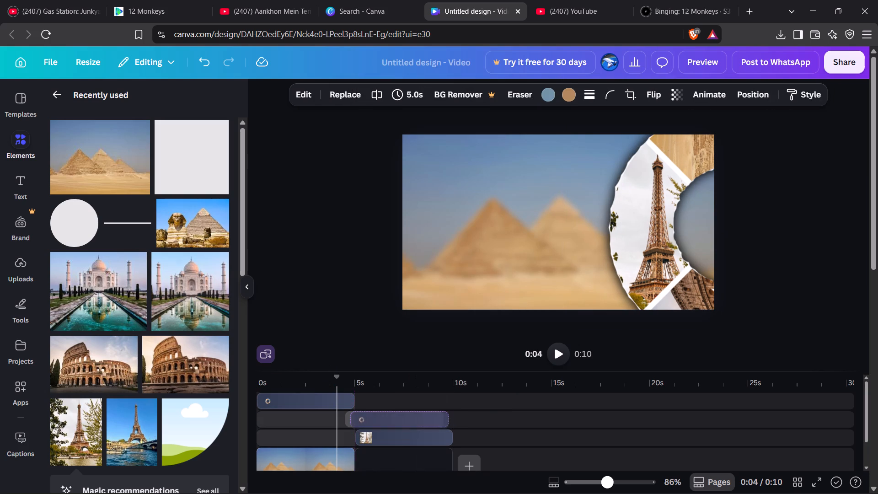
Trim the end of the pyramids clip to a duration of 2.1 s.
{"action": "scroll", "coordinate": [359, 427], "scroll_direction": "down", "scroll_amount": 1}
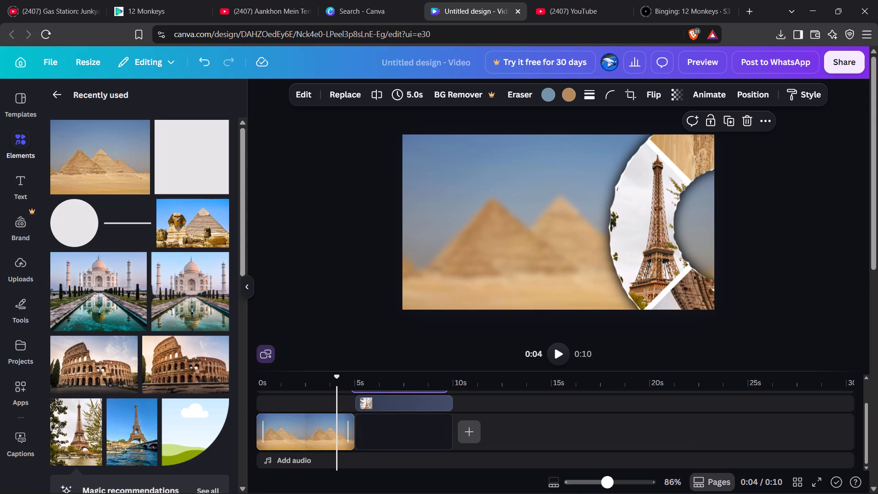
{"action": "left_click", "coordinate": [348, 431]}
{"action": "left_click_drag", "start_coordinate": [348, 431], "coordinate": [334, 432]}
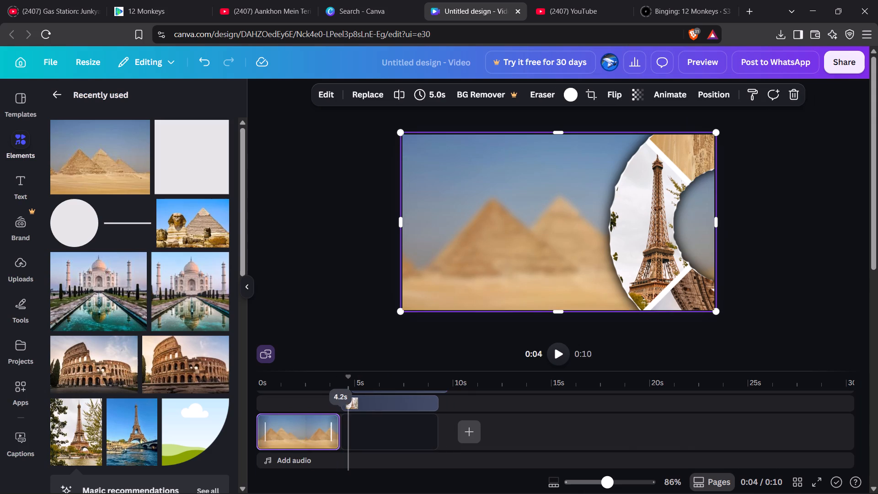
{"action": "left_click_drag", "start_coordinate": [334, 432], "coordinate": [296, 437]}
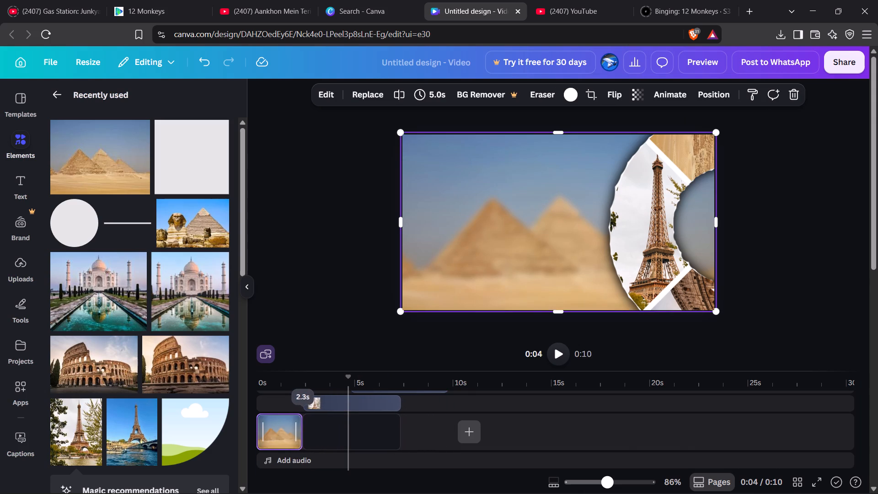
{"action": "left_click_drag", "start_coordinate": [296, 437], "coordinate": [293, 438]}
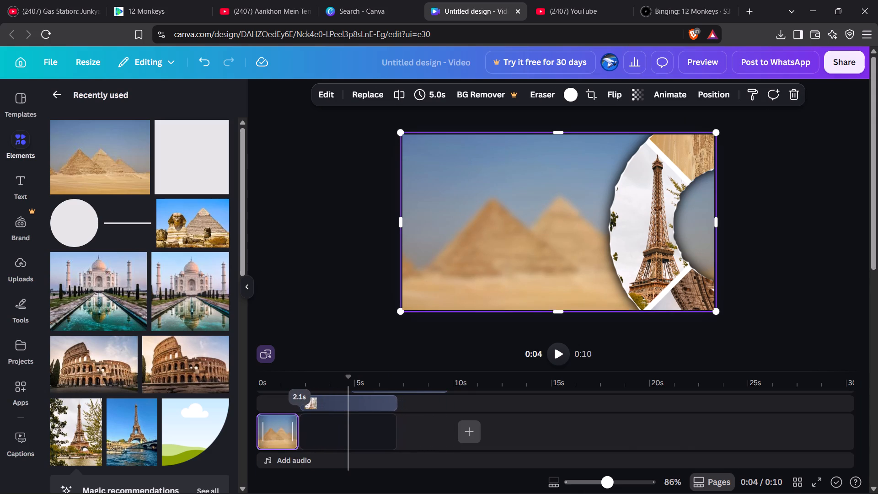
{"action": "left_click_drag", "start_coordinate": [293, 438], "coordinate": [292, 438]}
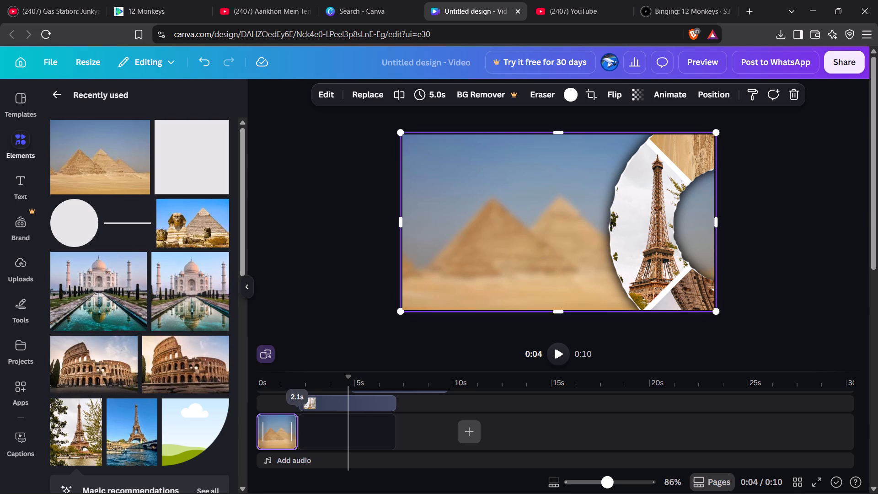
{"action": "left_click_drag", "start_coordinate": [292, 438], "coordinate": [292, 438]}
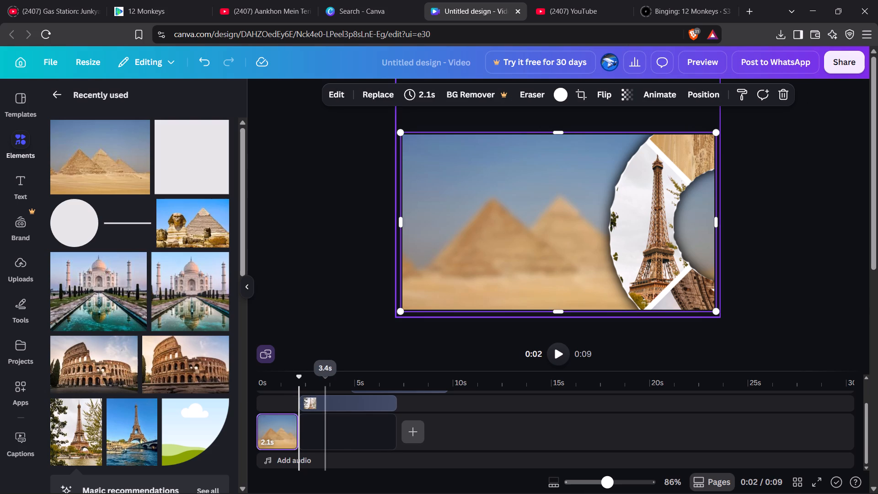
Move the Eiffel Tower photo from its overlay track into the main track, directly after the pyramids clip.
{"action": "scroll", "coordinate": [326, 408], "scroll_direction": "up", "scroll_amount": 1}
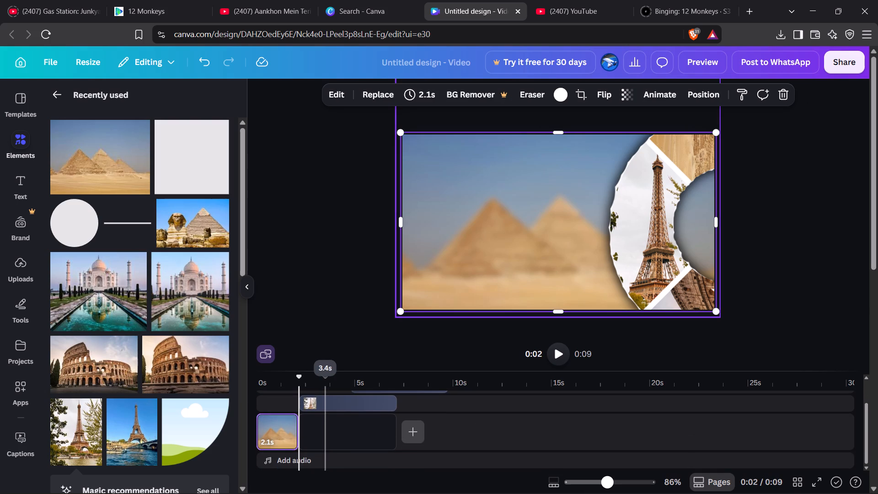
{"action": "left_click", "coordinate": [332, 405]}
{"action": "left_click_drag", "start_coordinate": [332, 405], "coordinate": [332, 428]}
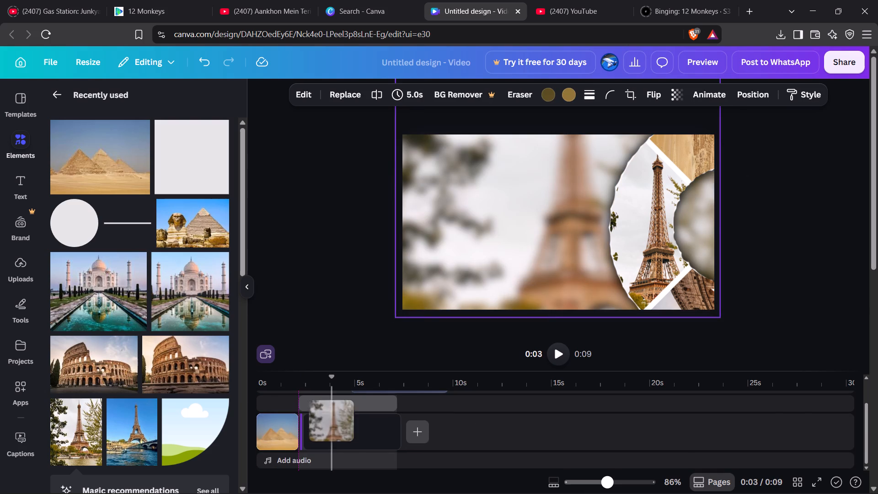
{"action": "left_click_drag", "start_coordinate": [332, 428], "coordinate": [333, 440]}
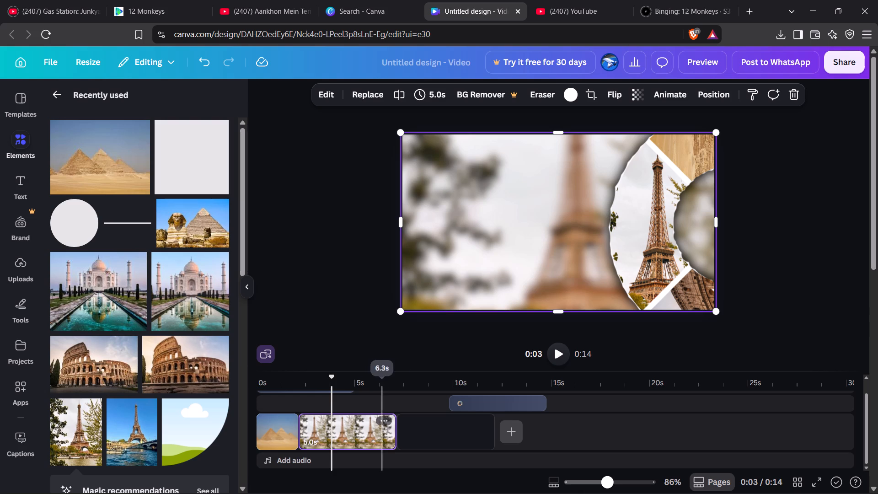
Trim the end of the Eiffel Tower clip to a duration of 2.0 s.
{"action": "left_click_drag", "start_coordinate": [385, 430], "coordinate": [330, 438]}
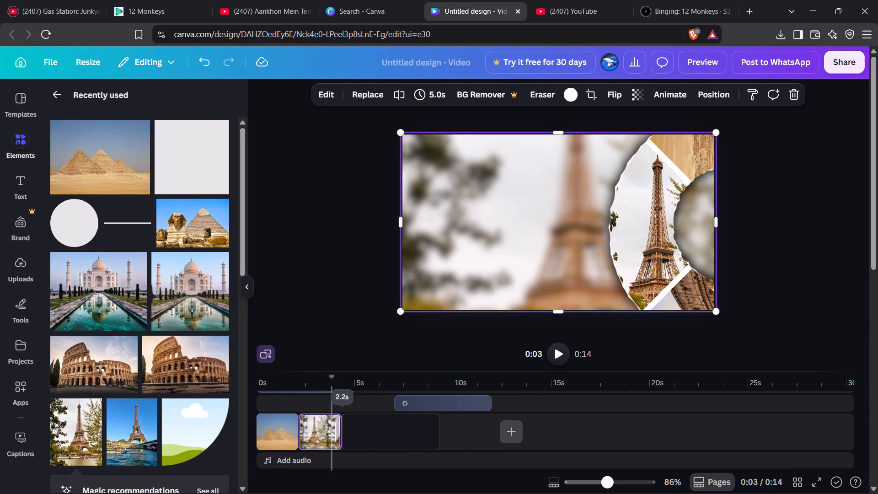
{"action": "left_click_drag", "start_coordinate": [330, 438], "coordinate": [327, 440]}
Move the second landmark ring clip to start where the Eiffel Tower clip begins, at about 2.1 s.
{"action": "scroll", "coordinate": [327, 440], "scroll_direction": "up", "scroll_amount": 1}
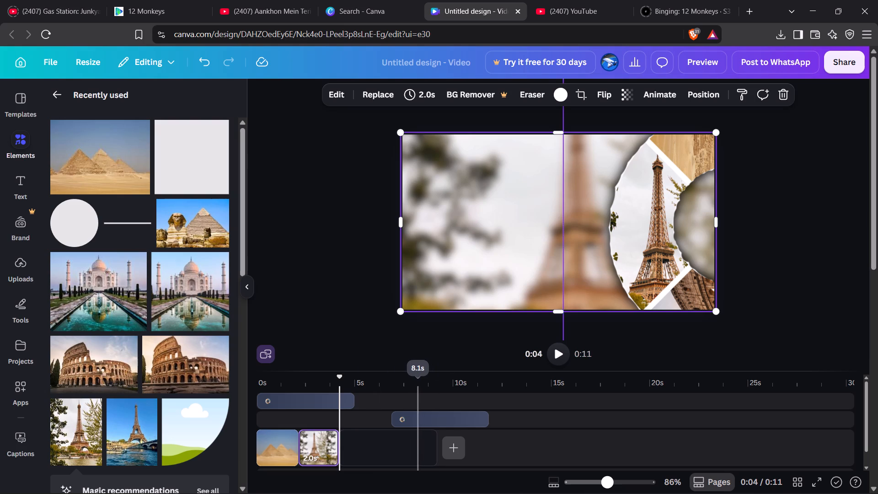
{"action": "left_click_drag", "start_coordinate": [415, 416], "coordinate": [330, 419]}
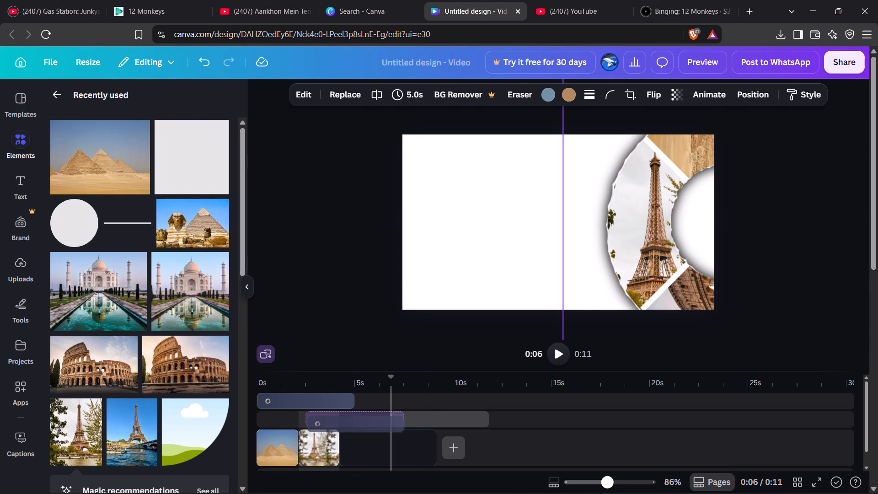
{"action": "left_click_drag", "start_coordinate": [330, 419], "coordinate": [322, 419]}
Trim the first landmark ring clip to about 2.1 s so it ends together with the pyramids clip.
{"action": "left_click", "coordinate": [328, 400]}
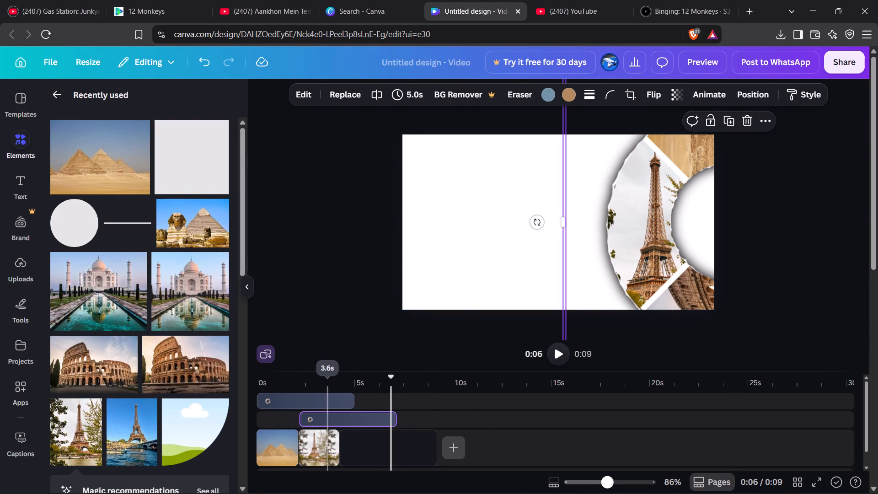
{"action": "left_click", "coordinate": [298, 398]}
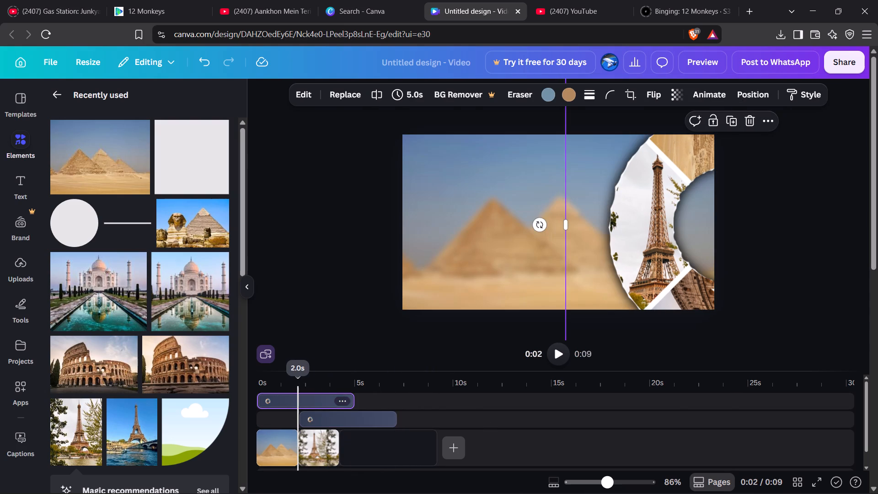
{"action": "left_click_drag", "start_coordinate": [352, 399], "coordinate": [300, 408]}
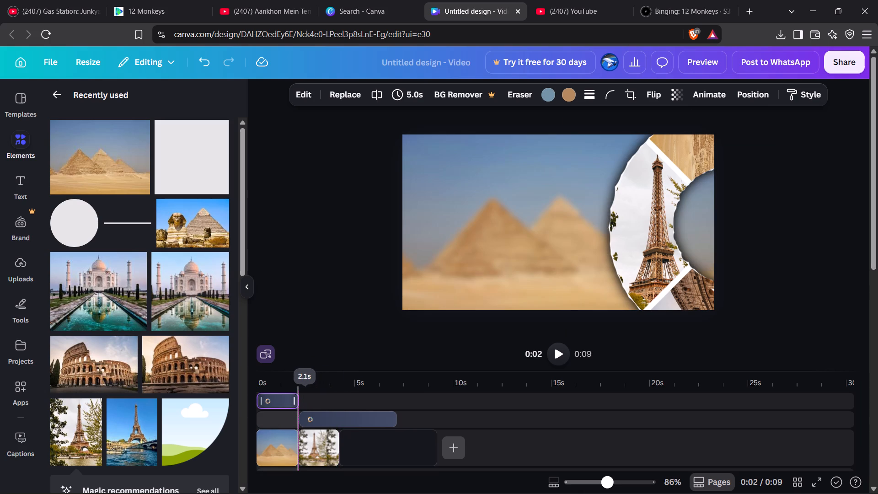
Trim the end of the first landmark ring clip to a duration of 2.0 s.
{"action": "left_click_drag", "start_coordinate": [300, 408], "coordinate": [297, 409]}
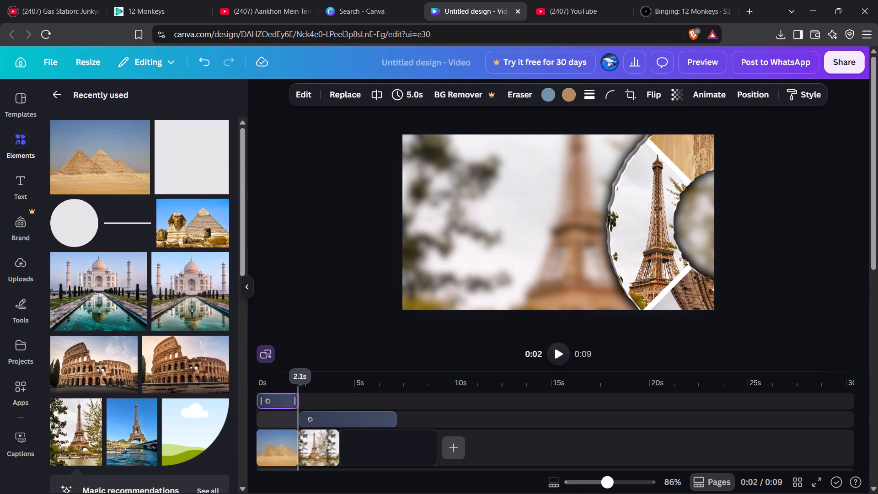
{"action": "left_click_drag", "start_coordinate": [297, 409], "coordinate": [297, 408]}
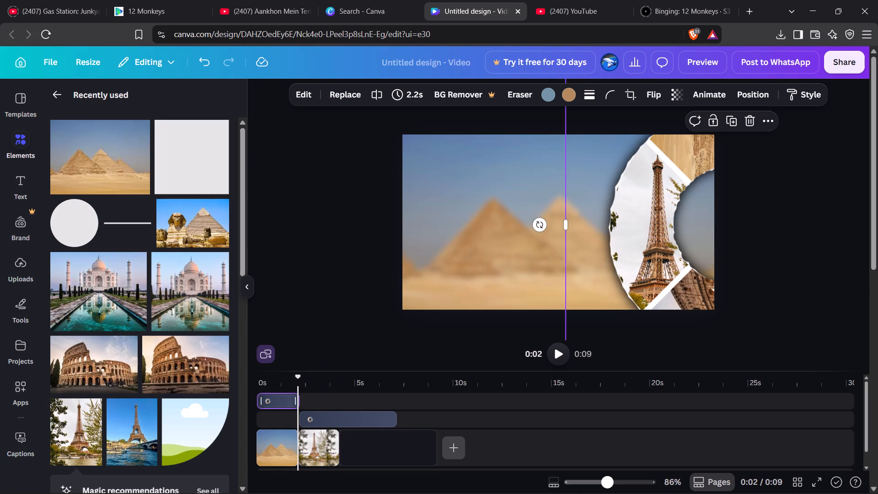
{"action": "left_click", "coordinate": [297, 408]}
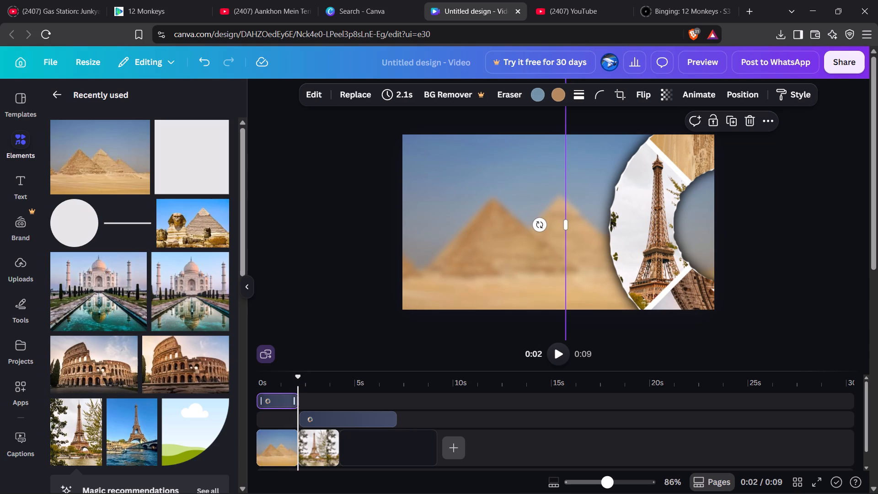
{"action": "left_click", "coordinate": [292, 402]}
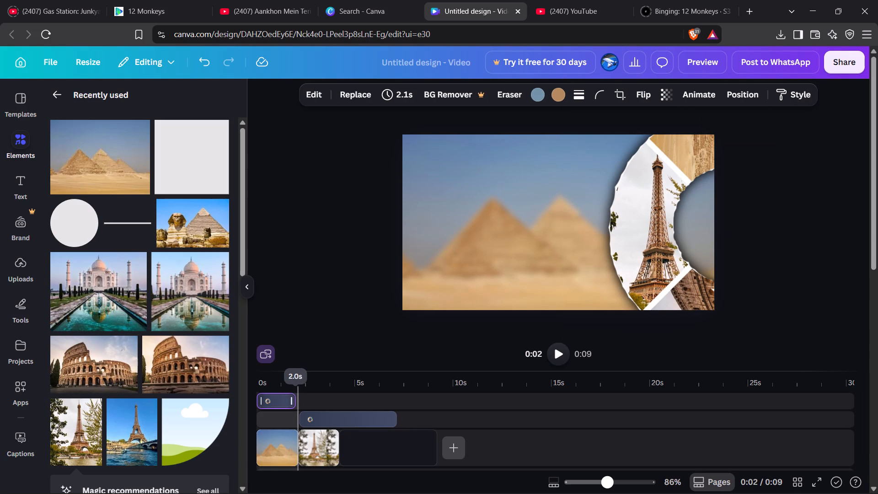
Trim the second landmark ring clip to 2.0 s so it spans the Eiffel Tower clip.
{"action": "left_click", "coordinate": [369, 420]}
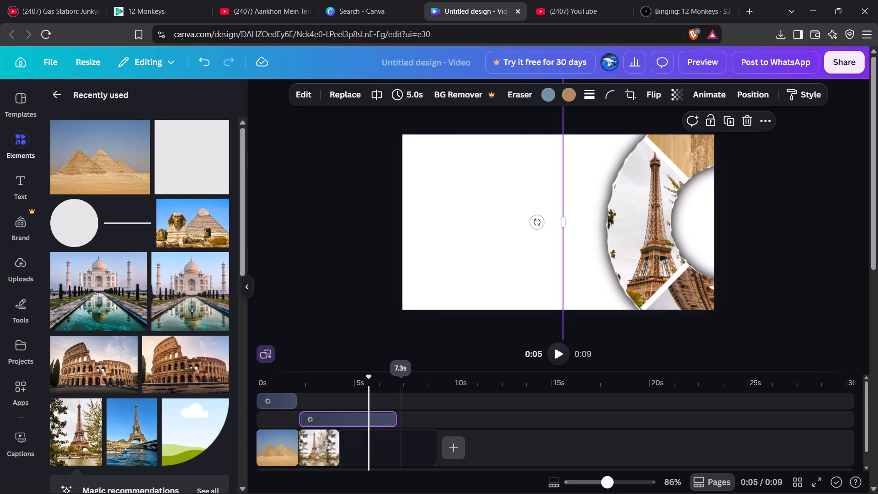
{"action": "left_click_drag", "start_coordinate": [395, 418], "coordinate": [358, 424]}
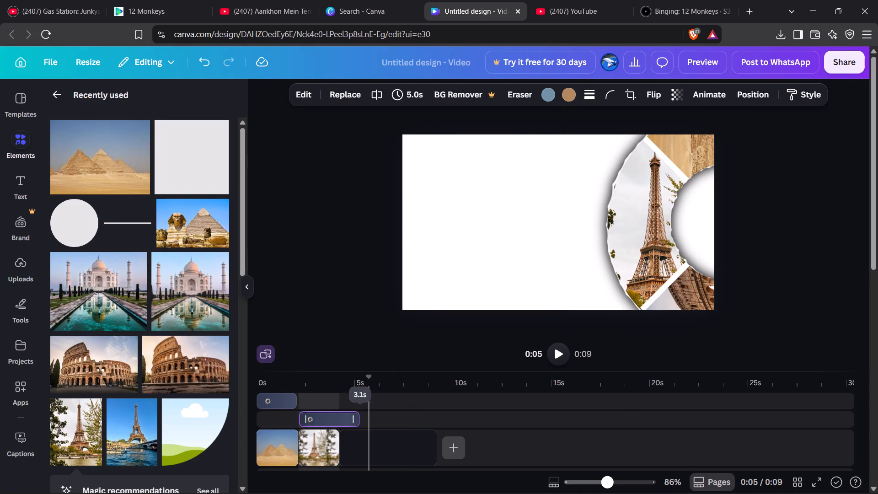
{"action": "left_click_drag", "start_coordinate": [358, 424], "coordinate": [346, 427]}
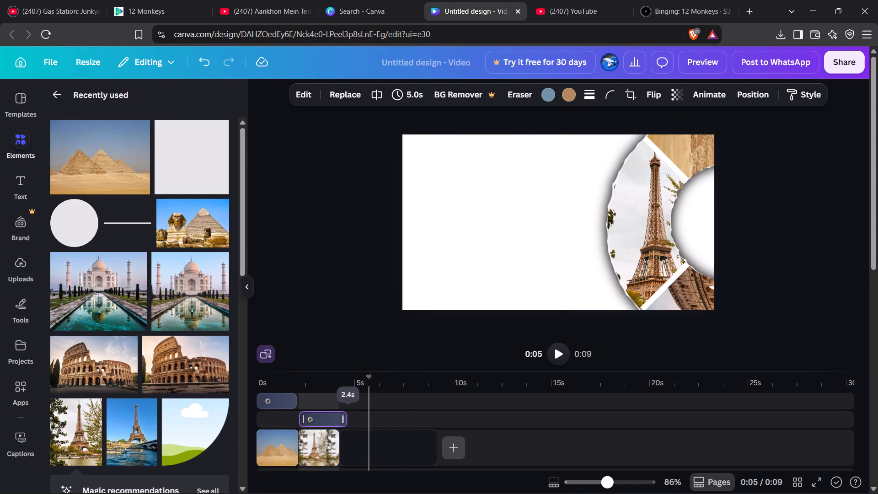
{"action": "left_click_drag", "start_coordinate": [346, 427], "coordinate": [343, 428]}
{"action": "left_click", "coordinate": [324, 418]}
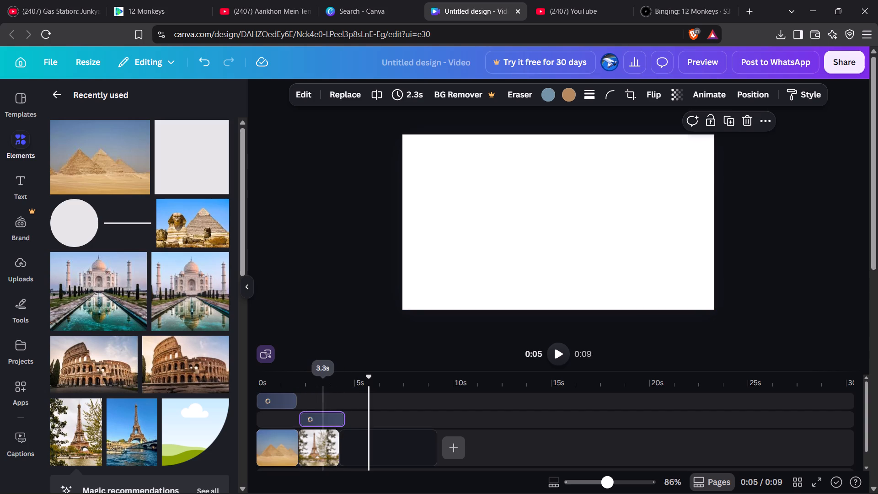
{"action": "left_click", "coordinate": [323, 419]}
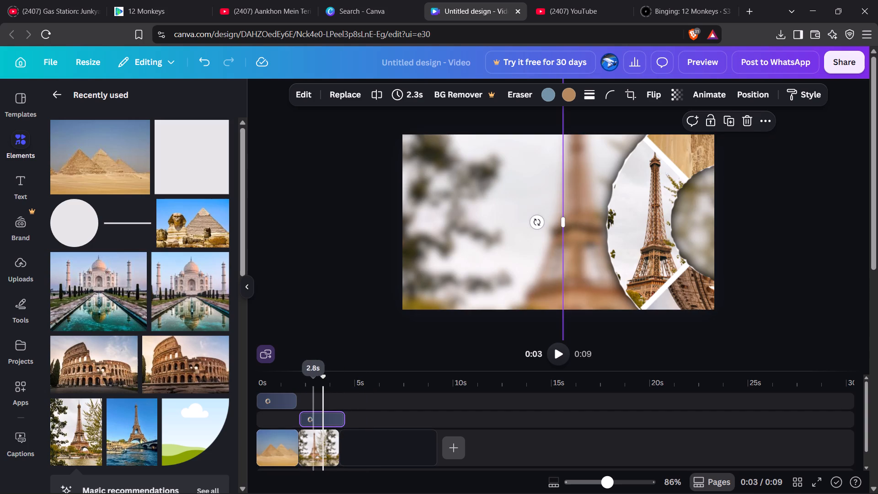
{"action": "left_click", "coordinate": [304, 419]}
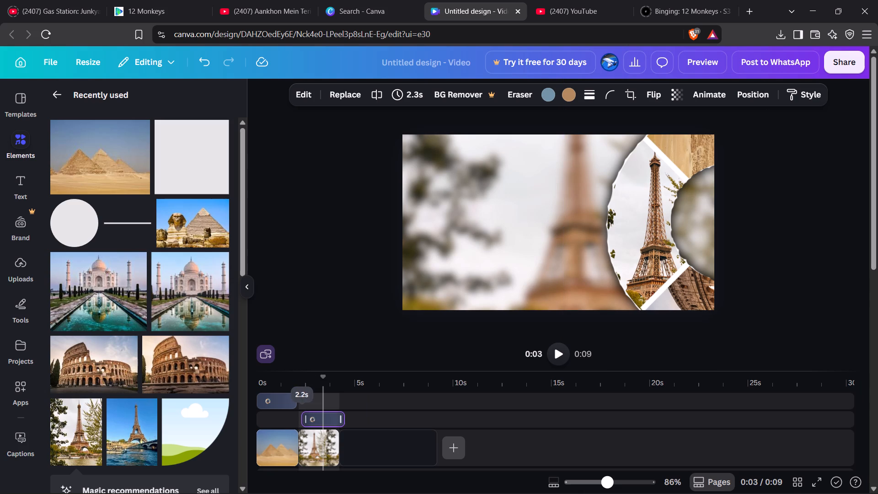
{"action": "left_click", "coordinate": [339, 419]}
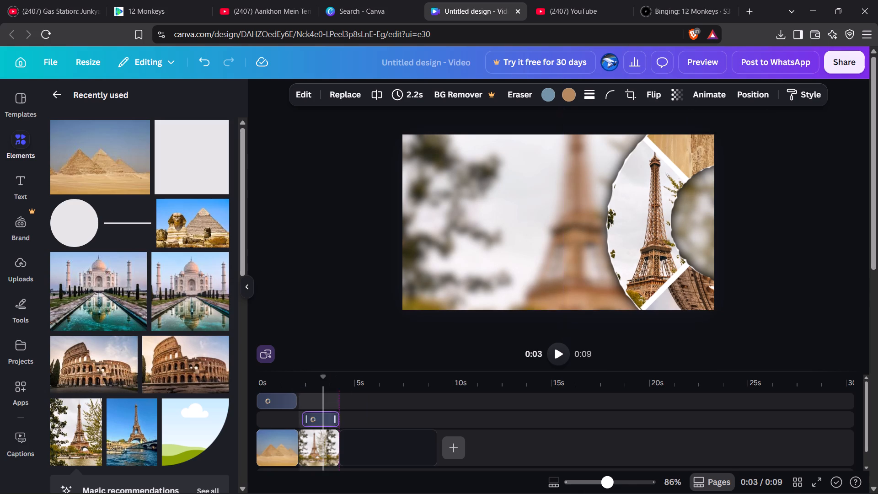
{"action": "left_click", "coordinate": [318, 420]}
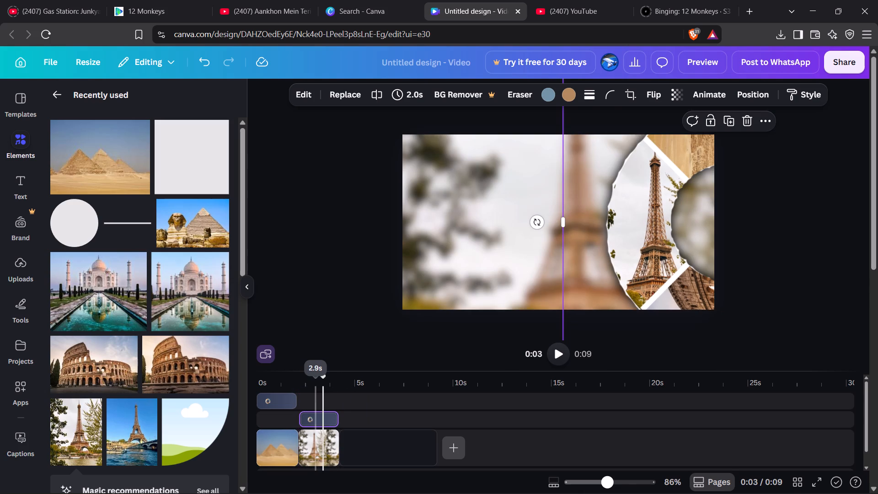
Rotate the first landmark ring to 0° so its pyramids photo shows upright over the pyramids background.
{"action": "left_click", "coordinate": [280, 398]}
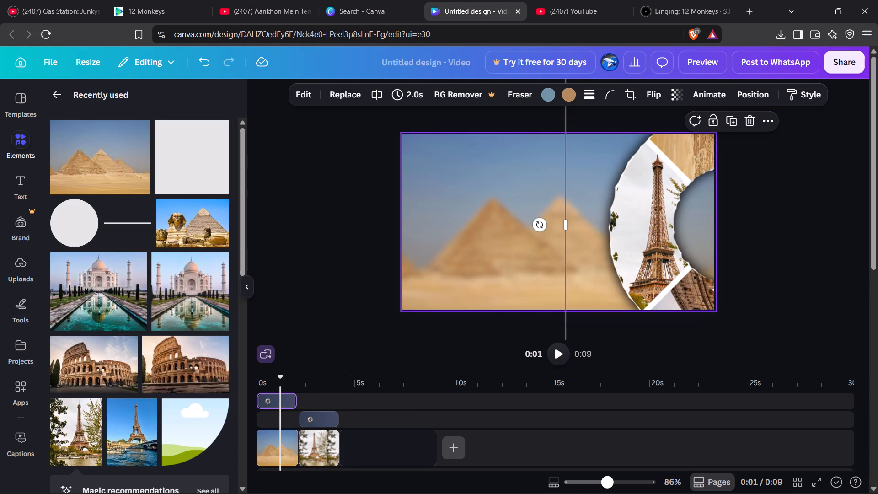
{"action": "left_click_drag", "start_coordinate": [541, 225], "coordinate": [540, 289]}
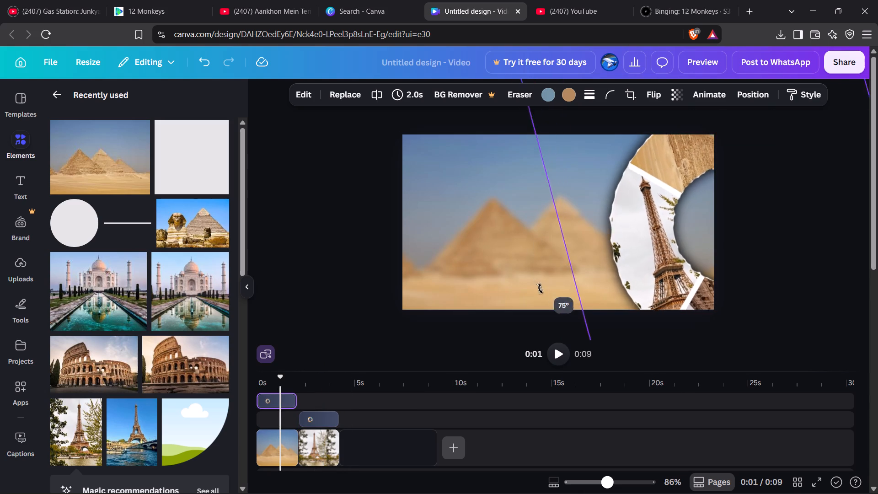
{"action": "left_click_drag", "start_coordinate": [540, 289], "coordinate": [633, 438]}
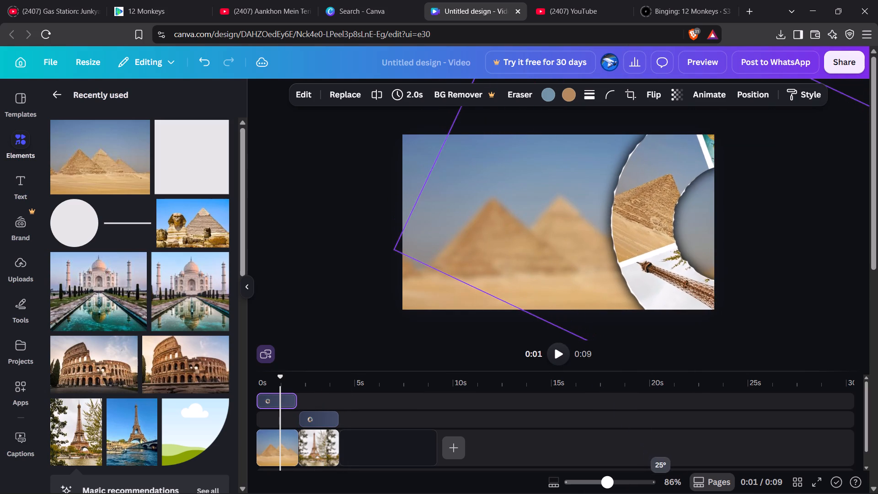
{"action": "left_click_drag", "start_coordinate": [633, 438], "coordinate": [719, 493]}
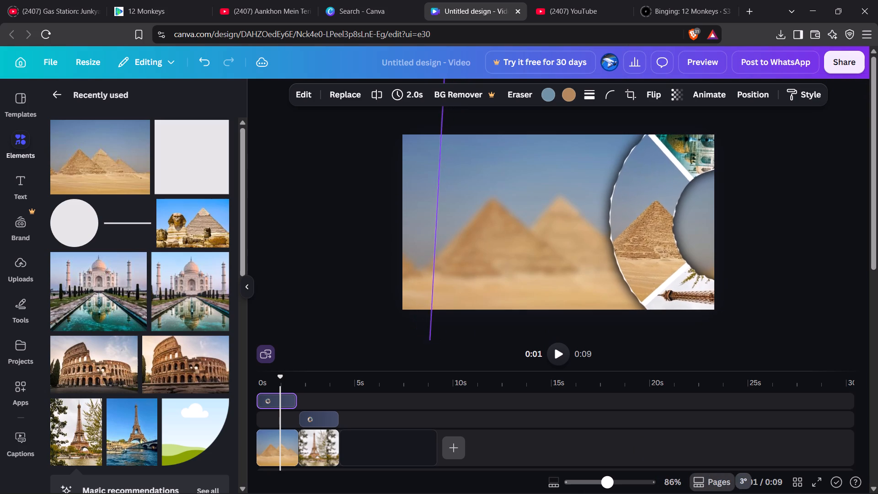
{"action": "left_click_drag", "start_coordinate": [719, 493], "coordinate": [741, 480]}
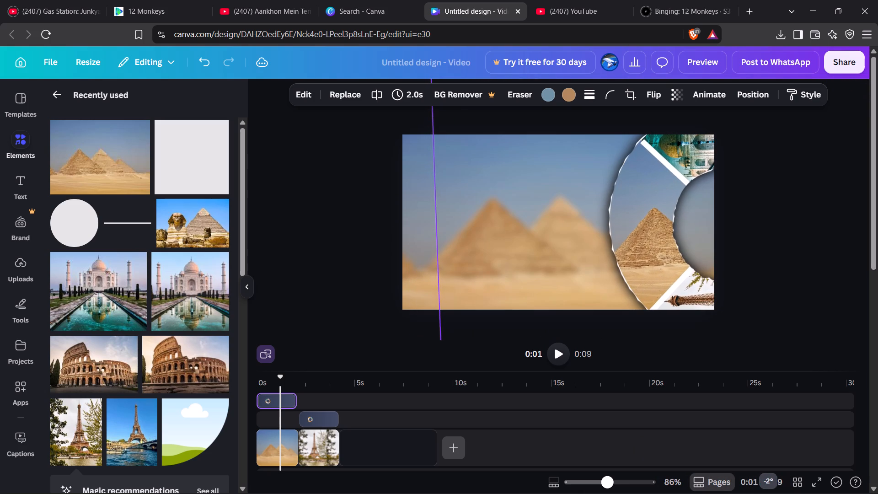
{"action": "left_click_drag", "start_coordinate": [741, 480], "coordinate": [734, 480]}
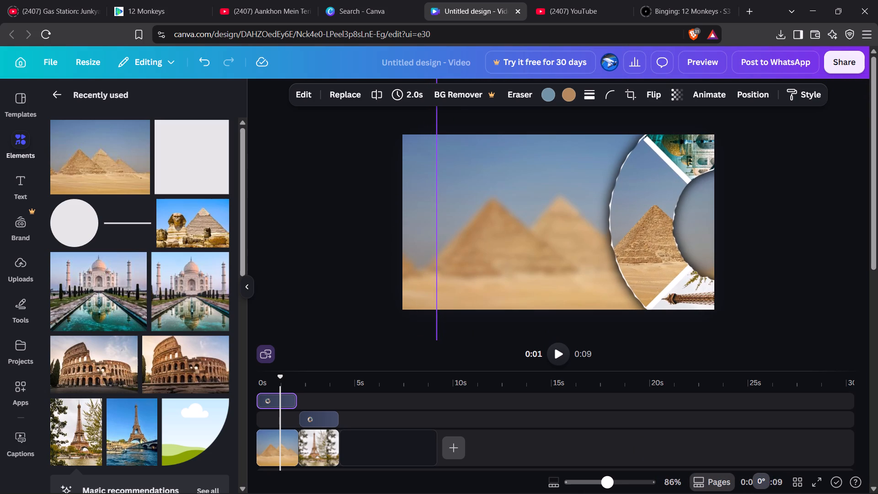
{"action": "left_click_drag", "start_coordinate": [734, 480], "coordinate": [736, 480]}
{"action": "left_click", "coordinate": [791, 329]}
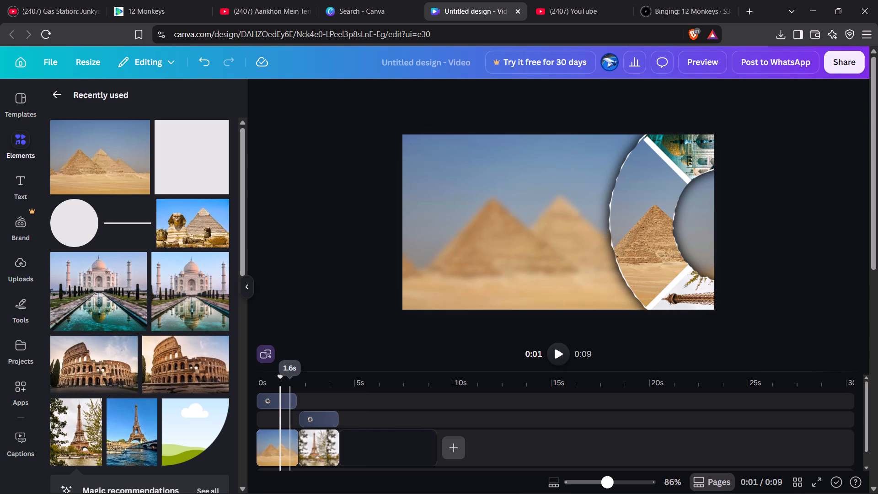
Play the video from the start to check the ring and background changes.
{"action": "left_click_drag", "start_coordinate": [280, 380], "coordinate": [250, 382]}
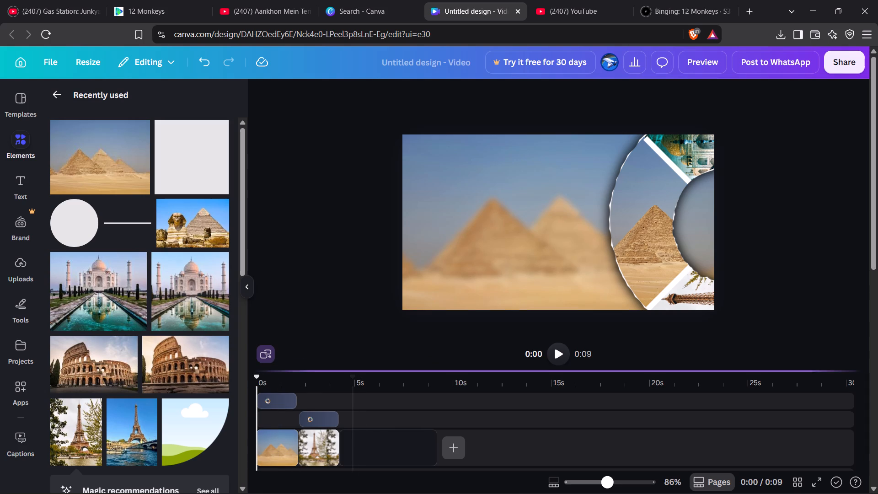
{"action": "left_click", "coordinate": [551, 351]}
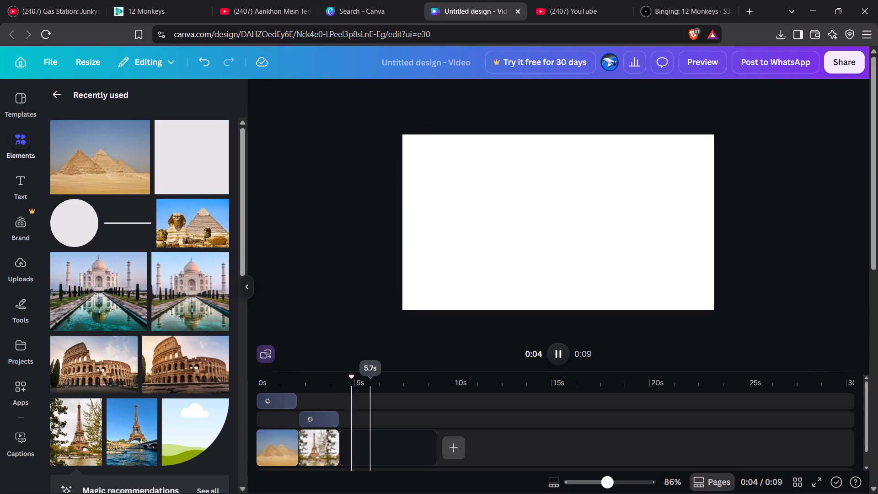
{"action": "left_click_drag", "start_coordinate": [356, 376], "coordinate": [230, 387]}
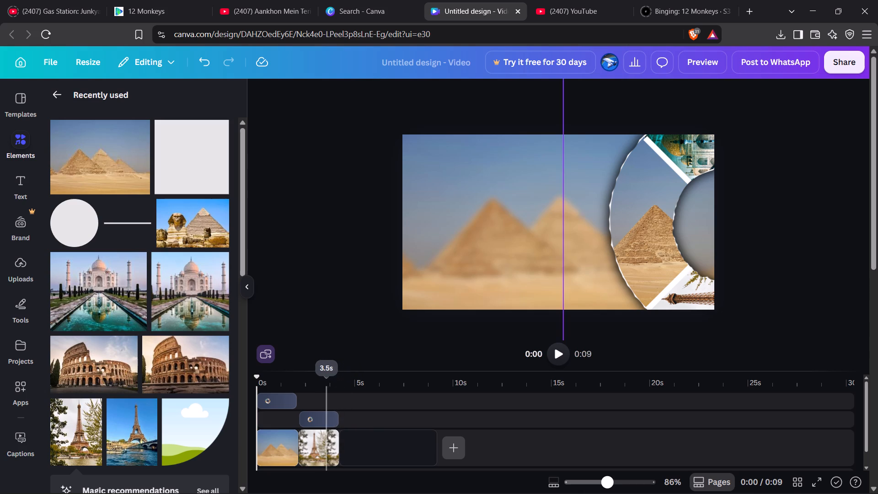
Move the first landmark ring clip into the same overlay track as the second, above the pyramids clip.
{"action": "left_click_drag", "start_coordinate": [286, 399], "coordinate": [286, 408]}
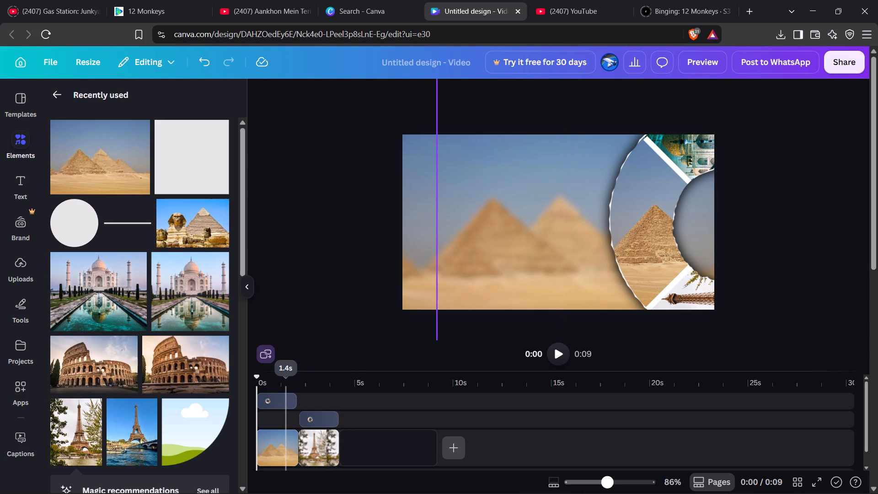
{"action": "left_click_drag", "start_coordinate": [286, 408], "coordinate": [287, 414]}
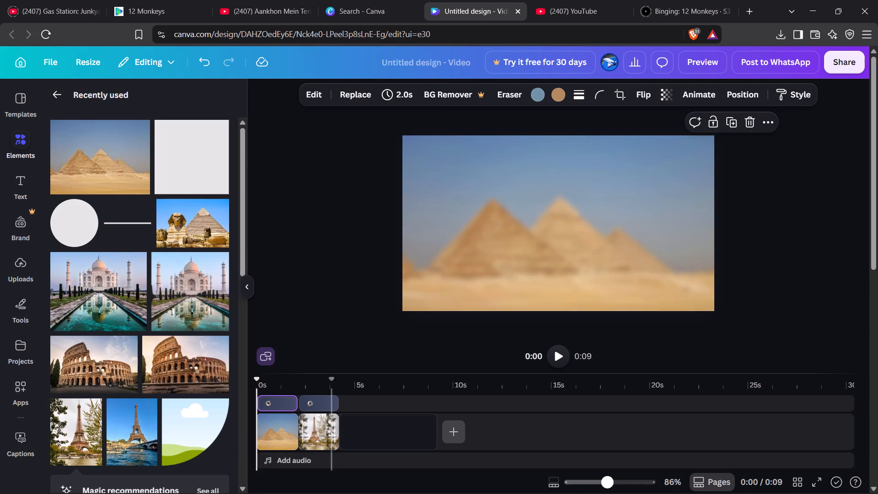
Rotate the first landmark ring to about 180° so its Colosseum photo shows upright inside the frame.
{"action": "left_click", "coordinate": [262, 415]}
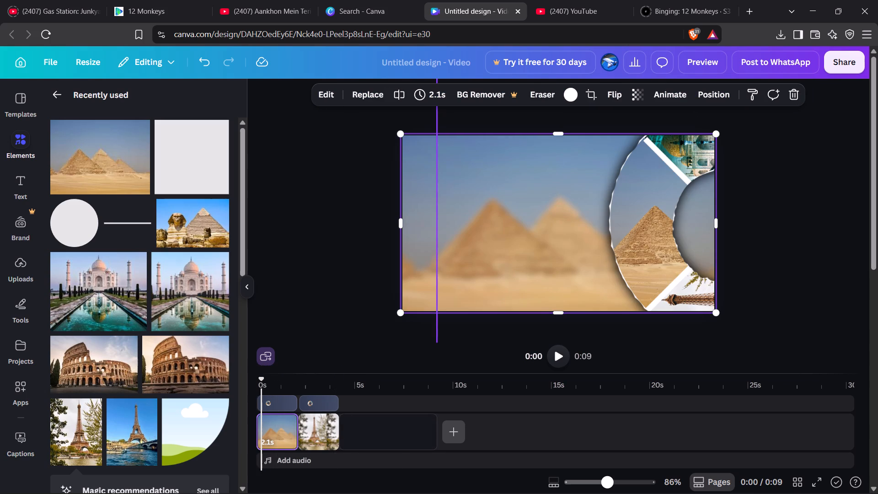
{"action": "left_click", "coordinate": [604, 264]}
{"action": "left_click", "coordinate": [604, 264]}
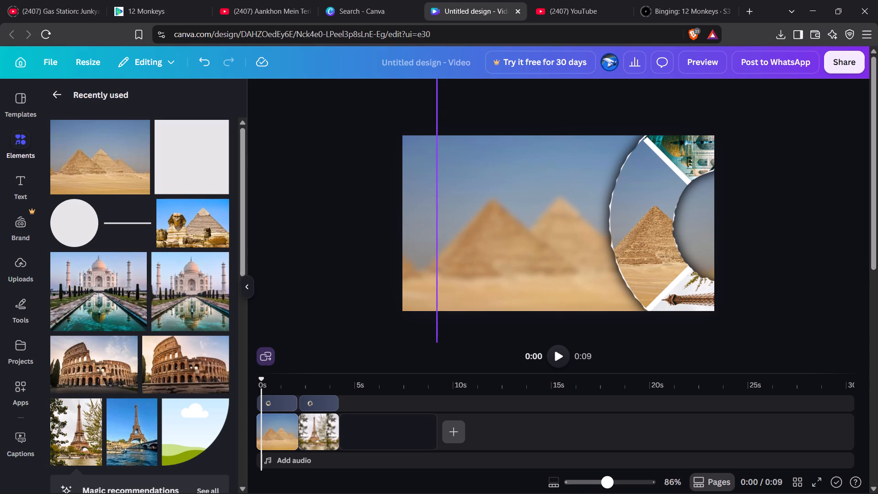
{"action": "left_click", "coordinate": [589, 258]}
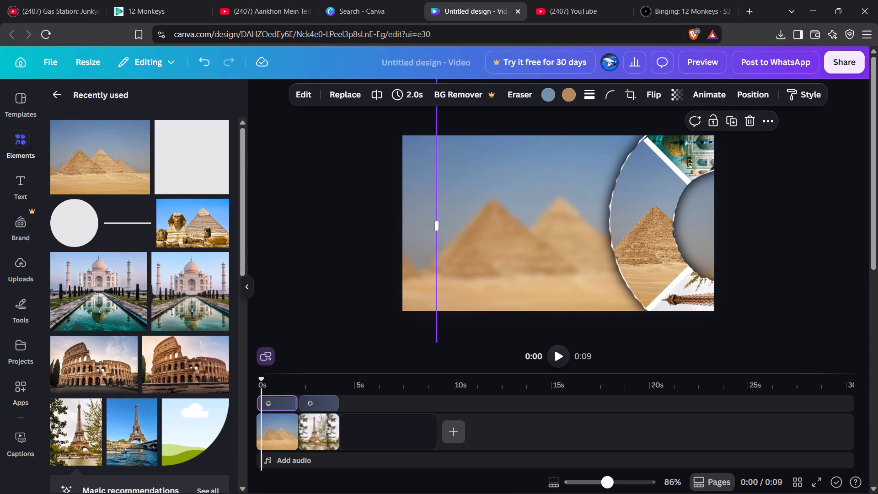
{"action": "left_click", "coordinate": [490, 231]}
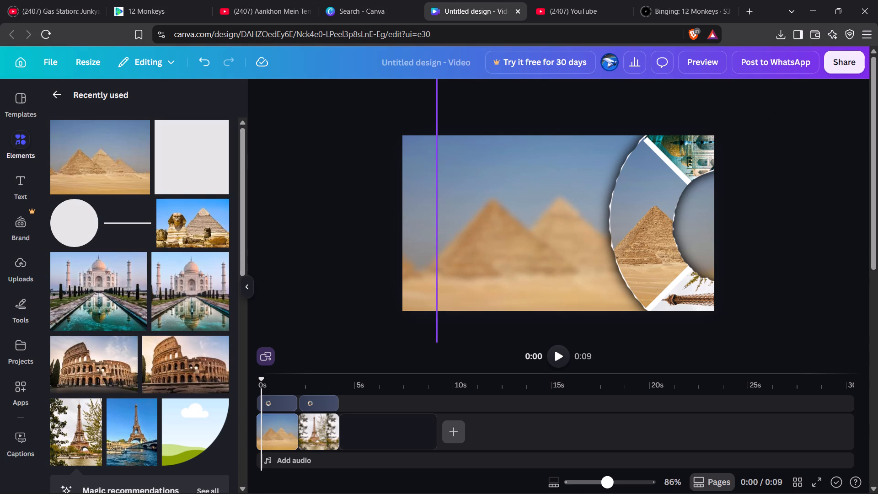
{"action": "left_click", "coordinate": [490, 231]}
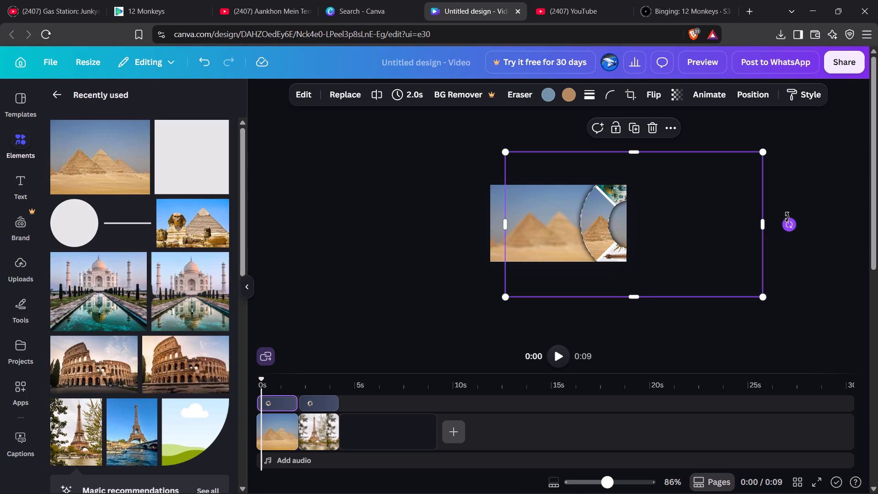
{"action": "left_click_drag", "start_coordinate": [794, 227], "coordinate": [707, 325]}
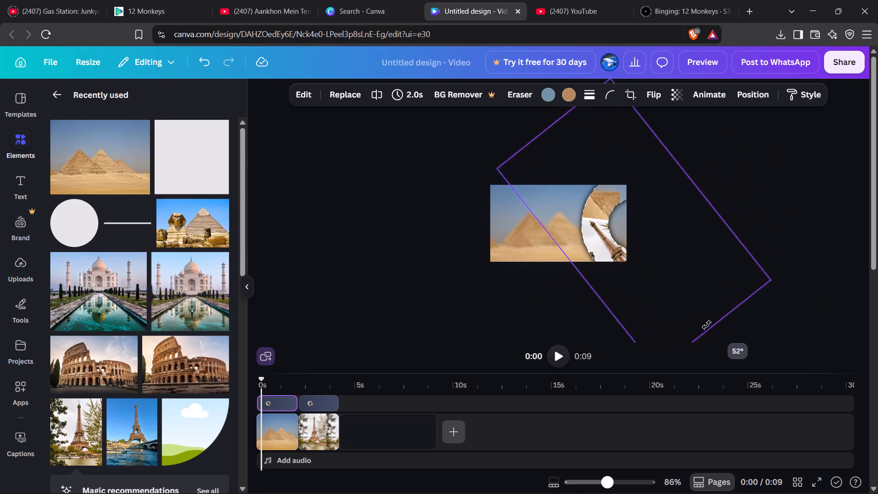
{"action": "left_click_drag", "start_coordinate": [707, 325], "coordinate": [548, 283]}
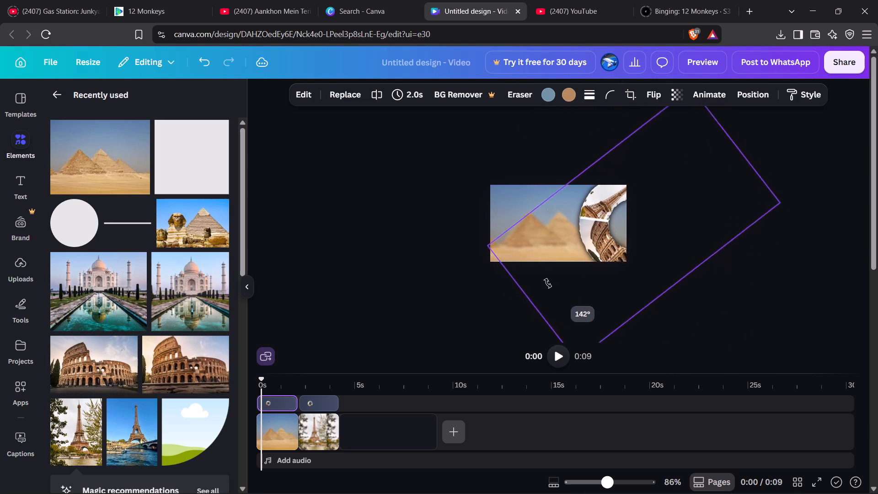
{"action": "left_click_drag", "start_coordinate": [548, 283], "coordinate": [512, 252]}
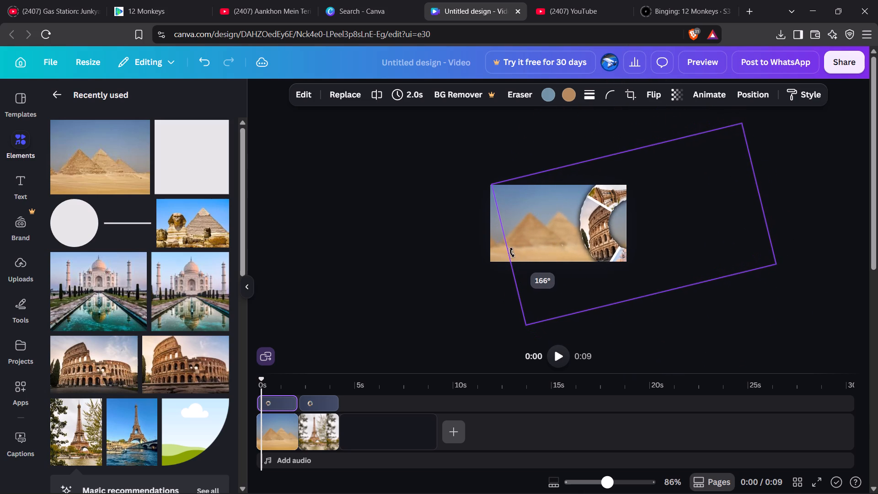
{"action": "left_click_drag", "start_coordinate": [512, 252], "coordinate": [492, 226]}
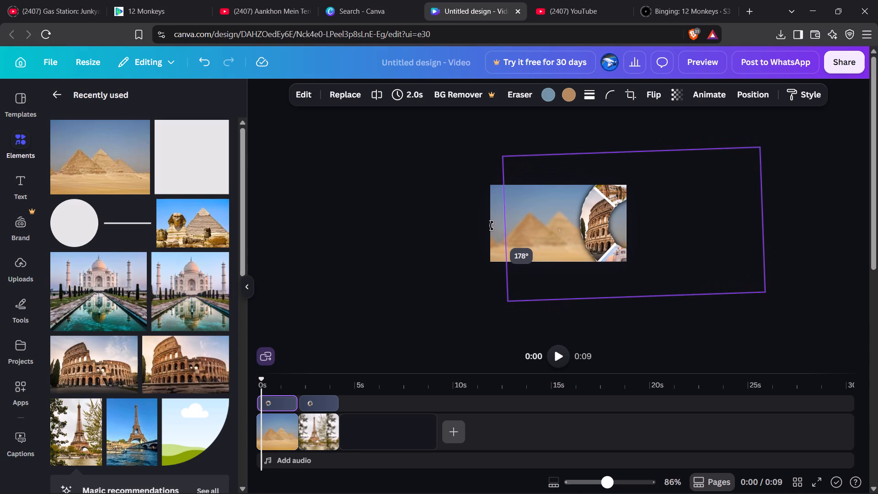
{"action": "left_click_drag", "start_coordinate": [492, 226], "coordinate": [491, 224]}
{"action": "left_click", "coordinate": [461, 292]}
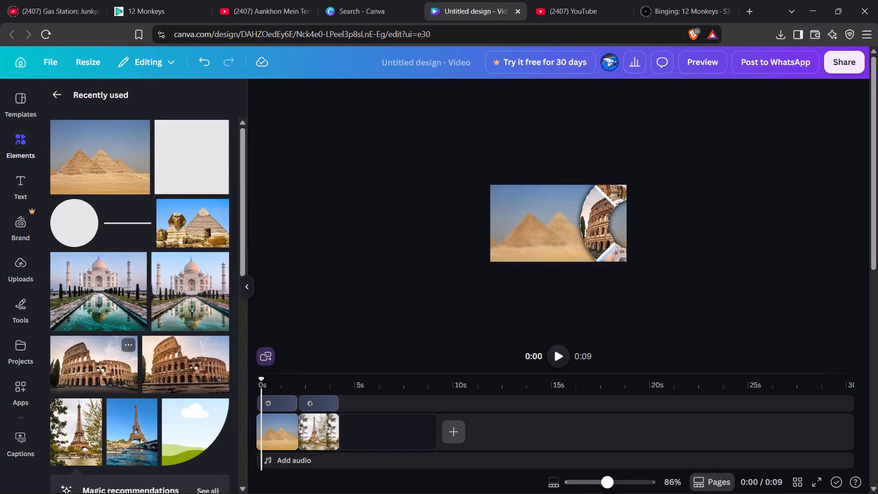
Add the Colosseum photo from the recently used elements as a full-frame 5.0 s clip at the start of the main track.
{"action": "left_click", "coordinate": [100, 365]}
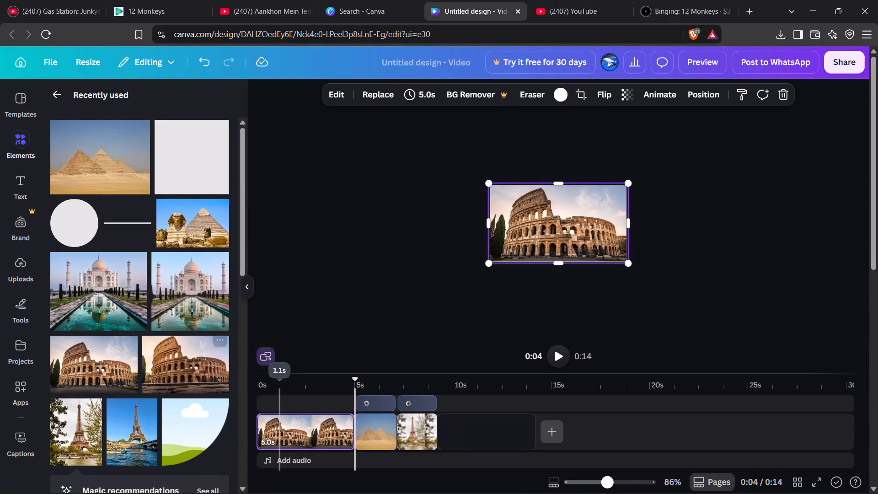
Move the Colosseum clip from the start of the main track to the end, after the Eiffel Tower clip.
{"action": "left_click_drag", "start_coordinate": [289, 425], "coordinate": [462, 431]}
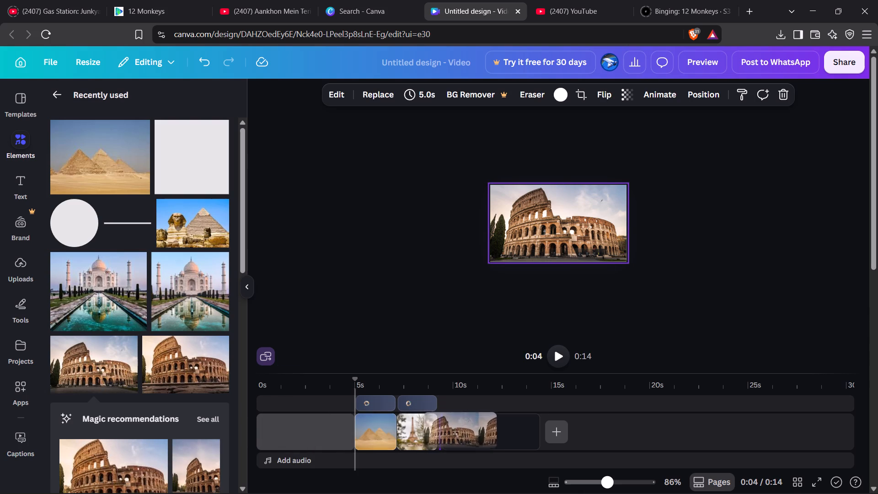
{"action": "left_click_drag", "start_coordinate": [462, 431], "coordinate": [476, 435]}
Trim the end of the Colosseum clip so it lasts 2.0 s.
{"action": "left_click", "coordinate": [407, 429]}
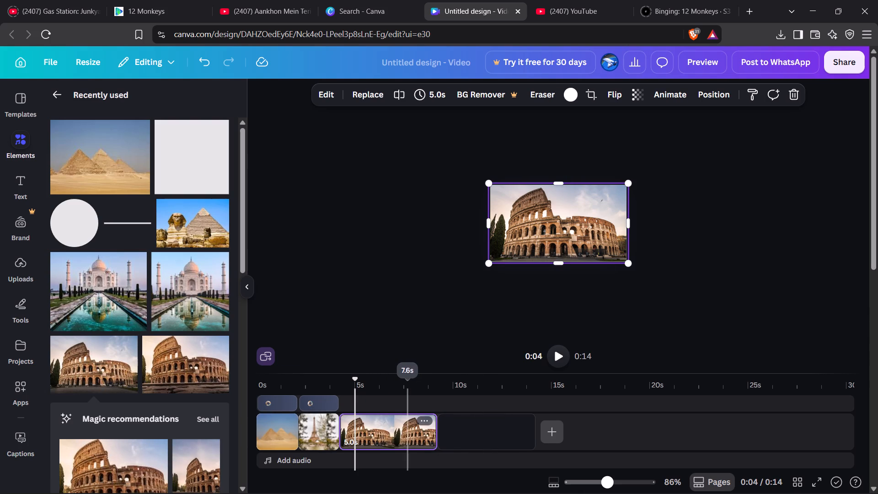
{"action": "left_click_drag", "start_coordinate": [433, 430], "coordinate": [395, 434]}
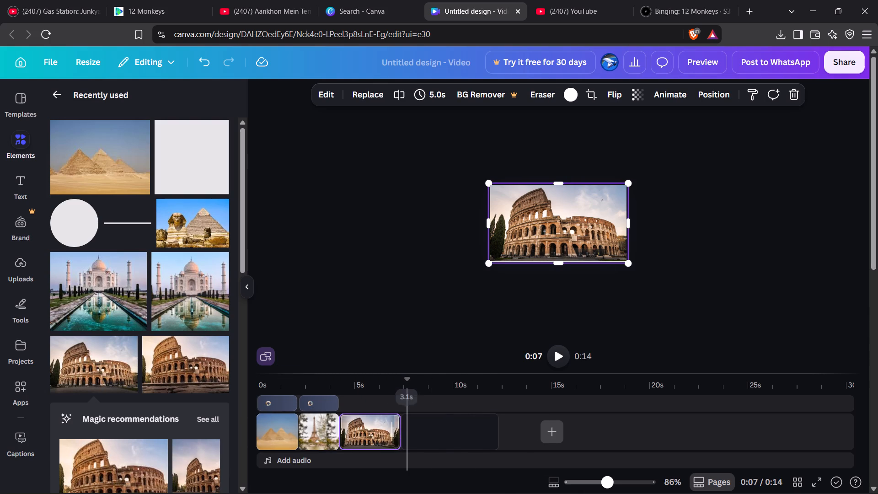
{"action": "left_click_drag", "start_coordinate": [395, 434], "coordinate": [376, 437]}
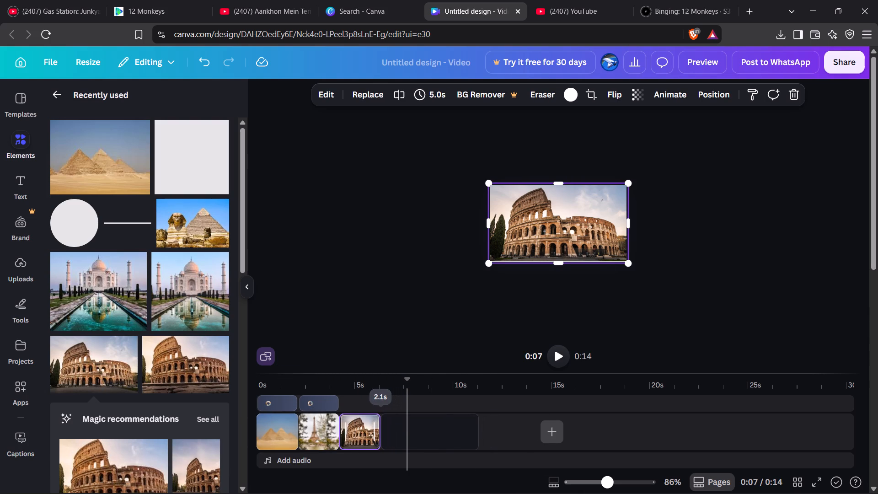
{"action": "left_click_drag", "start_coordinate": [376, 437], "coordinate": [375, 437]}
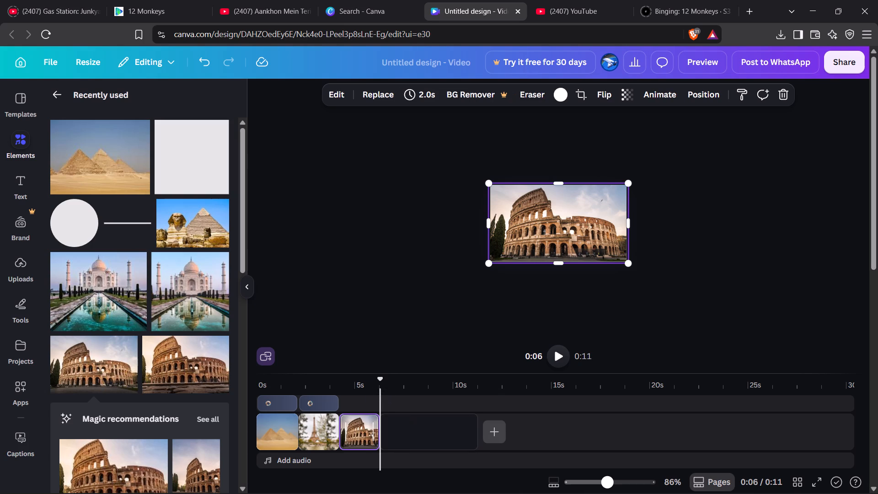
Check which landmark the ring shows in each overlay clip against the background clips beneath.
{"action": "left_click", "coordinate": [329, 404]}
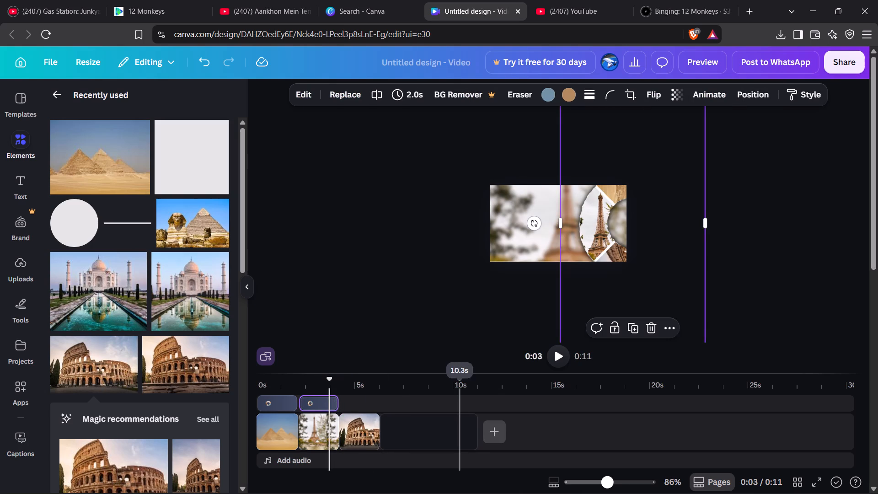
{"action": "left_click", "coordinate": [352, 426]}
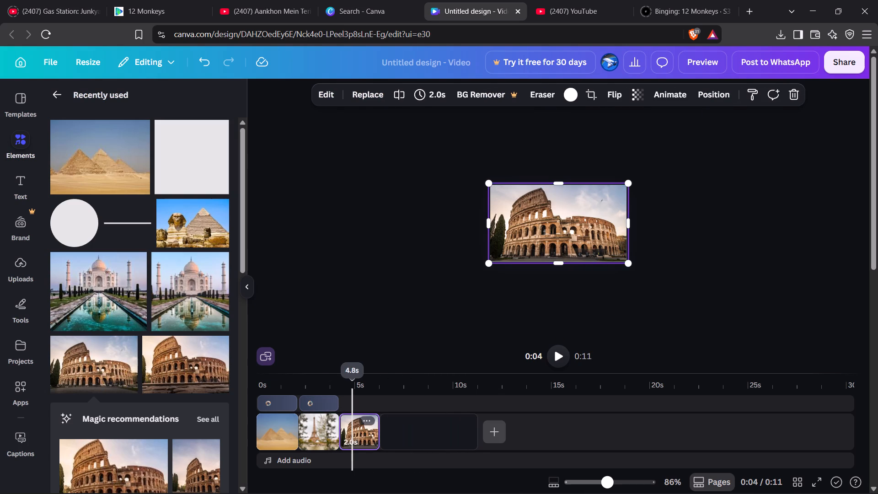
{"action": "left_click", "coordinate": [312, 400]}
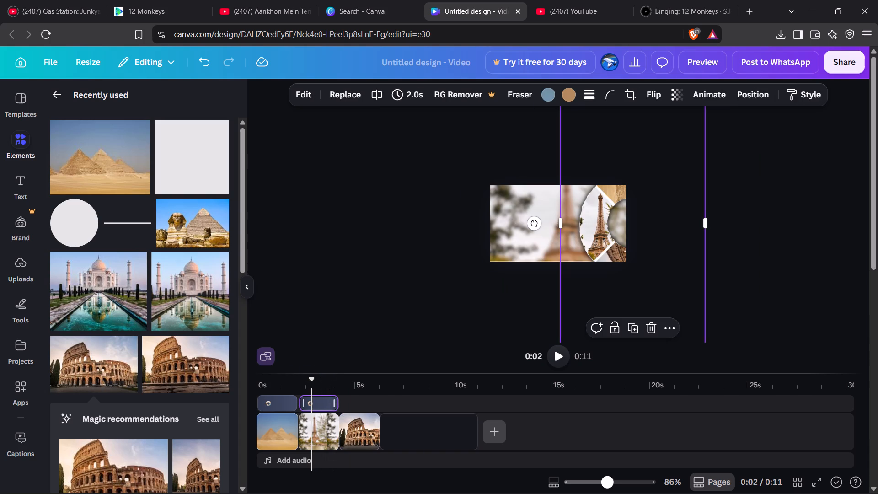
{"action": "left_click", "coordinate": [286, 405]}
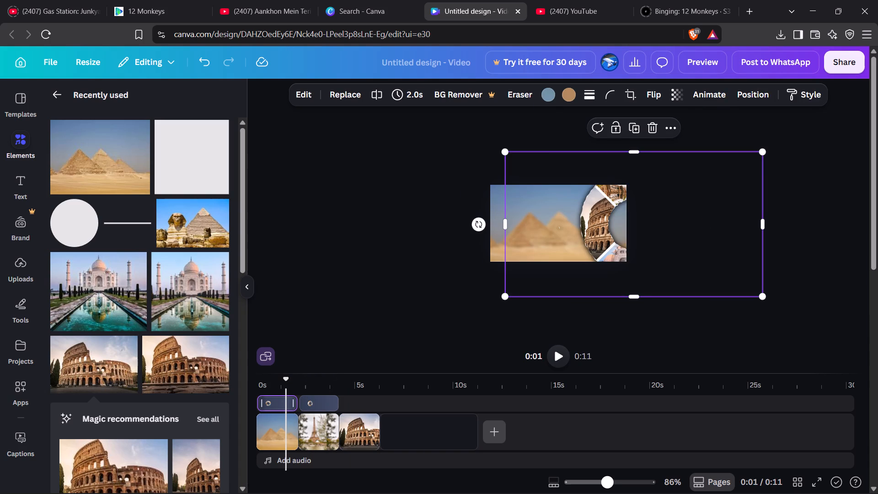
{"action": "left_click", "coordinate": [287, 403]}
{"action": "left_click", "coordinate": [268, 404]}
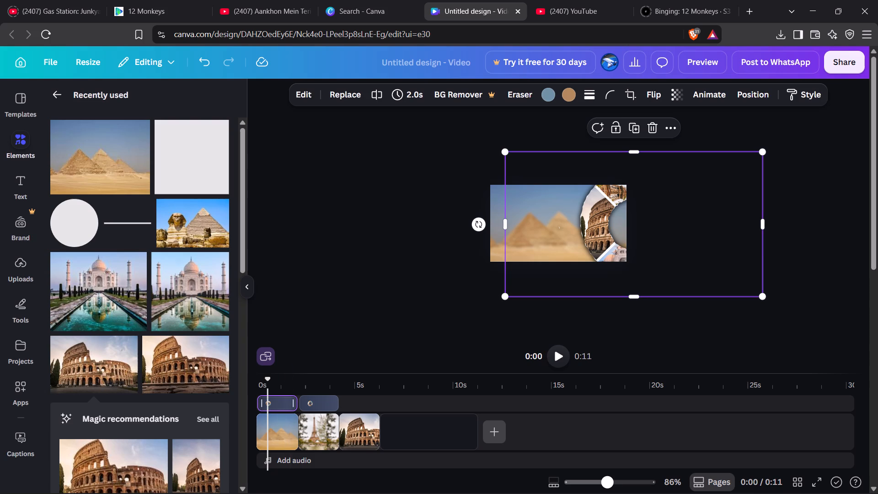
{"action": "left_click", "coordinate": [278, 402]}
{"action": "left_click", "coordinate": [350, 286]}
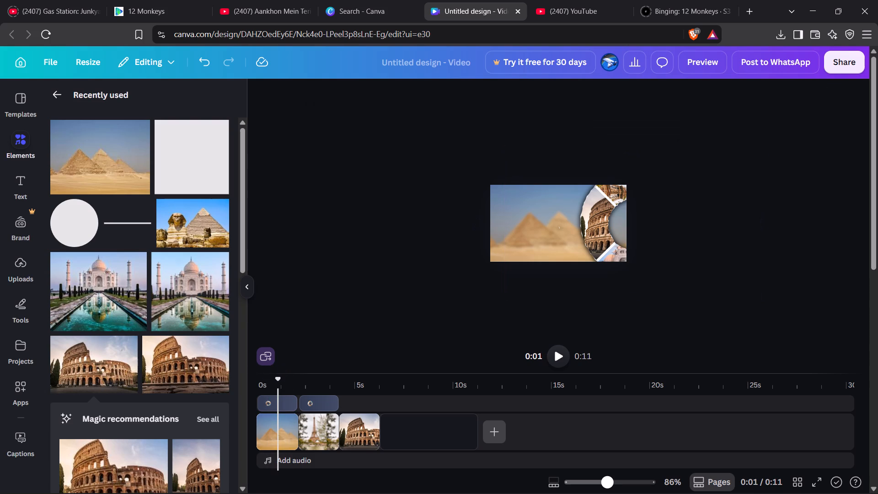
Duplicate the first landmark ring clip and place the copy above the Colosseum clip.
{"action": "left_click", "coordinate": [287, 404]}
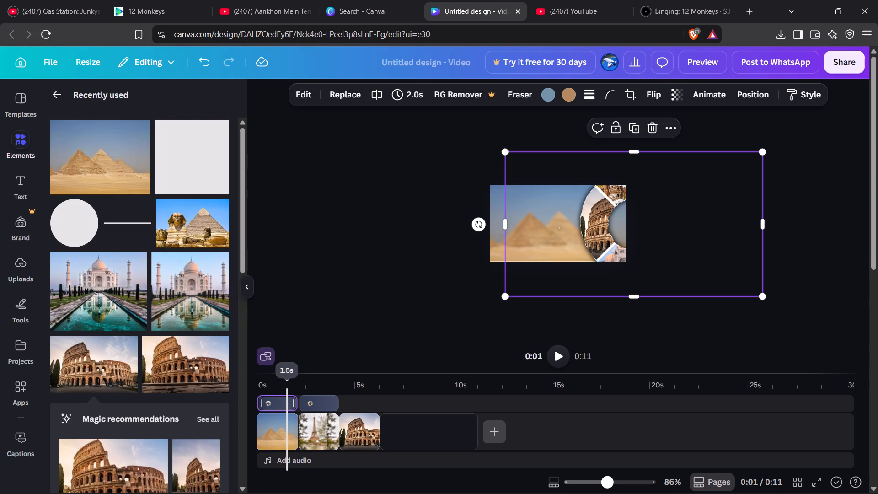
{"action": "left_click", "coordinate": [287, 404]}
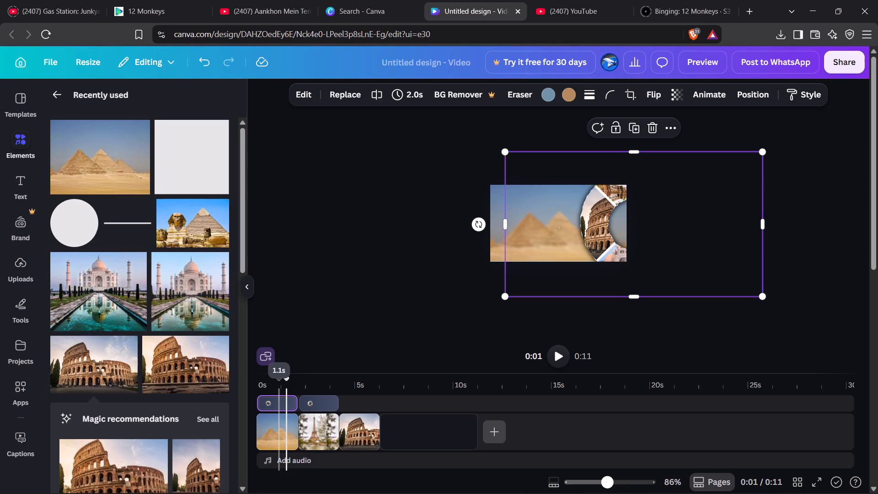
{"action": "right_click", "coordinate": [279, 406]}
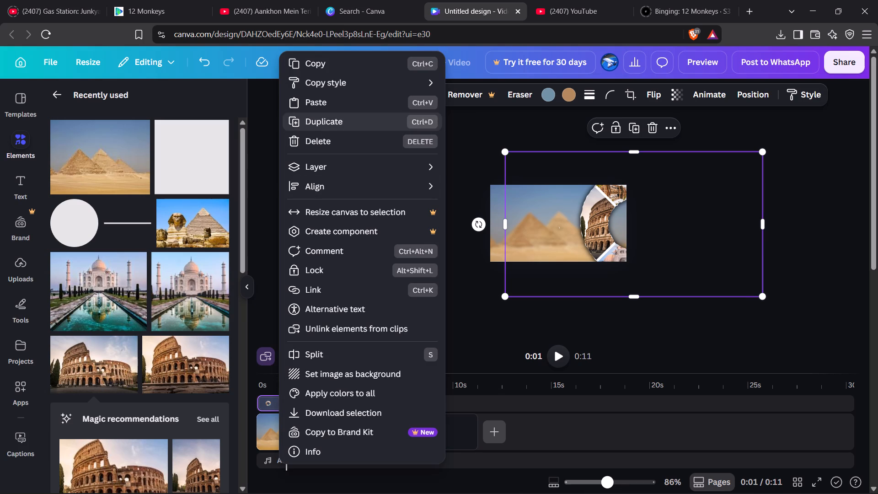
{"action": "left_click", "coordinate": [326, 120]}
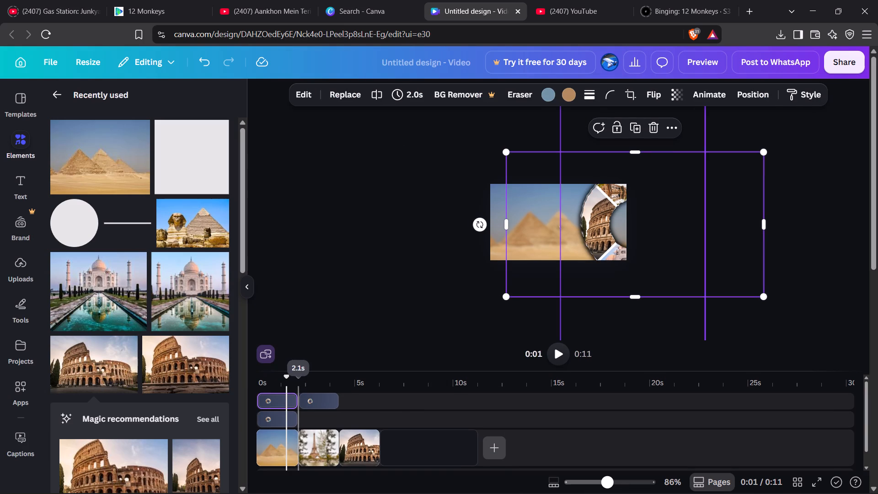
{"action": "left_click_drag", "start_coordinate": [284, 412], "coordinate": [367, 415]}
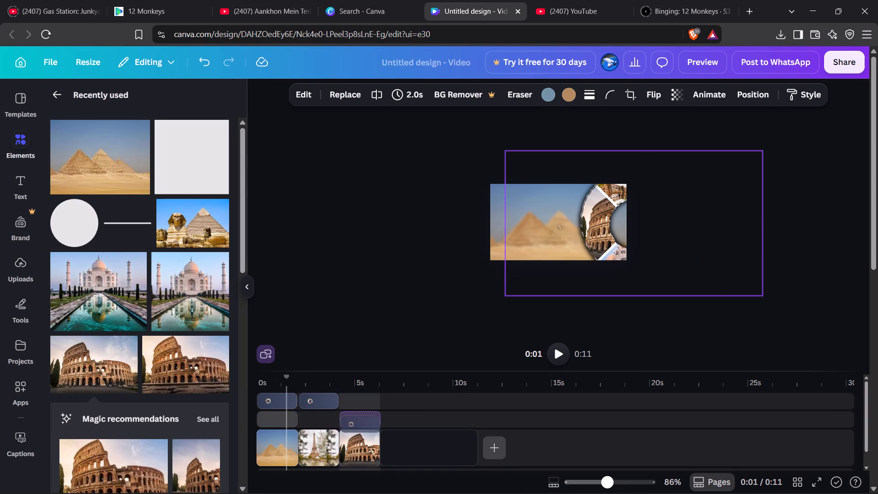
Move the first and second landmark ring clips into the same overlay track as the new ring copy.
{"action": "left_click_drag", "start_coordinate": [317, 398], "coordinate": [318, 402]}
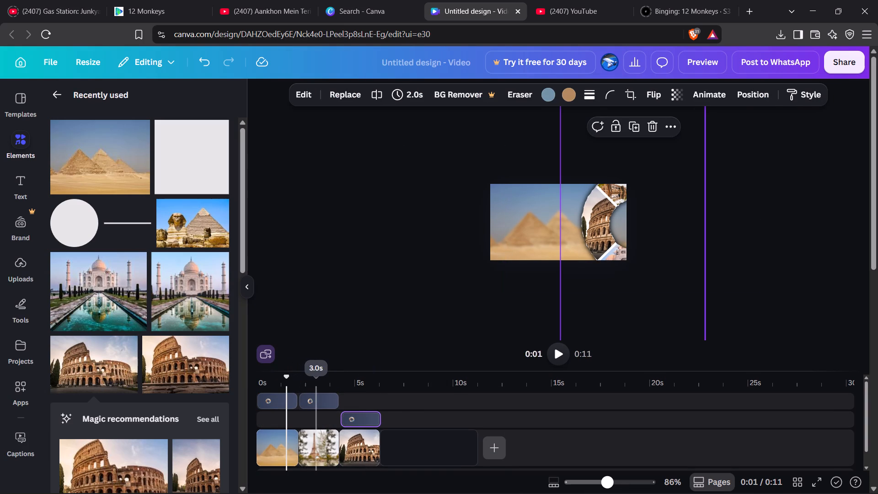
{"action": "left_click_drag", "start_coordinate": [318, 402], "coordinate": [320, 412]}
{"action": "left_click_drag", "start_coordinate": [286, 397], "coordinate": [286, 416]}
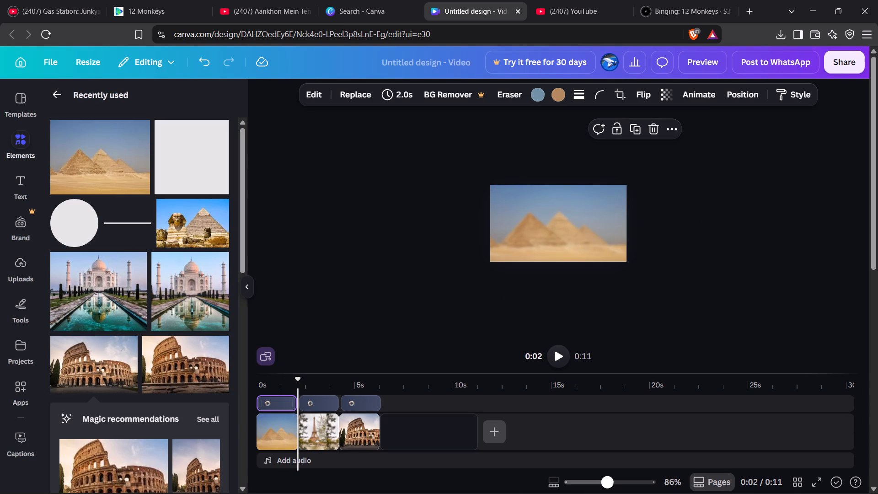
{"action": "left_click", "coordinate": [281, 403]}
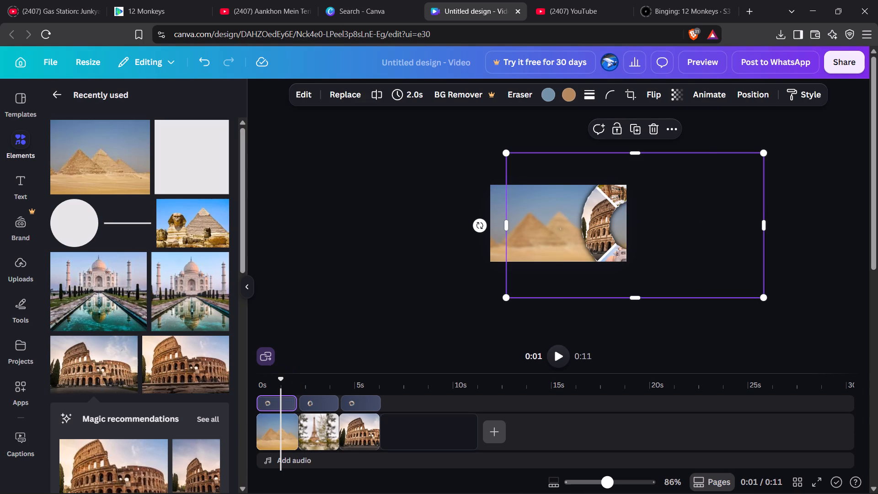
Blur the whole Colosseum background image at an intensity of 50.
{"action": "left_click", "coordinate": [359, 430]}
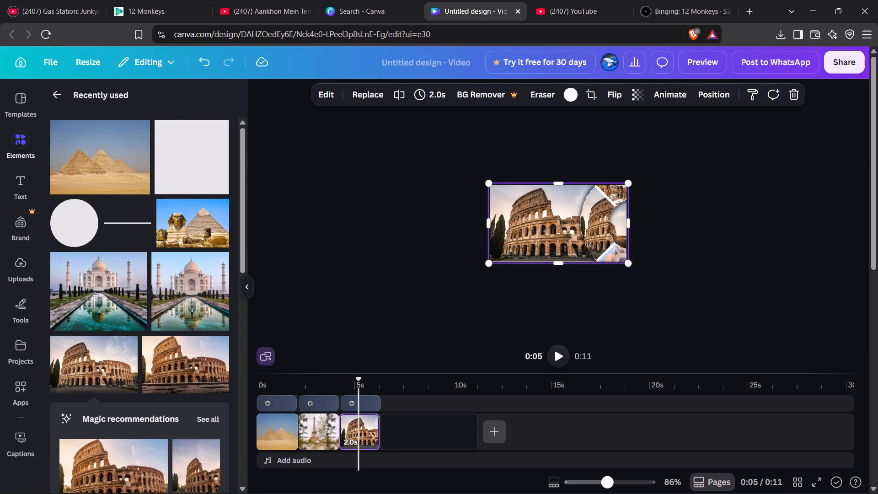
{"action": "left_click", "coordinate": [322, 101]}
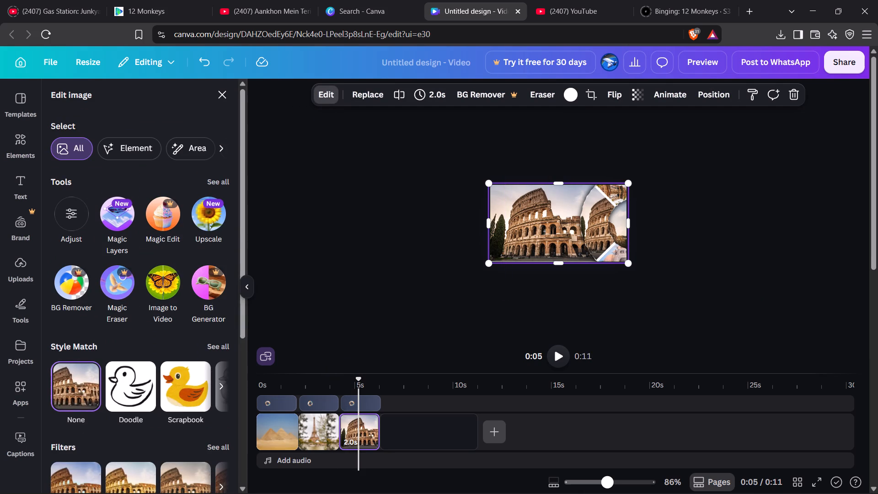
{"action": "left_click", "coordinate": [225, 177]}
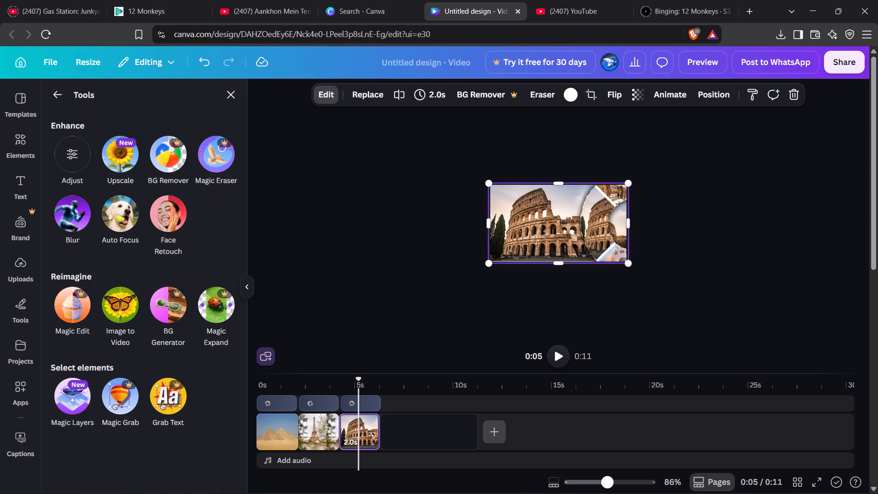
{"action": "left_click", "coordinate": [60, 227]}
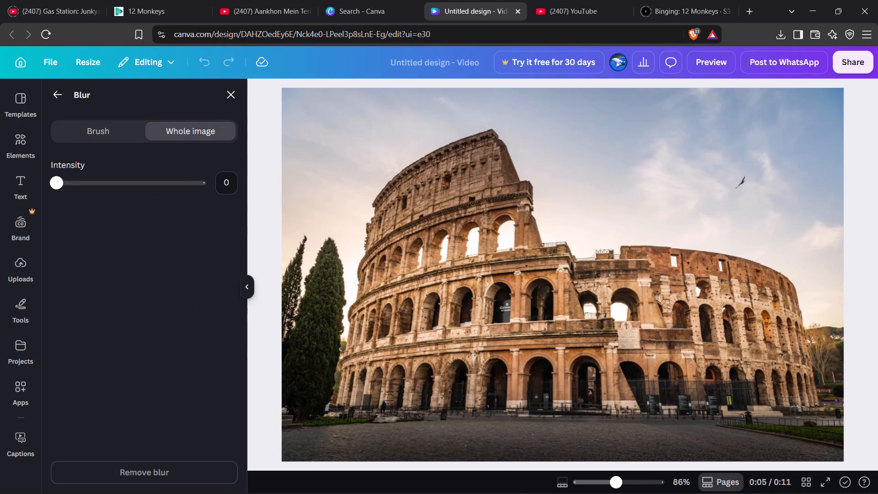
{"action": "left_click_drag", "start_coordinate": [61, 183], "coordinate": [135, 182]}
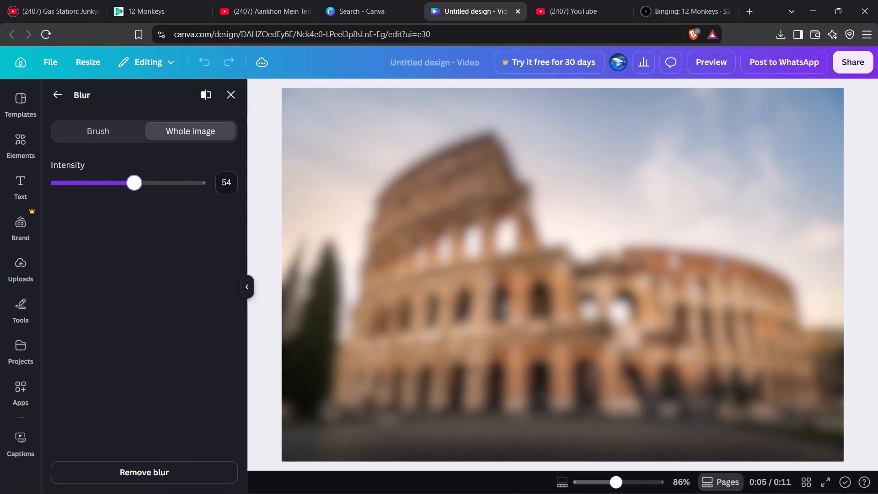
{"action": "left_click_drag", "start_coordinate": [135, 182], "coordinate": [129, 182]}
{"action": "left_click_drag", "start_coordinate": [129, 182], "coordinate": [131, 183]}
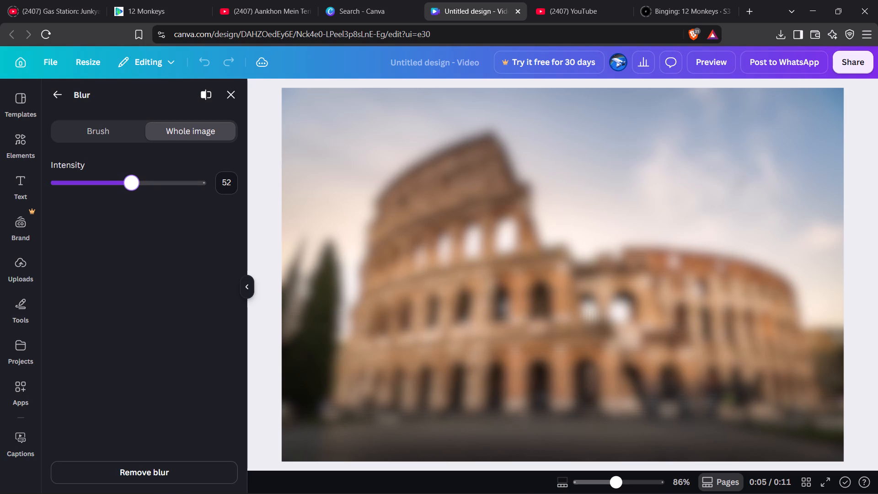
{"action": "left_click_drag", "start_coordinate": [131, 183], "coordinate": [129, 183]}
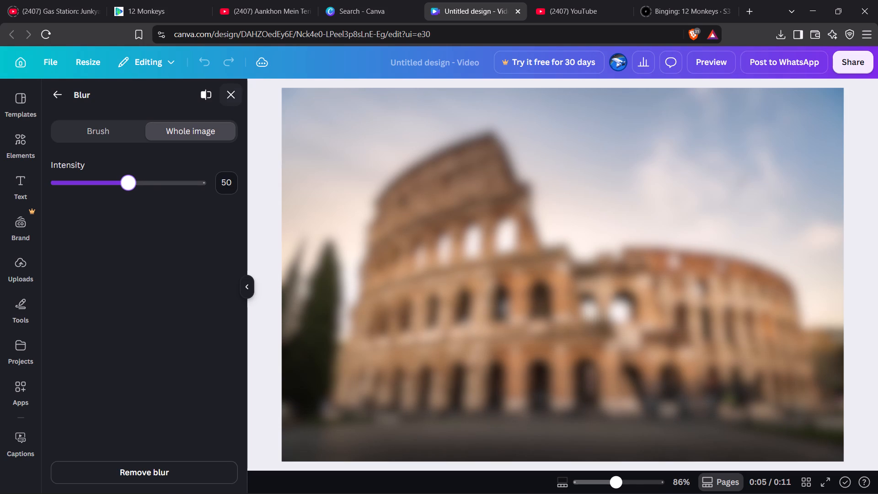
{"action": "left_click", "coordinate": [233, 99]}
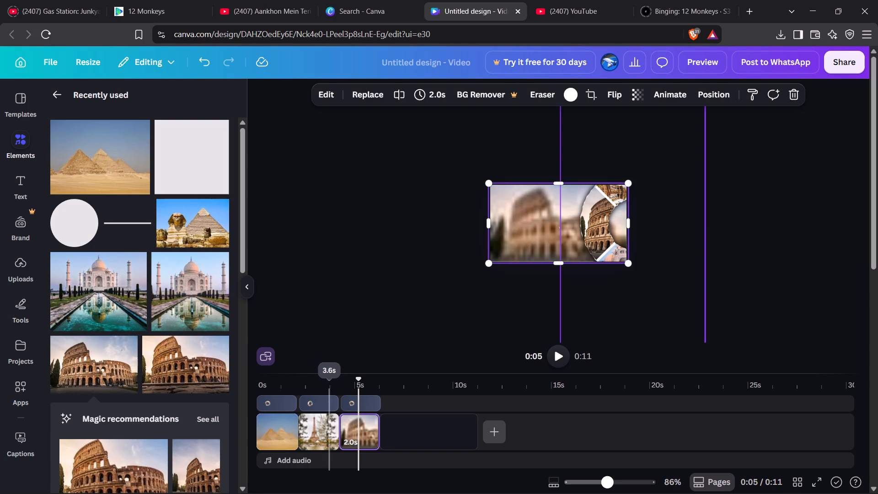
Rotate the ring over the pyramids clip to about -90° so its Taj Mahal photo shows upright inside the frame.
{"action": "left_click", "coordinate": [285, 404]}
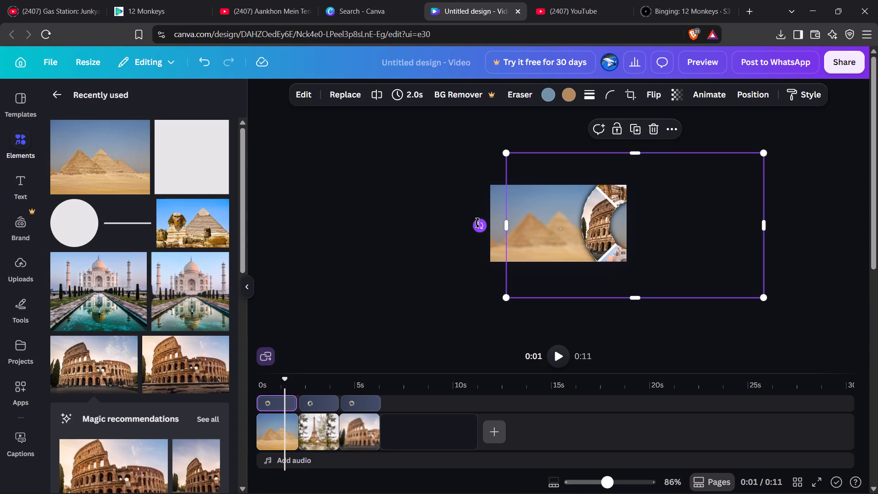
{"action": "left_click_drag", "start_coordinate": [477, 223], "coordinate": [486, 198]}
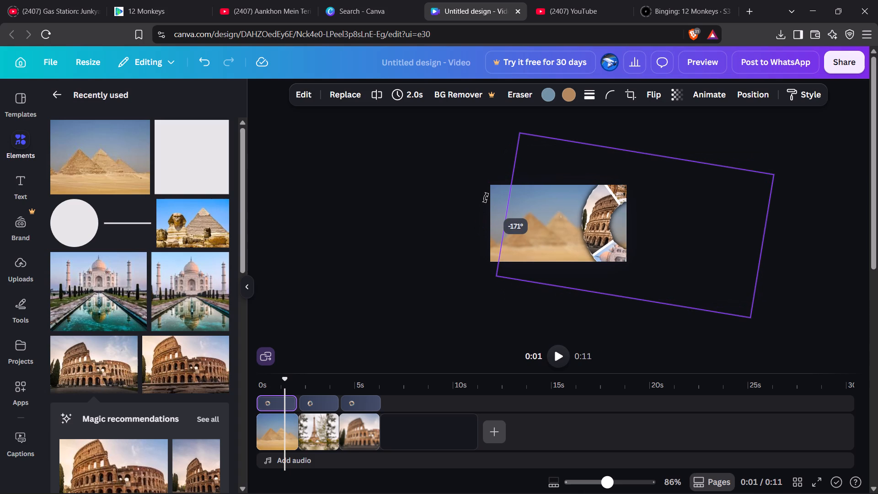
{"action": "left_click_drag", "start_coordinate": [486, 198], "coordinate": [587, 100]}
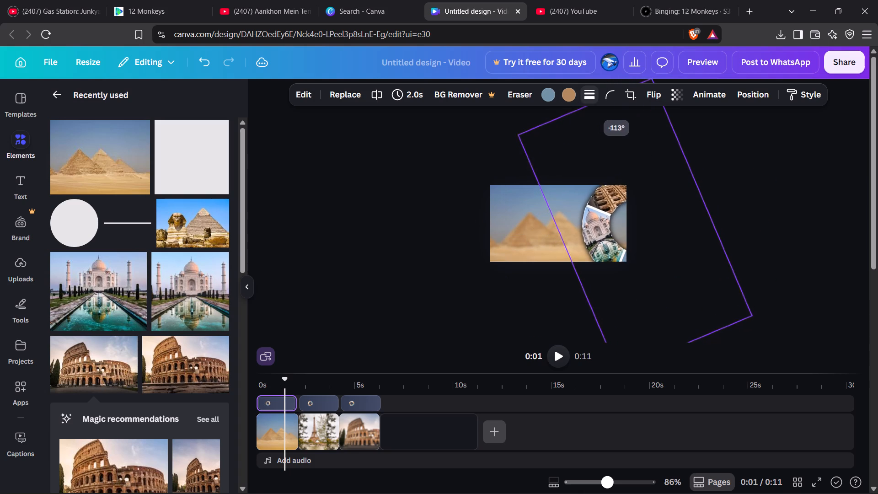
{"action": "left_click_drag", "start_coordinate": [587, 100], "coordinate": [633, 98]}
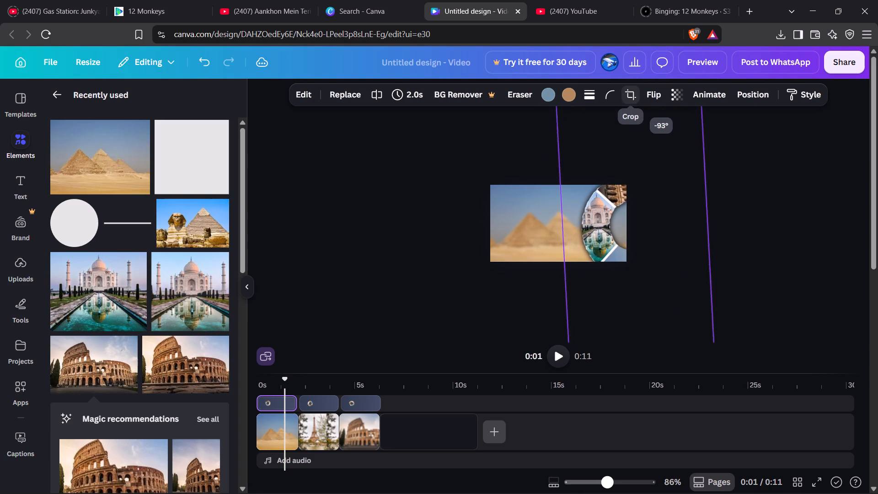
{"action": "left_click_drag", "start_coordinate": [633, 98], "coordinate": [637, 98]}
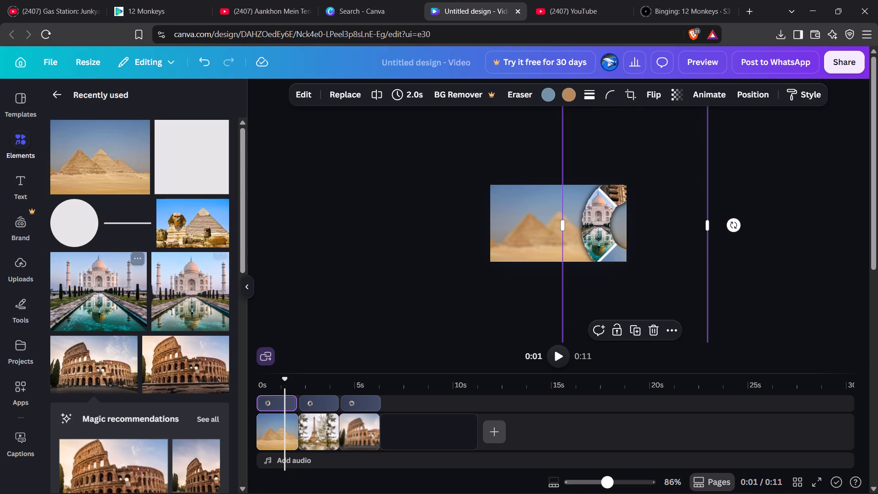
Add the Taj Mahal photo from the recently used elements to the main track after the Colosseum clip.
{"action": "left_click_drag", "start_coordinate": [120, 295], "coordinate": [423, 426]}
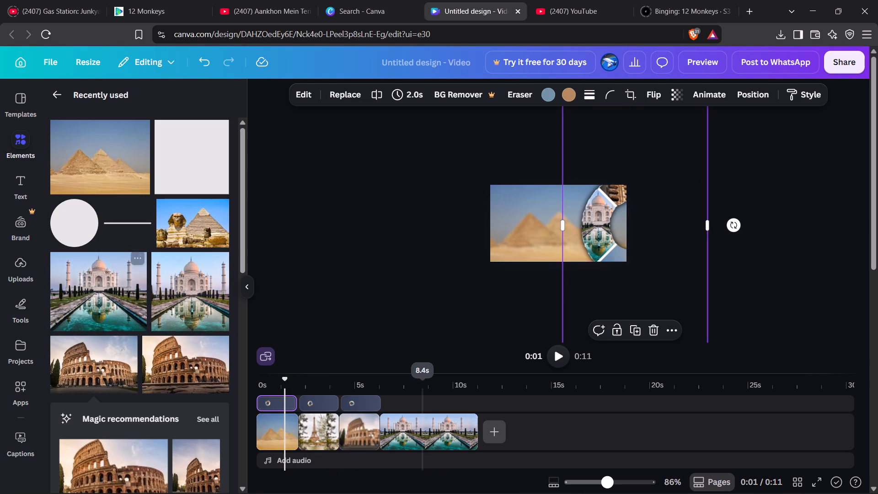
Trim the Taj Mahal clip at the end of the main track to 2.0 seconds.
{"action": "left_click", "coordinate": [463, 426]}
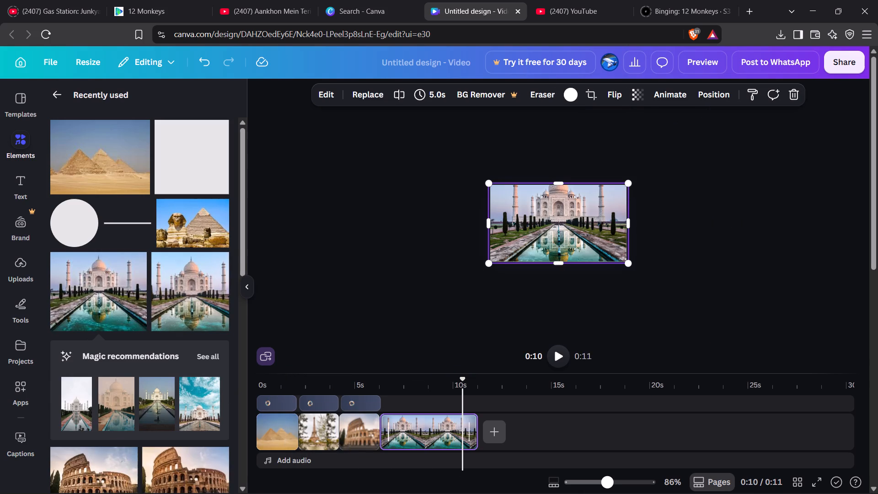
{"action": "left_click_drag", "start_coordinate": [470, 432], "coordinate": [423, 434]}
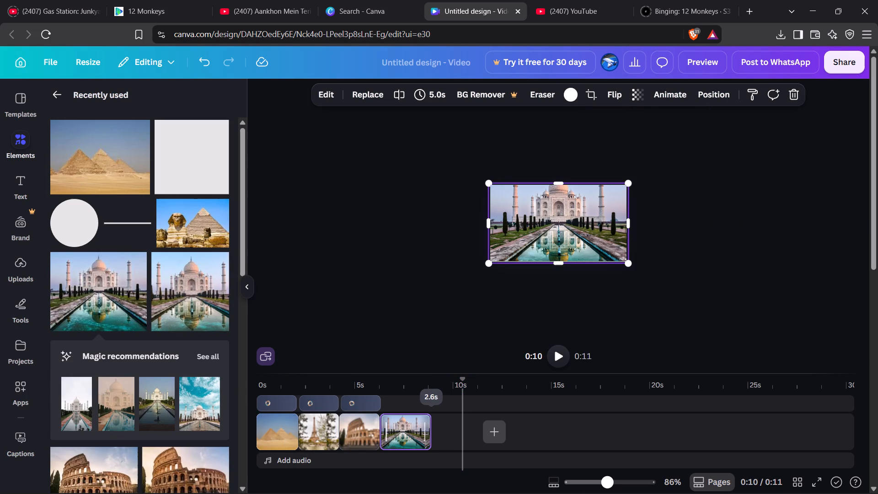
{"action": "left_click_drag", "start_coordinate": [423, 434], "coordinate": [416, 435]}
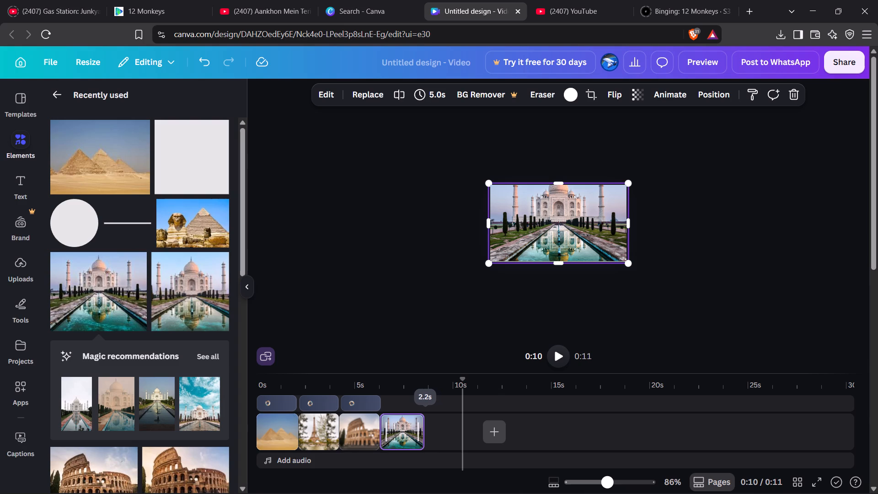
{"action": "left_click_drag", "start_coordinate": [416, 435], "coordinate": [412, 437]}
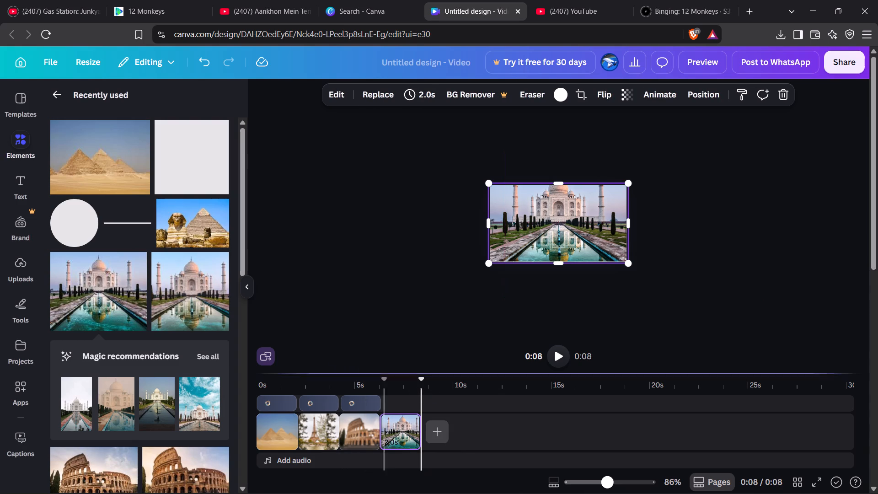
Duplicate the ring over the pyramids clip and place the copy above the Taj Mahal clip.
{"action": "left_click", "coordinate": [278, 411]}
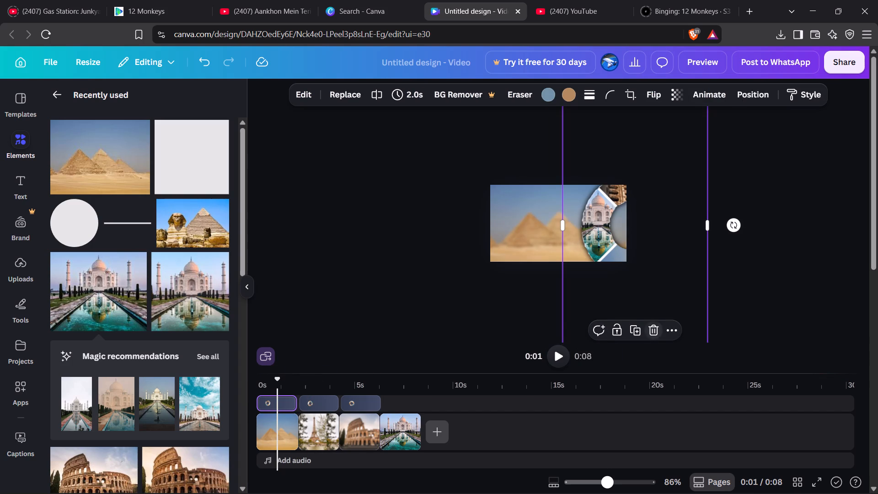
{"action": "left_click", "coordinate": [677, 326]}
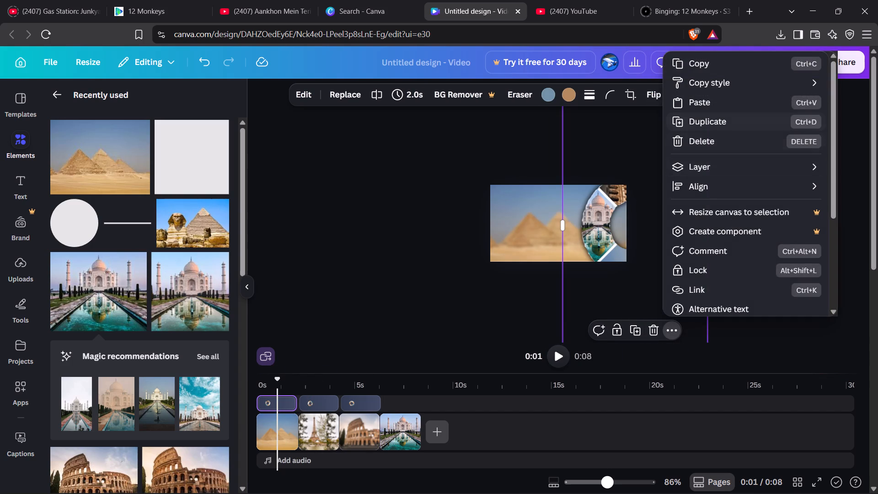
{"action": "left_click", "coordinate": [705, 126]}
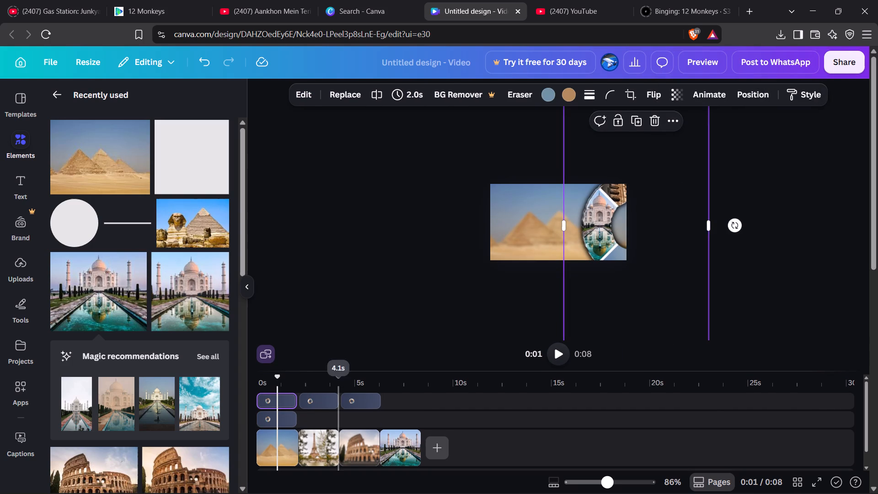
{"action": "left_click_drag", "start_coordinate": [278, 418], "coordinate": [398, 415]}
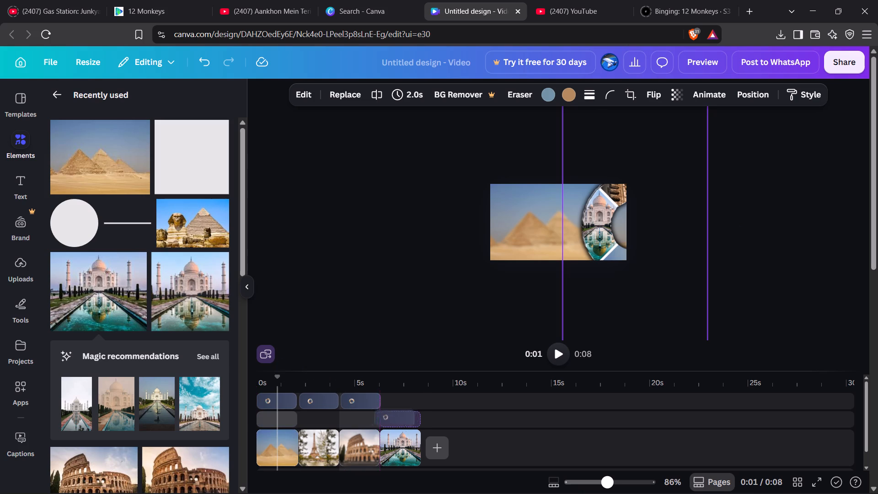
{"action": "left_click_drag", "start_coordinate": [398, 415], "coordinate": [406, 417]}
Move the ring clips over the Colosseum, Eiffel Tower and pyramids into the same overlay track as the new ring copy.
{"action": "left_click_drag", "start_coordinate": [359, 400], "coordinate": [357, 419]}
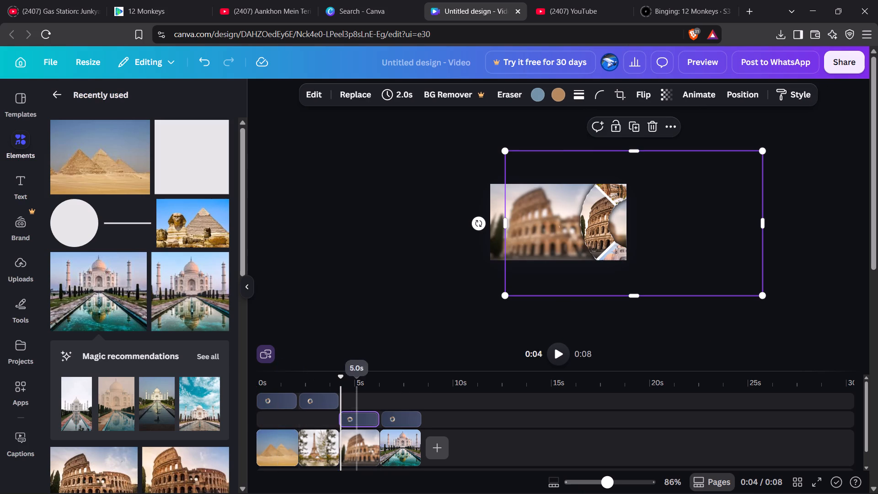
{"action": "left_click_drag", "start_coordinate": [324, 400], "coordinate": [322, 428]}
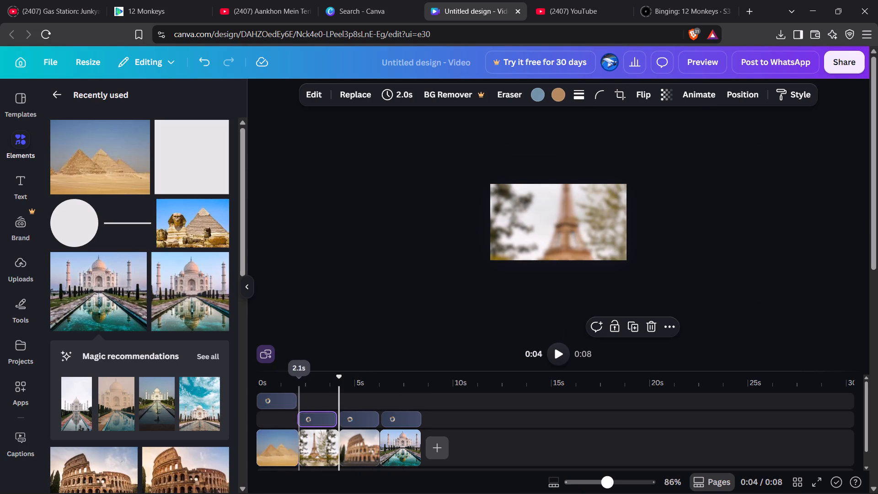
{"action": "left_click_drag", "start_coordinate": [284, 401], "coordinate": [284, 427]}
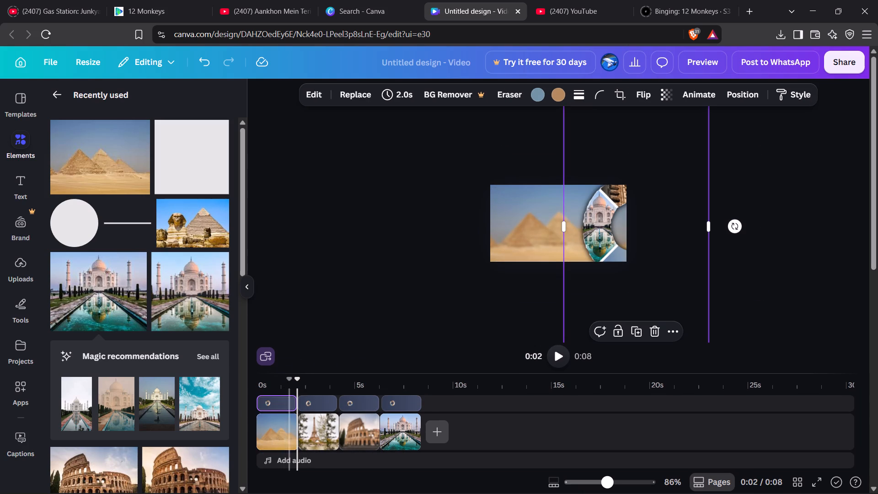
Blur the whole Taj Mahal background image at an intensity of about 50.
{"action": "left_click", "coordinate": [387, 420]}
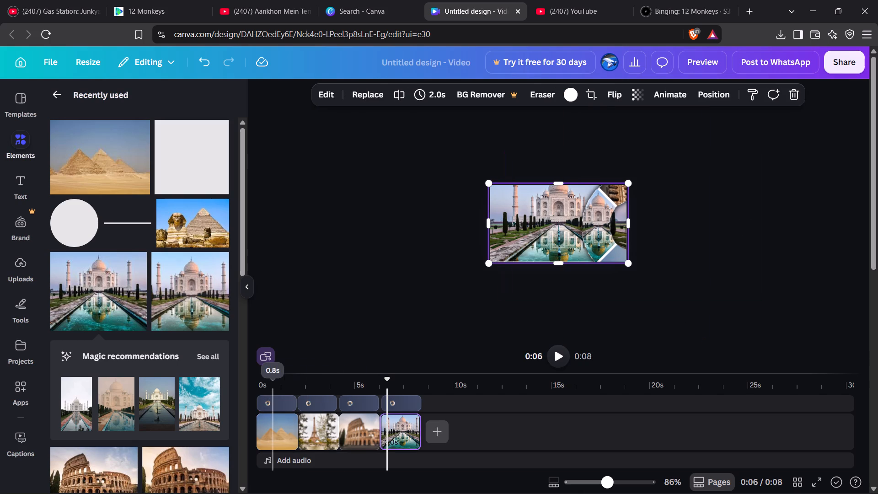
{"action": "left_click", "coordinate": [325, 96]}
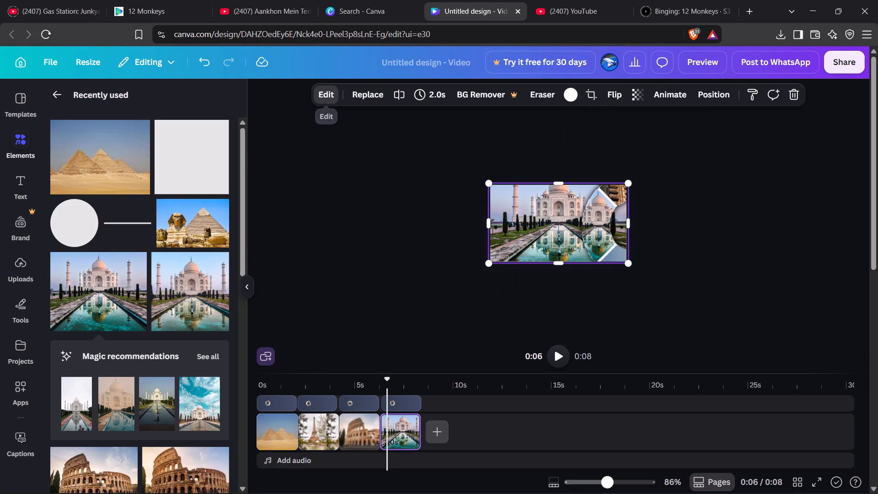
{"action": "left_click", "coordinate": [325, 96]}
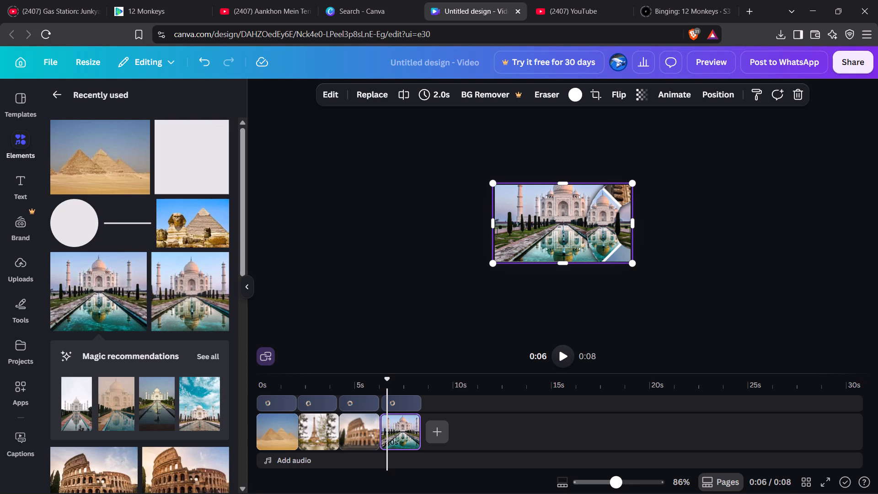
{"action": "left_click", "coordinate": [328, 89]}
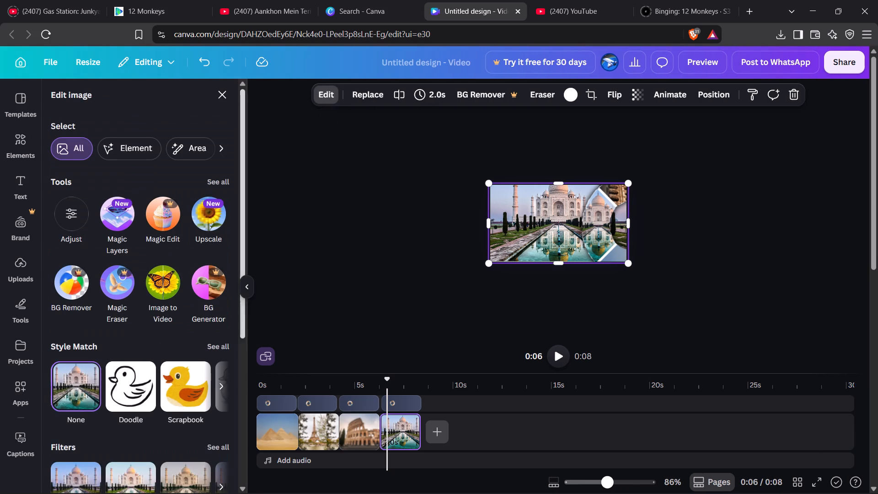
{"action": "left_click", "coordinate": [221, 179]}
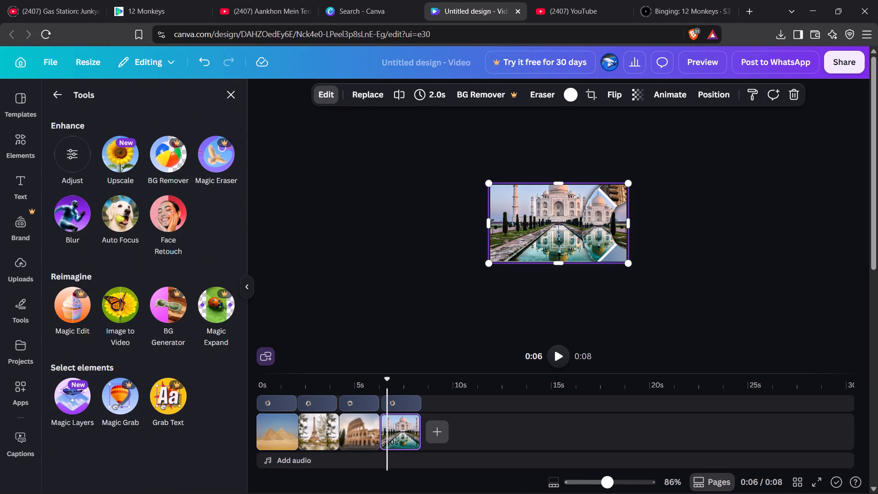
{"action": "left_click", "coordinate": [69, 225]}
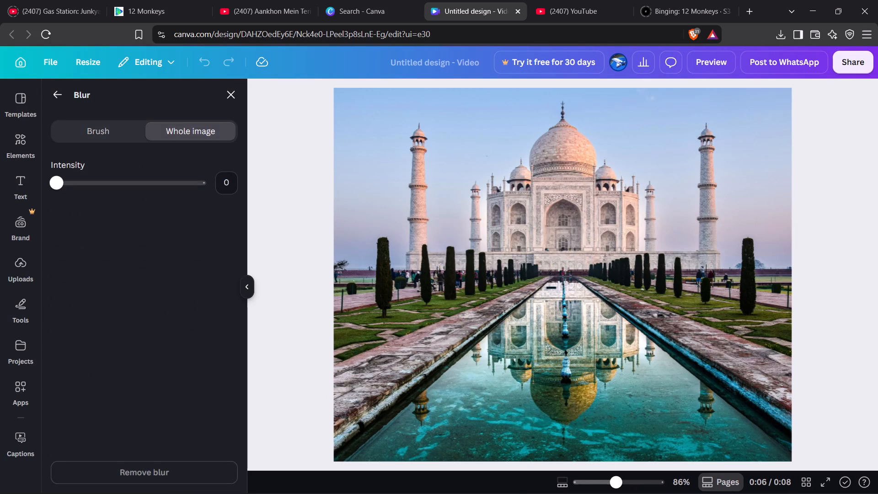
{"action": "left_click_drag", "start_coordinate": [60, 183], "coordinate": [127, 183]}
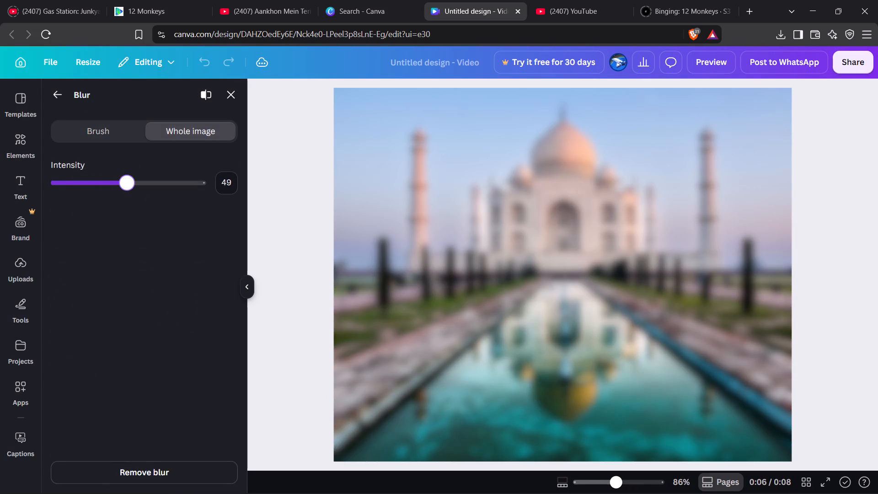
{"action": "left_click_drag", "start_coordinate": [127, 183], "coordinate": [128, 183]}
{"action": "left_click", "coordinate": [226, 95]}
{"action": "left_click", "coordinate": [226, 95]}
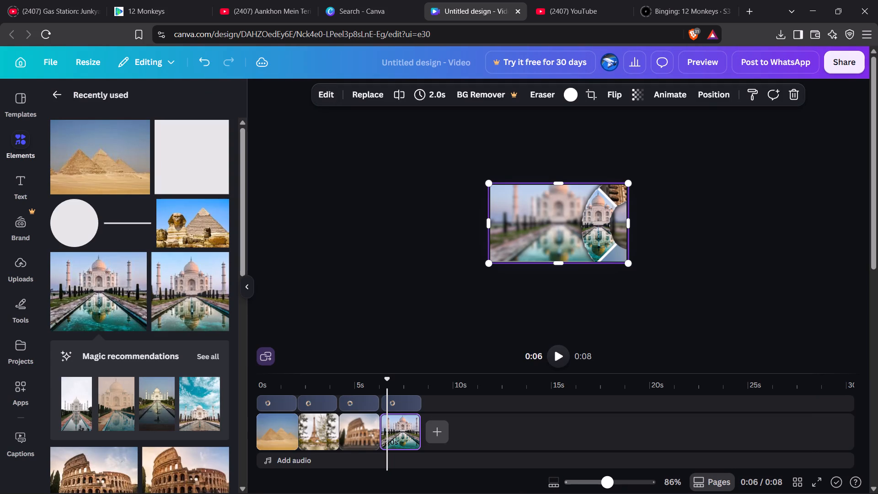
Rotate the ring over the pyramids clip to about 0° so its pyramids photo shows upright inside the frame.
{"action": "left_click", "coordinate": [266, 401]}
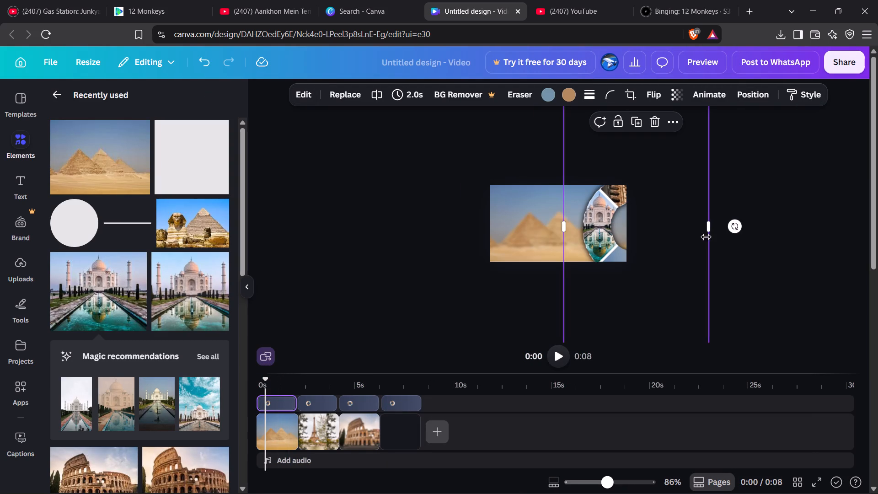
{"action": "left_click_drag", "start_coordinate": [741, 228], "coordinate": [629, 361]}
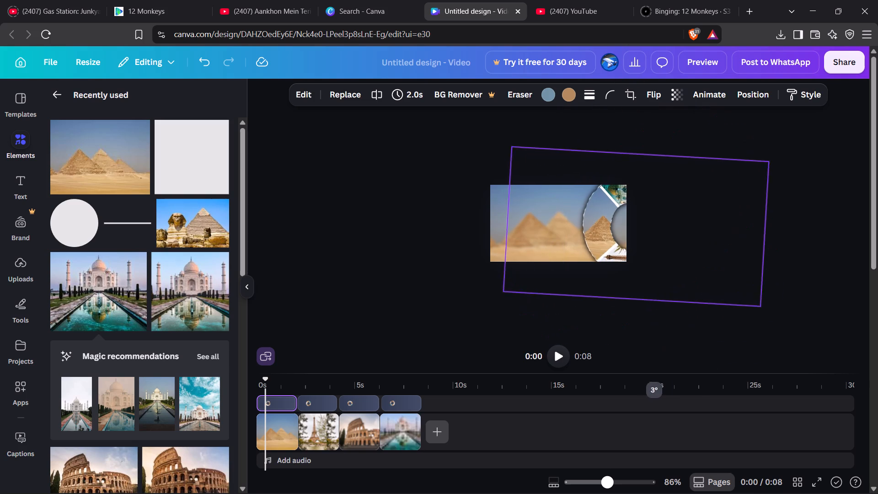
{"action": "left_click_drag", "start_coordinate": [629, 361], "coordinate": [638, 355]}
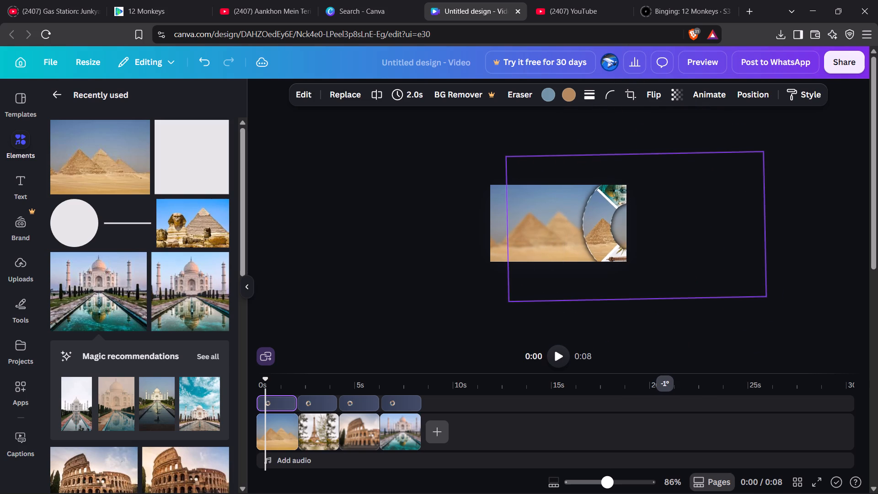
{"action": "left_click_drag", "start_coordinate": [638, 355], "coordinate": [637, 355]}
{"action": "left_click", "coordinate": [767, 332]}
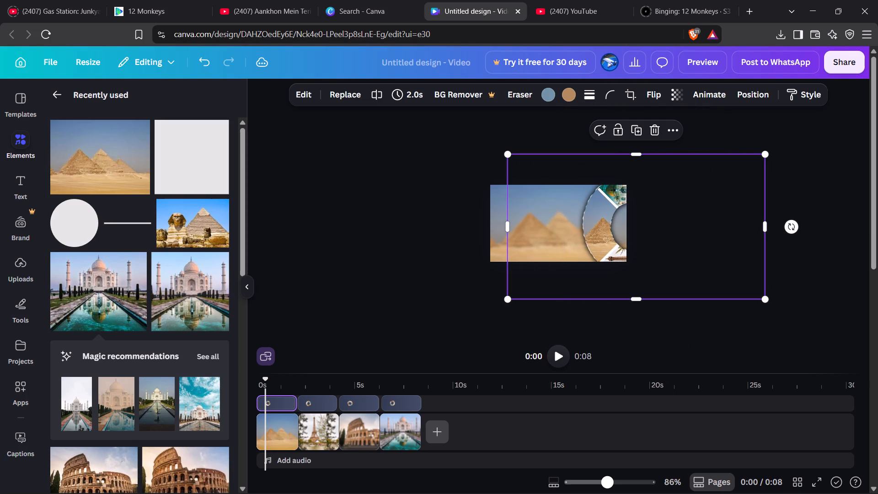
Play the video through to check the ring and background changes, and return the playhead to the start.
{"action": "left_click", "coordinate": [547, 357]}
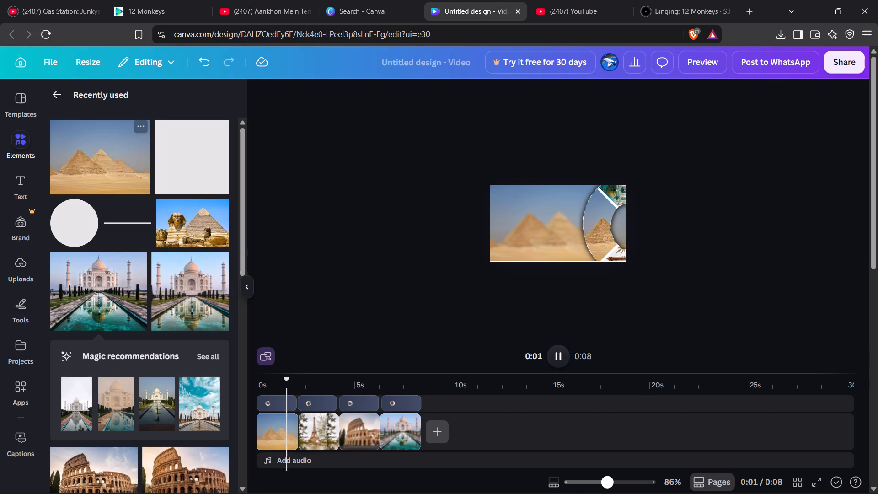
{"action": "left_click", "coordinate": [56, 91]}
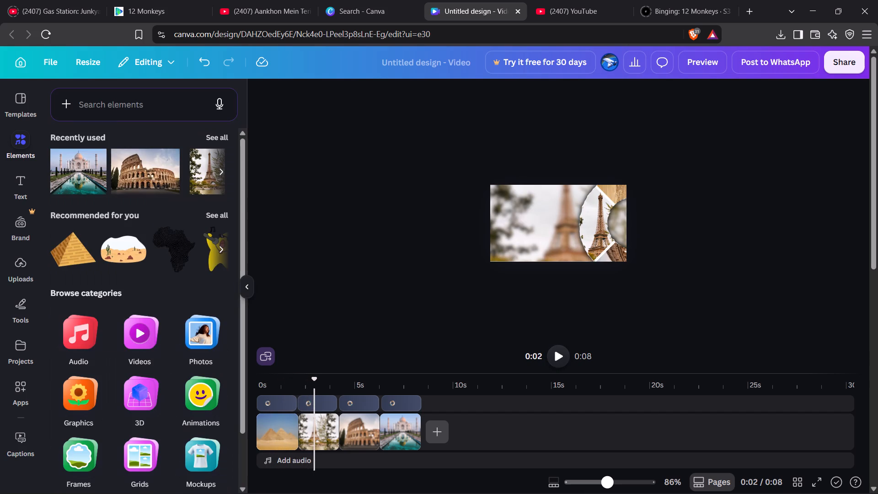
{"action": "left_click", "coordinate": [556, 349]}
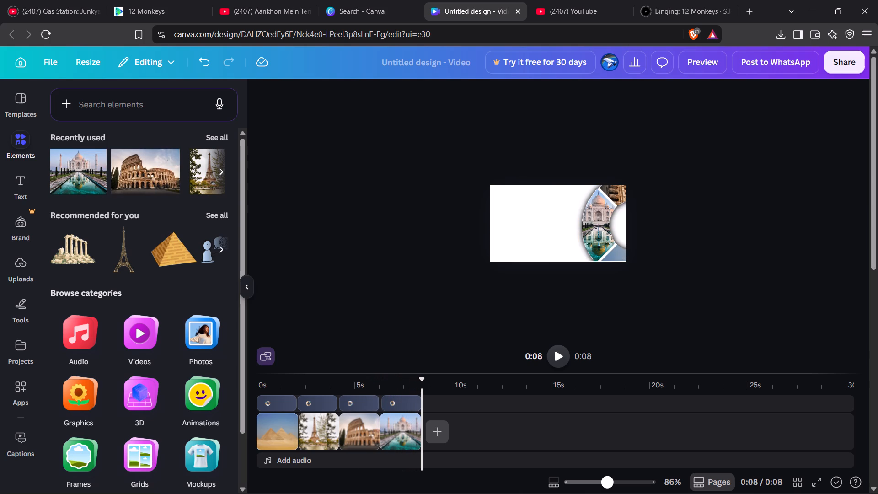
{"action": "left_click_drag", "start_coordinate": [423, 379], "coordinate": [364, 390]}
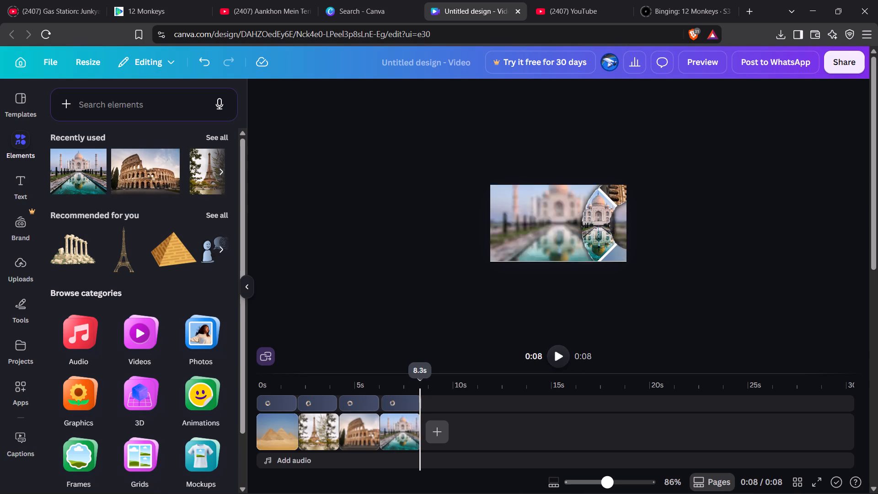
{"action": "left_click_drag", "start_coordinate": [364, 390], "coordinate": [252, 410]}
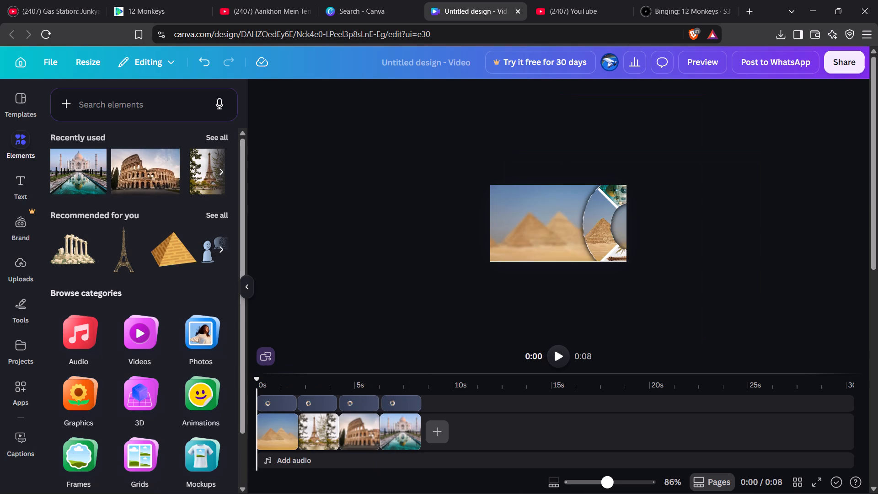
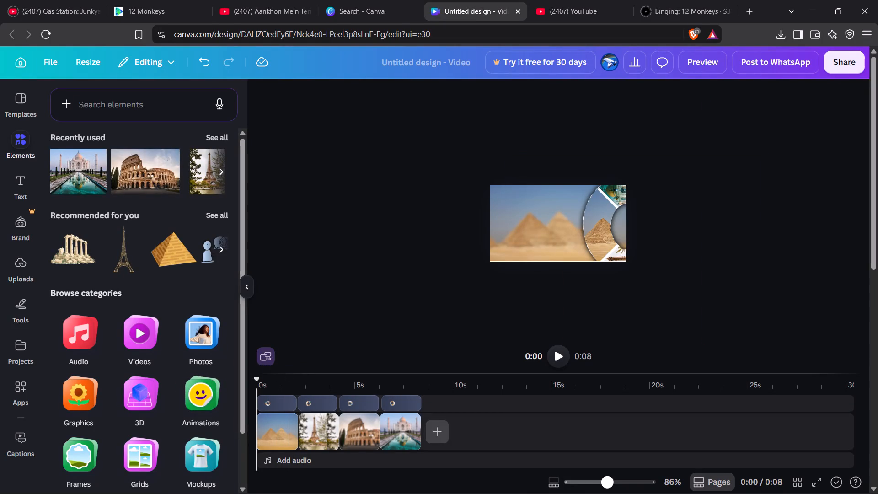
Add a blank page after the Taj Mahal clip at the end of the video timeline.
{"action": "left_click", "coordinate": [440, 430]}
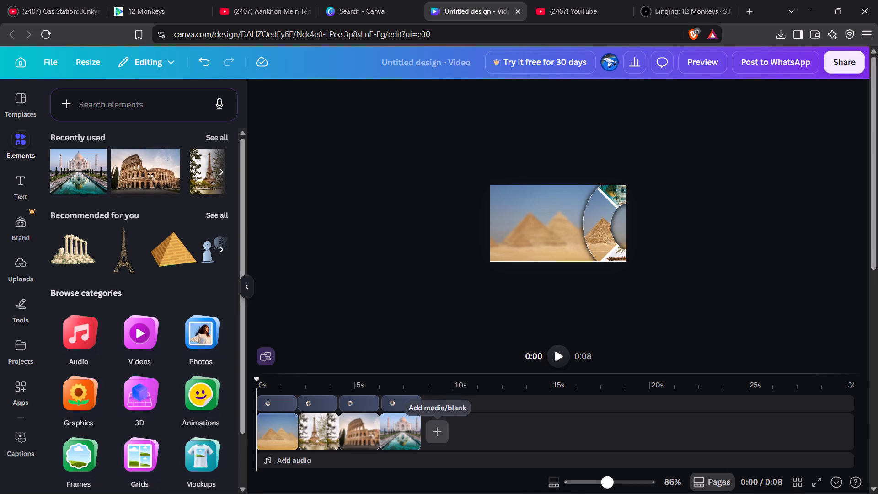
{"action": "left_click", "coordinate": [440, 408]}
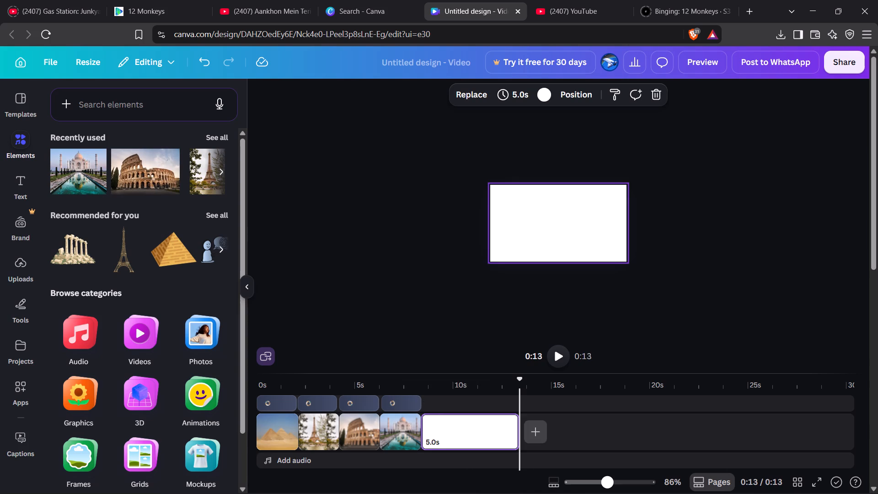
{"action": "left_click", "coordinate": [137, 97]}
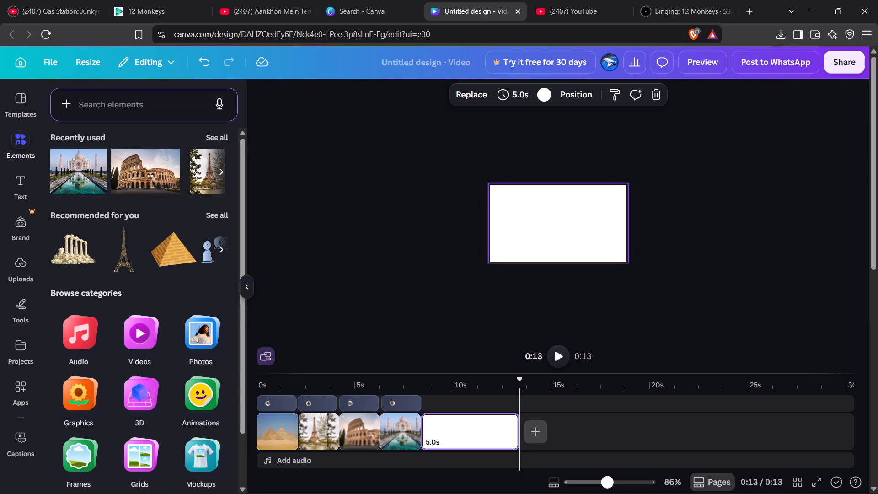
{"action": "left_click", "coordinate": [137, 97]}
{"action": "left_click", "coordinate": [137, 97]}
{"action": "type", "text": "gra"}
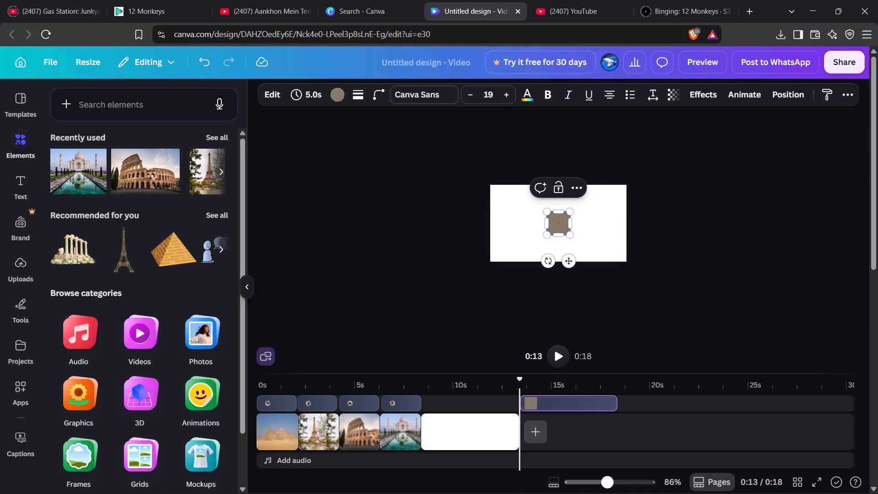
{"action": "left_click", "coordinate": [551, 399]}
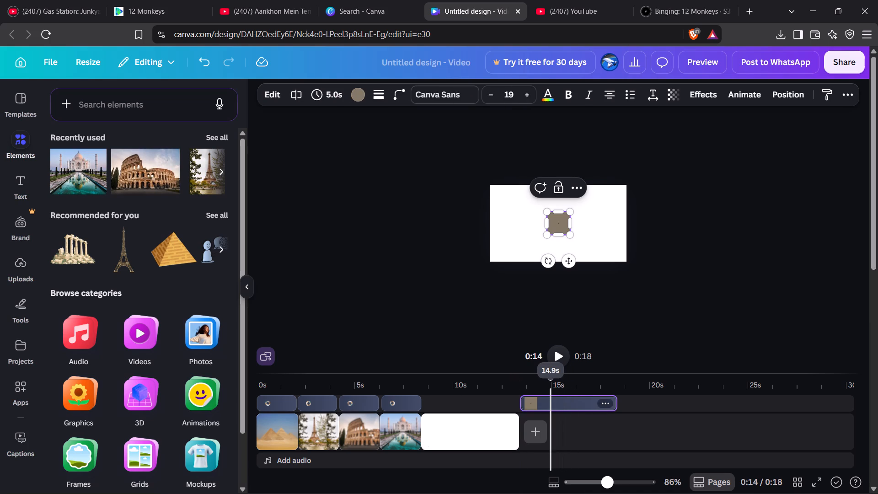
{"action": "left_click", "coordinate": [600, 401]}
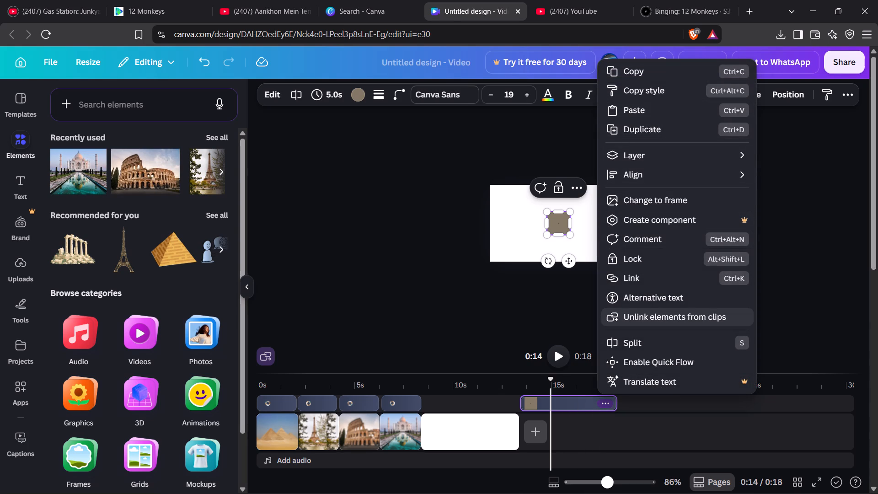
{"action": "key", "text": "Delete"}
With the blank page selected, search the elements for "gardient black" and browse only the graphics results.
{"action": "left_click", "coordinate": [489, 420]}
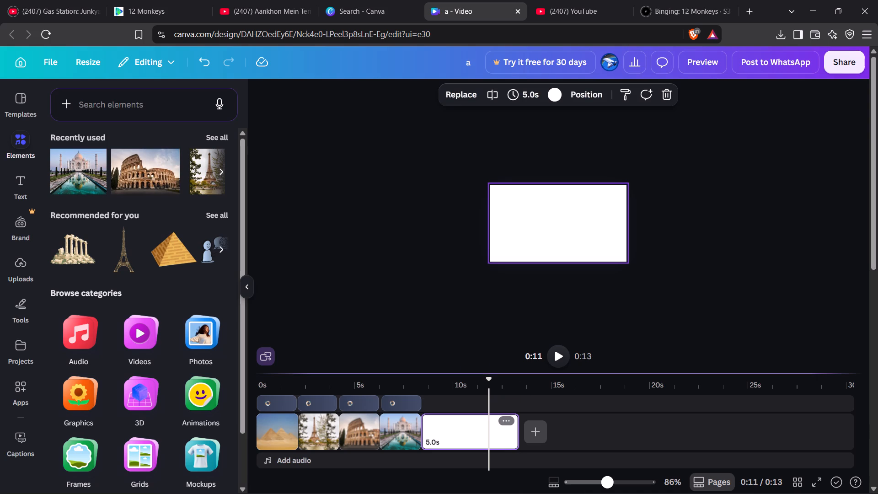
{"action": "left_click", "coordinate": [126, 104]}
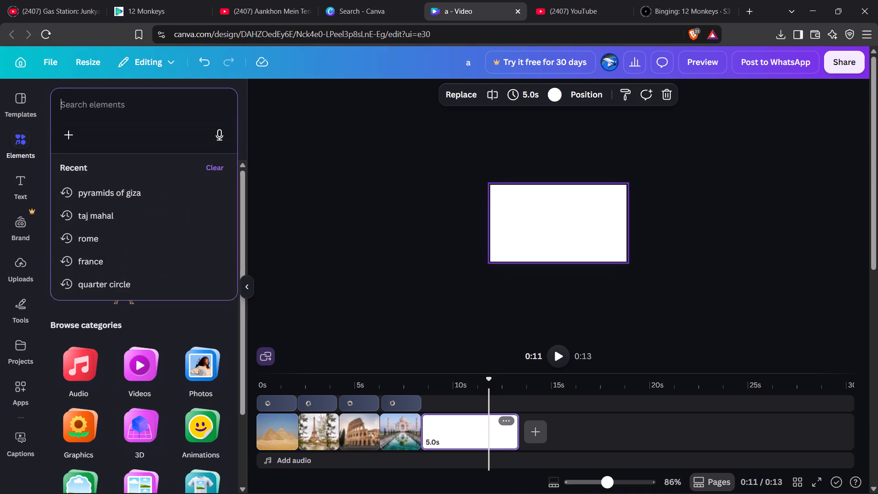
{"action": "type", "text": "gardi"}
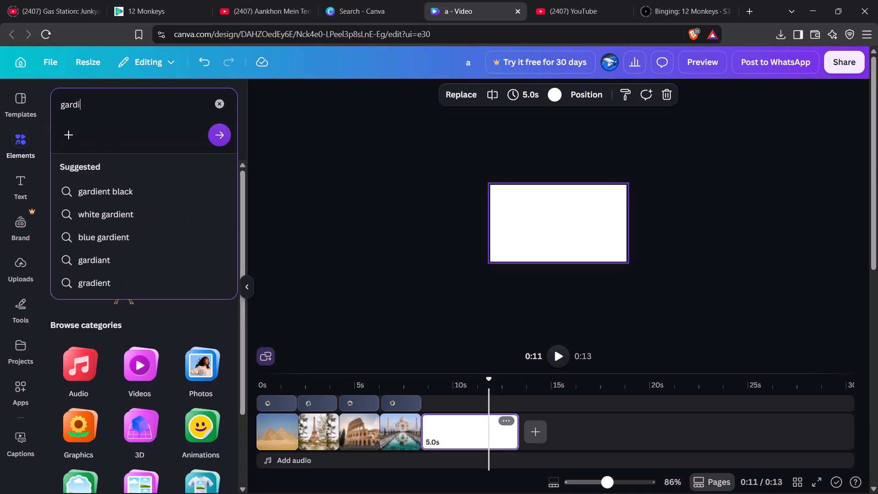
{"action": "left_click", "coordinate": [112, 186]}
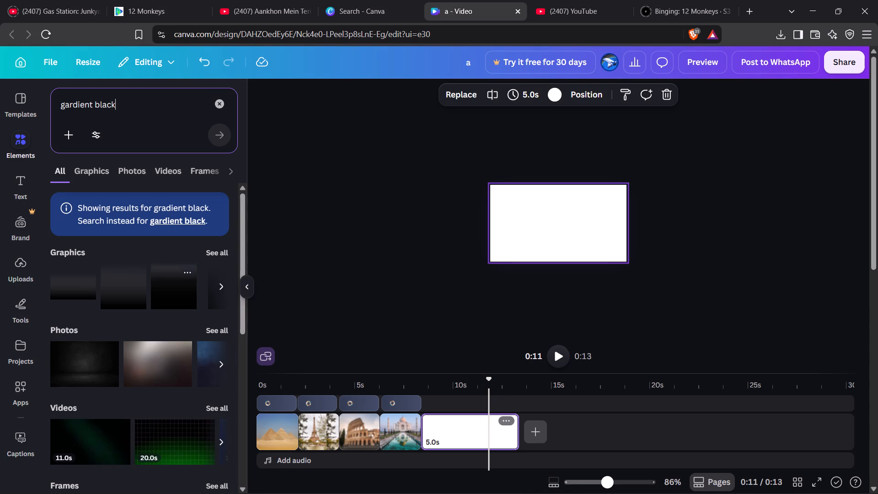
{"action": "scroll", "coordinate": [154, 339], "scroll_direction": "down", "scroll_amount": 2}
{"action": "scroll", "coordinate": [154, 339], "scroll_direction": "up", "scroll_amount": 4}
{"action": "left_click", "coordinate": [86, 171]}
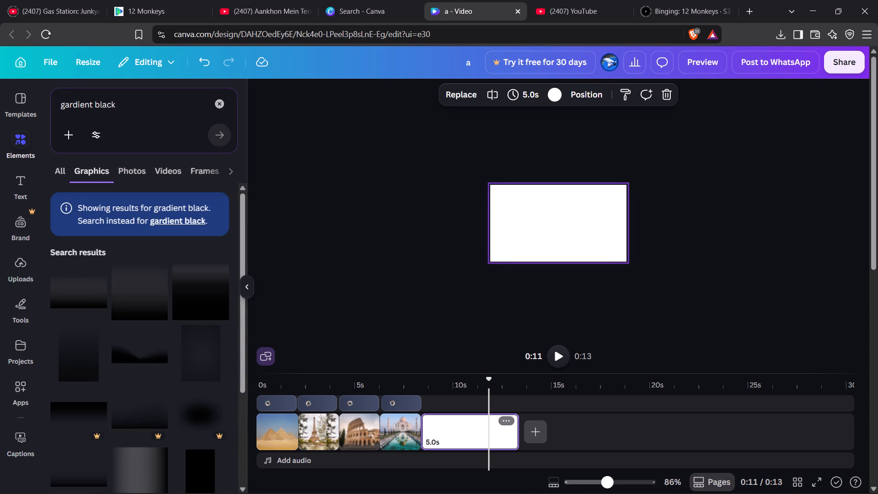
{"action": "scroll", "coordinate": [133, 289], "scroll_direction": "down", "scroll_amount": 2}
{"action": "scroll", "coordinate": [133, 289], "scroll_direction": "up", "scroll_amount": 4}
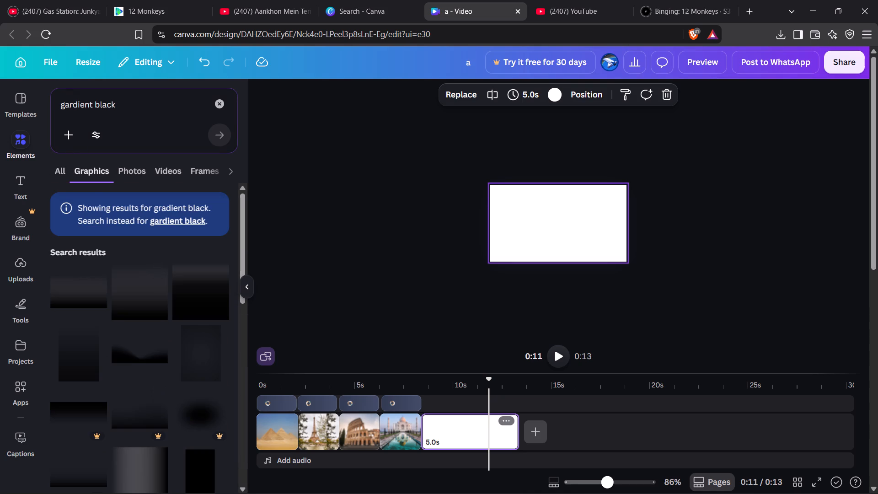
Extend the element search to "gardient black white" and look through the graphics for a suitable gradient.
{"action": "left_click", "coordinate": [134, 99]}
{"action": "key", "text": "space"}
{"action": "type", "text": "white"}
{"action": "key", "text": "Return"}
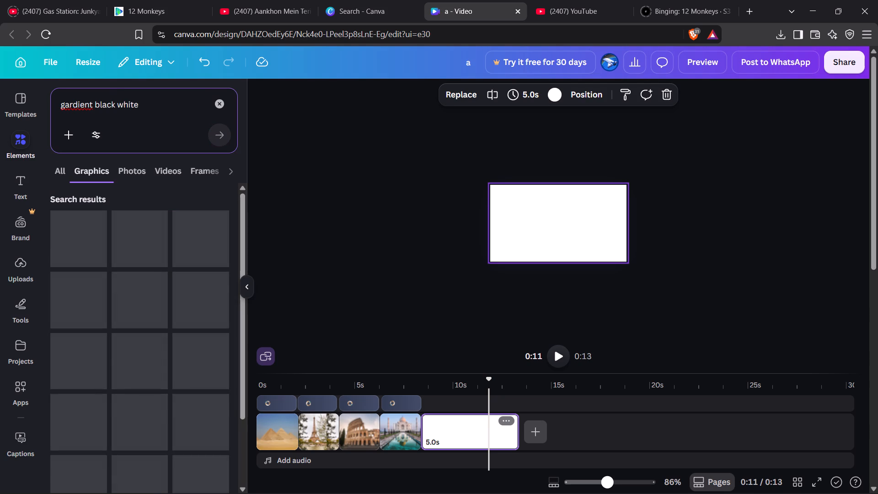
{"action": "scroll", "coordinate": [112, 276], "scroll_direction": "down", "scroll_amount": 3}
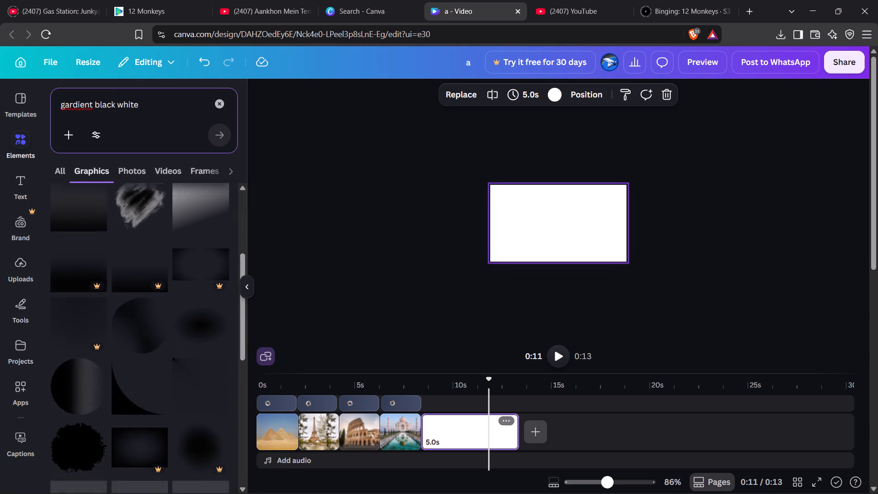
{"action": "scroll", "coordinate": [112, 276], "scroll_direction": "down", "scroll_amount": 3}
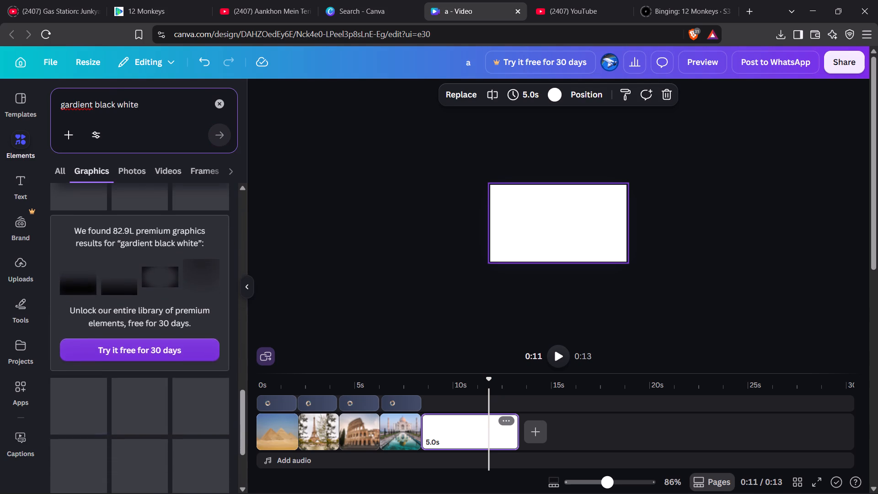
{"action": "scroll", "coordinate": [112, 276], "scroll_direction": "up", "scroll_amount": 10}
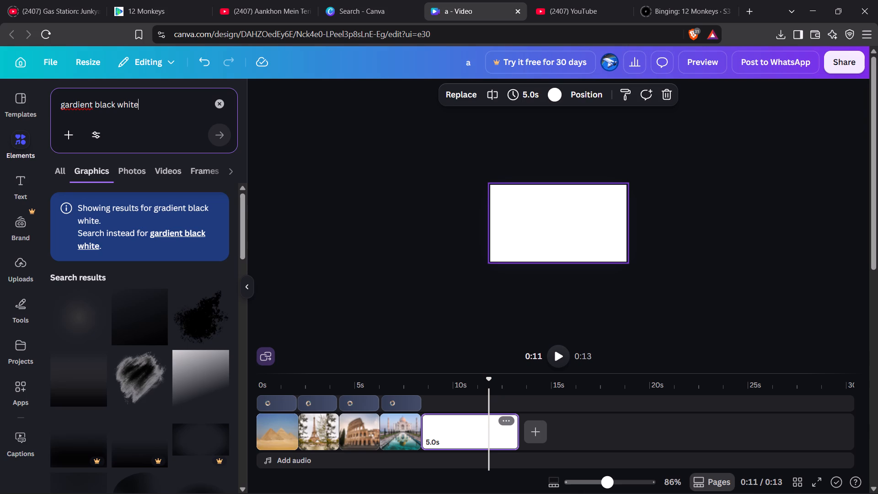
Change the graphics search to "gardient shadow".
{"action": "key", "text": "BackSpace"}
{"action": "key", "text": "BackSpace"}
{"action": "key", "text": "BackSpace"}
{"action": "key", "text": "BackSpace"}
{"action": "key", "text": "BackSpace"}
{"action": "key", "text": "BackSpace"}
{"action": "key", "text": "BackSpace"}
{"action": "key", "text": "BackSpace"}
{"action": "key", "text": "BackSpace"}
{"action": "key", "text": "BackSpace"}
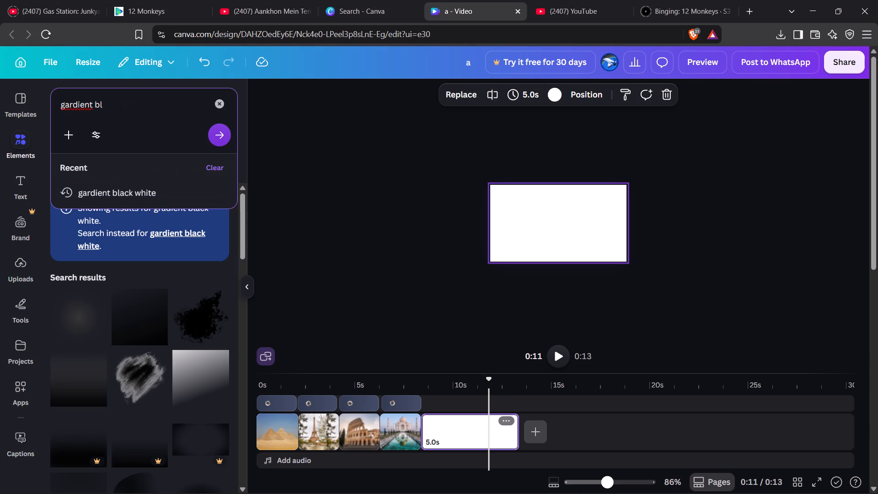
{"action": "key", "text": "BackSpace"}
{"action": "type", "text": "sh"}
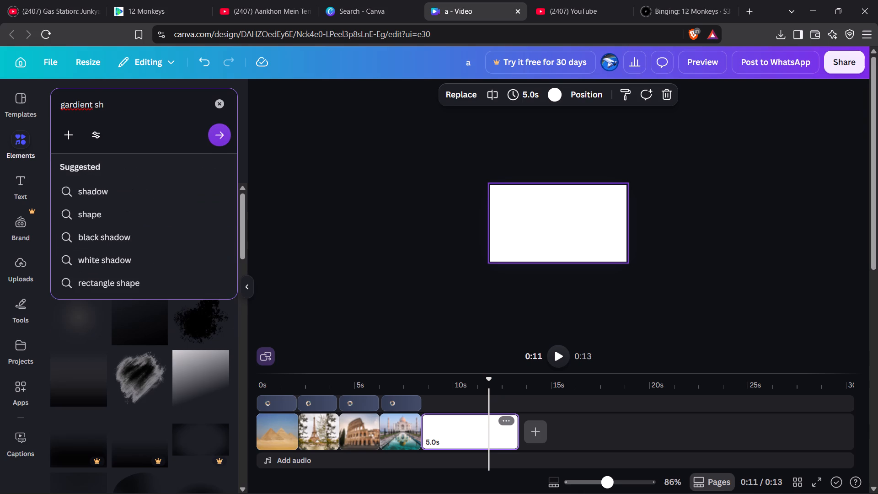
{"action": "type", "text": "adoe"}
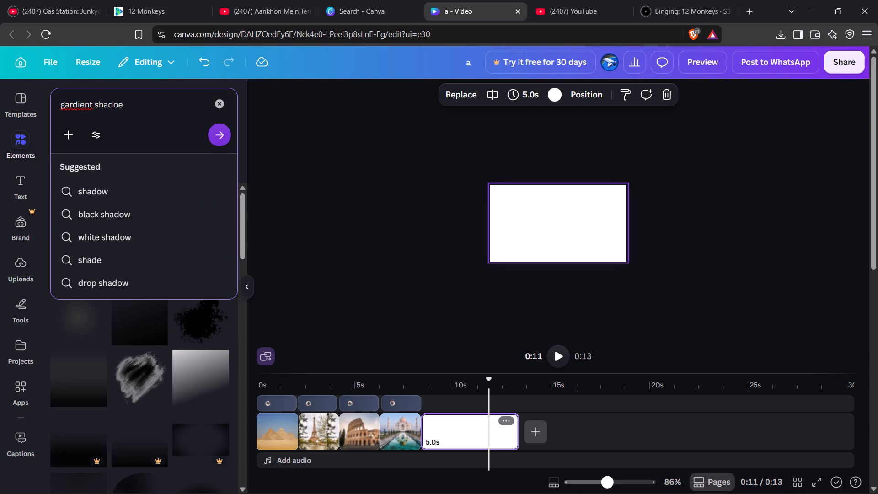
{"action": "key", "text": "BackSpace"}
{"action": "key", "text": "w"}
{"action": "key", "text": "Return"}
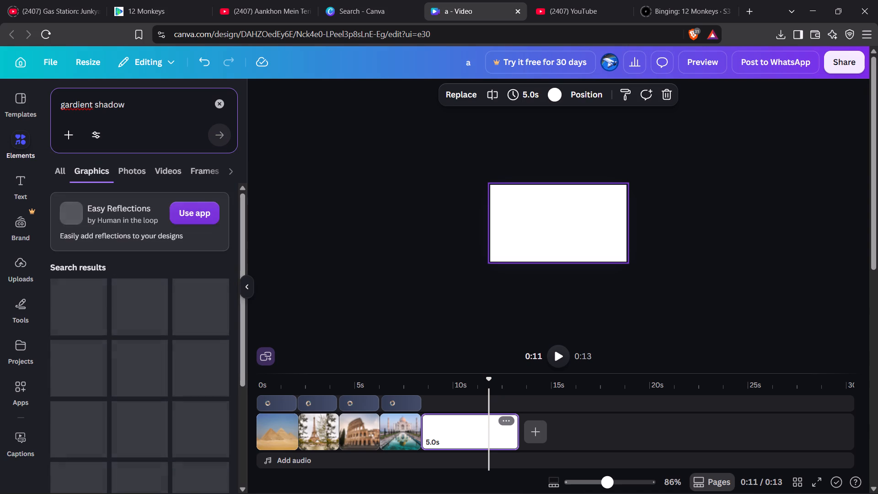
Look through the gradient shadow graphics for one suitable for the blank page.
{"action": "scroll", "coordinate": [74, 365], "scroll_direction": "down", "scroll_amount": 2}
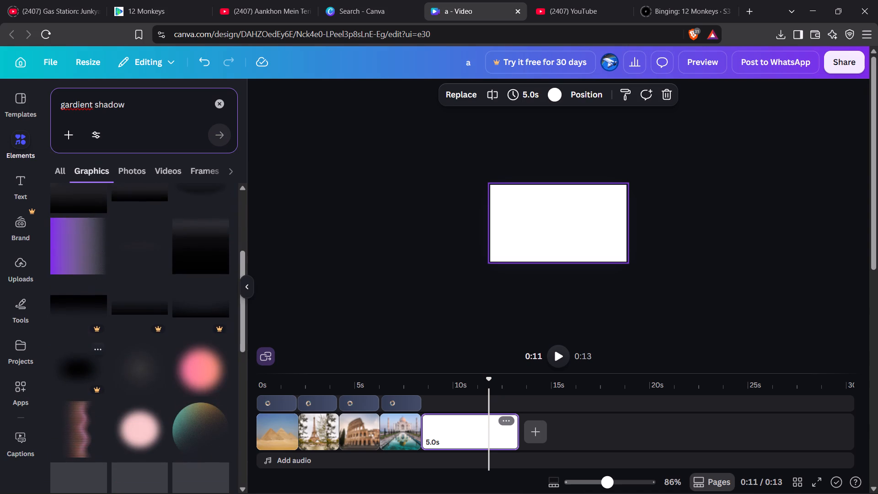
{"action": "scroll", "coordinate": [74, 365], "scroll_direction": "down", "scroll_amount": 3}
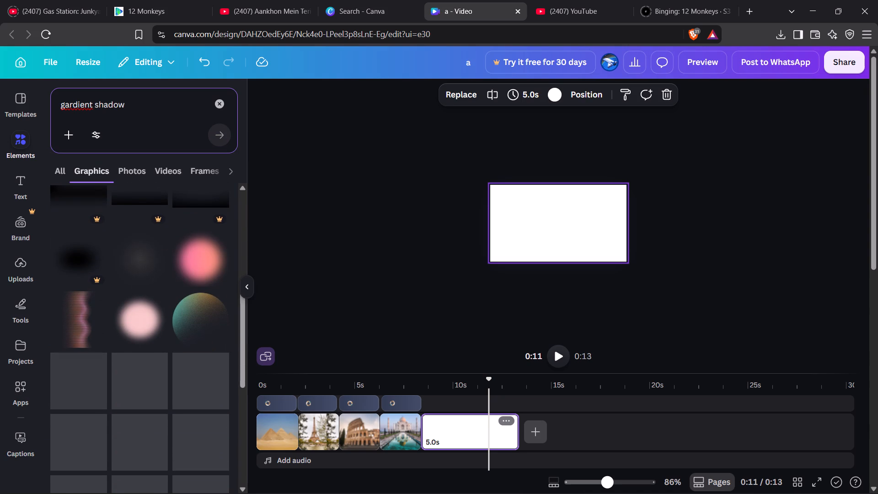
{"action": "scroll", "coordinate": [74, 365], "scroll_direction": "up", "scroll_amount": 1}
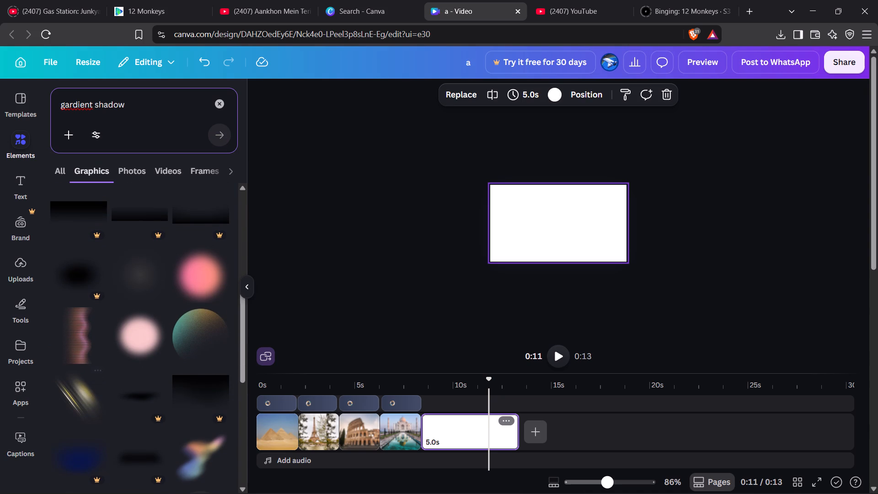
{"action": "scroll", "coordinate": [74, 365], "scroll_direction": "down", "scroll_amount": 2}
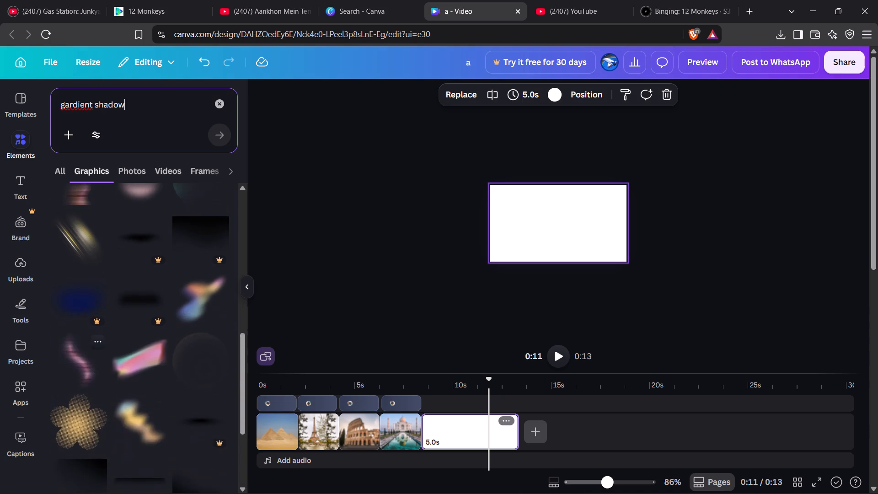
{"action": "scroll", "coordinate": [74, 365], "scroll_direction": "down", "scroll_amount": 1}
{"action": "scroll", "coordinate": [74, 365], "scroll_direction": "up", "scroll_amount": 4}
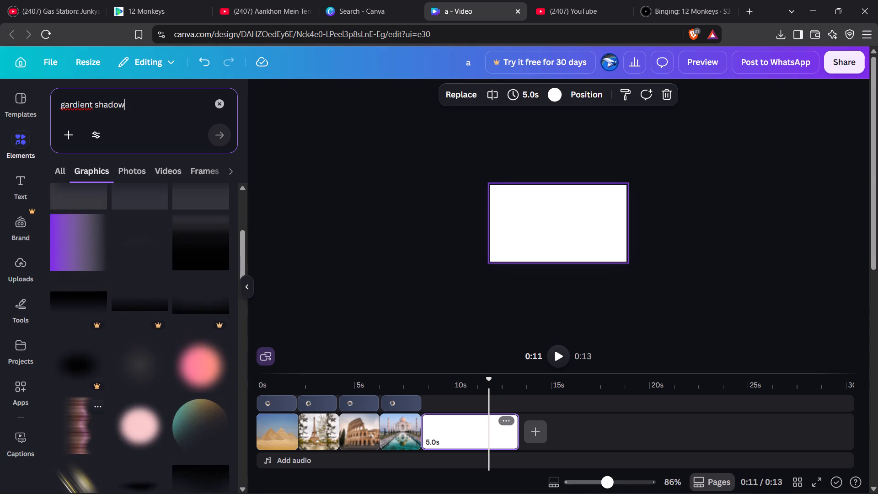
{"action": "scroll", "coordinate": [74, 365], "scroll_direction": "up", "scroll_amount": 1}
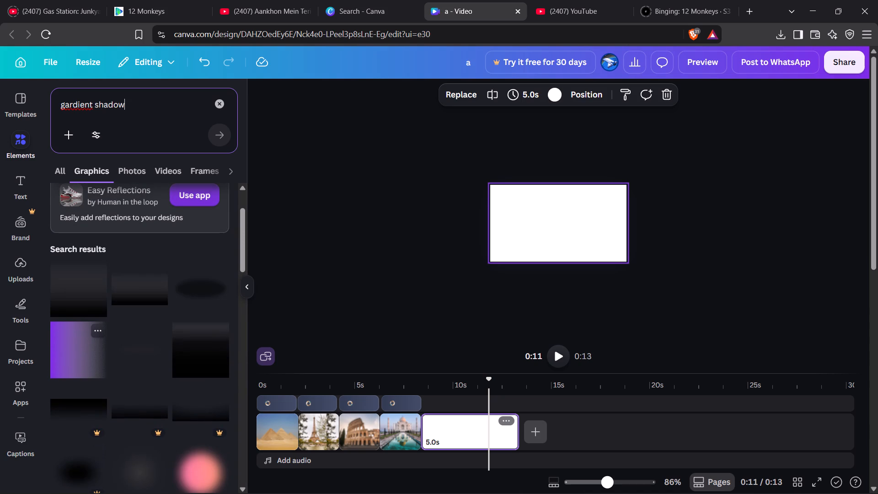
{"action": "scroll", "coordinate": [74, 365], "scroll_direction": "down", "scroll_amount": 2}
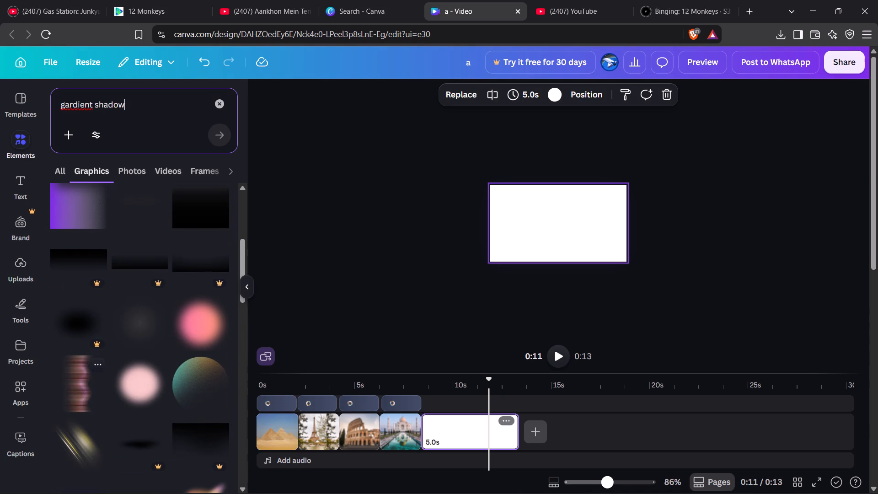
{"action": "scroll", "coordinate": [74, 365], "scroll_direction": "down", "scroll_amount": 3}
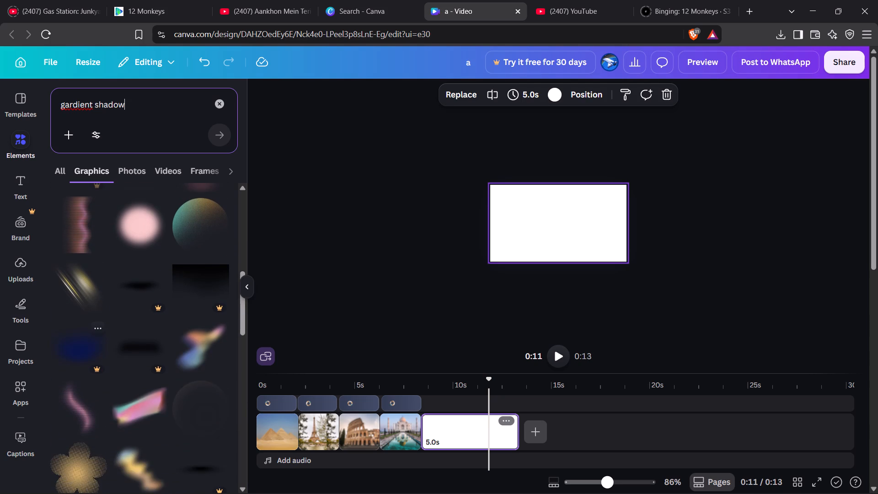
{"action": "scroll", "coordinate": [74, 365], "scroll_direction": "down", "scroll_amount": 4}
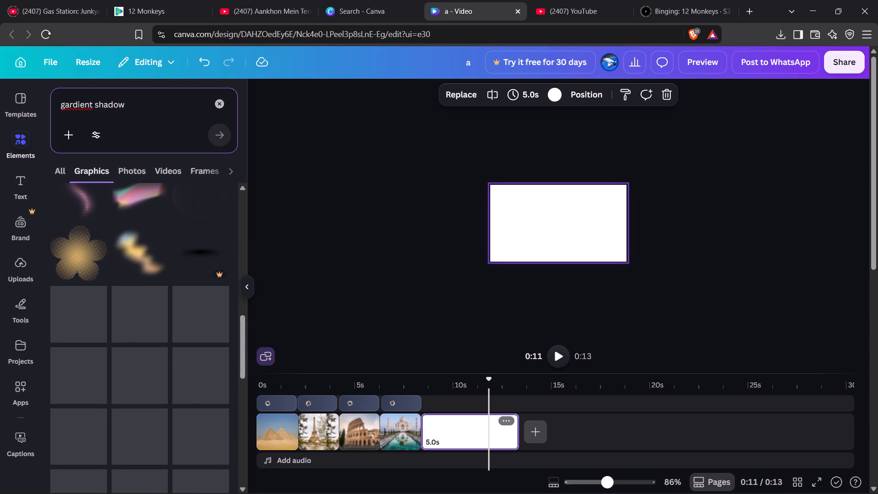
{"action": "scroll", "coordinate": [74, 365], "scroll_direction": "up", "scroll_amount": 2}
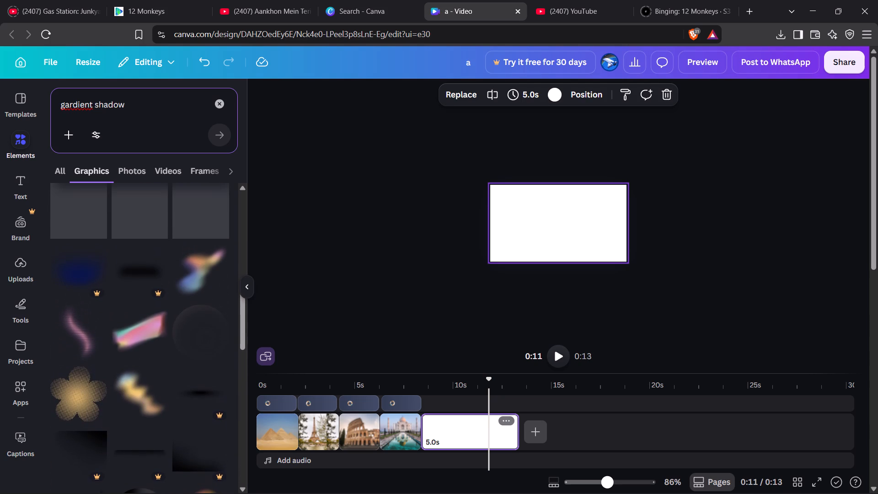
{"action": "scroll", "coordinate": [74, 365], "scroll_direction": "up", "scroll_amount": 2}
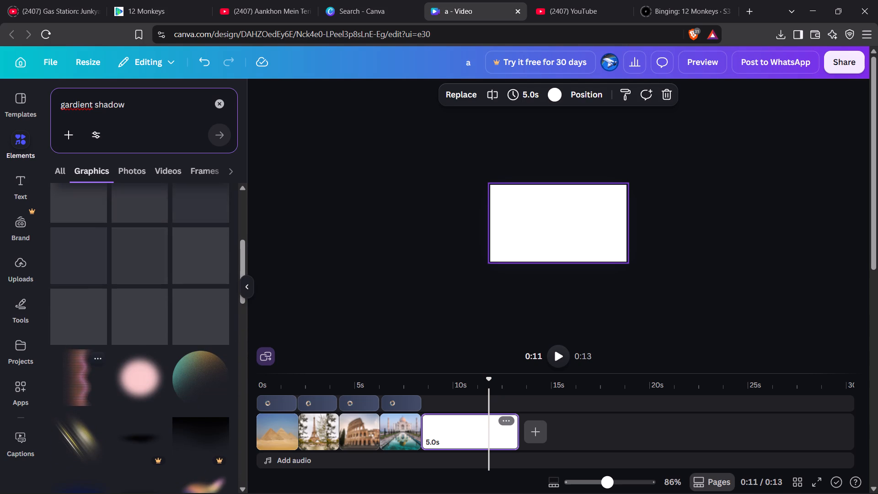
{"action": "scroll", "coordinate": [74, 365], "scroll_direction": "up", "scroll_amount": 1}
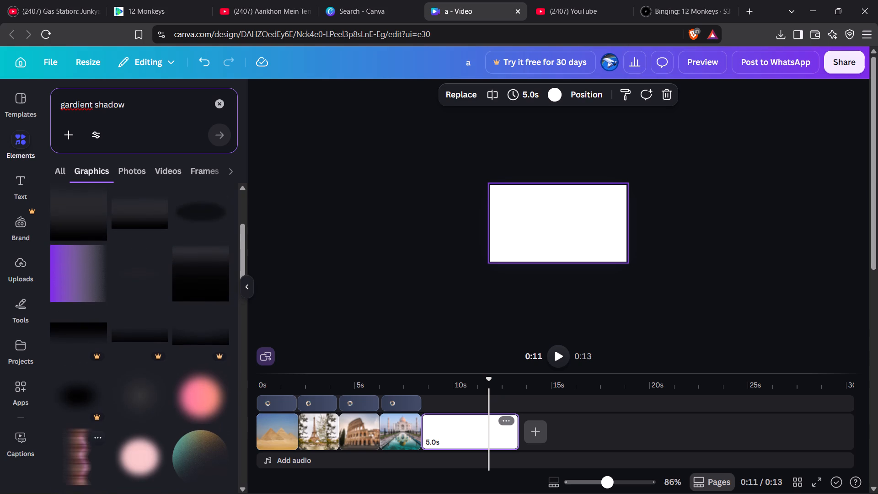
{"action": "scroll", "coordinate": [74, 365], "scroll_direction": "up", "scroll_amount": 2}
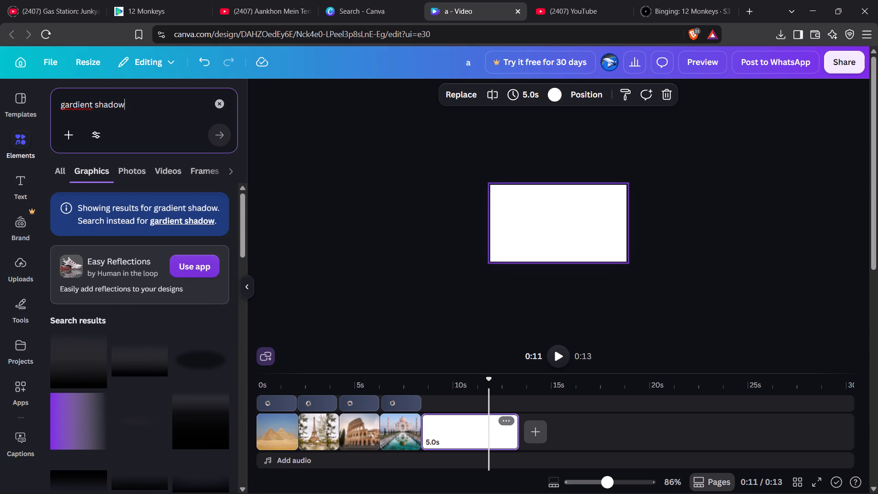
Search for the exact spelling "gardient shadow" instead and look through the graphics for a suitable soft dark shadow.
{"action": "left_click", "coordinate": [174, 220]}
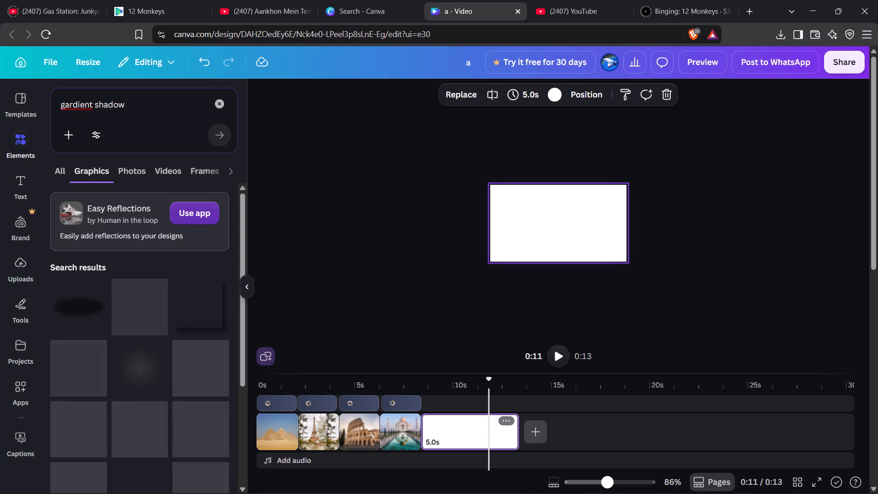
{"action": "scroll", "coordinate": [159, 297], "scroll_direction": "down", "scroll_amount": 1}
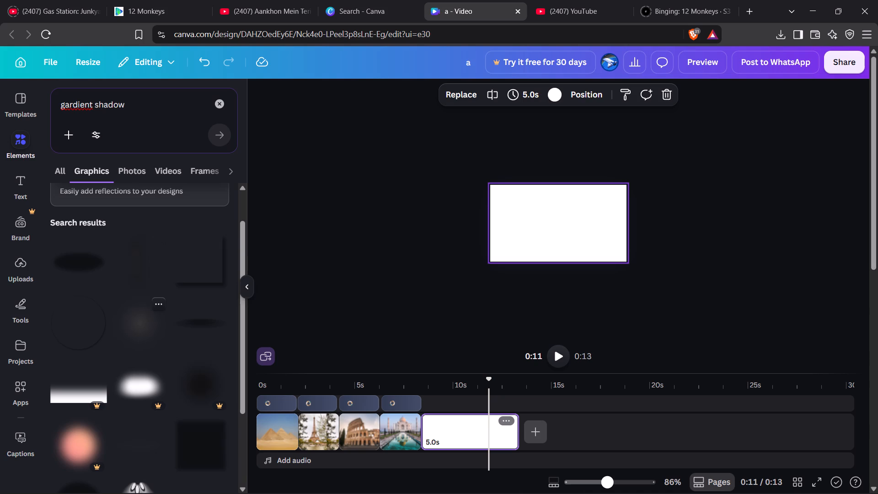
{"action": "scroll", "coordinate": [159, 297], "scroll_direction": "up", "scroll_amount": 3}
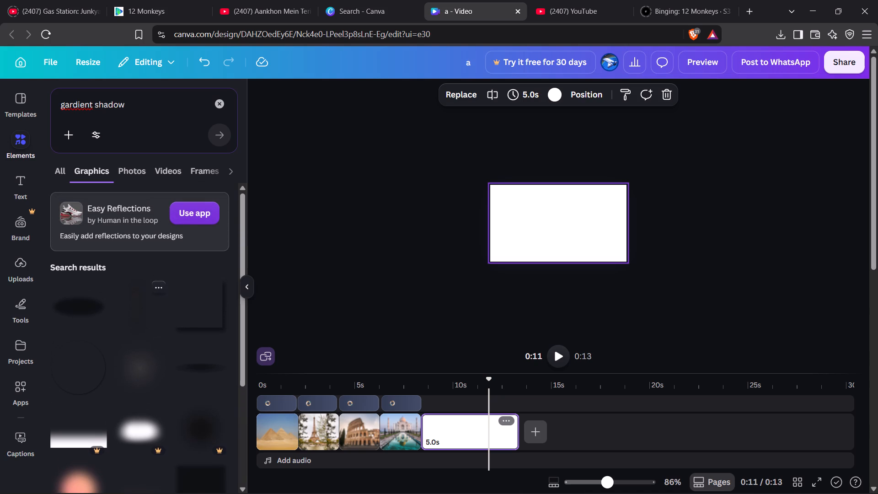
{"action": "scroll", "coordinate": [159, 297], "scroll_direction": "down", "scroll_amount": 3}
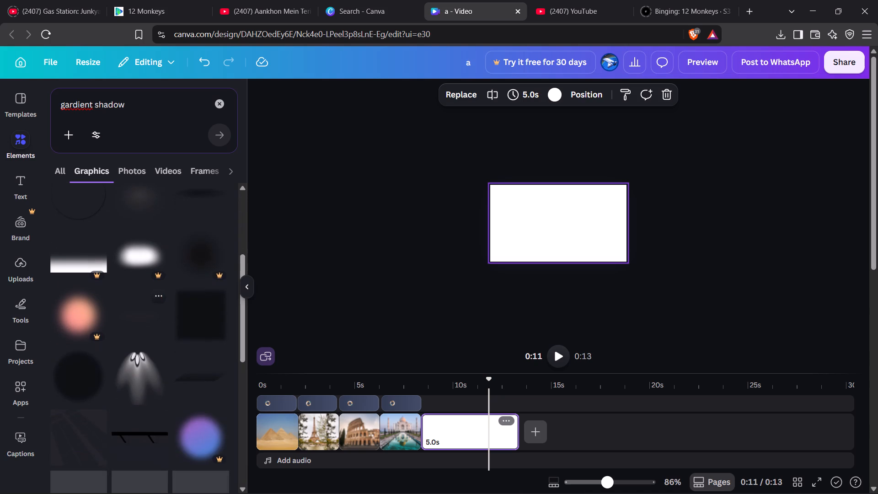
{"action": "scroll", "coordinate": [159, 297], "scroll_direction": "down", "scroll_amount": 2}
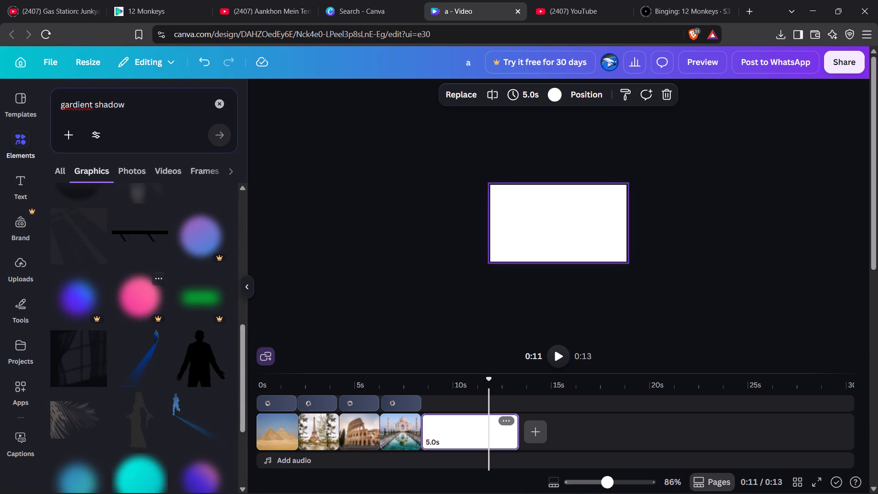
{"action": "scroll", "coordinate": [159, 297], "scroll_direction": "up", "scroll_amount": 2}
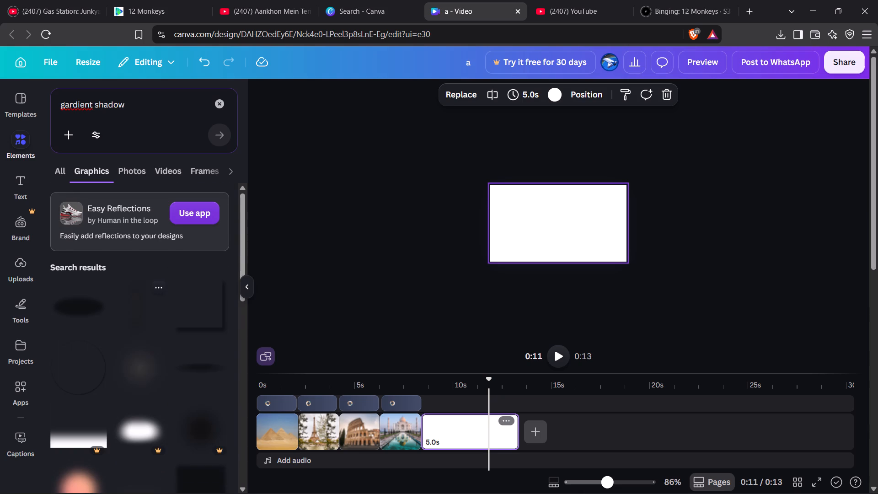
{"action": "scroll", "coordinate": [159, 297], "scroll_direction": "down", "scroll_amount": 1}
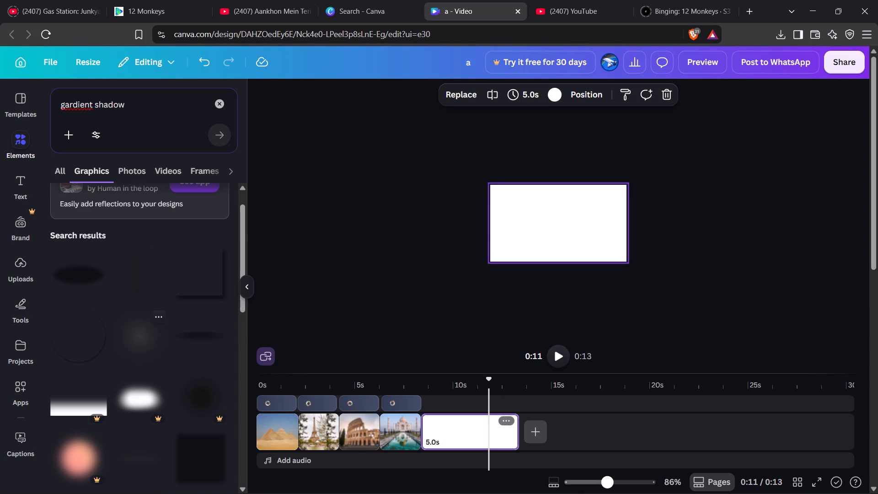
{"action": "scroll", "coordinate": [144, 319], "scroll_direction": "down", "scroll_amount": 1}
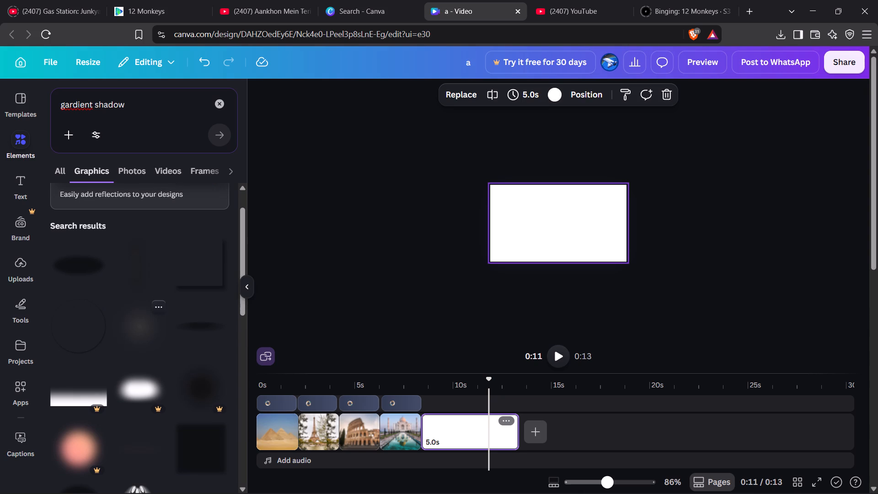
Add the round blurred black gradient to the blank page and enlarge it over the page's left half, overhanging the left edge.
{"action": "left_click", "coordinate": [137, 328]}
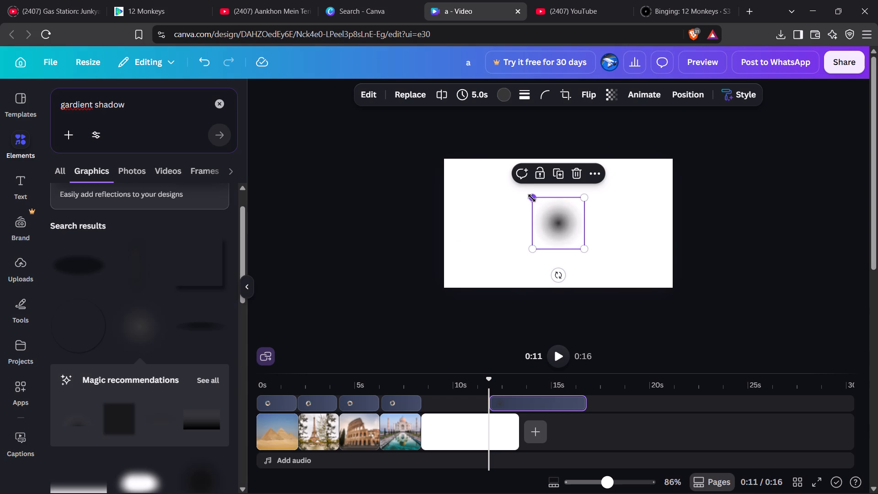
{"action": "left_click_drag", "start_coordinate": [531, 196], "coordinate": [464, 171]}
{"action": "left_click_drag", "start_coordinate": [522, 190], "coordinate": [480, 200]}
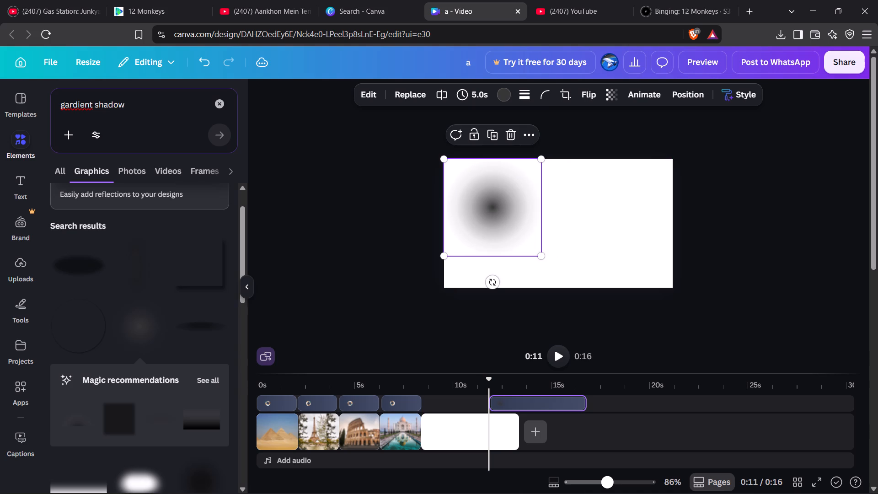
{"action": "left_click_drag", "start_coordinate": [540, 253], "coordinate": [569, 280]}
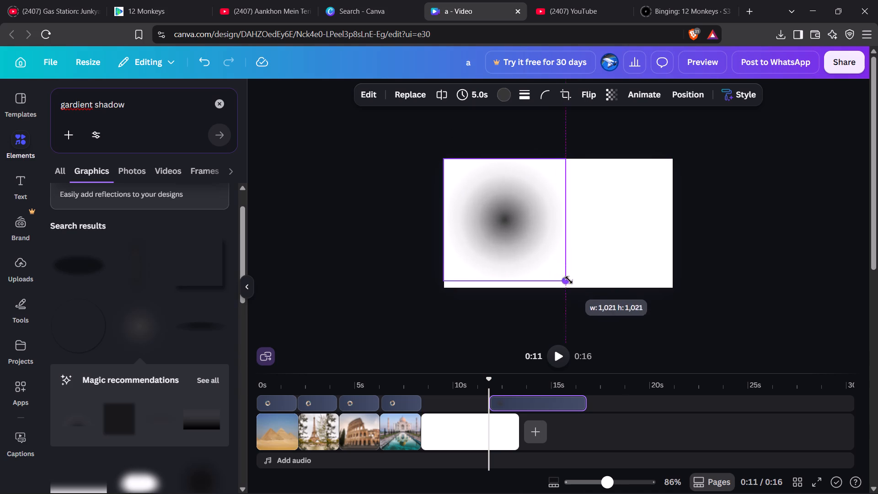
{"action": "left_click_drag", "start_coordinate": [569, 280], "coordinate": [573, 284]}
{"action": "left_click_drag", "start_coordinate": [530, 244], "coordinate": [495, 228]}
{"action": "left_click_drag", "start_coordinate": [541, 272], "coordinate": [560, 295]}
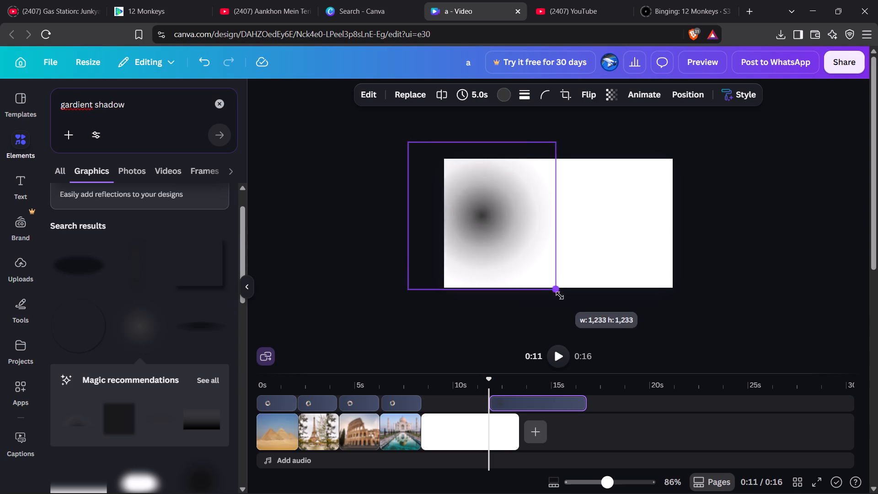
{"action": "left_click_drag", "start_coordinate": [560, 295], "coordinate": [571, 301]}
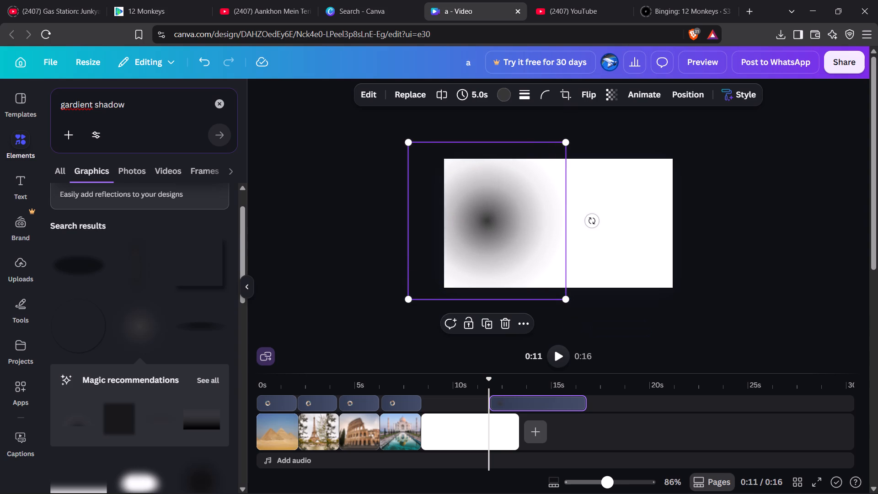
Copy the enlarged round gradient graphic.
{"action": "left_click", "coordinate": [519, 238]}
{"action": "left_click", "coordinate": [519, 238]}
{"action": "key", "text": "ctrl+c"}
{"action": "key", "text": "ctrl+c"}
Add a heading to the gradient page with the text "Pyramid".
{"action": "left_click", "coordinate": [14, 188]}
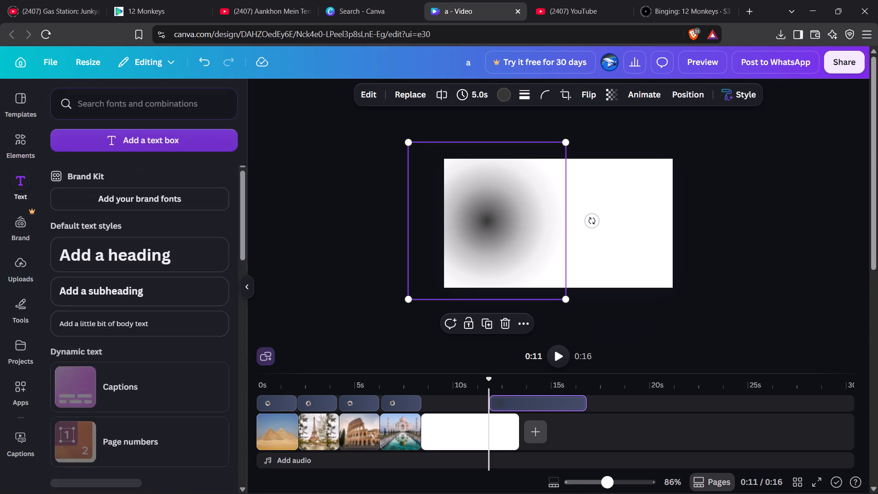
{"action": "left_click", "coordinate": [114, 262]}
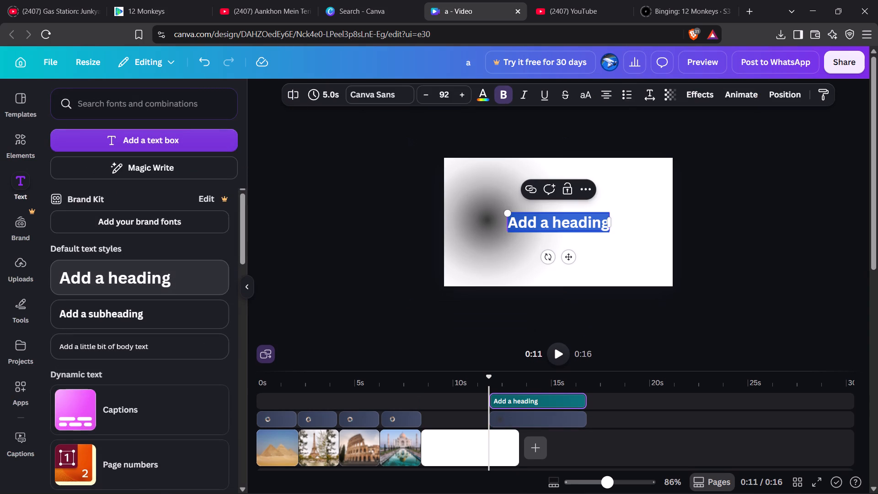
{"action": "type", "text": "pyr"}
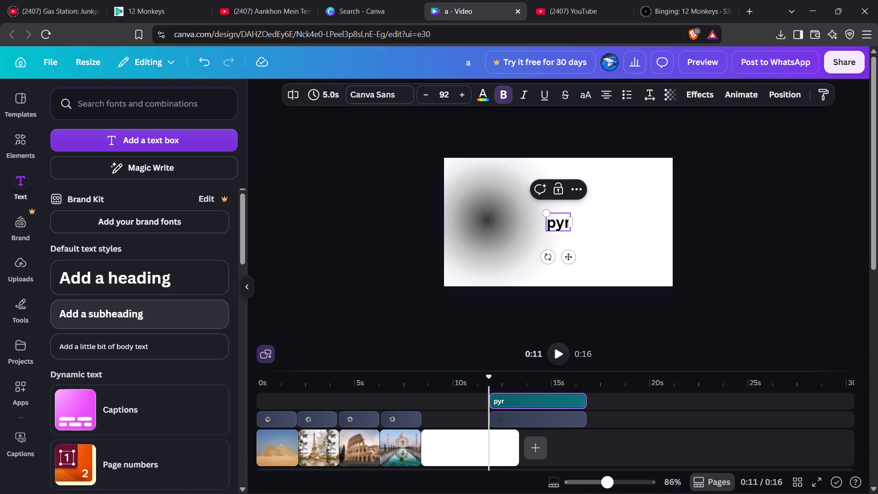
{"action": "key", "text": "BackSpace"}
{"action": "key", "text": "BackSpace"}
{"action": "key", "text": "BackSpace"}
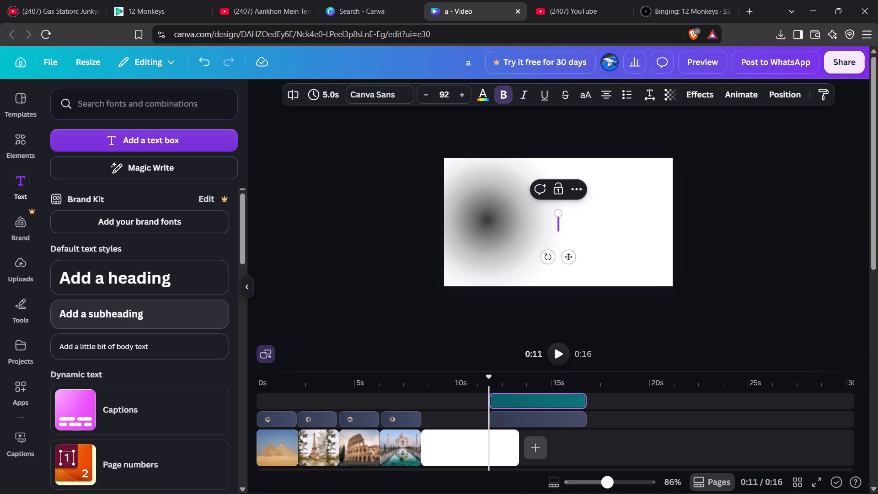
{"action": "key", "text": "shift+p"}
{"action": "key", "text": "y"}
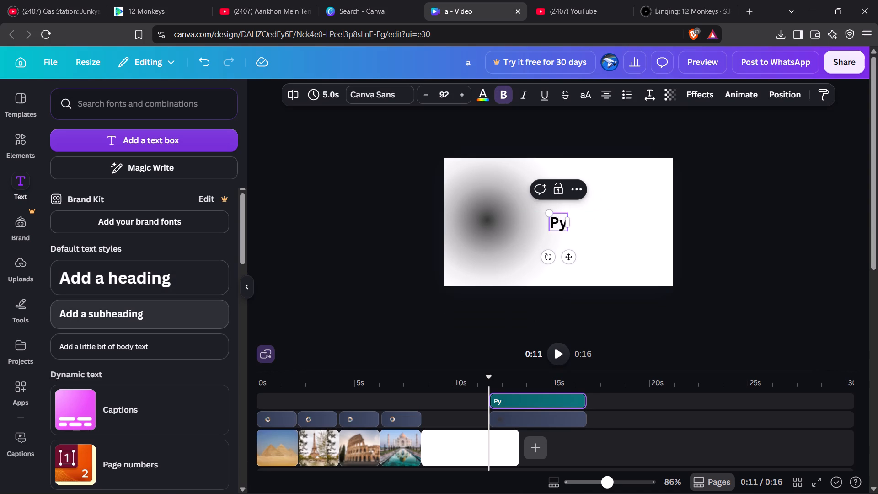
{"action": "type", "text": "rami"}
{"action": "key", "text": "d"}
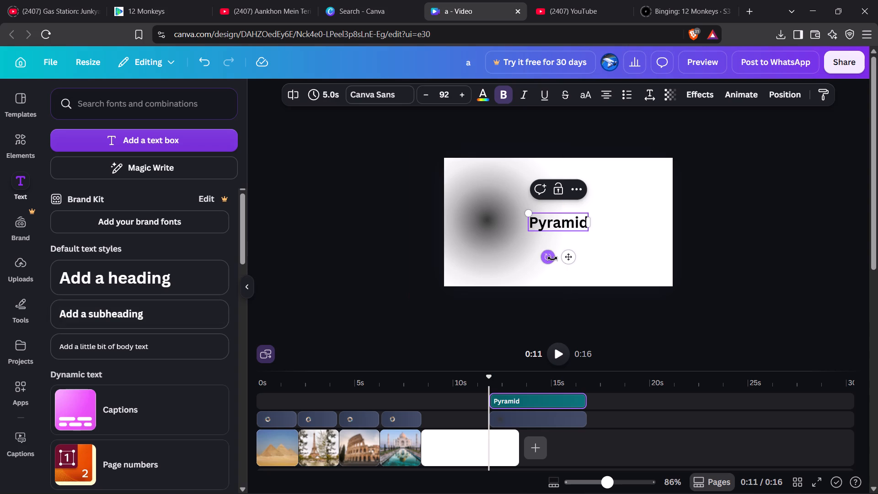
Move the "Pyramid" heading onto the gradient, just above its dark centre.
{"action": "left_click_drag", "start_coordinate": [574, 258], "coordinate": [517, 247]}
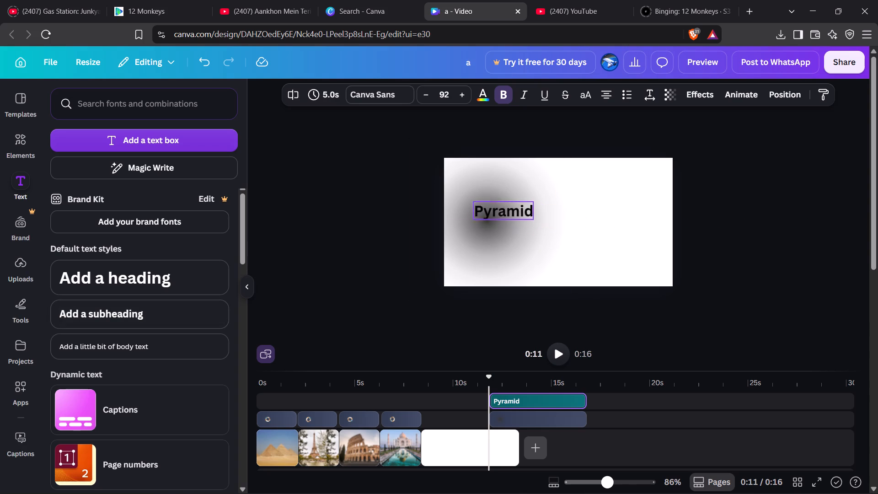
{"action": "left_click_drag", "start_coordinate": [517, 247], "coordinate": [507, 236]}
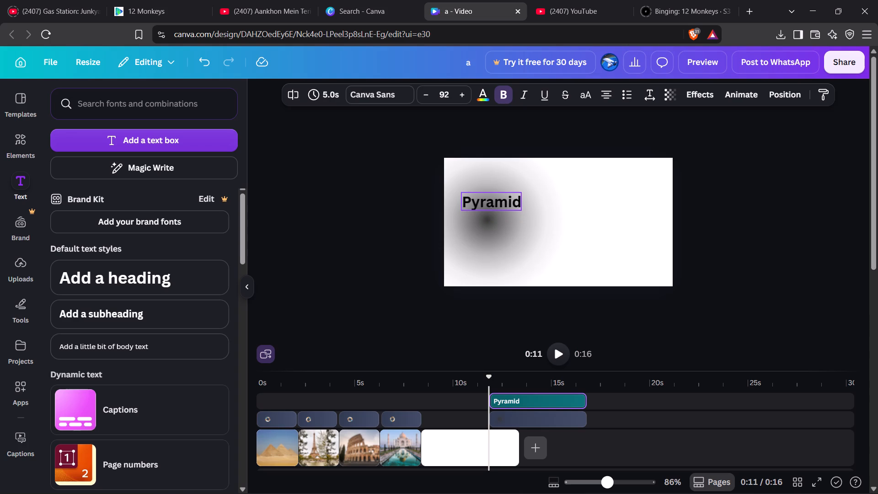
{"action": "left_click_drag", "start_coordinate": [507, 236], "coordinate": [507, 235]}
{"action": "left_click", "coordinate": [511, 199]}
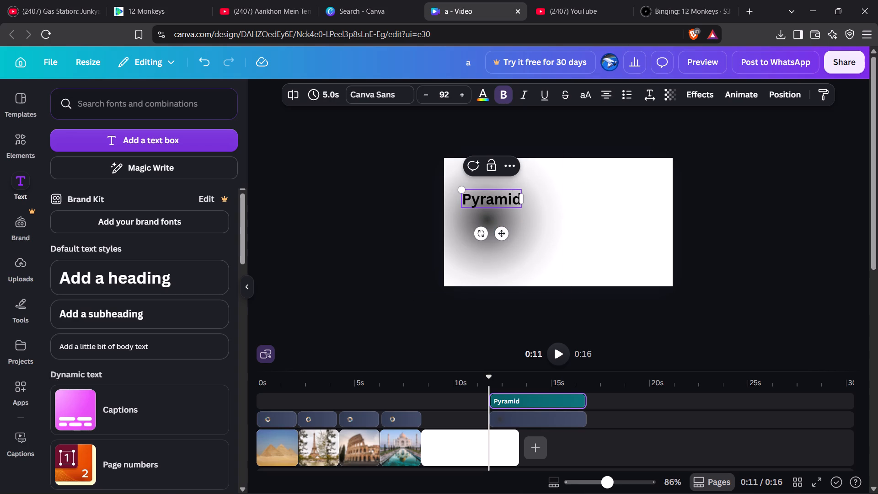
{"action": "left_click_drag", "start_coordinate": [512, 188], "coordinate": [509, 197]}
{"action": "left_click", "coordinate": [509, 197]}
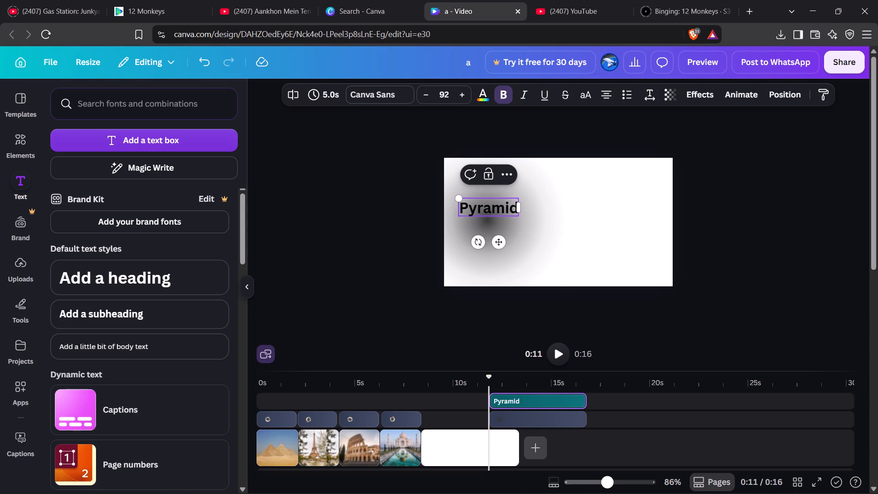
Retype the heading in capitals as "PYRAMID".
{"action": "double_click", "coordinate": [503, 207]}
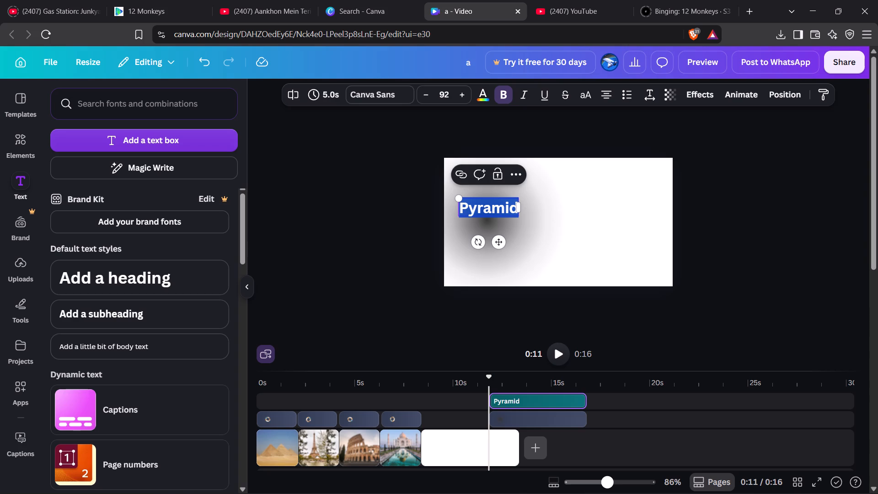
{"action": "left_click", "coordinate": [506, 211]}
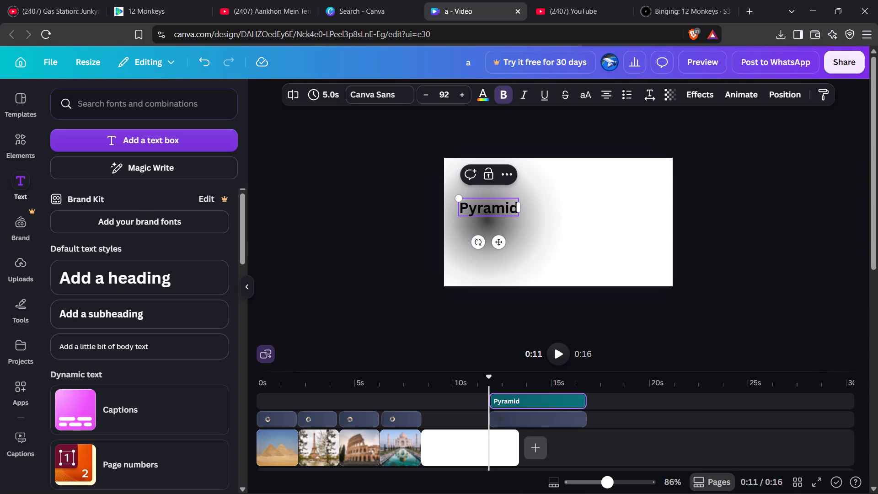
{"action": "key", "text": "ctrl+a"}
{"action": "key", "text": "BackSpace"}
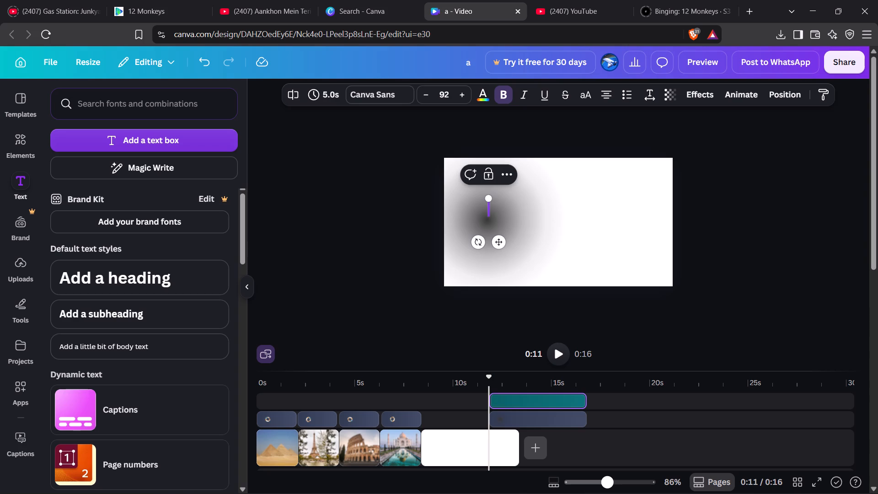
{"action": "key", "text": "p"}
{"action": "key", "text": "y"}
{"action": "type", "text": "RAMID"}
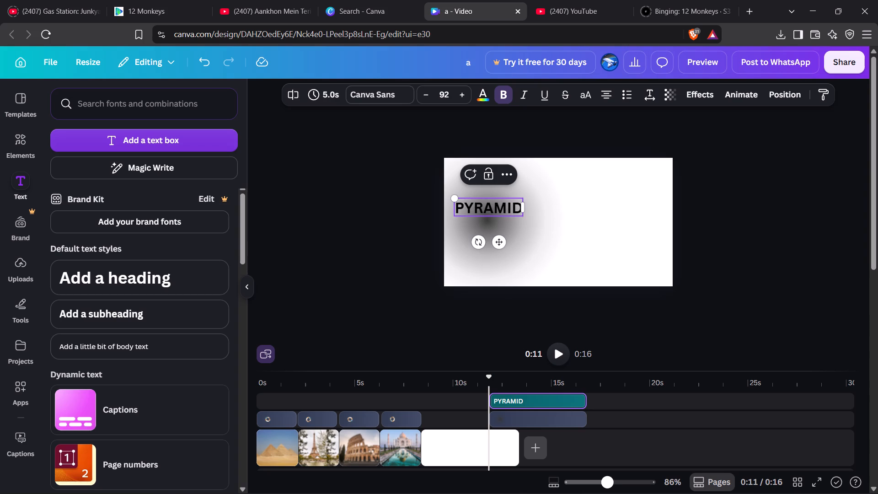
Replace the heading text with "EGYPT".
{"action": "key", "text": "BackSpace"}
{"action": "key", "text": "BackSpace"}
{"action": "key", "text": "BackSpace"}
{"action": "key", "text": "BackSpace"}
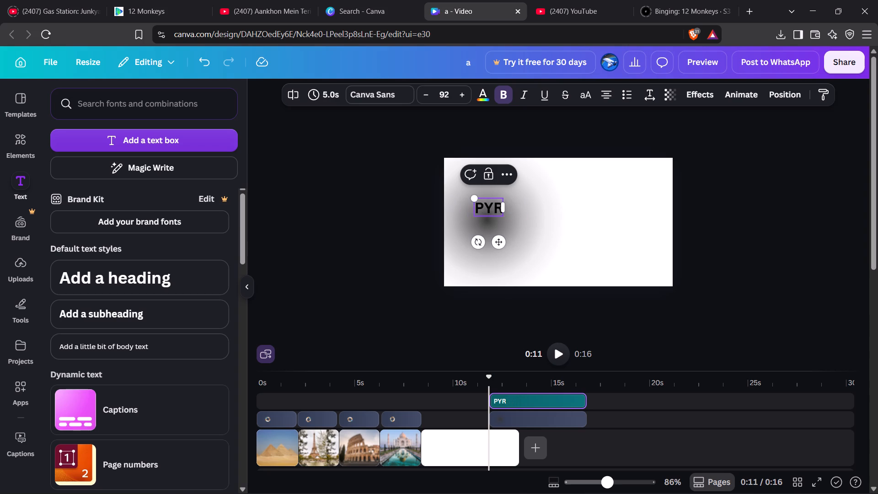
{"action": "key", "text": "BackSpace"}
{"action": "key", "text": "BackSpace"}
{"action": "key", "text": "BackSpace"}
{"action": "type", "text": "EGYPT"}
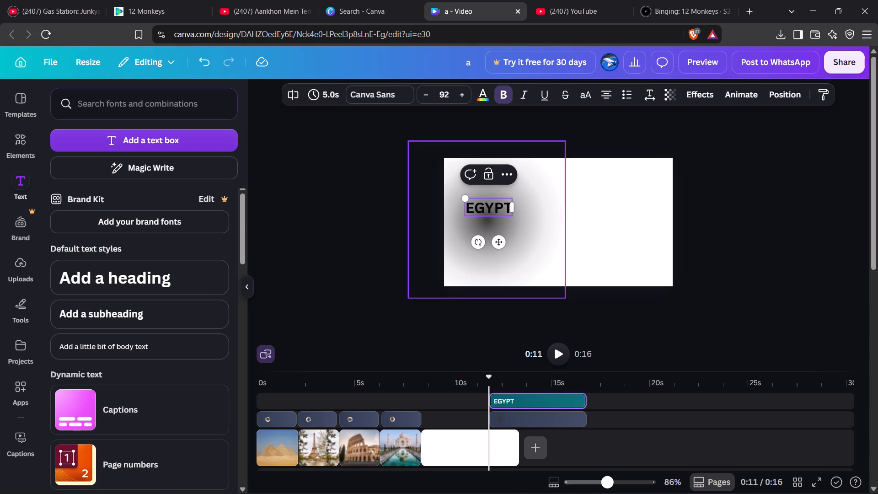
Search the fonts for "GL", try Gliker on the EGYPT heading, and set it to Glacial Indifference.
{"action": "left_click", "coordinate": [393, 93]}
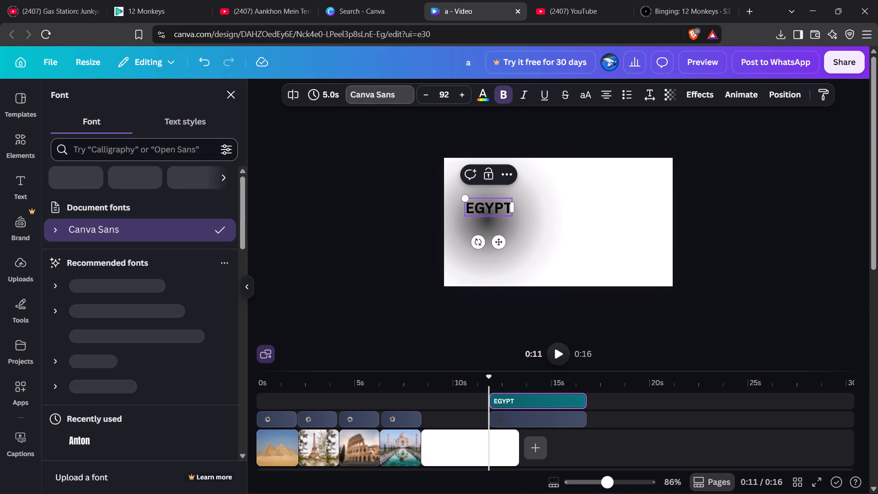
{"action": "left_click", "coordinate": [161, 152]}
{"action": "type", "text": "GL"}
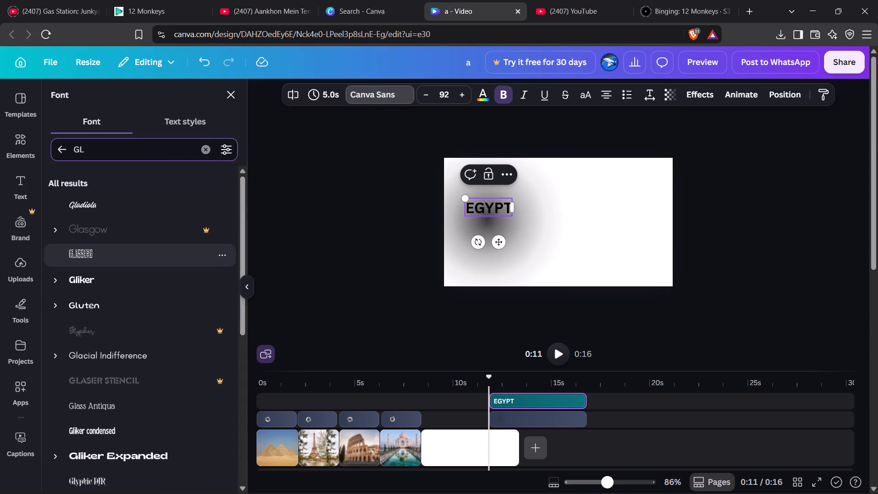
{"action": "left_click", "coordinate": [151, 272]}
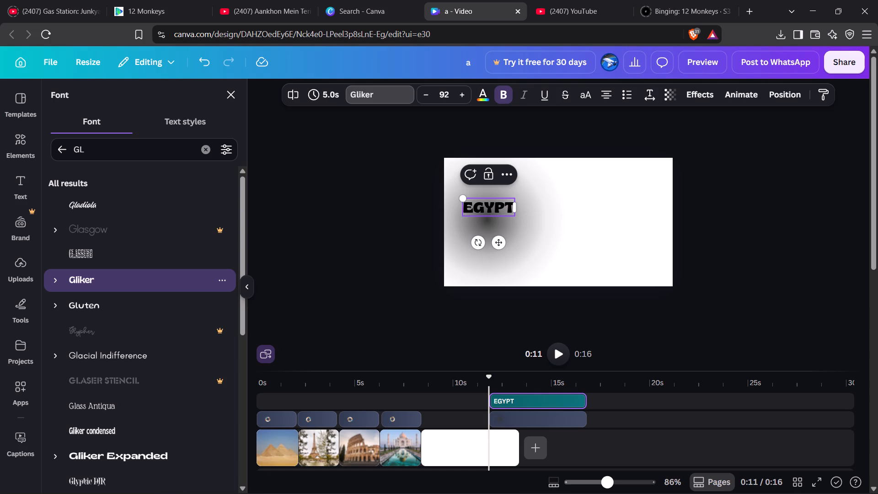
{"action": "left_click", "coordinate": [179, 358]}
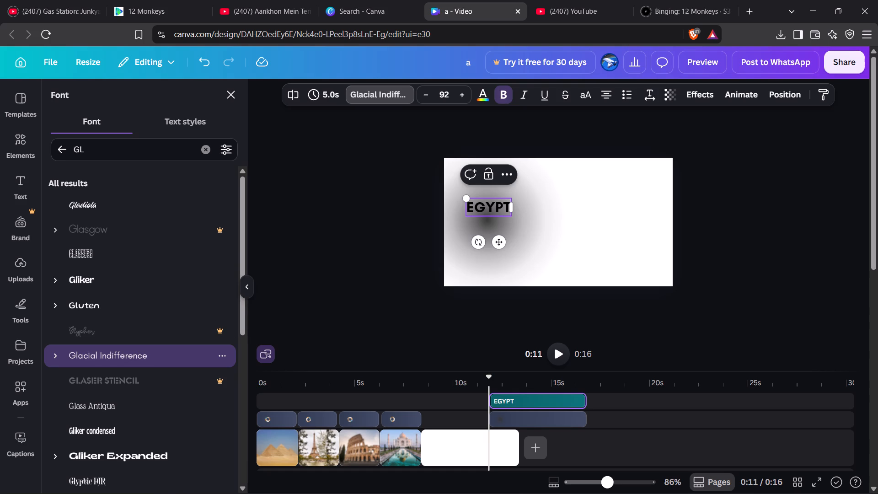
Change the EGYPT heading's text colour to white, replacing all matching black in the design.
{"action": "left_click", "coordinate": [488, 98]}
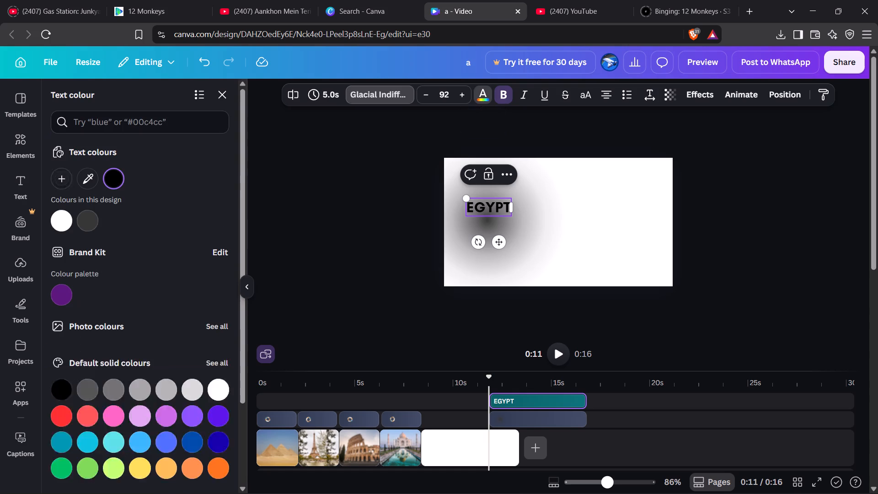
{"action": "left_click", "coordinate": [65, 225]}
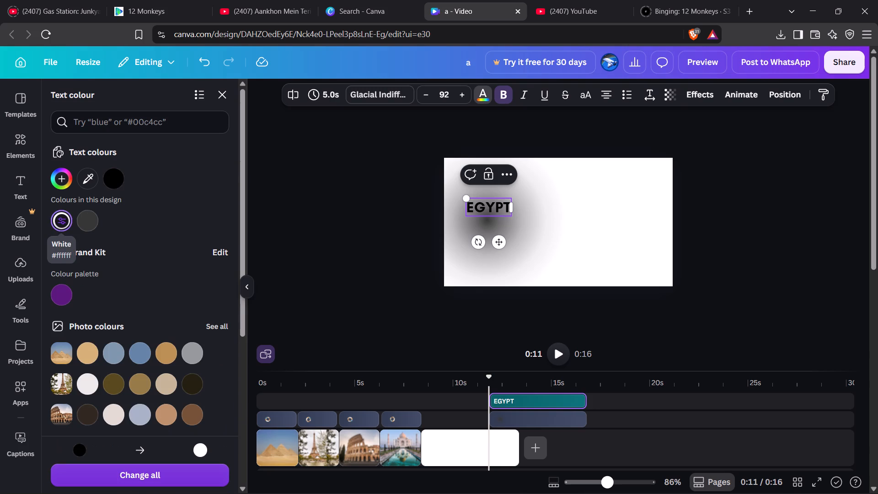
{"action": "left_click", "coordinate": [144, 471]}
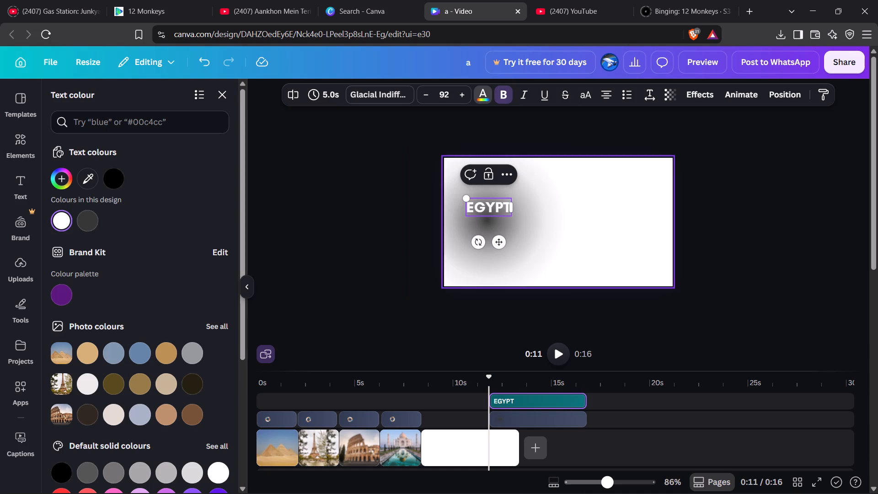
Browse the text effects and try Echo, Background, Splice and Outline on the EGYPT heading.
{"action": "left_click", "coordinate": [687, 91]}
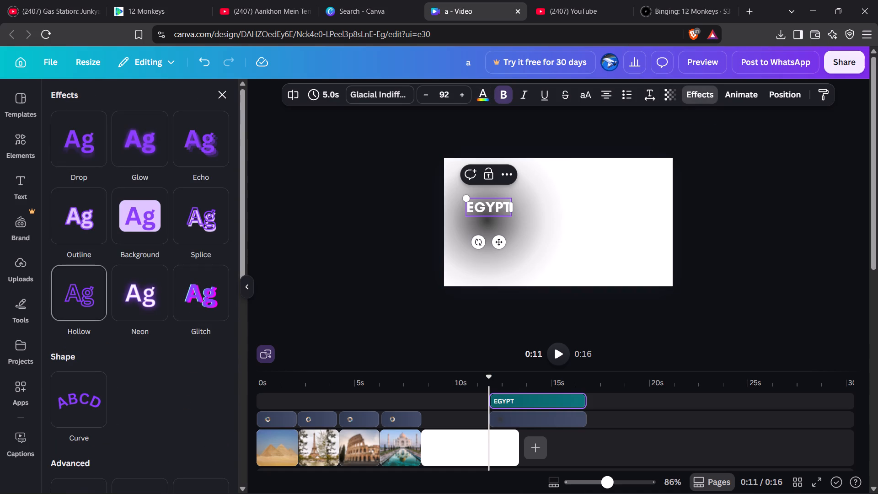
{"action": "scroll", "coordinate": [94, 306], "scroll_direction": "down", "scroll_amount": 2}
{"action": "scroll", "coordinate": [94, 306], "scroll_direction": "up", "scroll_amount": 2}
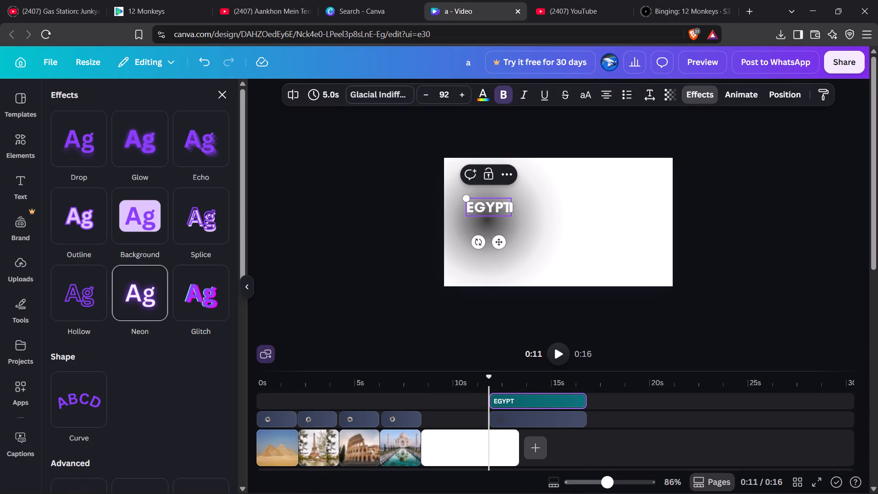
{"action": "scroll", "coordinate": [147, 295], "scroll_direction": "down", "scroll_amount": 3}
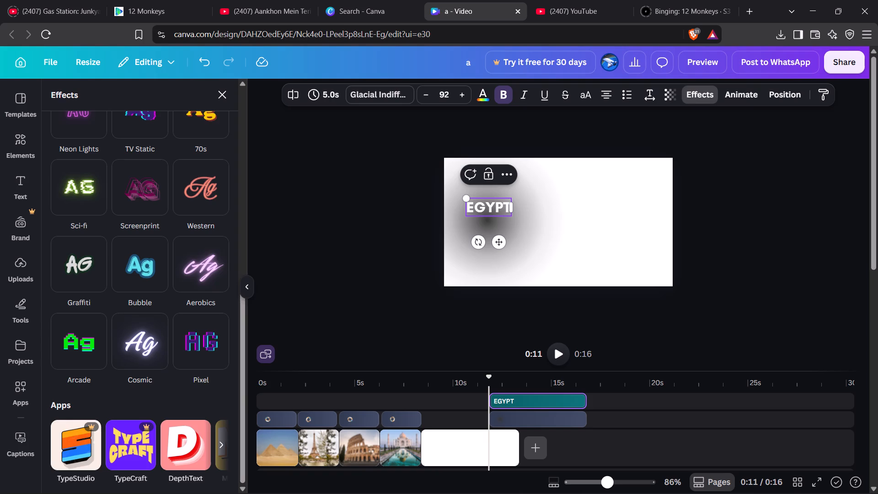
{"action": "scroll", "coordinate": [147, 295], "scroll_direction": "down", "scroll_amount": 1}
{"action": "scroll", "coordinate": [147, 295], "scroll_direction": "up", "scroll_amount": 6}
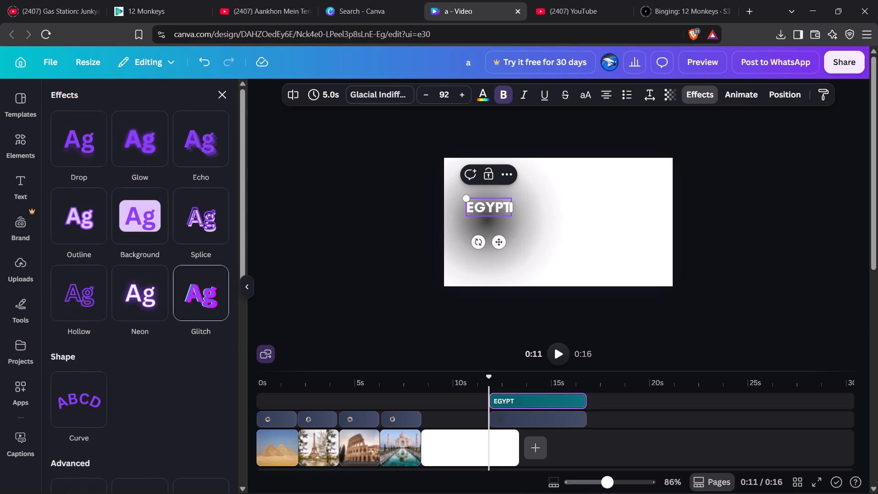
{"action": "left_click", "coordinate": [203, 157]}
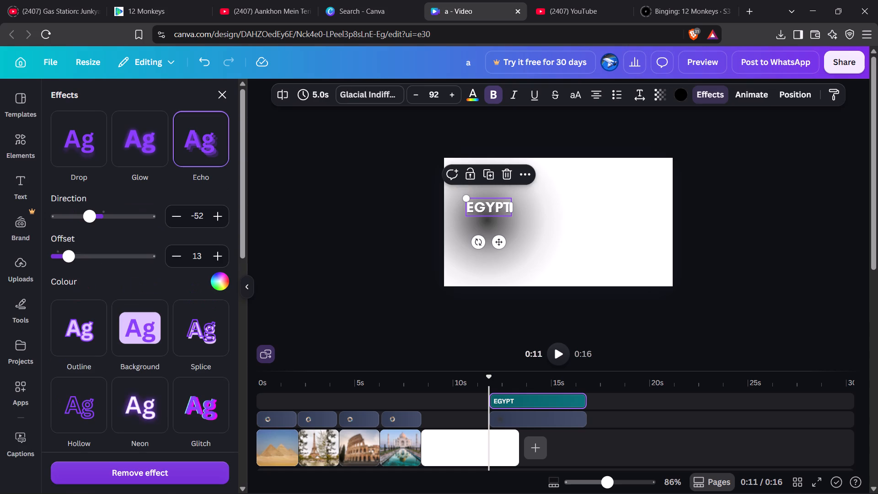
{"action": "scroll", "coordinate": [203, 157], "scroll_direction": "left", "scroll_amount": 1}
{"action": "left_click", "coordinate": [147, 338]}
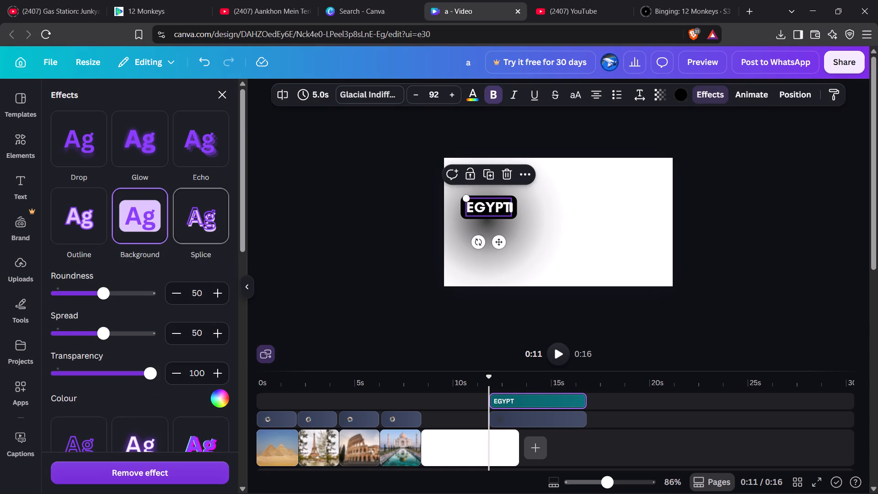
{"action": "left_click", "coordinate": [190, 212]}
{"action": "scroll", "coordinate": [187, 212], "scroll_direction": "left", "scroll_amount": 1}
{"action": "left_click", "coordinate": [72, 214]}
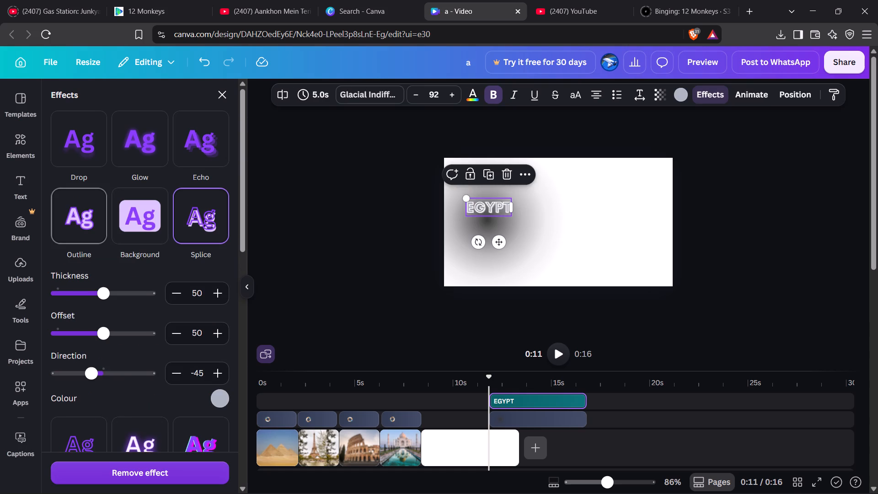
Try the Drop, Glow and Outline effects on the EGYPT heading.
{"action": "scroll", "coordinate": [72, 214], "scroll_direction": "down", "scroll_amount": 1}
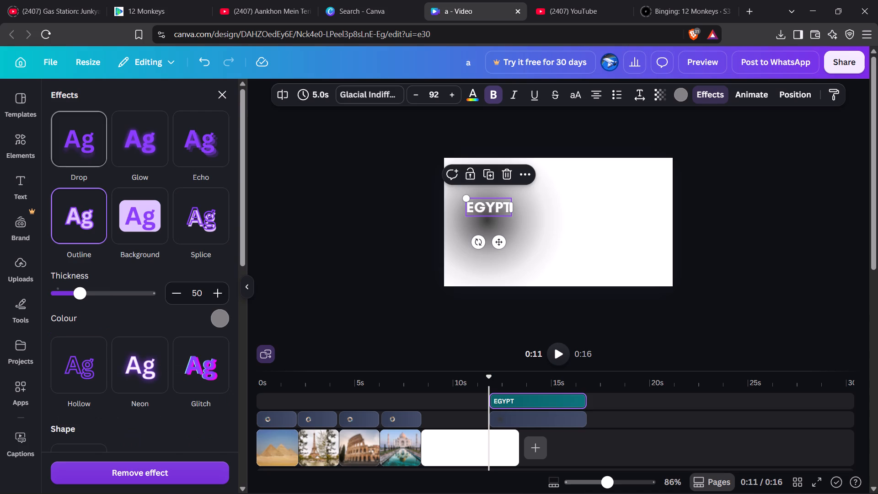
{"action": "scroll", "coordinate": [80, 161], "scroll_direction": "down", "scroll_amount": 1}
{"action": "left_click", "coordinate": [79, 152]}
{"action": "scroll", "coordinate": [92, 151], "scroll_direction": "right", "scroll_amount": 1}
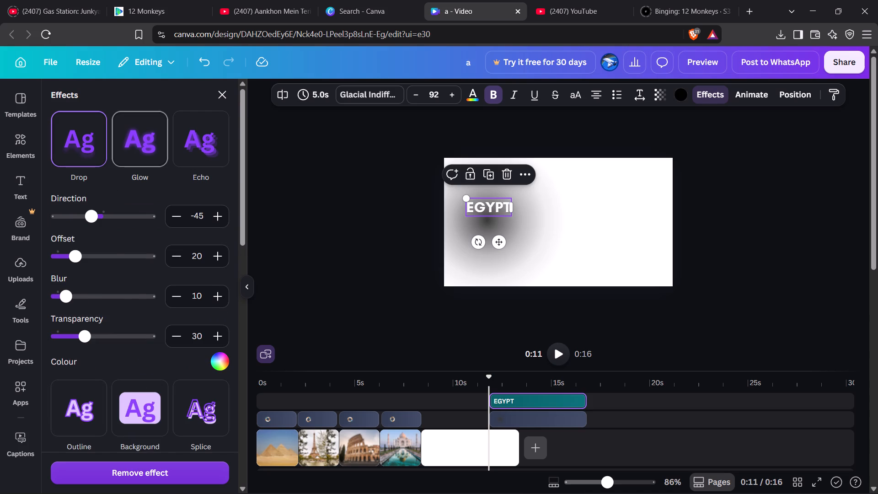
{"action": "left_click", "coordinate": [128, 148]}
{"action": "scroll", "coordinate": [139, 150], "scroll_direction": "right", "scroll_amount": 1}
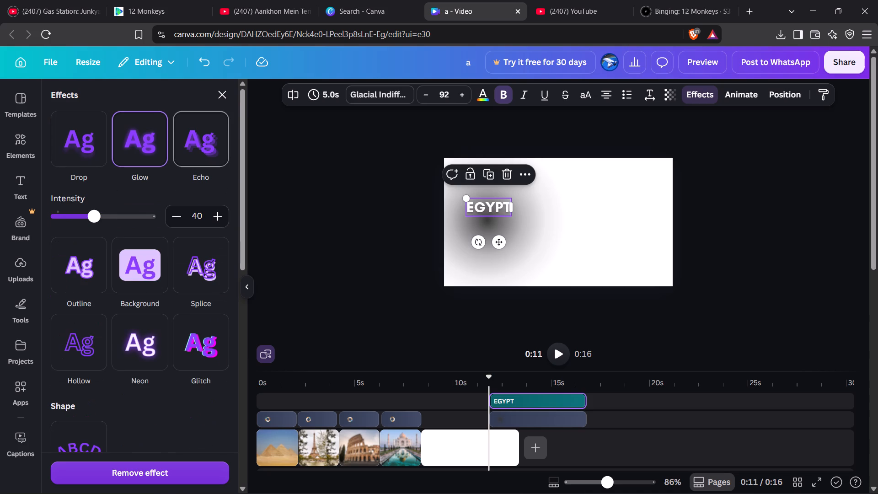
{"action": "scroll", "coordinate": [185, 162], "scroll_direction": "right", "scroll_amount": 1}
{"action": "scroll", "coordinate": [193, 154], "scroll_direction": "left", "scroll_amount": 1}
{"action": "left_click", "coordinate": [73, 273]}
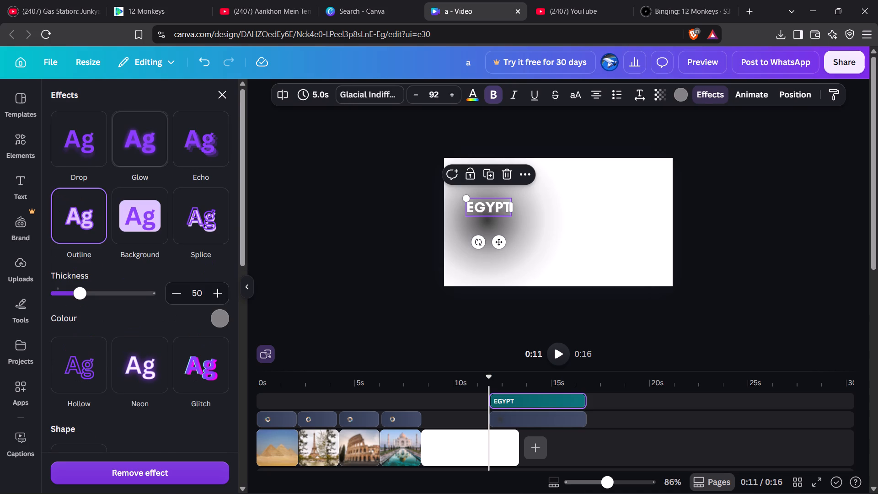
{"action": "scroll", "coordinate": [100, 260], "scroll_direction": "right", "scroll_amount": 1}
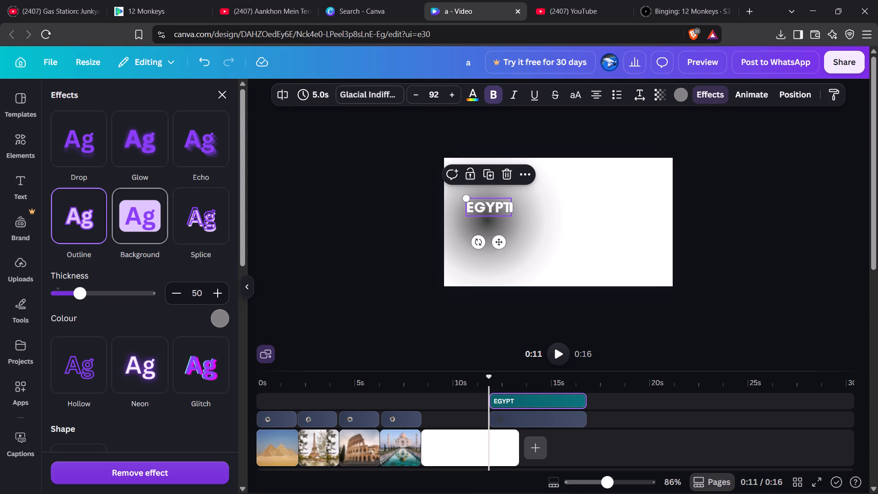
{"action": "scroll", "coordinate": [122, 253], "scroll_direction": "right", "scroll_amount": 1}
Apply the Splice effect to the EGYPT heading with thickness 69 and offset 74.
{"action": "left_click", "coordinate": [191, 217]}
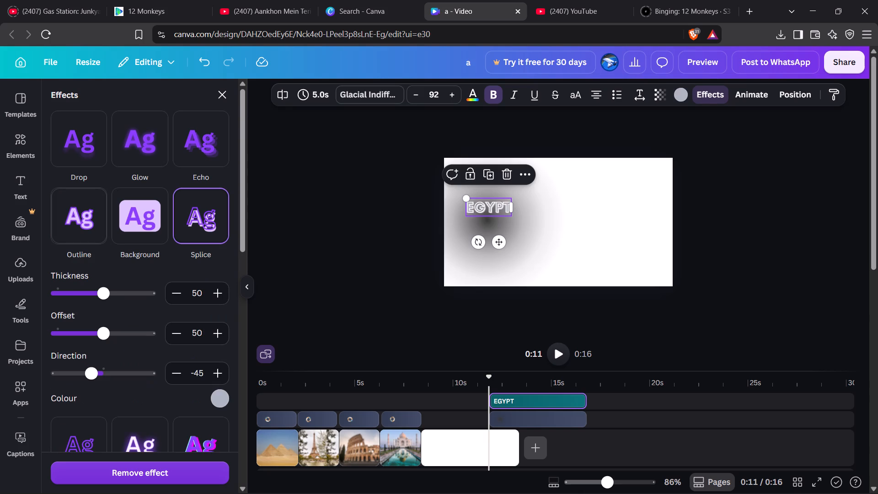
{"action": "left_click_drag", "start_coordinate": [106, 289], "coordinate": [183, 280]}
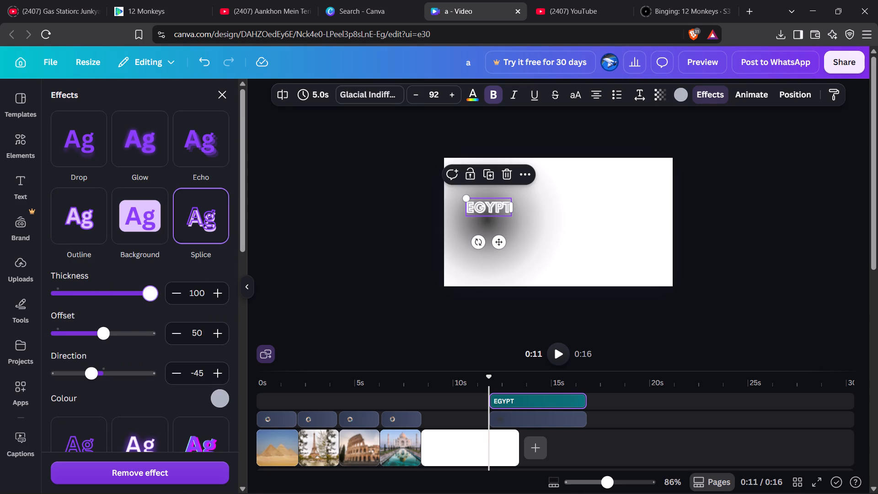
{"action": "left_click_drag", "start_coordinate": [148, 294], "coordinate": [121, 298]}
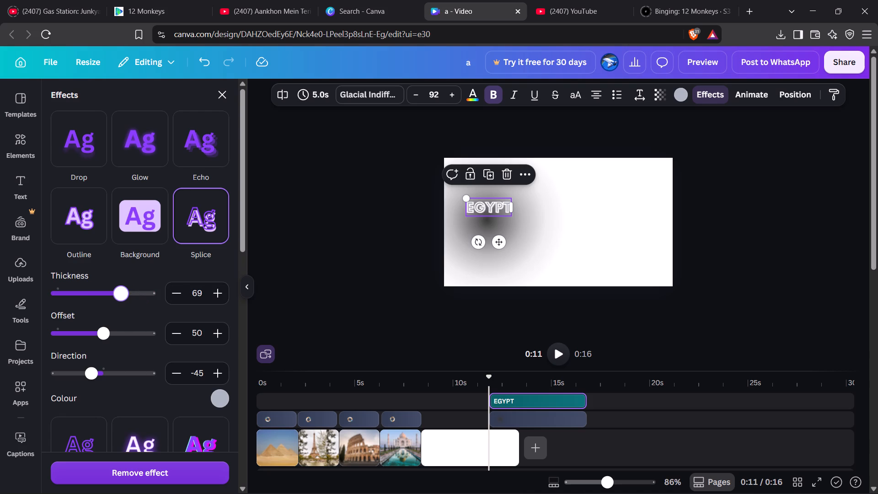
{"action": "left_click_drag", "start_coordinate": [101, 338], "coordinate": [126, 338]}
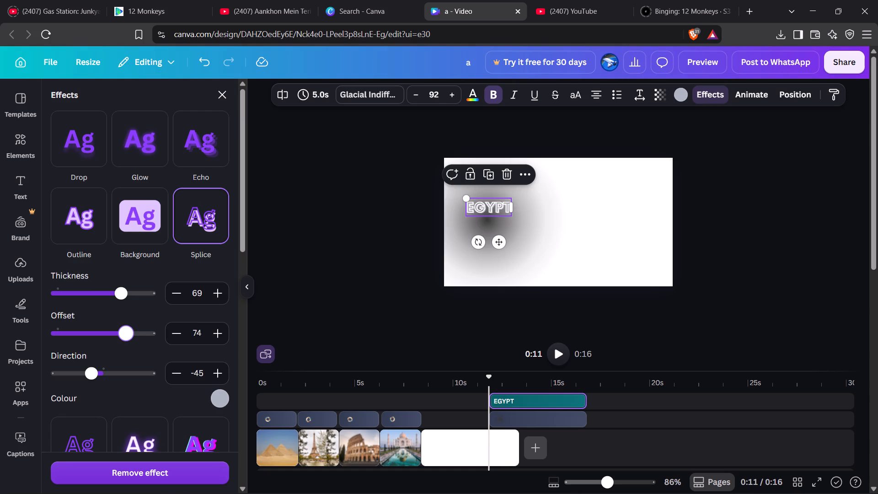
Move the EGYPT heading to the page's upper-left margin, above the gradient's dark centre.
{"action": "left_click_drag", "start_coordinate": [499, 243], "coordinate": [493, 233]}
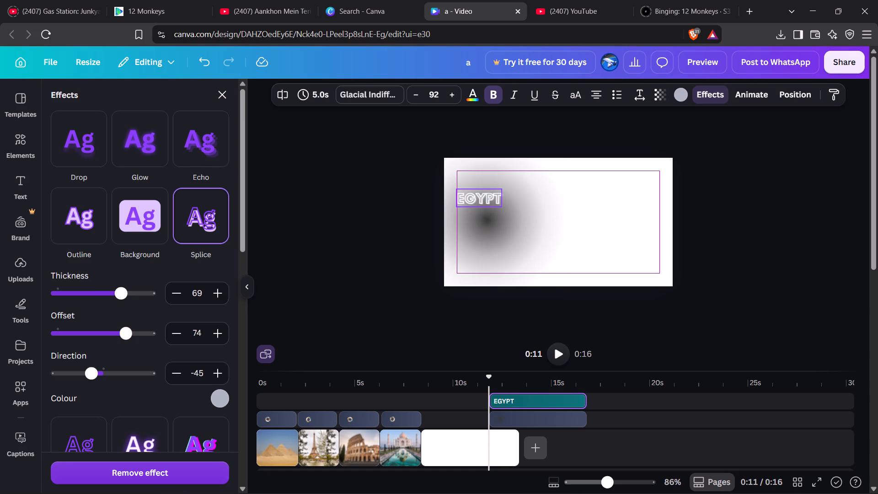
{"action": "left_click_drag", "start_coordinate": [493, 233], "coordinate": [492, 220]}
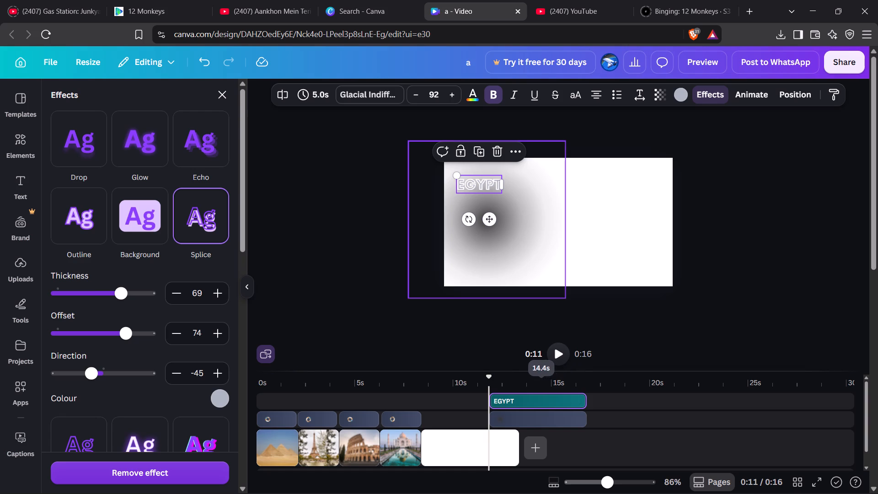
Shift the EGYPT clip earlier on the timeline so it sits over the blank page, near its start.
{"action": "left_click_drag", "start_coordinate": [536, 400], "coordinate": [505, 406]}
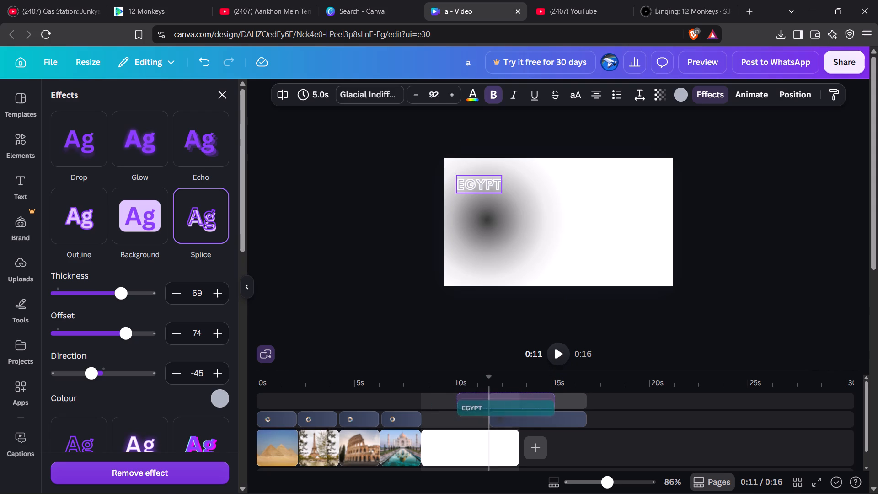
{"action": "left_click_drag", "start_coordinate": [505, 406], "coordinate": [483, 449]}
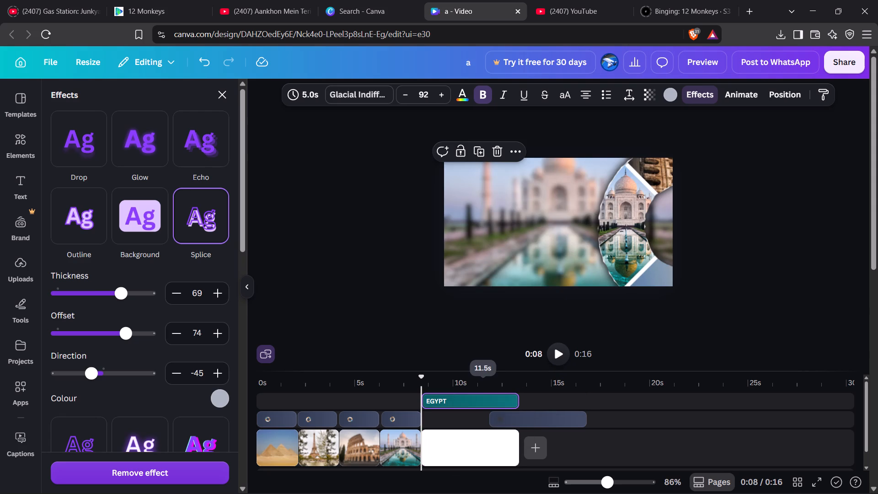
{"action": "left_click_drag", "start_coordinate": [480, 402], "coordinate": [536, 395]}
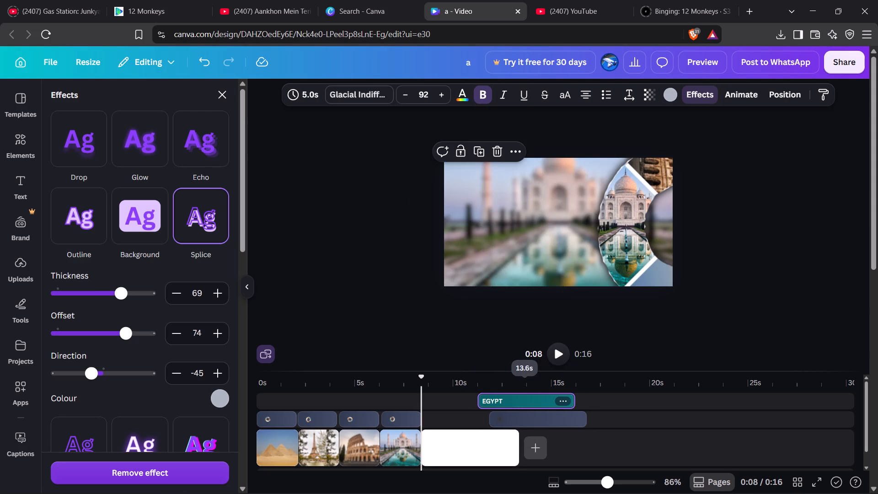
{"action": "left_click_drag", "start_coordinate": [525, 395], "coordinate": [476, 400]}
{"action": "left_click", "coordinate": [447, 454]}
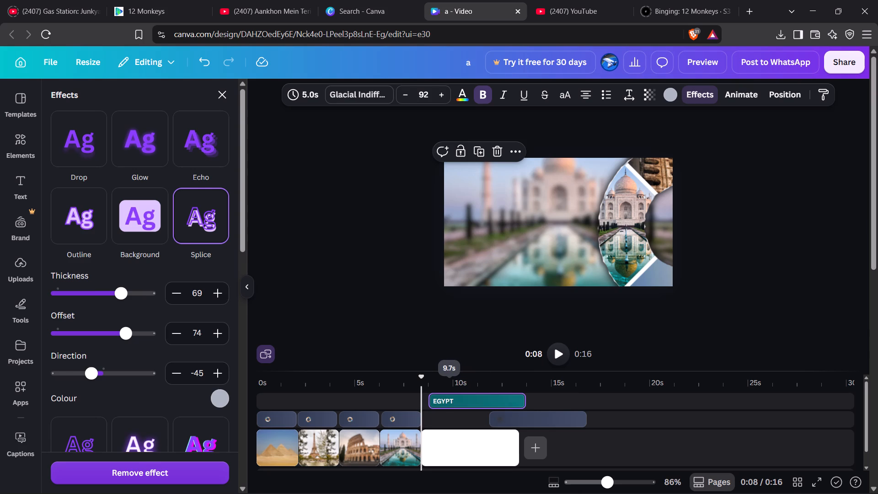
Shift the gradient clip earlier on the timeline to line up with the blank page's start.
{"action": "left_click_drag", "start_coordinate": [509, 419], "coordinate": [482, 419]}
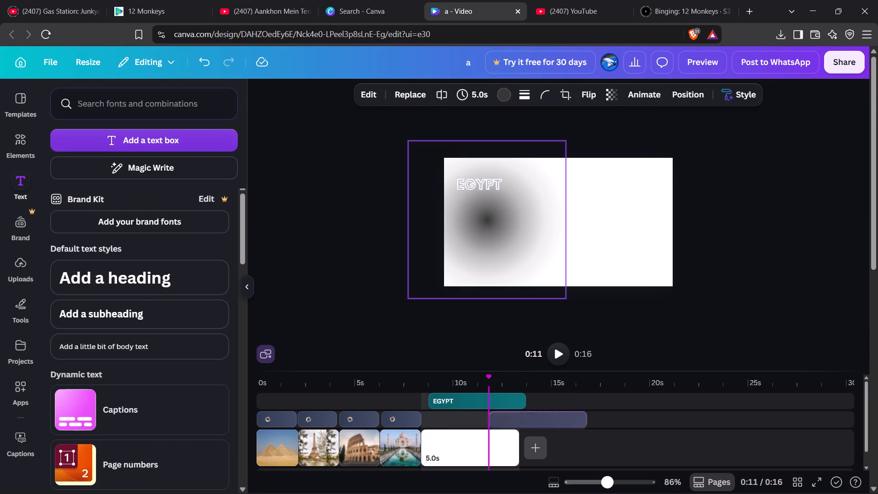
{"action": "left_click_drag", "start_coordinate": [482, 419], "coordinate": [447, 419]}
{"action": "left_click_drag", "start_coordinate": [447, 419], "coordinate": [444, 419]}
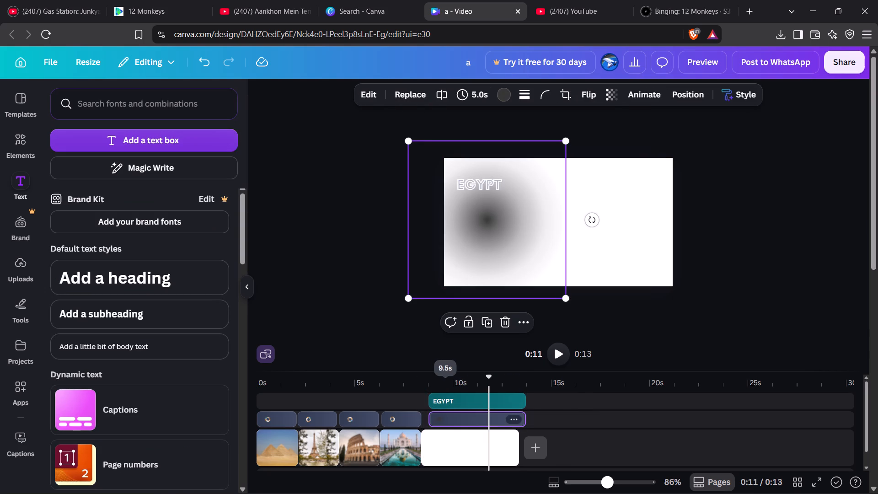
{"action": "left_click_drag", "start_coordinate": [444, 419], "coordinate": [440, 419]}
Nudge the EGYPT clip slightly earlier on the timeline to line up with the gradient clip.
{"action": "left_click_drag", "start_coordinate": [464, 396], "coordinate": [458, 397]}
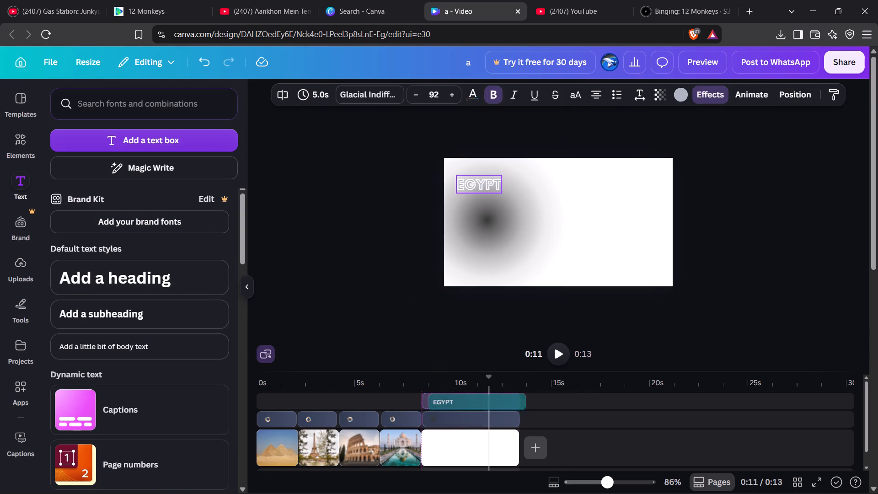
{"action": "left_click_drag", "start_coordinate": [458, 397], "coordinate": [459, 397]}
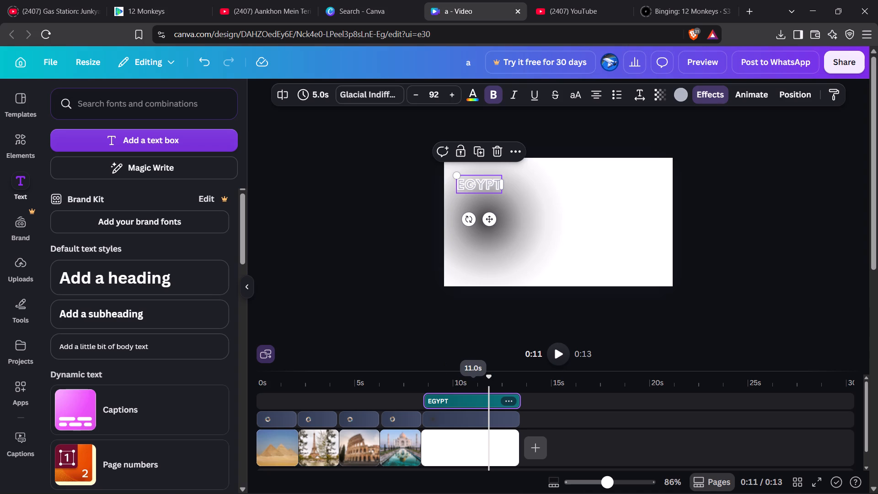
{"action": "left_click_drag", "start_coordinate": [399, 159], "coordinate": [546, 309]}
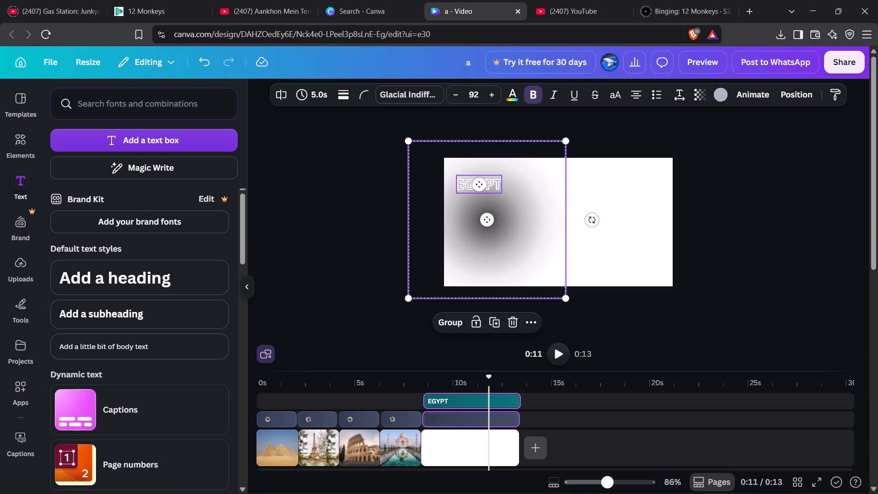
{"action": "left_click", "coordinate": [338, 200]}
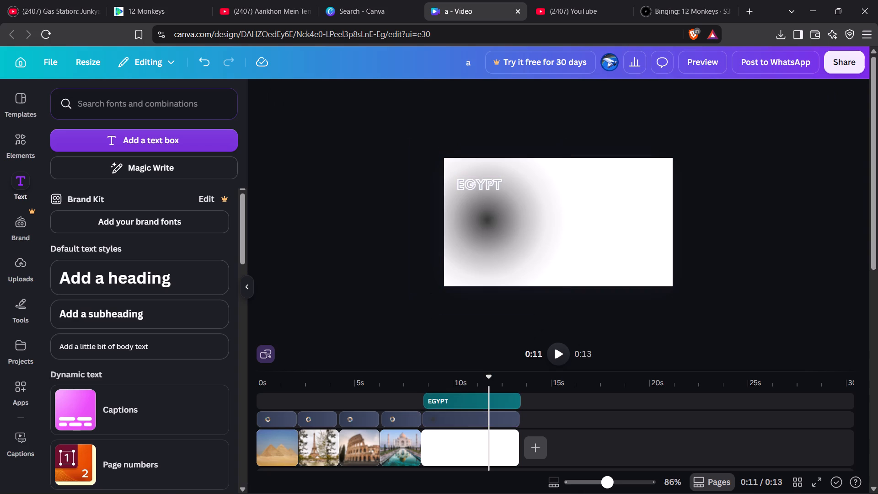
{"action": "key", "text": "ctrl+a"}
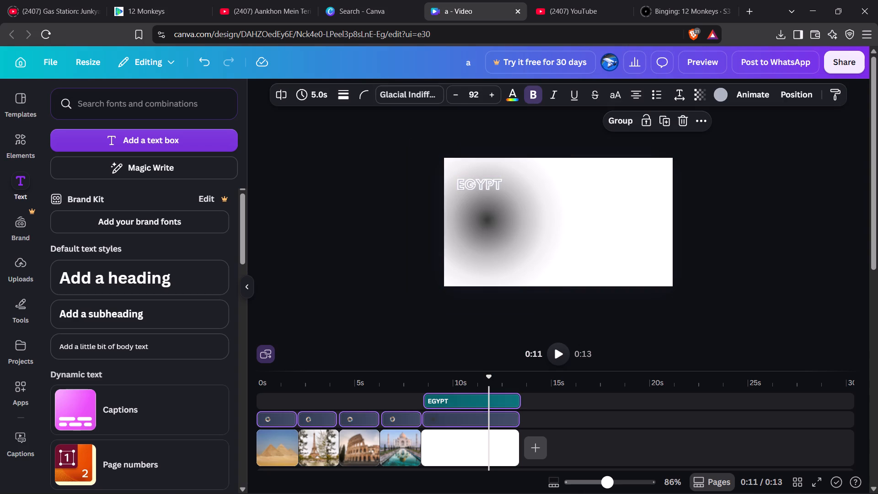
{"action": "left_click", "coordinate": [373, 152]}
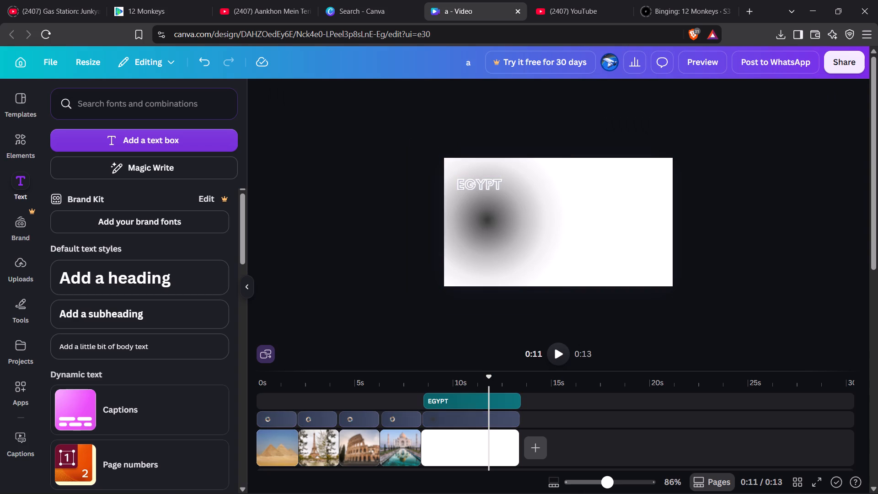
Group the EGYPT heading with the black gradient on the blank page.
{"action": "left_click_drag", "start_coordinate": [406, 106], "coordinate": [740, 341]}
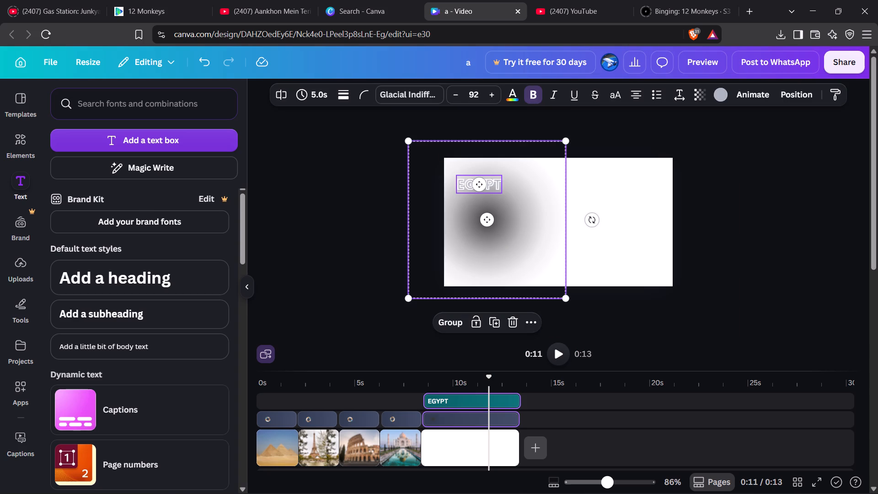
{"action": "right_click", "coordinate": [517, 268]}
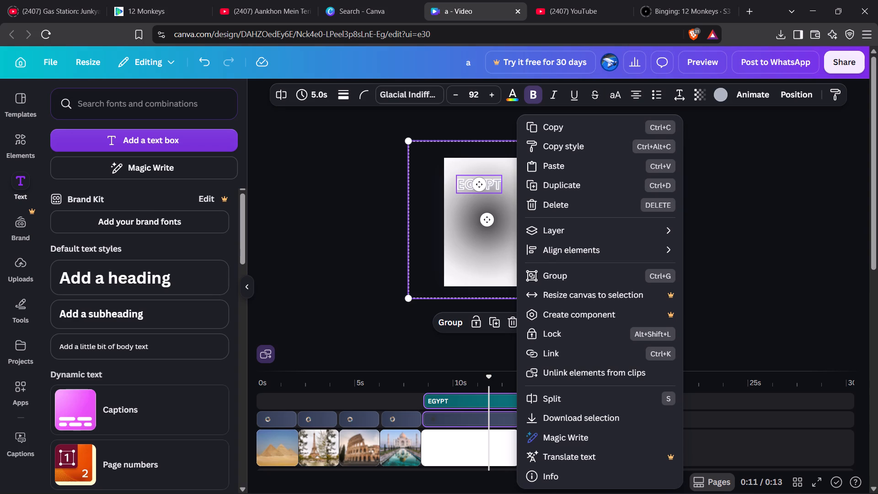
{"action": "left_click", "coordinate": [450, 320]}
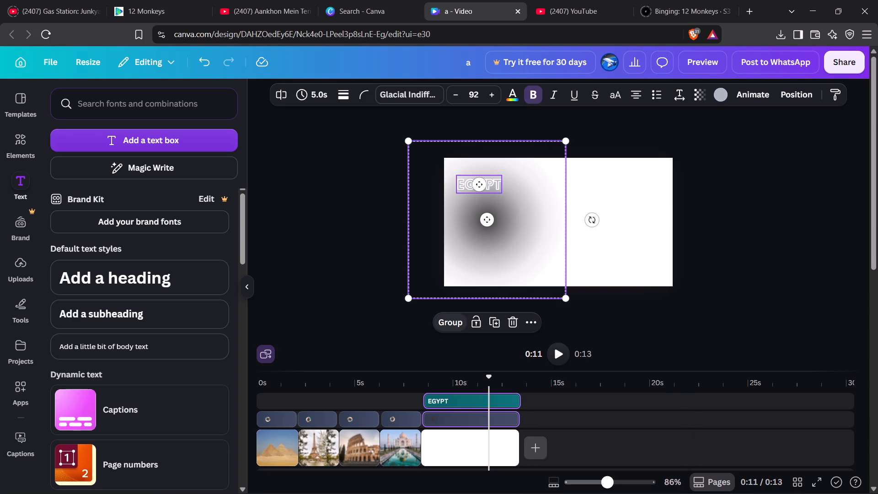
{"action": "left_click", "coordinate": [450, 320]}
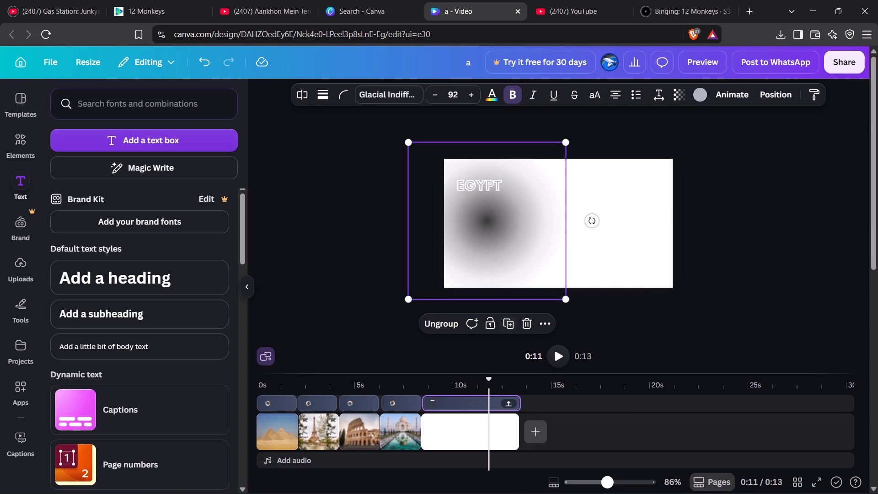
Place a copy of the EGYPT title group over the pyramids clip, starting at 0 s on the timeline.
{"action": "left_click", "coordinate": [541, 321]}
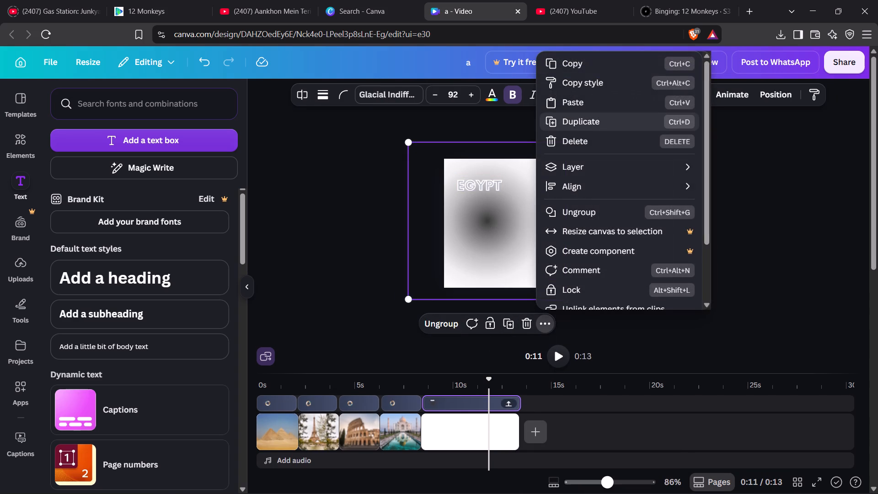
{"action": "left_click", "coordinate": [580, 65]}
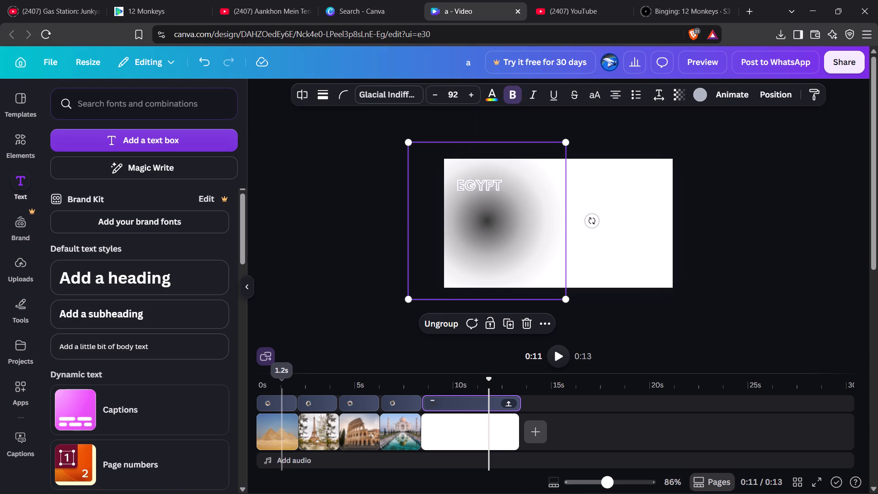
{"action": "left_click", "coordinate": [275, 393]}
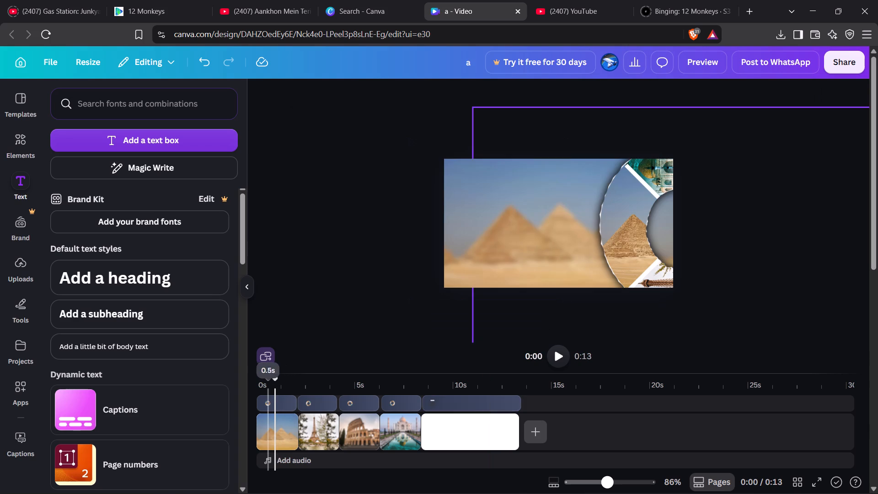
{"action": "left_click", "coordinate": [270, 414]}
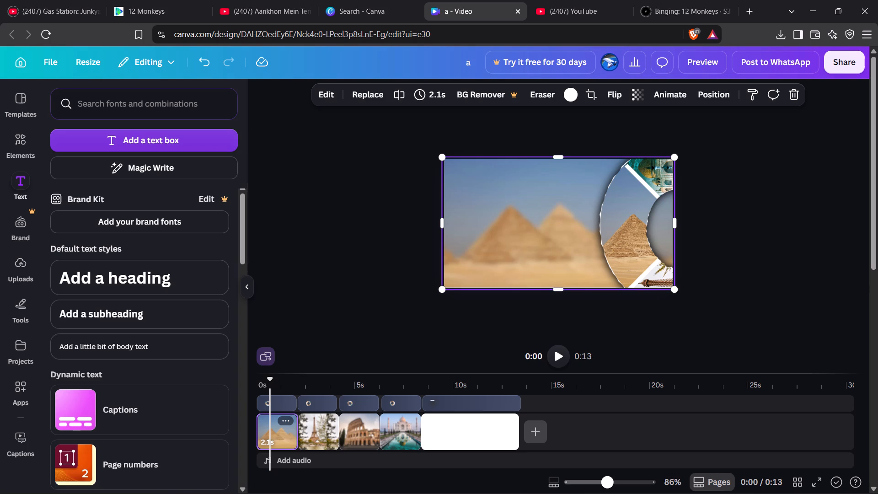
{"action": "key", "text": "ctrl+v"}
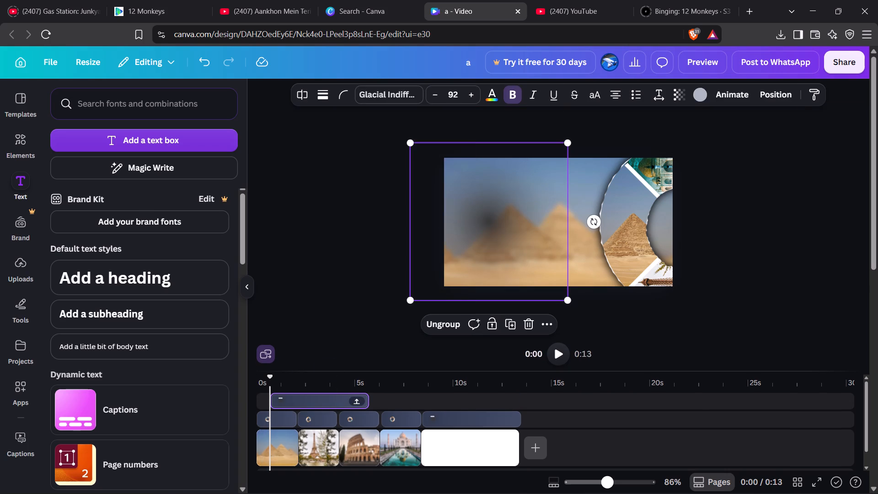
{"action": "left_click_drag", "start_coordinate": [314, 400], "coordinate": [301, 400]}
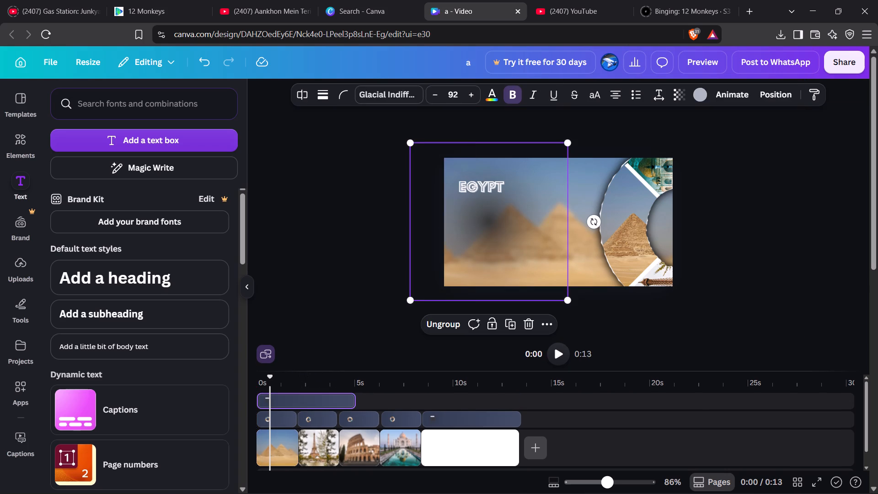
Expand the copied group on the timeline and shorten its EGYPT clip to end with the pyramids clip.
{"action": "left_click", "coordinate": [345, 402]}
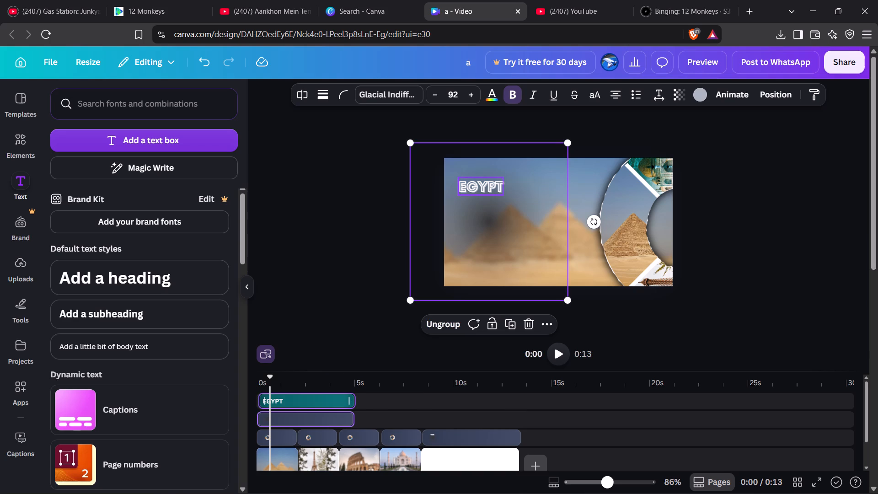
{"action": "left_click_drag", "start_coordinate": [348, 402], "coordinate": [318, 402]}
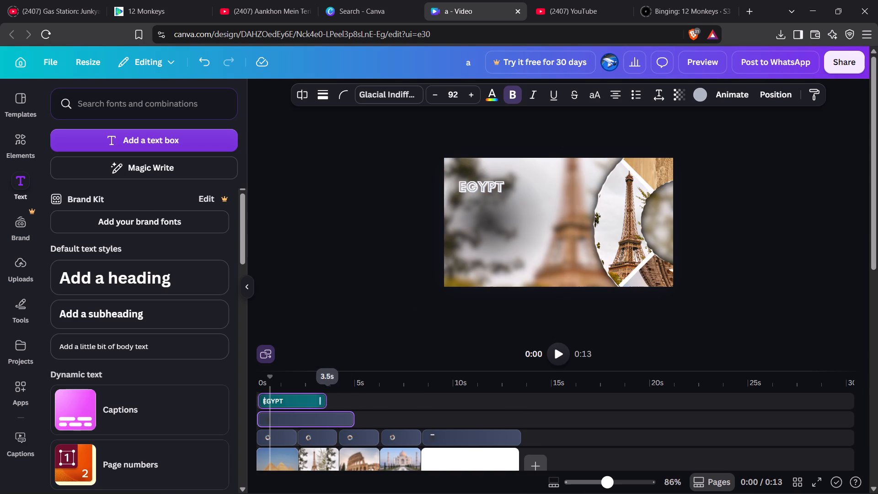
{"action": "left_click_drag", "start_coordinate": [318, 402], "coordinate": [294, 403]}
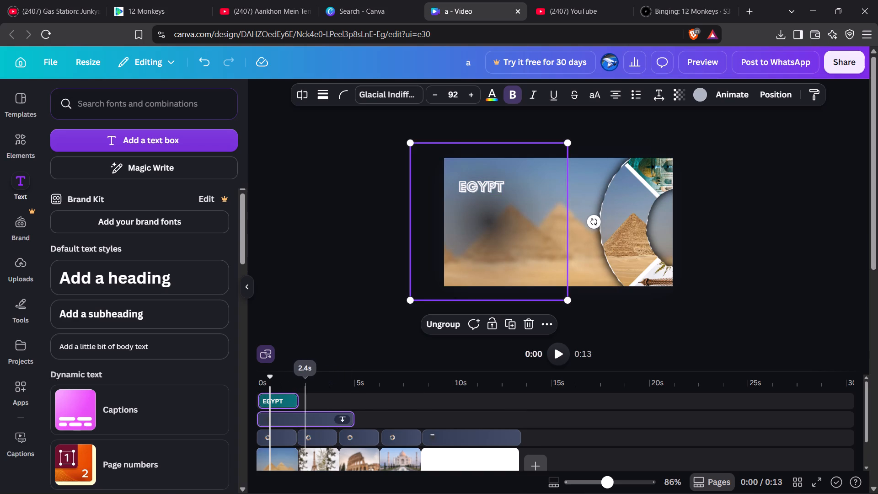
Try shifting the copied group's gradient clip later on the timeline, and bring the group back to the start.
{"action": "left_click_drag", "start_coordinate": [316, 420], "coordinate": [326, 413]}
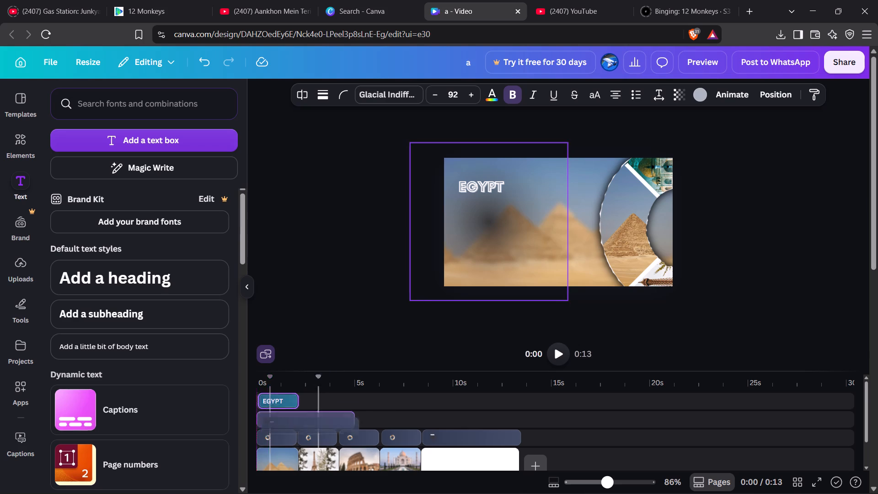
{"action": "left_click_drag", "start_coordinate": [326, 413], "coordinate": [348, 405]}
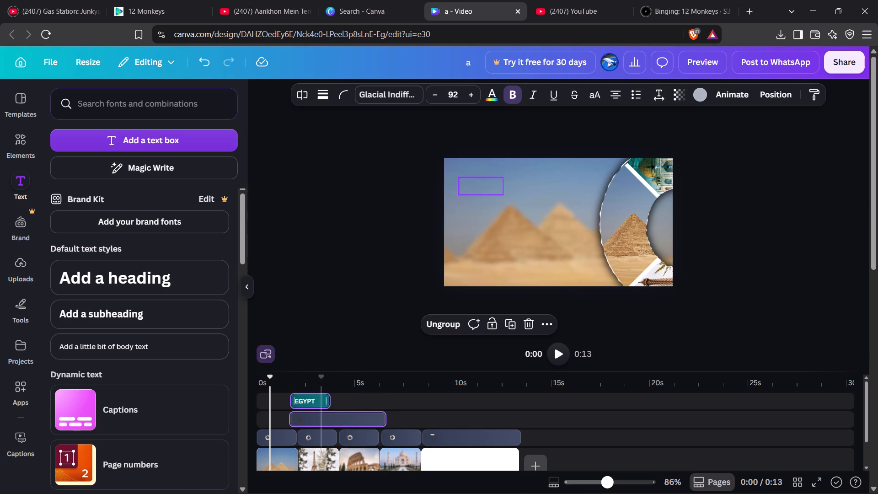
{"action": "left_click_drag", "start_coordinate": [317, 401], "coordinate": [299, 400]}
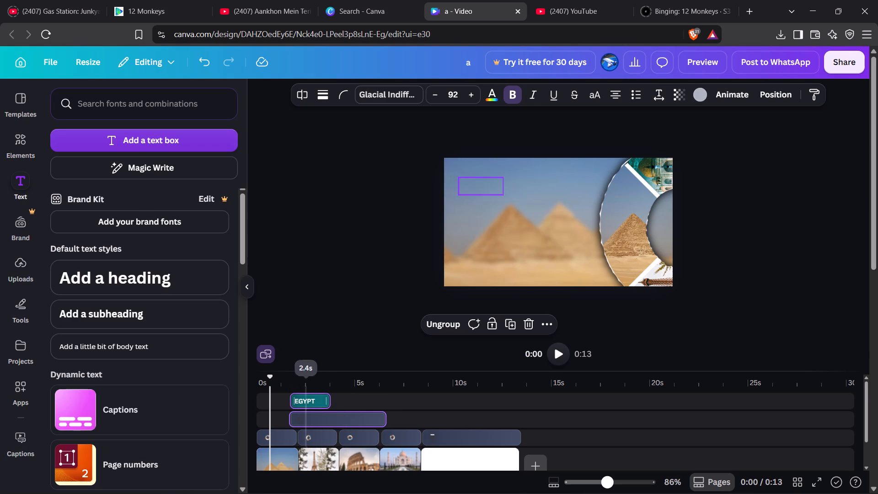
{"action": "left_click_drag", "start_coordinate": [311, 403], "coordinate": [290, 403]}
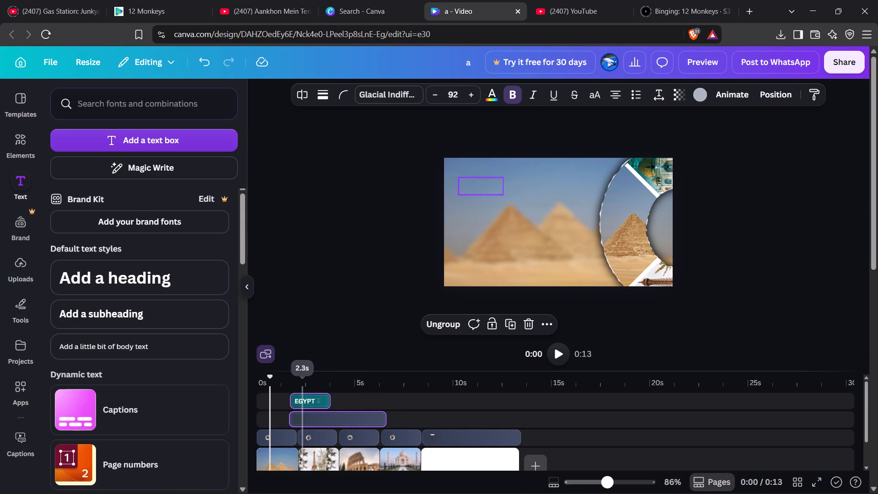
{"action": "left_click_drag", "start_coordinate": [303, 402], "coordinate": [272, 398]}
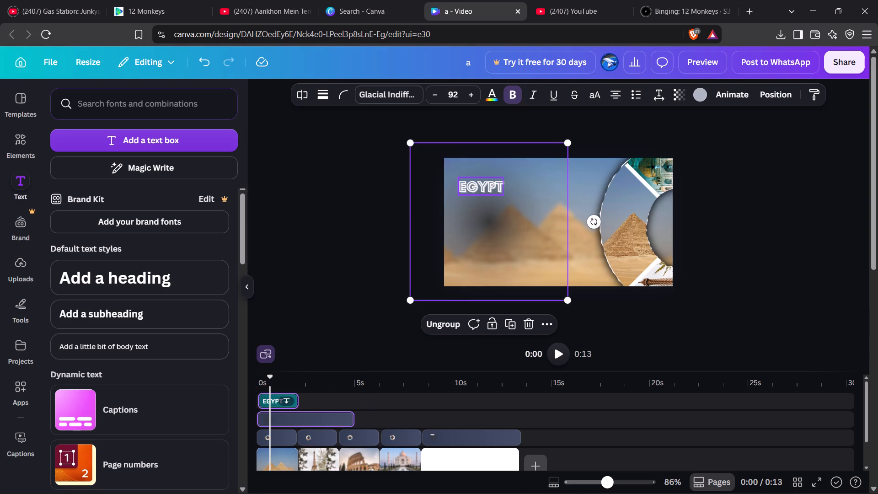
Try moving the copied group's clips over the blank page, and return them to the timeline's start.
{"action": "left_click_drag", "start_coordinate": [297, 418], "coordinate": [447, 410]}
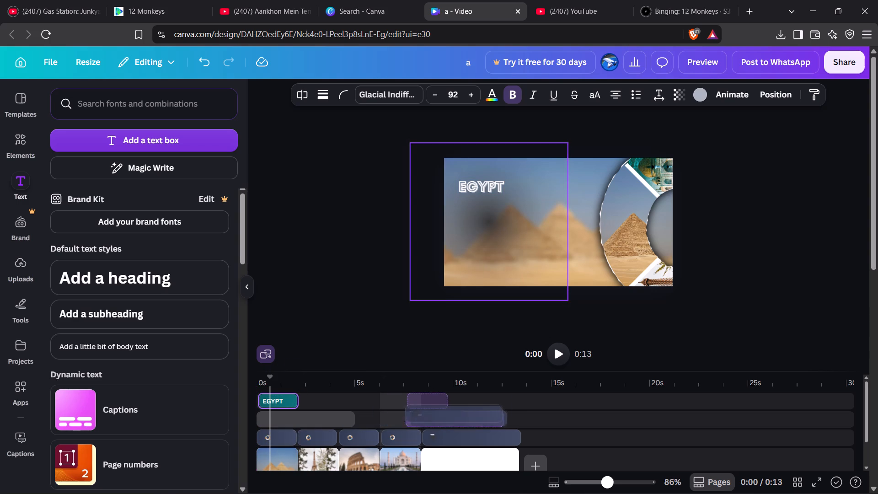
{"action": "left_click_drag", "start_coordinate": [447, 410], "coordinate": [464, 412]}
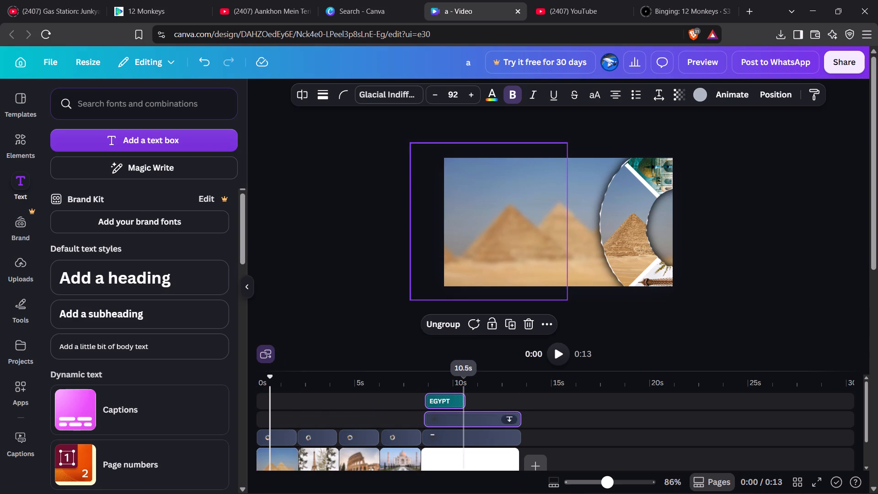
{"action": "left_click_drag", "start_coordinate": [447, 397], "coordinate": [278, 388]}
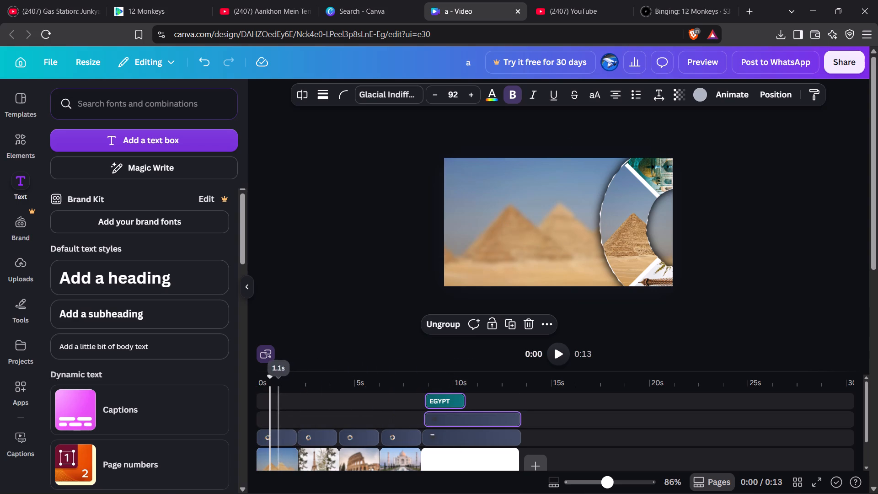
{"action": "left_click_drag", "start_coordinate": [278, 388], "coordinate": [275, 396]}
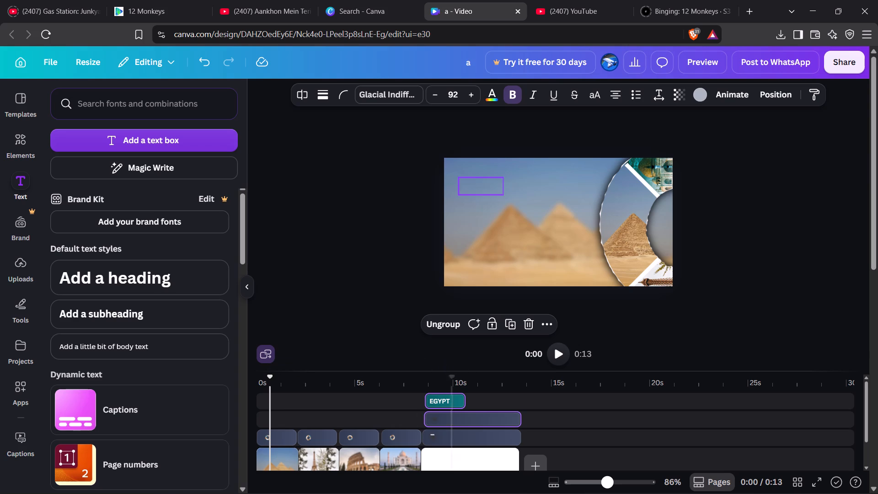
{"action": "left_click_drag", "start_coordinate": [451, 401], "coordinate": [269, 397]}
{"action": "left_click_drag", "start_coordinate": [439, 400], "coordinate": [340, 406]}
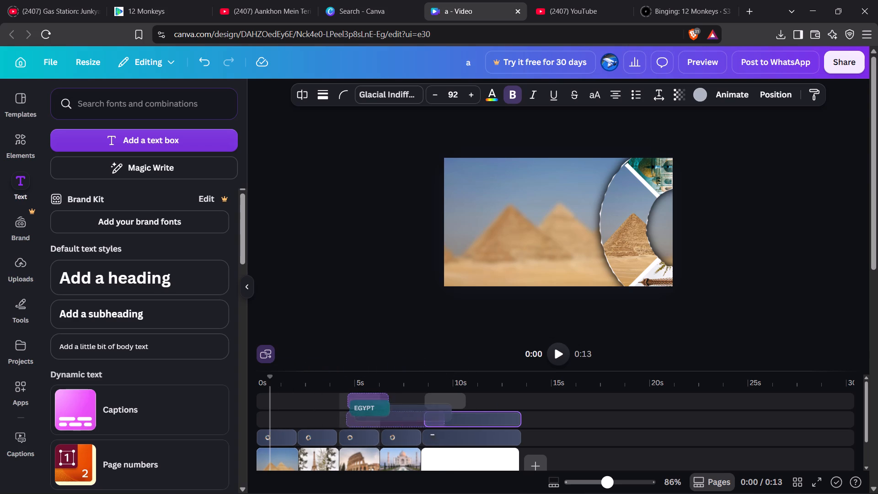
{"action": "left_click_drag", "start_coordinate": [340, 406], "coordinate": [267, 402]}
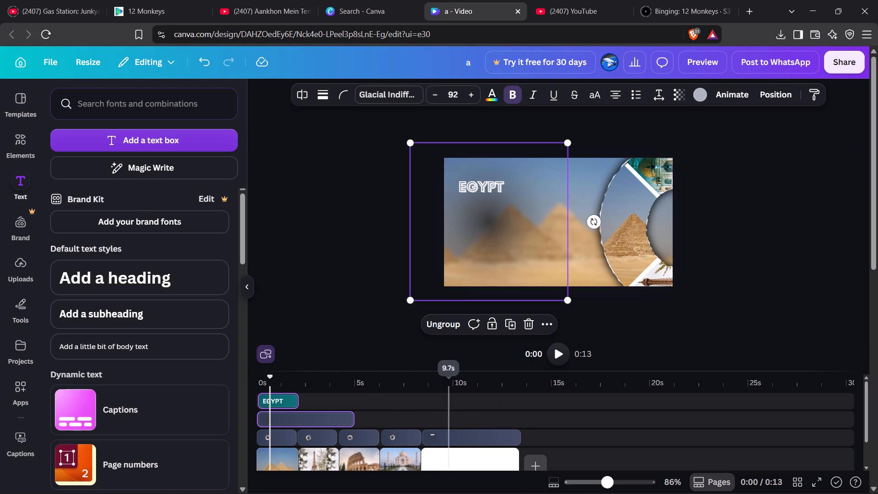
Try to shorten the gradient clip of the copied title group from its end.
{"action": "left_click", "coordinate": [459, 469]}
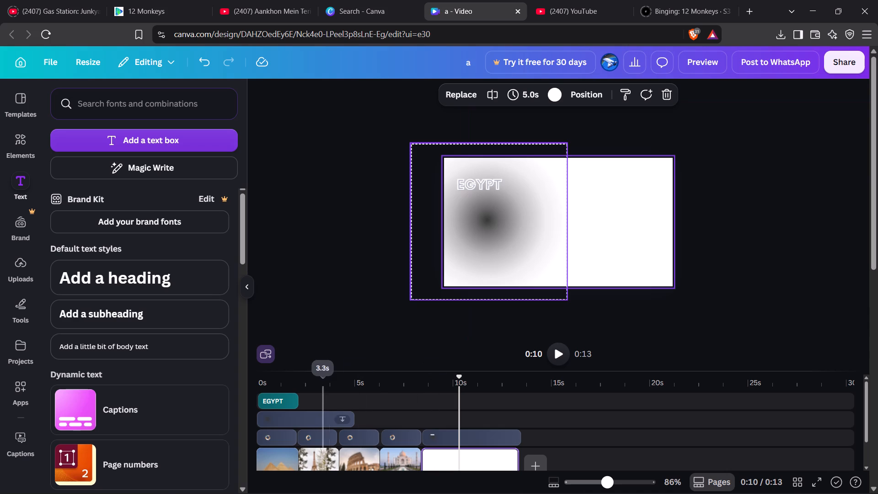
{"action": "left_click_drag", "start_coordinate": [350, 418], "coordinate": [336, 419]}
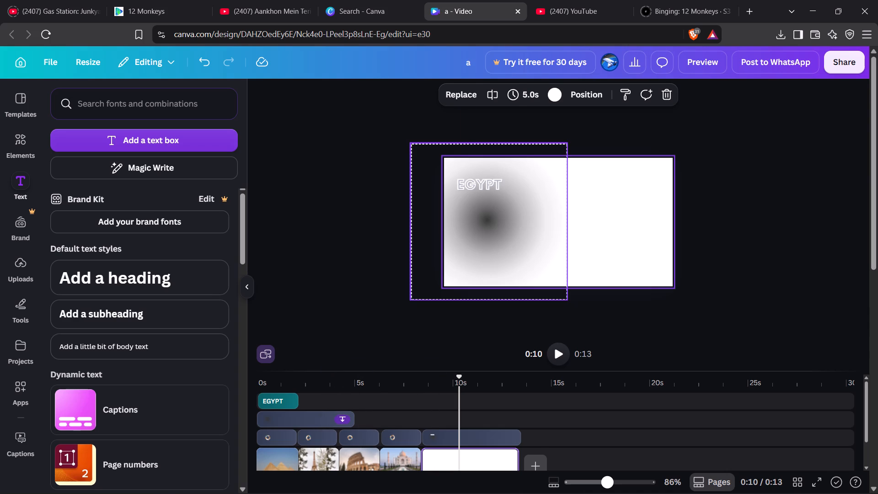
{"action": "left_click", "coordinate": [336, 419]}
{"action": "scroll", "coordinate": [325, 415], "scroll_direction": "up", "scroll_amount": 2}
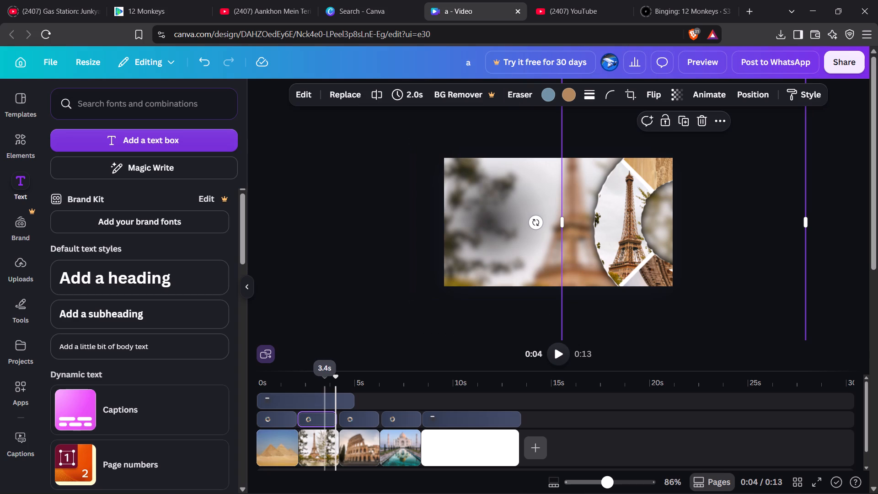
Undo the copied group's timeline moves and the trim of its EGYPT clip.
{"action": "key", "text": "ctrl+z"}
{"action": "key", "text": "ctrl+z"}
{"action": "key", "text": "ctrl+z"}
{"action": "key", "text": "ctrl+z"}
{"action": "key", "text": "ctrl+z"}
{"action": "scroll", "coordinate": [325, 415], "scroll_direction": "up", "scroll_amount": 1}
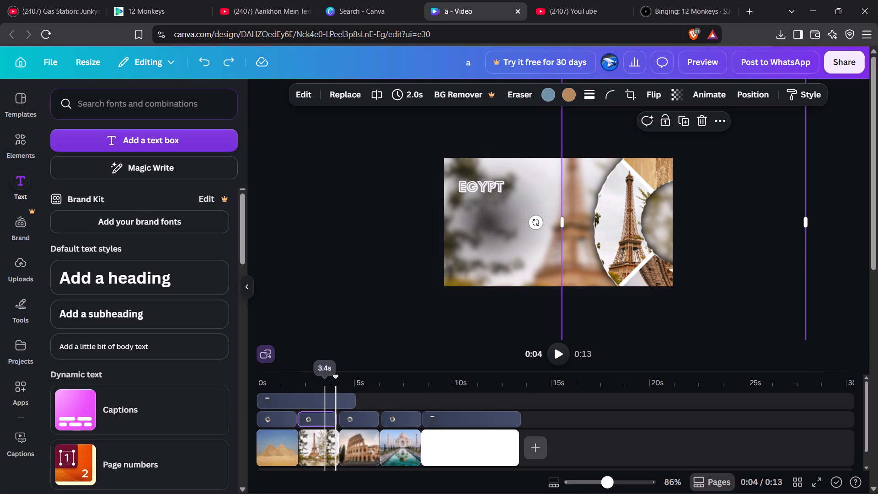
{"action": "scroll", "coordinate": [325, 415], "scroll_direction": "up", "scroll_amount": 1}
Expand the copied title group and trim its gradient clip to end with the pyramids clip, at about 2.1 s.
{"action": "left_click", "coordinate": [270, 432]}
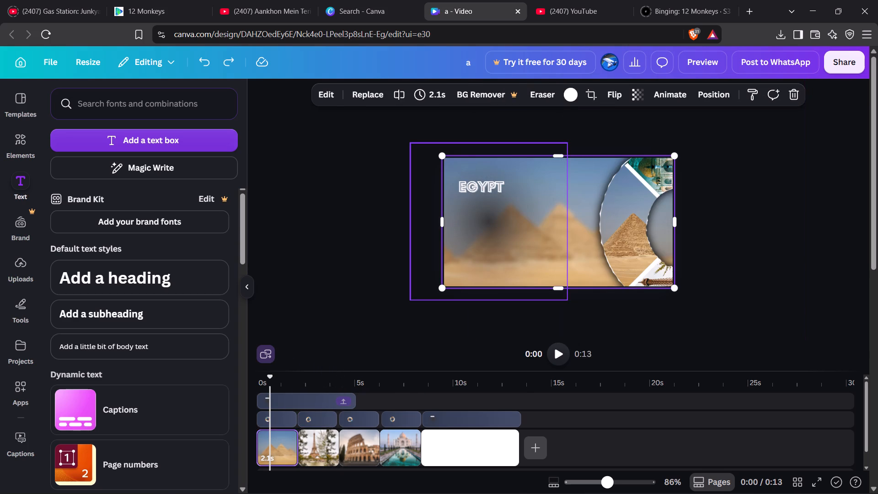
{"action": "left_click", "coordinate": [343, 398]}
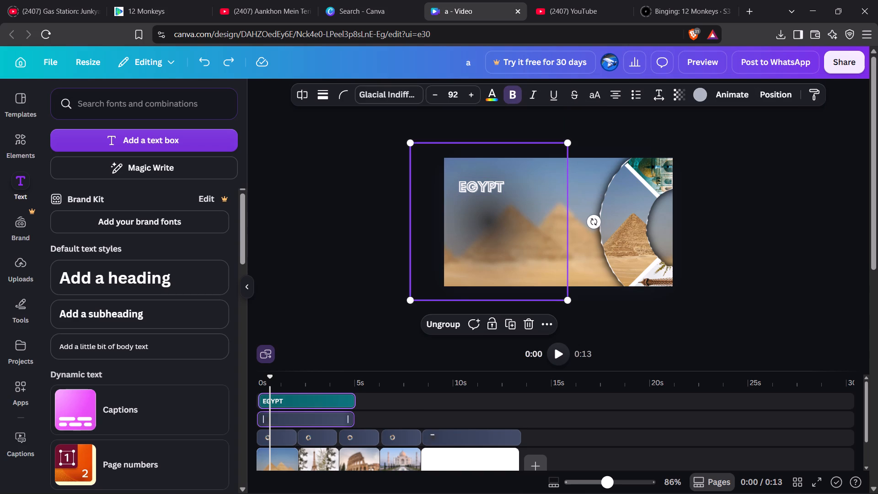
{"action": "left_click_drag", "start_coordinate": [349, 418], "coordinate": [294, 424]}
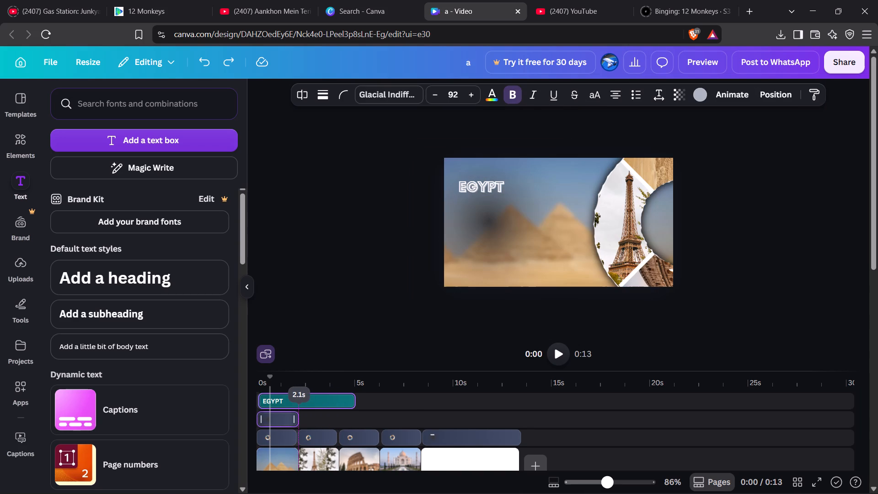
{"action": "left_click_drag", "start_coordinate": [294, 424], "coordinate": [292, 424]}
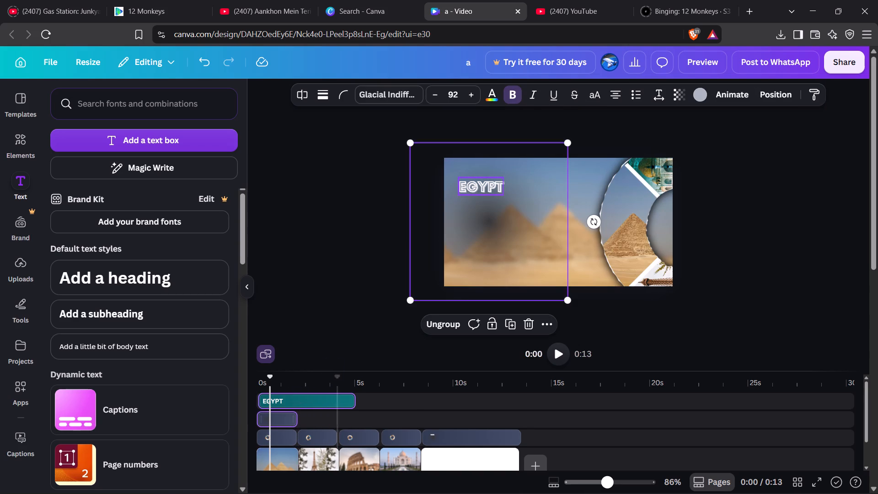
Trim the copied group's EGYPT text clip to end with the pyramids clip, at about 2.1 s.
{"action": "left_click", "coordinate": [316, 404]}
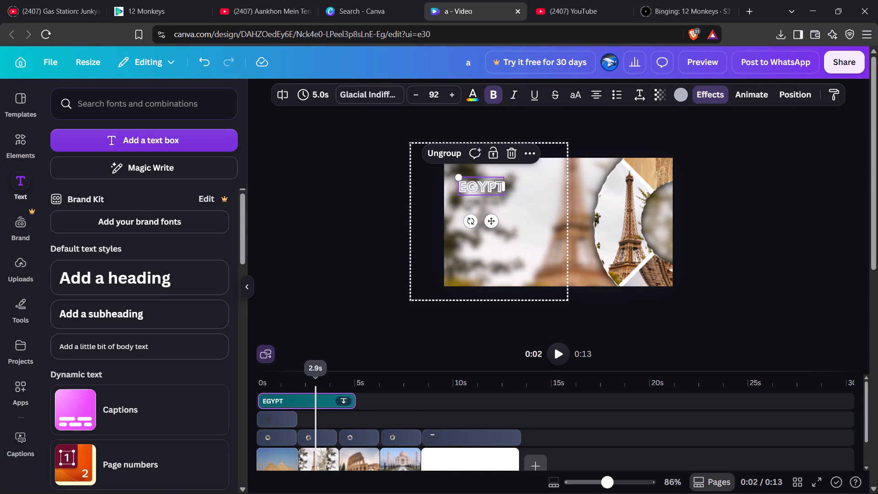
{"action": "left_click_drag", "start_coordinate": [353, 400], "coordinate": [309, 401]}
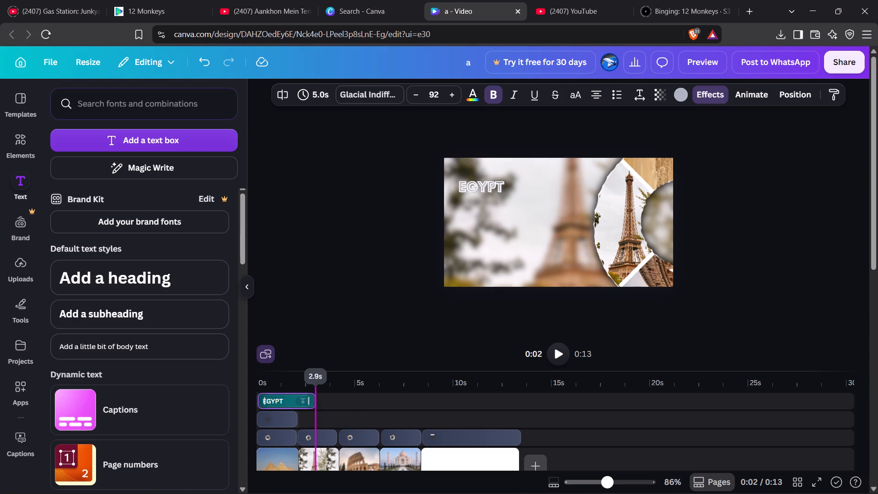
{"action": "left_click_drag", "start_coordinate": [309, 401], "coordinate": [297, 403]}
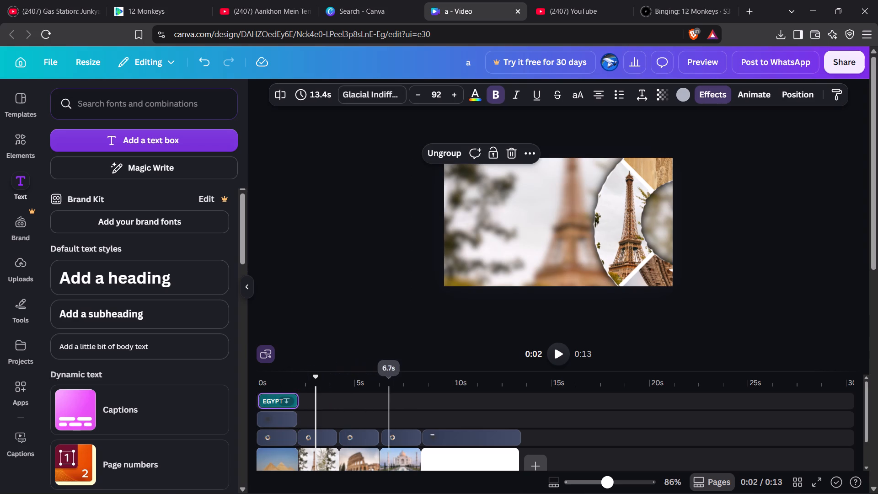
Change the EGYPT heading in the blank page's title group to PARIS.
{"action": "left_click", "coordinate": [464, 433]}
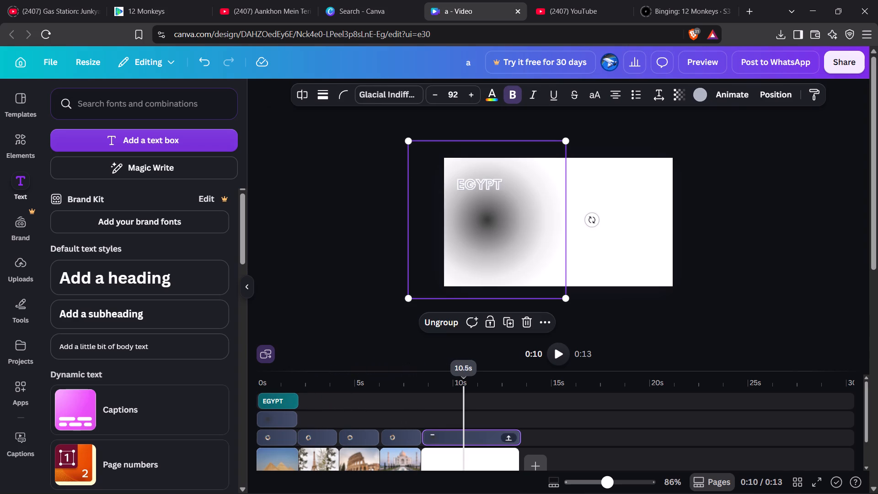
{"action": "left_click", "coordinate": [481, 187]}
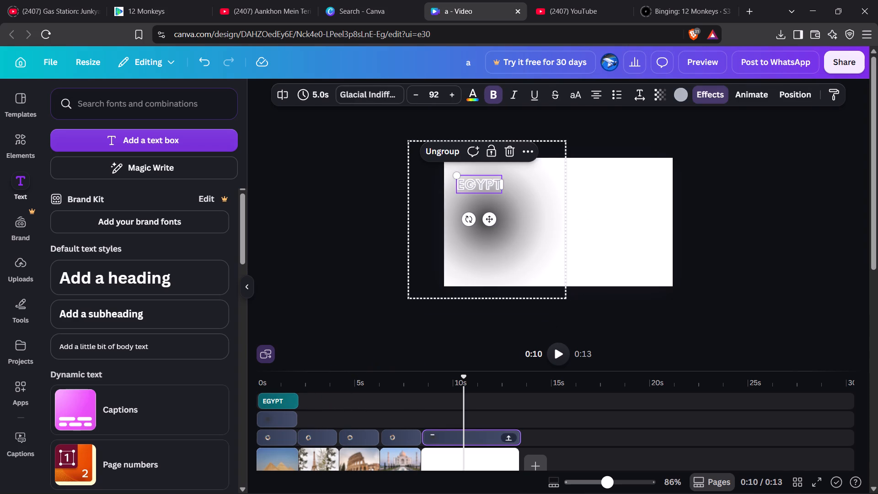
{"action": "left_click", "coordinate": [481, 187]}
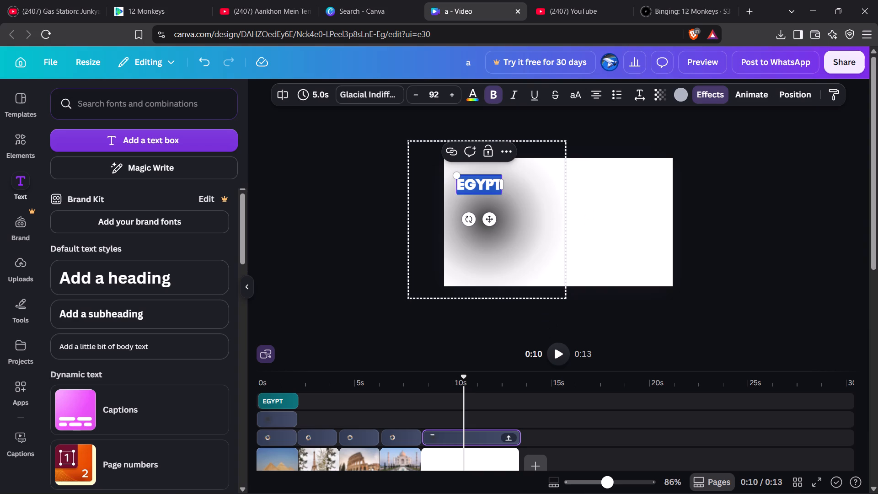
{"action": "key", "text": "p"}
{"action": "type", "text": "ARIS"}
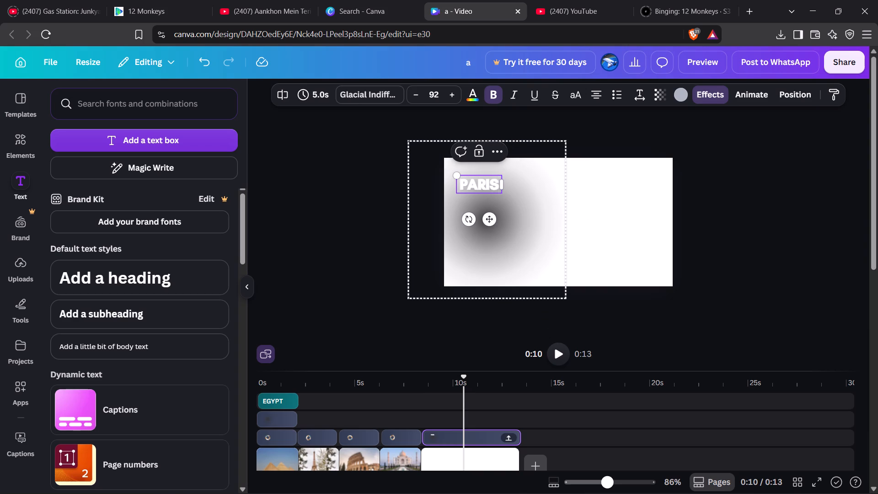
{"action": "left_click", "coordinate": [437, 316]}
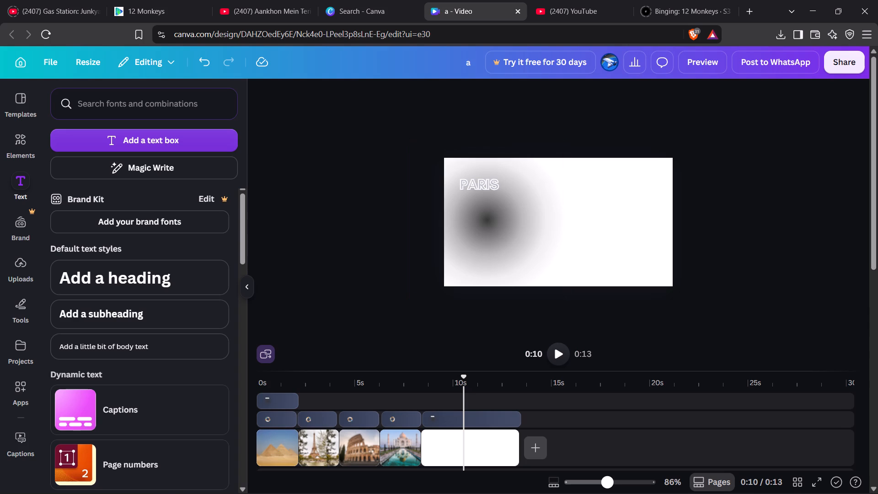
Copy the blank page's PARIS title group and paste it at the start of the Eiffel Tower clip.
{"action": "left_click_drag", "start_coordinate": [408, 124], "coordinate": [637, 308]}
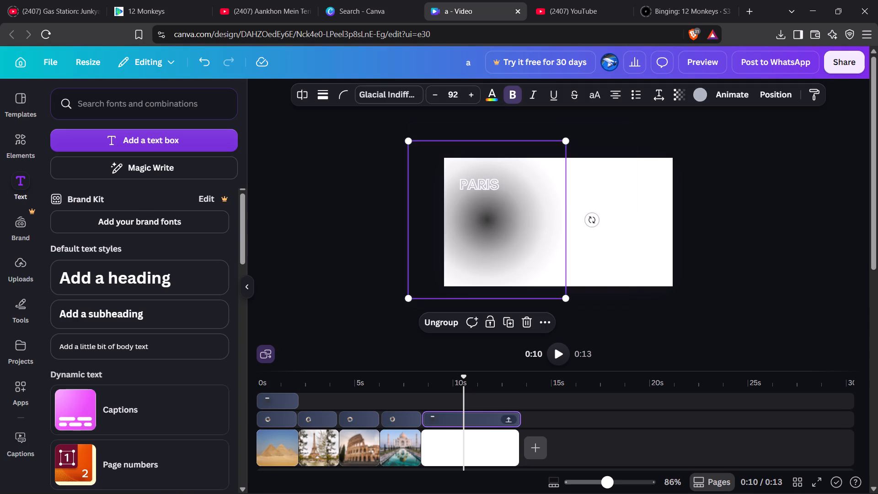
{"action": "left_click", "coordinate": [540, 321]}
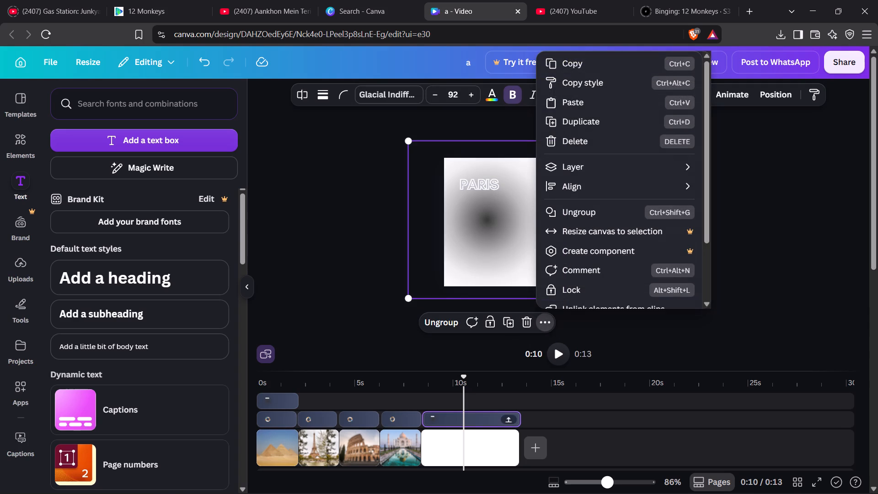
{"action": "left_click", "coordinate": [597, 65]}
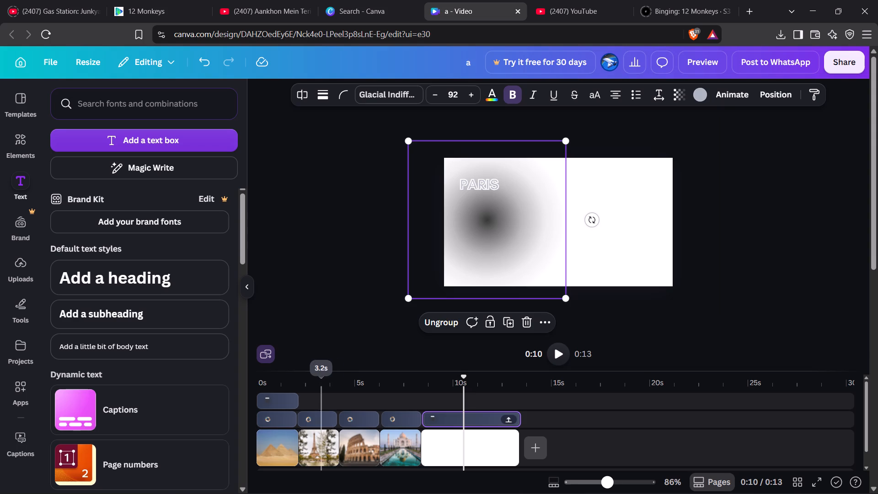
{"action": "left_click", "coordinate": [309, 397]}
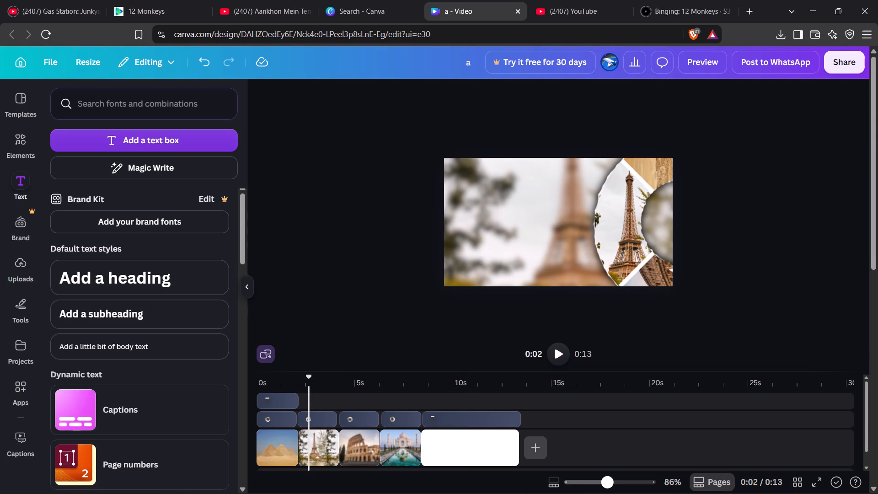
{"action": "left_click_drag", "start_coordinate": [307, 402], "coordinate": [302, 402]}
{"action": "left_click_drag", "start_coordinate": [310, 381], "coordinate": [301, 380]}
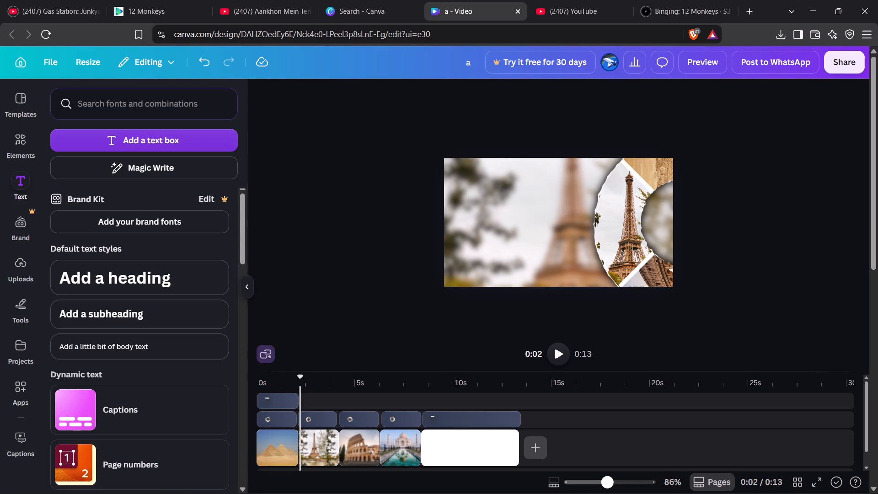
{"action": "key", "text": "ctrl+v"}
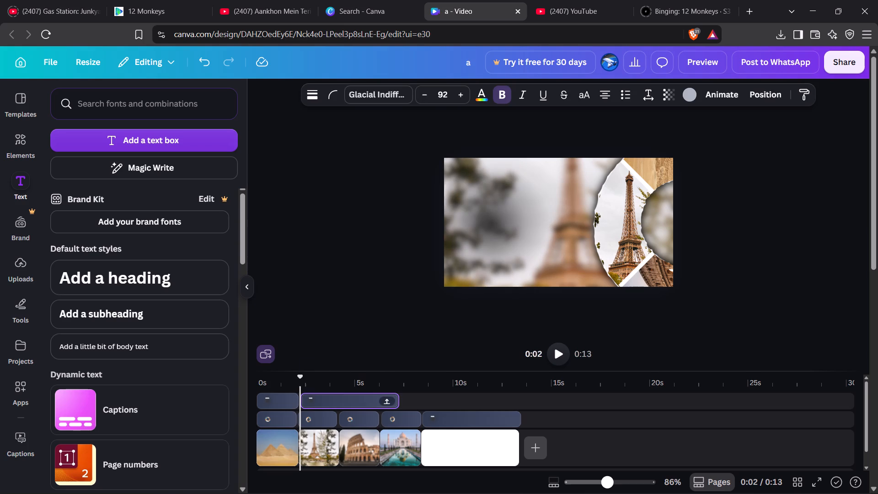
Trim the pasted PARIS title group to end with the Eiffel Tower clip, at about 4.1 s.
{"action": "left_click", "coordinate": [312, 448]}
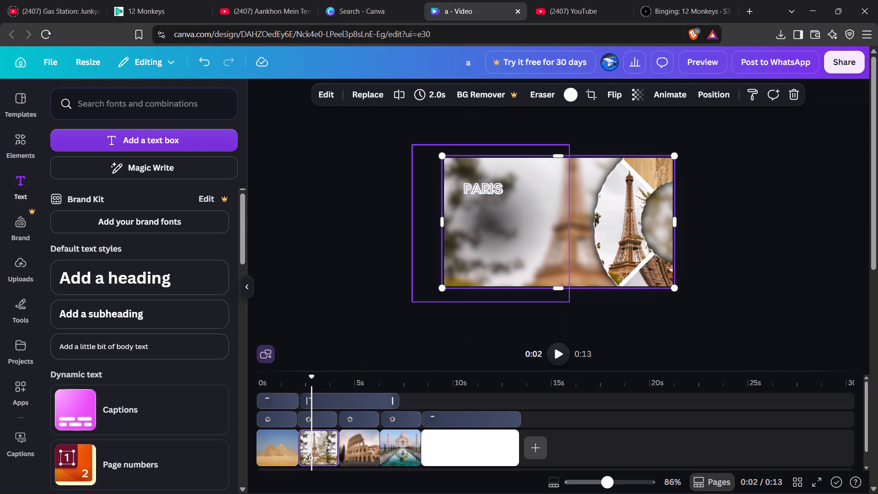
{"action": "left_click_drag", "start_coordinate": [393, 402], "coordinate": [332, 408]}
{"action": "left_click", "coordinate": [342, 275]}
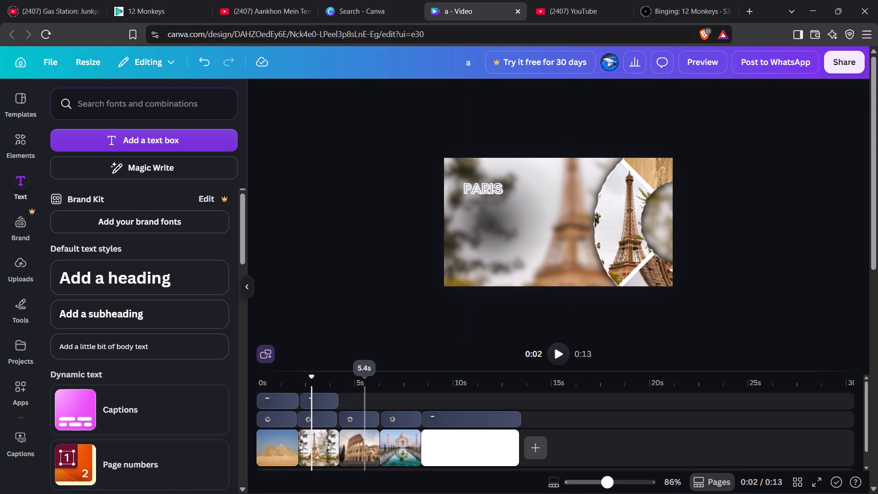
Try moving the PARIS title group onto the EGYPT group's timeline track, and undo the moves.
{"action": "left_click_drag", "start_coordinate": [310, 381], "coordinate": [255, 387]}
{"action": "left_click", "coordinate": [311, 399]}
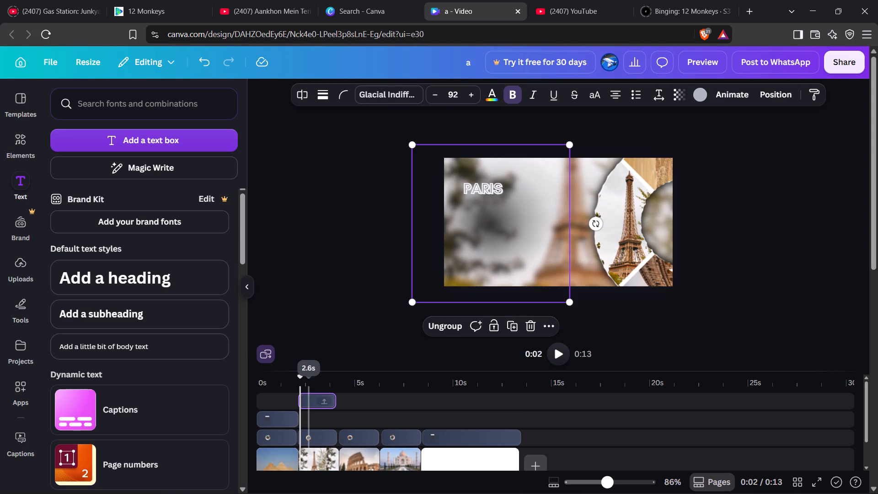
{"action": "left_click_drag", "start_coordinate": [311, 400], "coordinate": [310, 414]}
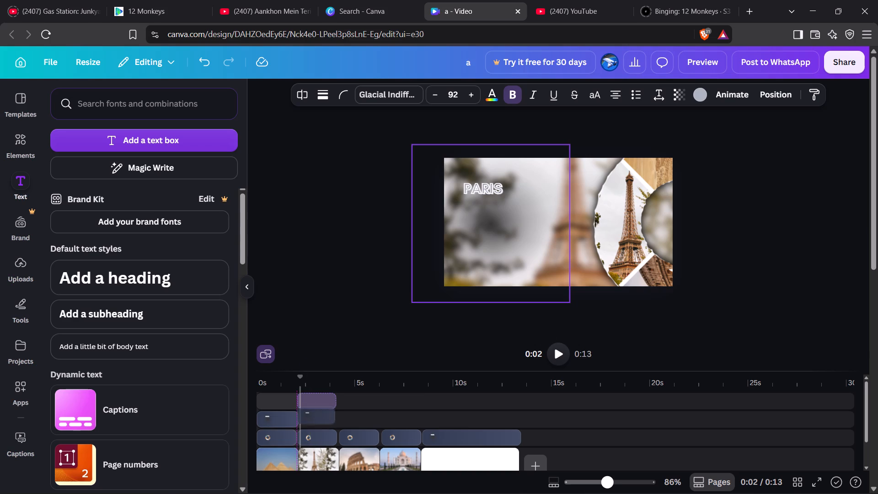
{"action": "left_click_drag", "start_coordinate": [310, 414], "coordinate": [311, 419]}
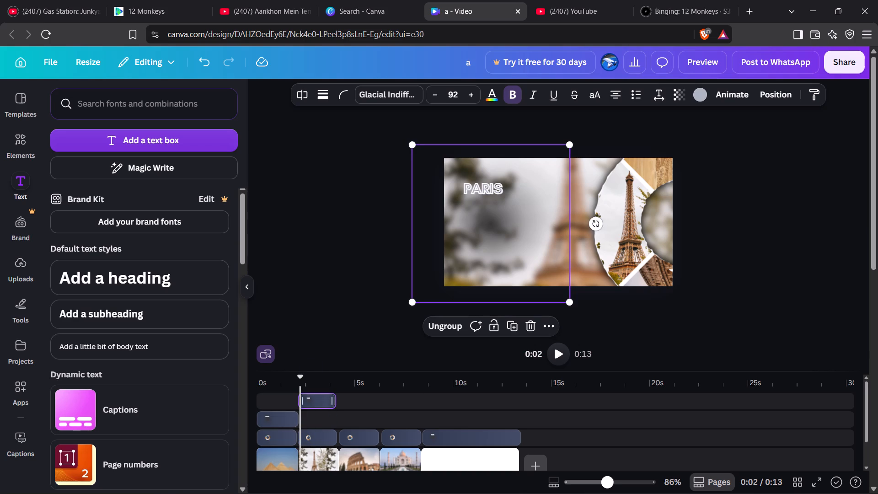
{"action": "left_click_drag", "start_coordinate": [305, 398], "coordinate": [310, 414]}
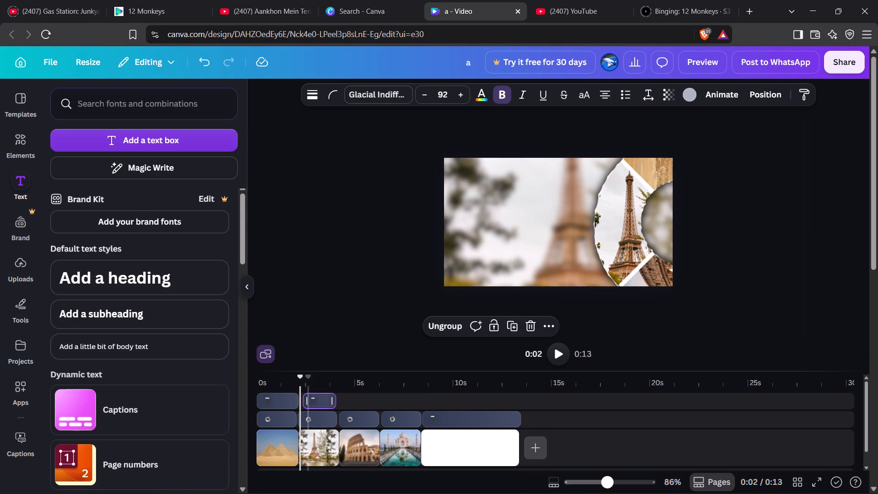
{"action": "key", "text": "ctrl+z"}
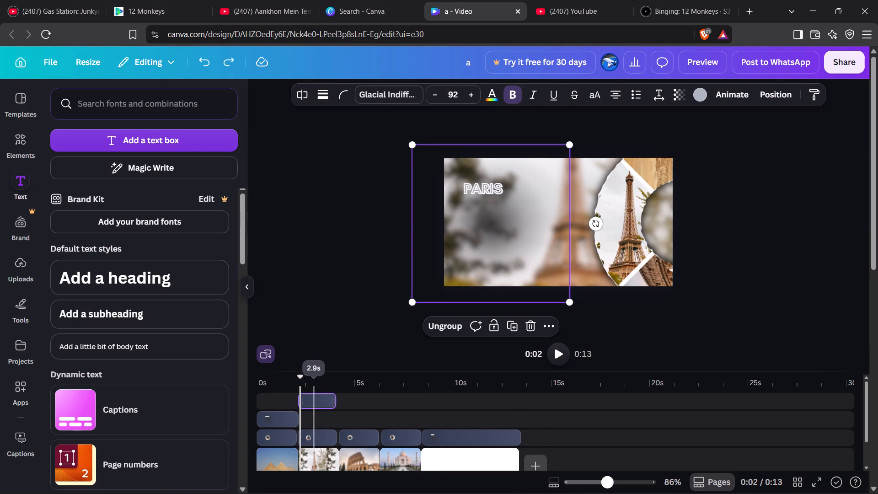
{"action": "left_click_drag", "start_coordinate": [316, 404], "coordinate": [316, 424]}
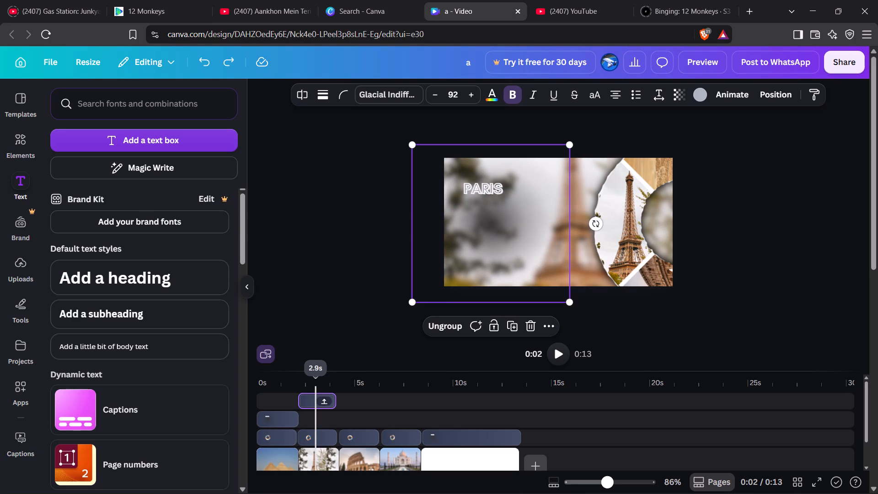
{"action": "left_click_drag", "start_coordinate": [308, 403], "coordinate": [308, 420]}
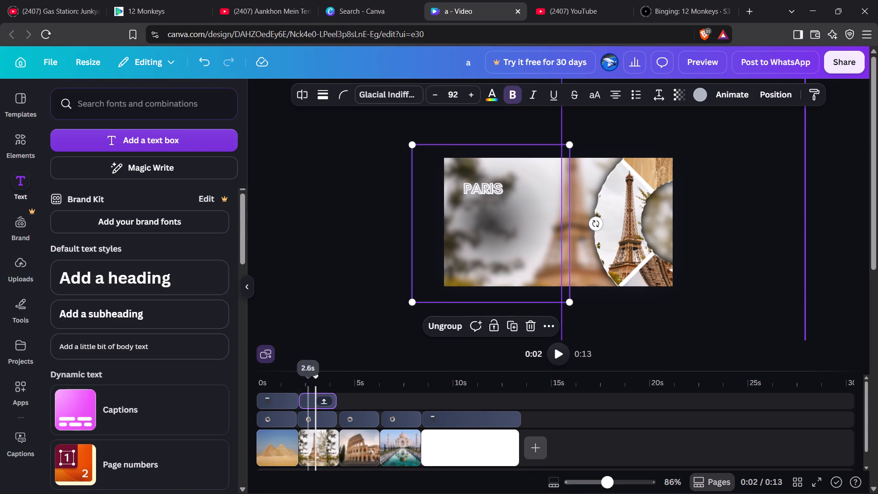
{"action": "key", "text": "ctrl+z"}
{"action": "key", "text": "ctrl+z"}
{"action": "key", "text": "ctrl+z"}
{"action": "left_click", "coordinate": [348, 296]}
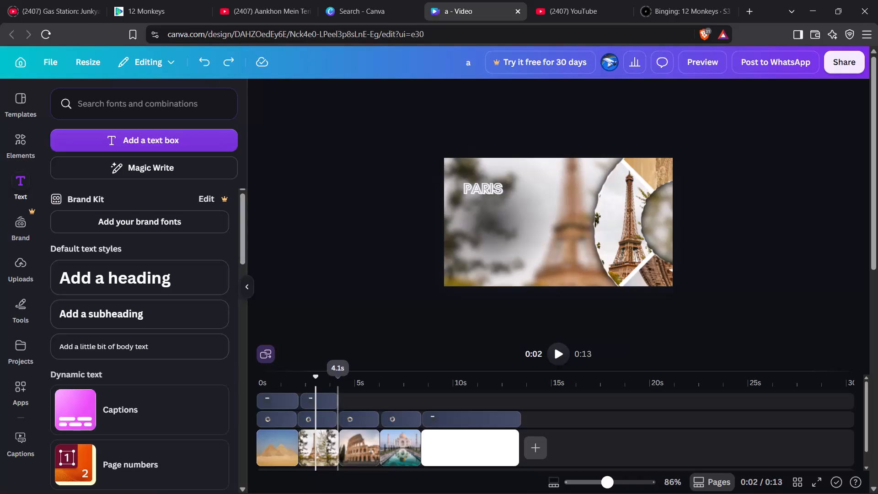
Shift the PARIS title group slightly earlier to line up with the Eiffel Tower clip.
{"action": "left_click_drag", "start_coordinate": [316, 376], "coordinate": [275, 376]}
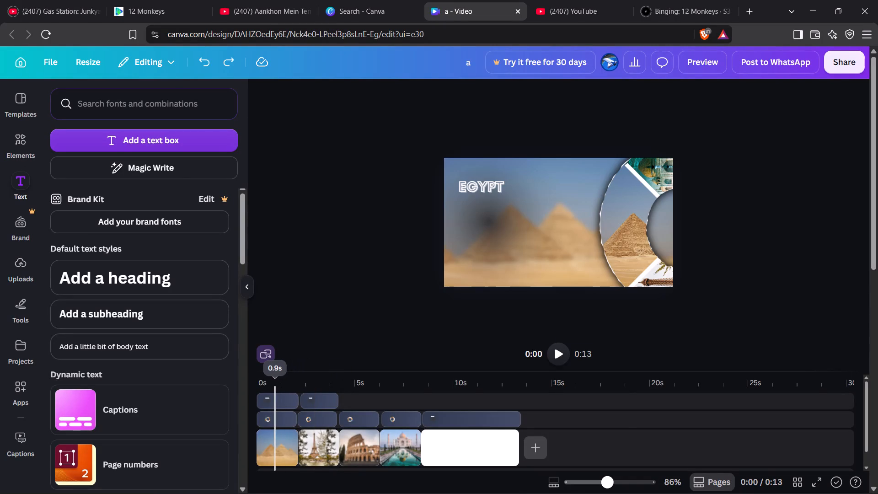
{"action": "left_click_drag", "start_coordinate": [275, 376], "coordinate": [250, 379]}
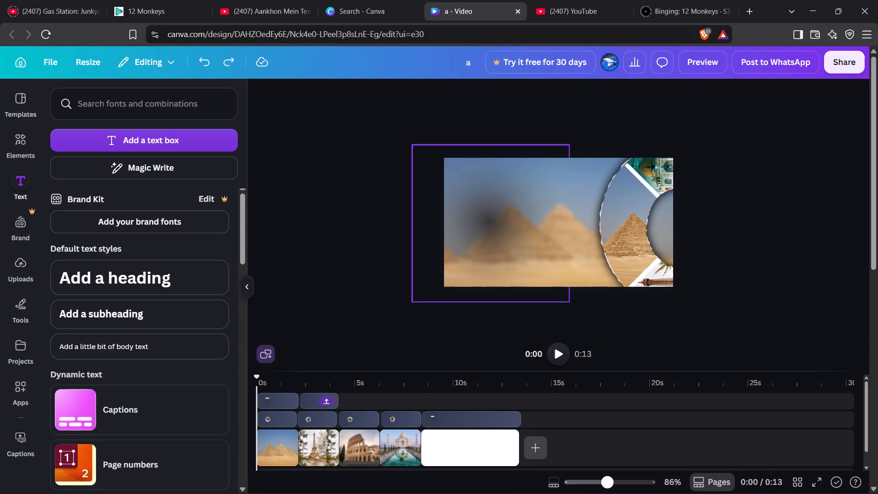
{"action": "left_click", "coordinate": [311, 398]}
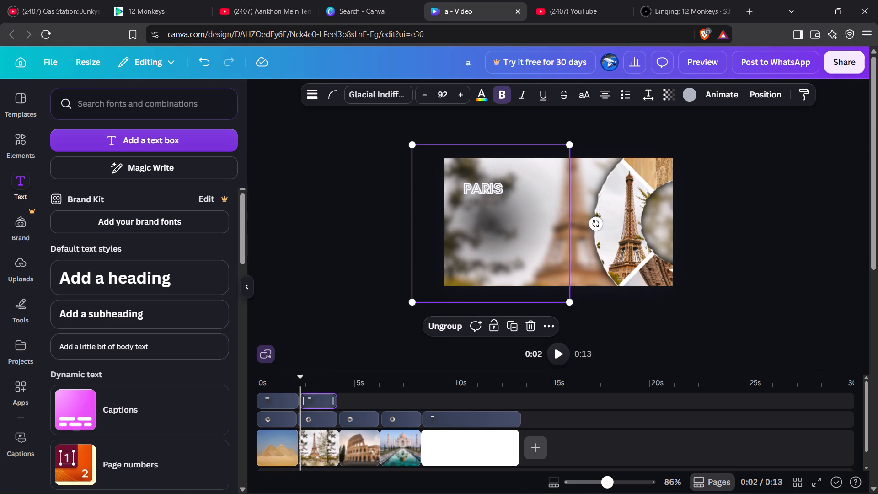
Play the video from the start through the EGYPT and PARIS titles to check their timing.
{"action": "left_click_drag", "start_coordinate": [301, 377], "coordinate": [251, 378]}
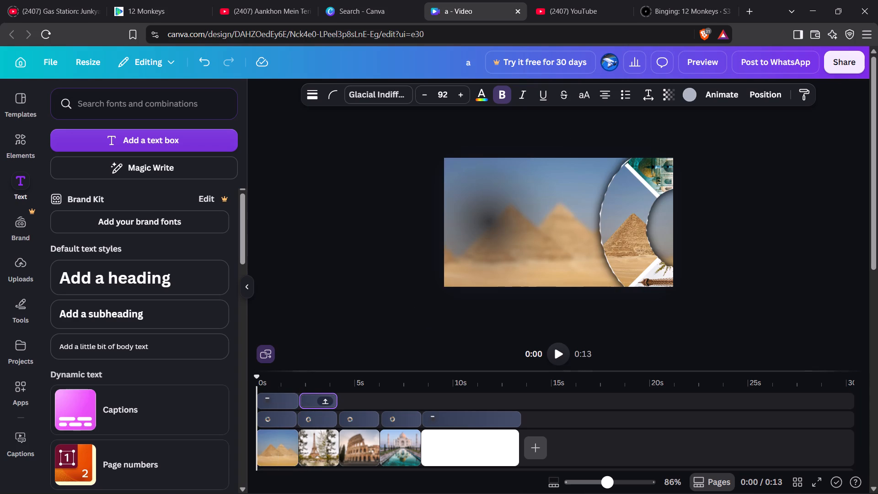
{"action": "left_click", "coordinate": [554, 354]}
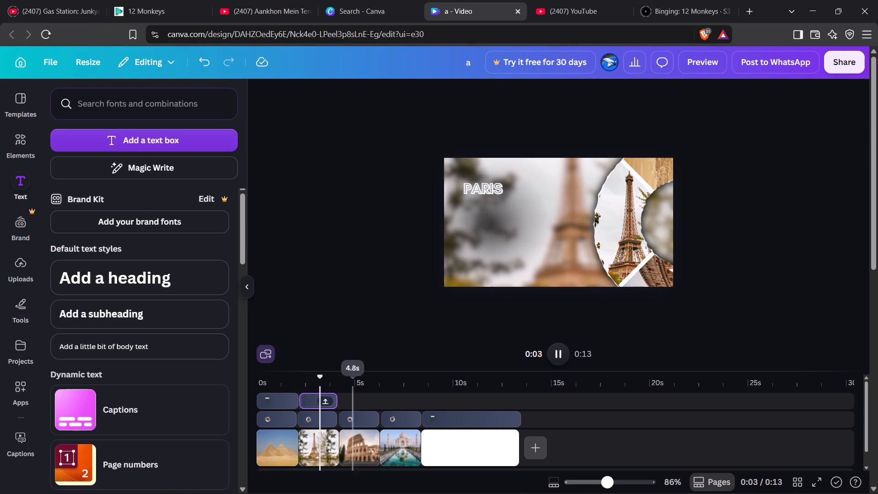
{"action": "left_click_drag", "start_coordinate": [349, 376], "coordinate": [320, 377]}
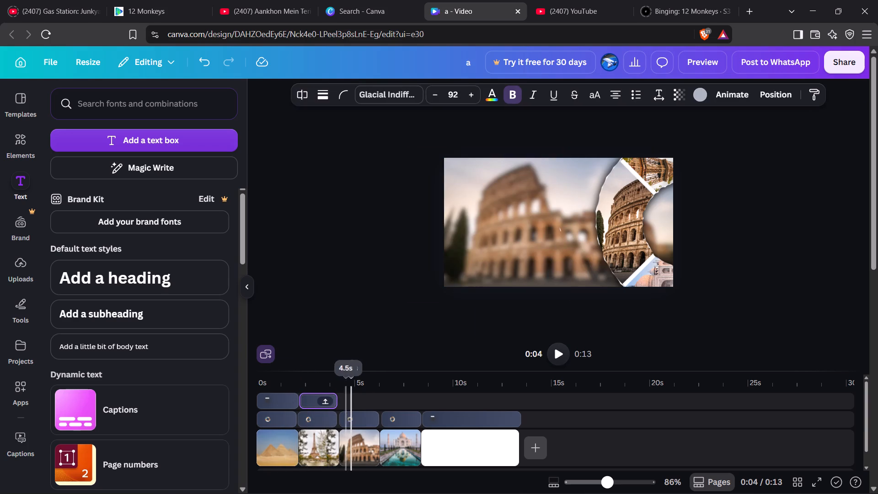
{"action": "left_click_drag", "start_coordinate": [320, 377], "coordinate": [209, 384]}
Trim the end of the EGYPT title group slightly so it finishes just before the Eiffel Tower clip.
{"action": "left_click", "coordinate": [284, 402]}
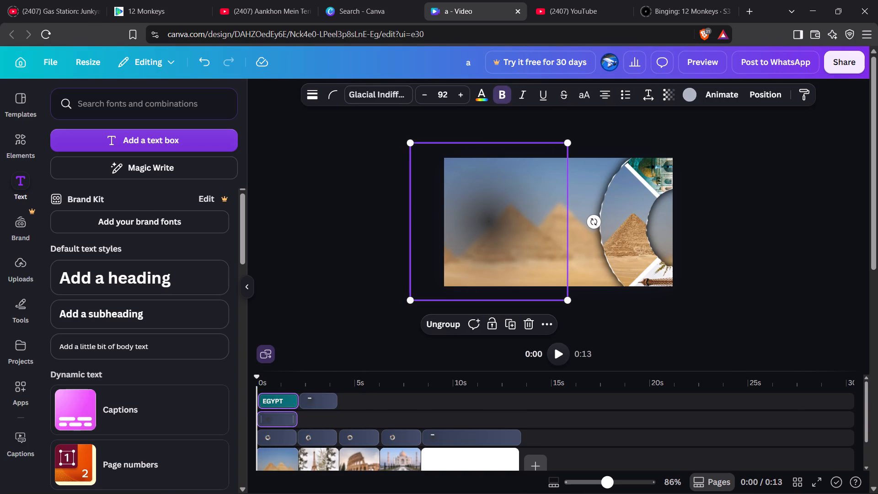
{"action": "left_click", "coordinate": [274, 419]}
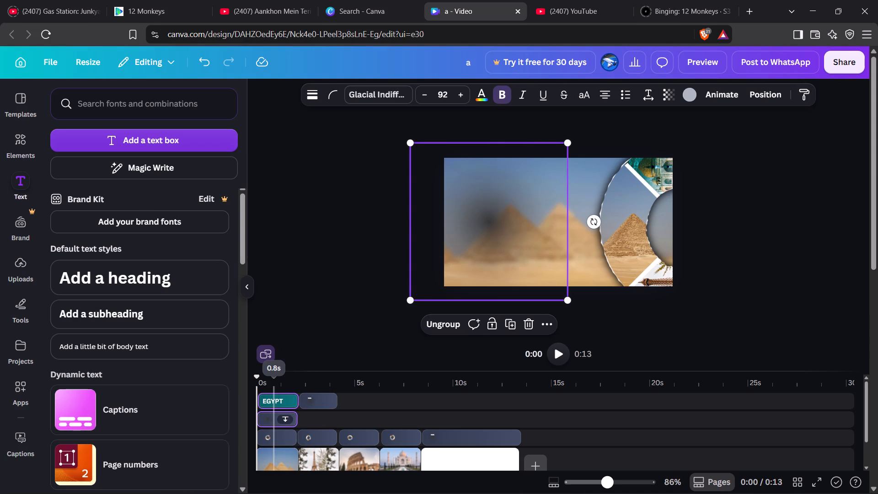
{"action": "left_click", "coordinate": [313, 401]}
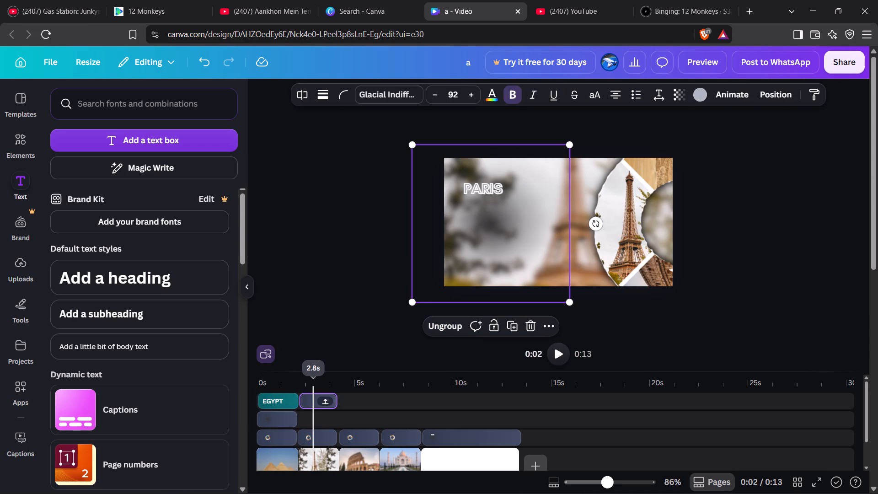
{"action": "left_click", "coordinate": [327, 323]}
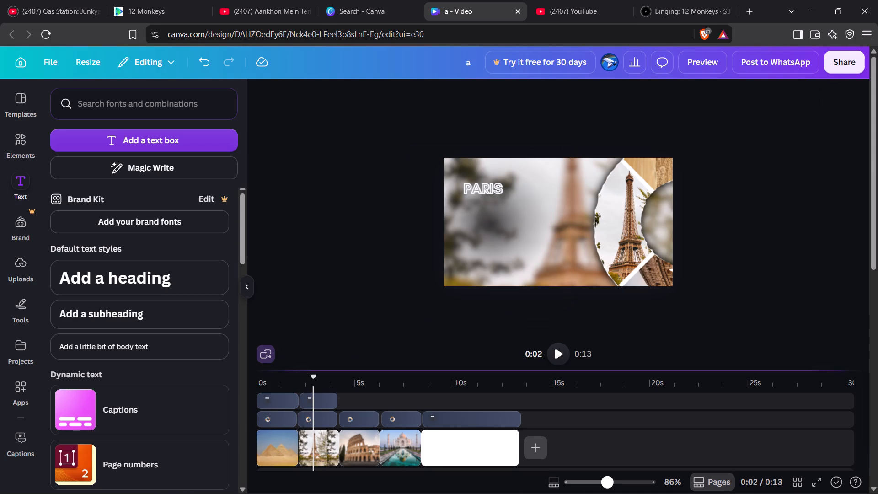
{"action": "left_click", "coordinate": [295, 400]}
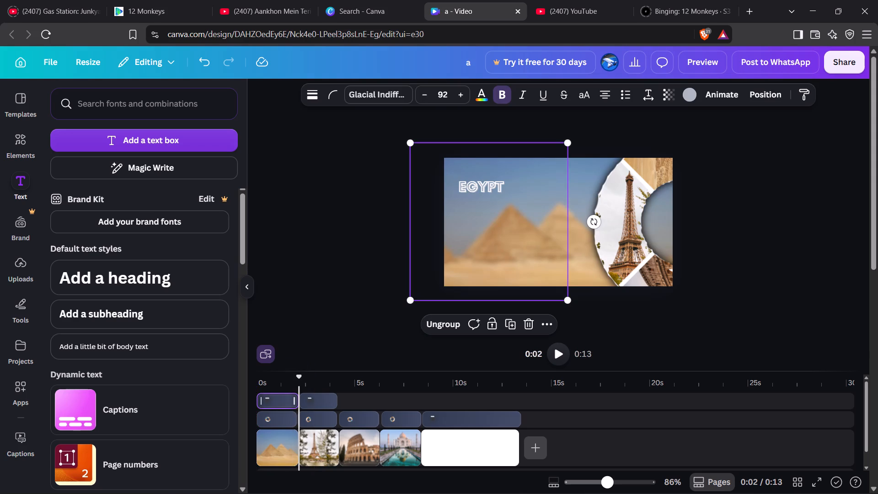
{"action": "left_click", "coordinate": [294, 401]}
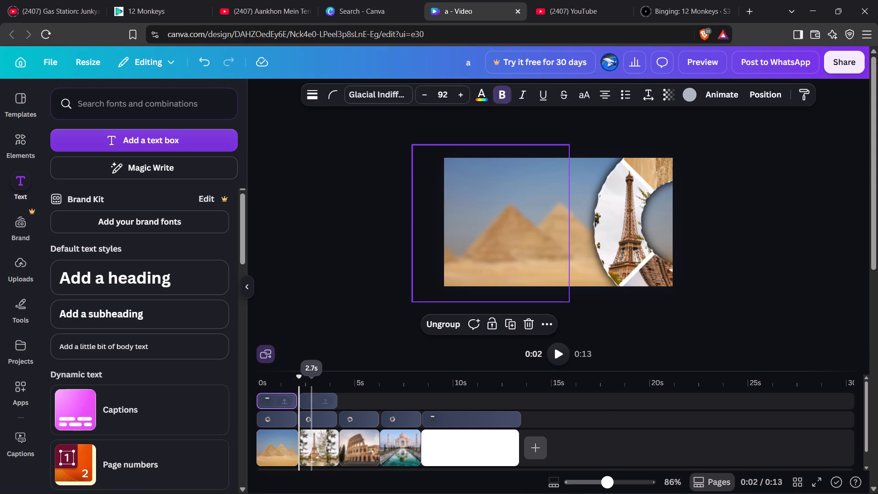
{"action": "left_click", "coordinate": [365, 392]}
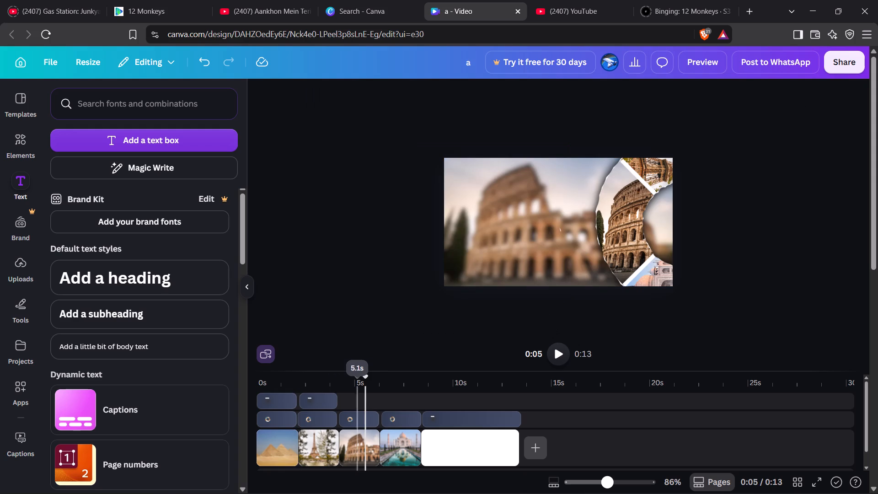
Shift the PARIS title group earlier against the EGYPT group and extend its end to the end of the Eiffel Tower clip.
{"action": "left_click_drag", "start_coordinate": [331, 400], "coordinate": [327, 401]}
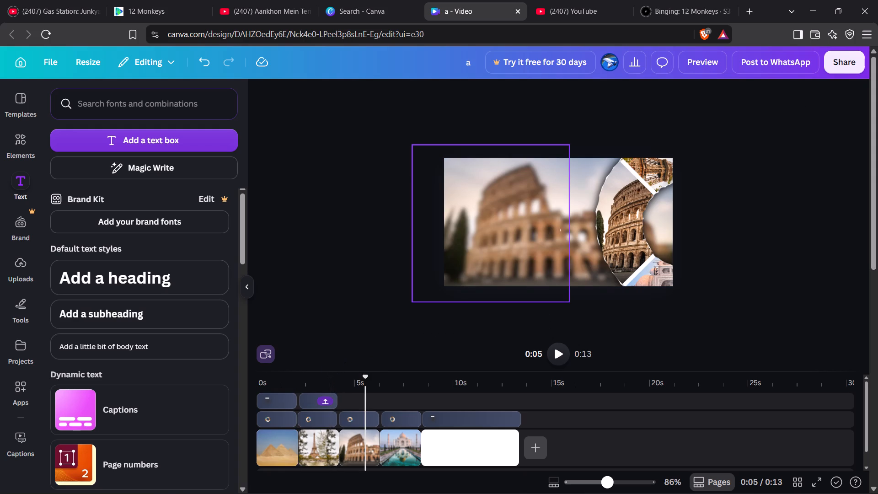
{"action": "left_click_drag", "start_coordinate": [327, 401], "coordinate": [326, 402]}
{"action": "left_click", "coordinate": [316, 401]}
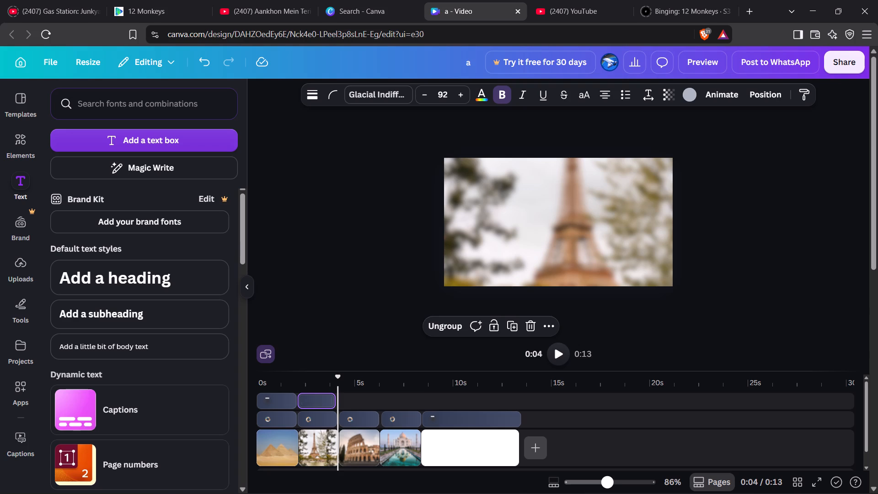
{"action": "left_click", "coordinate": [330, 402]}
Play the video from the start through the EGYPT and PARIS titles to check their adjusted timing.
{"action": "left_click_drag", "start_coordinate": [333, 380], "coordinate": [273, 382]}
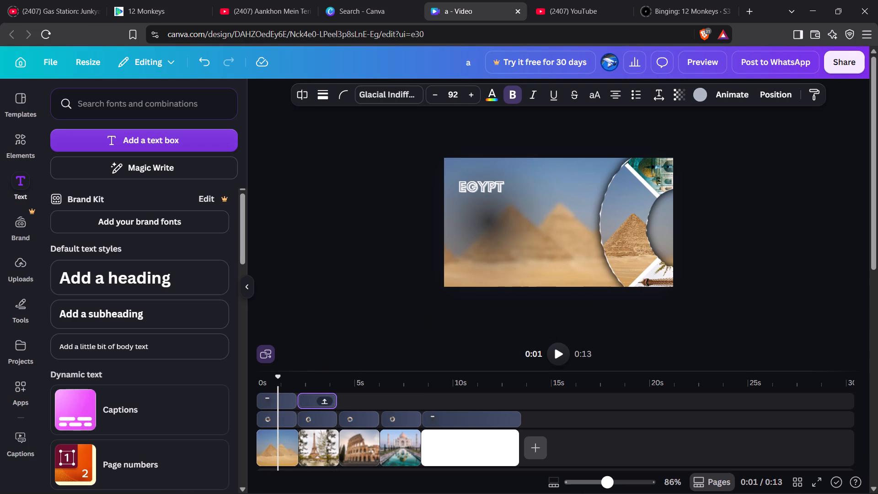
{"action": "left_click_drag", "start_coordinate": [280, 377], "coordinate": [253, 379]}
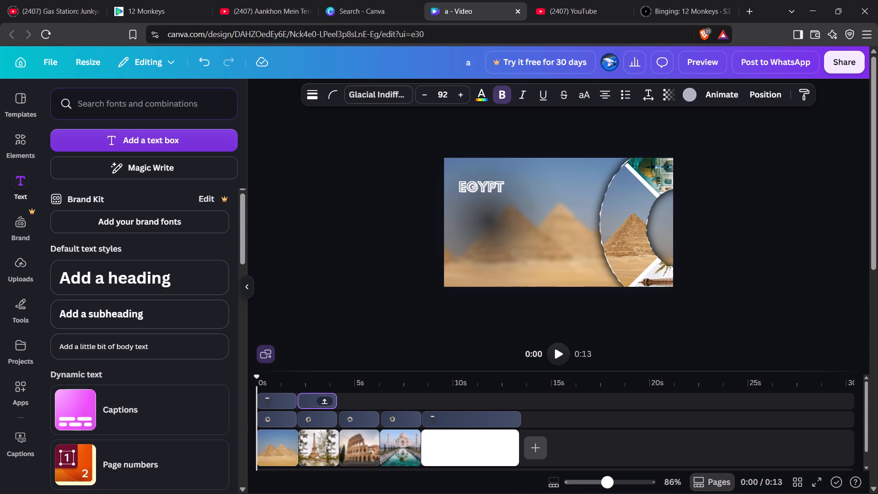
{"action": "left_click", "coordinate": [557, 355]}
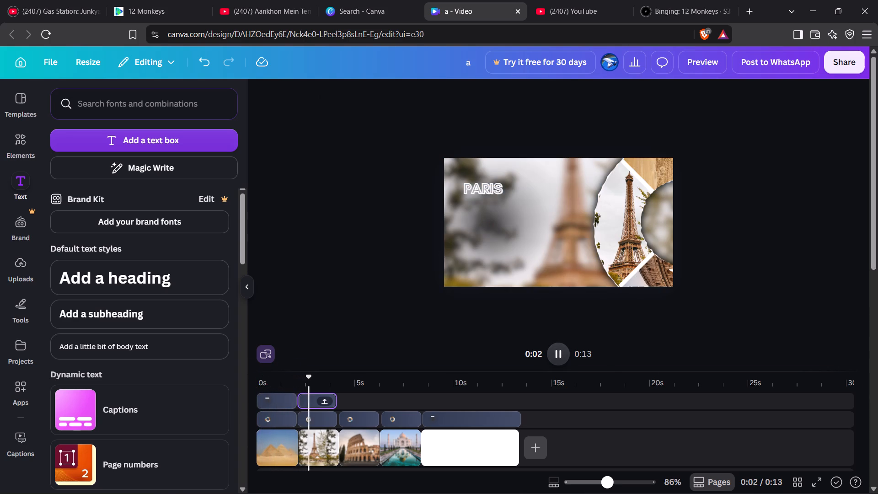
{"action": "left_click", "coordinate": [558, 354]}
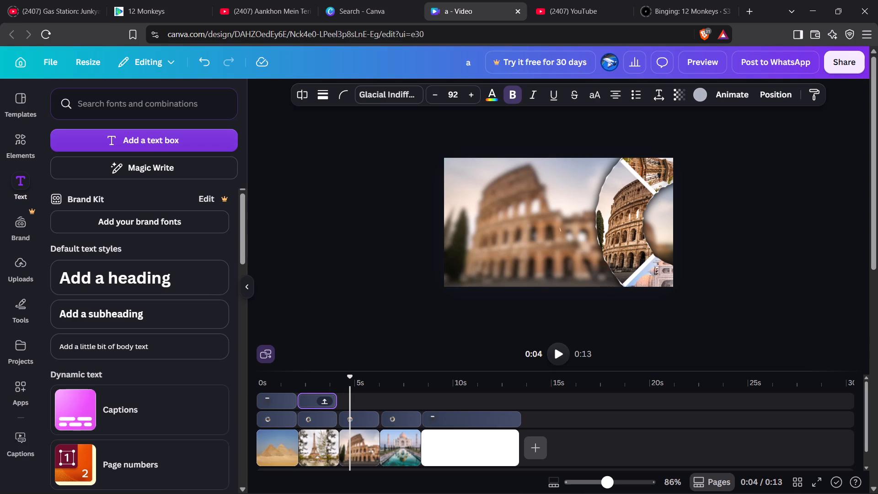
{"action": "left_click_drag", "start_coordinate": [353, 377], "coordinate": [242, 387]}
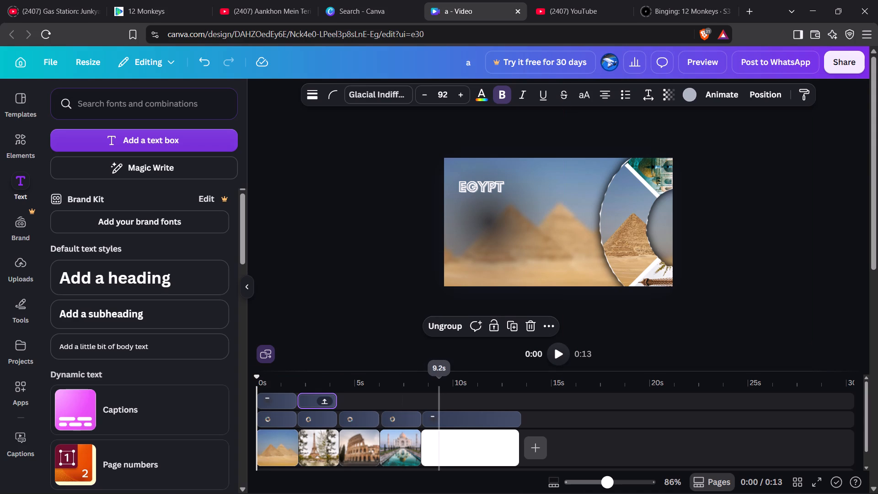
Replace the PARIS text in the title group on the blank white clip with ROME.
{"action": "left_click", "coordinate": [468, 440]}
{"action": "left_click", "coordinate": [450, 417]}
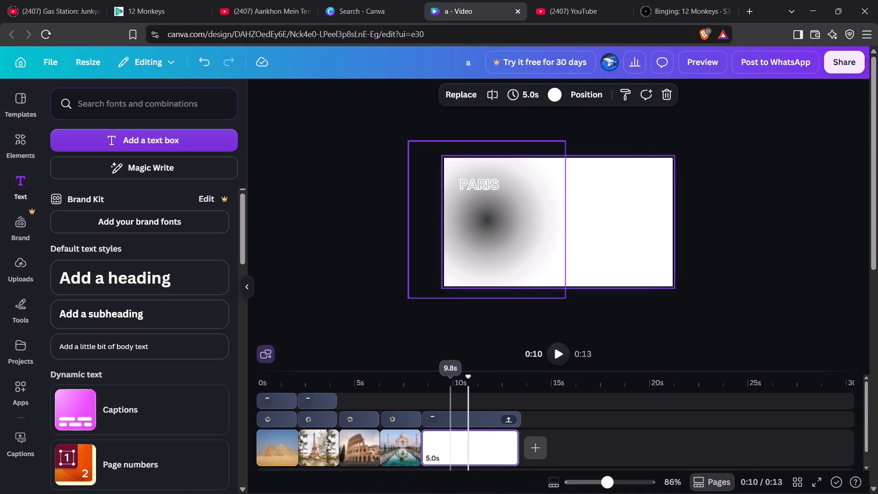
{"action": "left_click", "coordinate": [495, 176]}
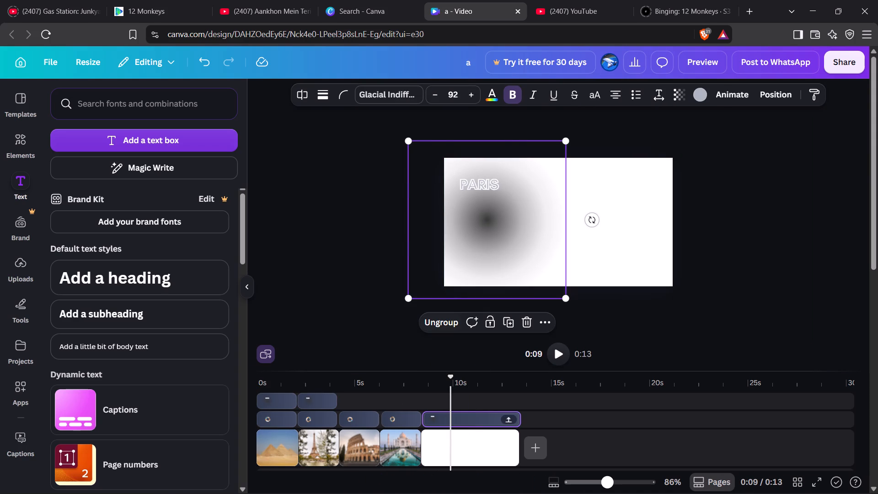
{"action": "left_click", "coordinate": [493, 180]}
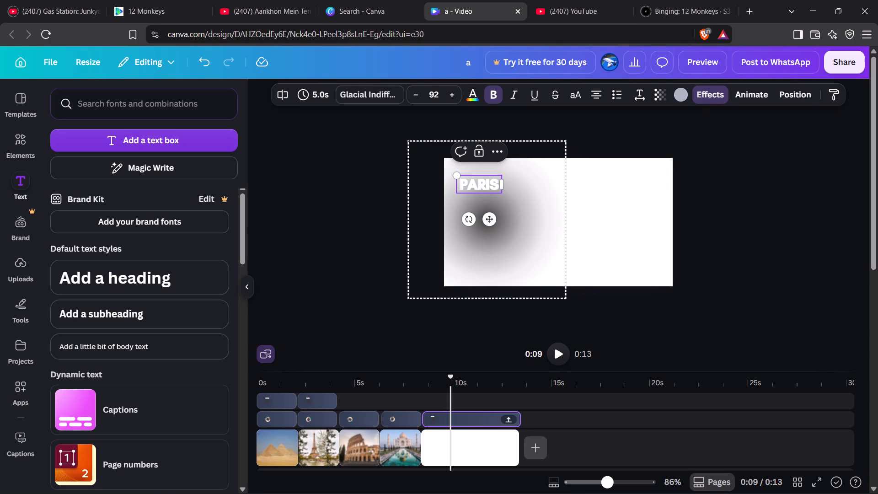
{"action": "type", "text": "RO"}
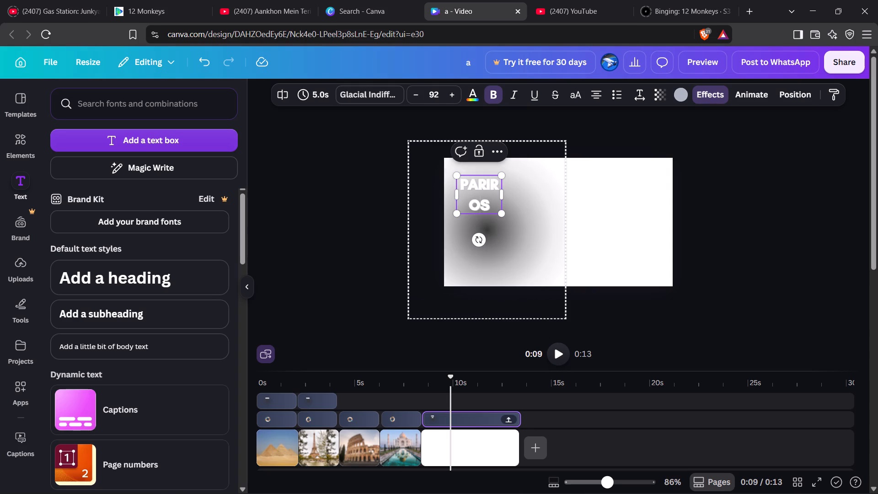
{"action": "key", "text": "BackSpace"}
{"action": "key", "text": "BackSpace"}
{"action": "key", "text": "BackSpace"}
{"action": "key", "text": "BackSpace"}
{"action": "key", "text": "BackSpace"}
{"action": "key", "text": "BackSpace"}
{"action": "key", "text": "BackSpace"}
{"action": "key", "text": "BackSpace"}
{"action": "key", "text": "BackSpace"}
{"action": "key", "text": "BackSpace"}
{"action": "key", "text": "BackSpace"}
{"action": "key", "text": "BackSpace"}
{"action": "key", "text": "BackSpace"}
{"action": "key", "text": "BackSpace"}
{"action": "key", "text": "BackSpace"}
{"action": "key", "text": "BackSpace"}
{"action": "key", "text": "BackSpace"}
{"action": "key", "text": "BackSpace"}
{"action": "key", "text": "BackSpace"}
{"action": "key", "text": "BackSpace"}
{"action": "key", "text": "BackSpace"}
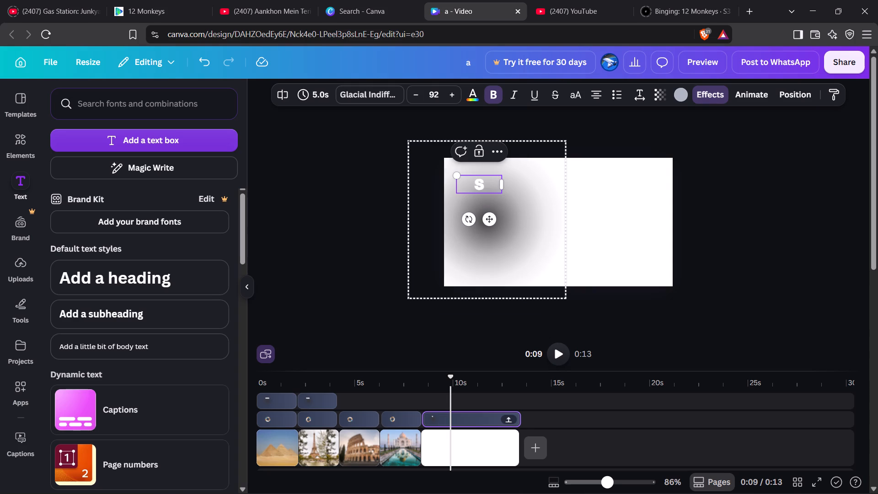
{"action": "key", "text": "BackSpace"}
{"action": "key", "text": "0"}
{"action": "key", "text": "Right"}
{"action": "key", "text": "BackSpace"}
{"action": "key", "text": "BackSpace"}
{"action": "type", "text": "ROME"}
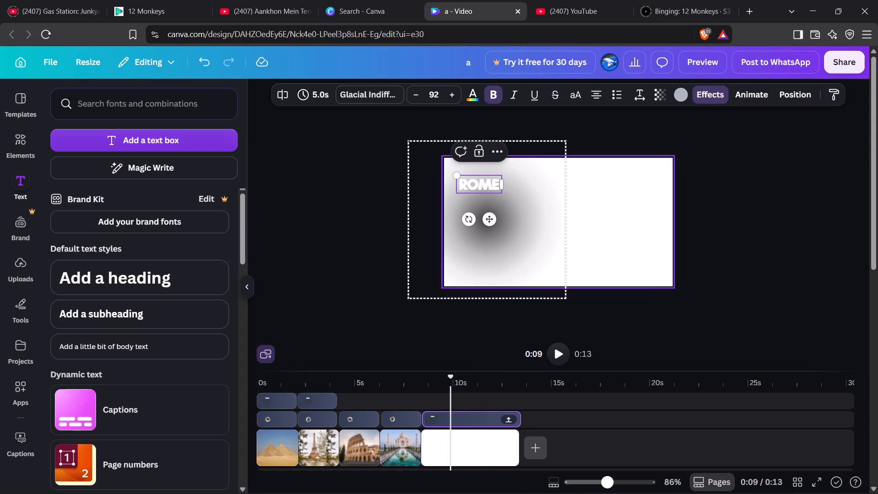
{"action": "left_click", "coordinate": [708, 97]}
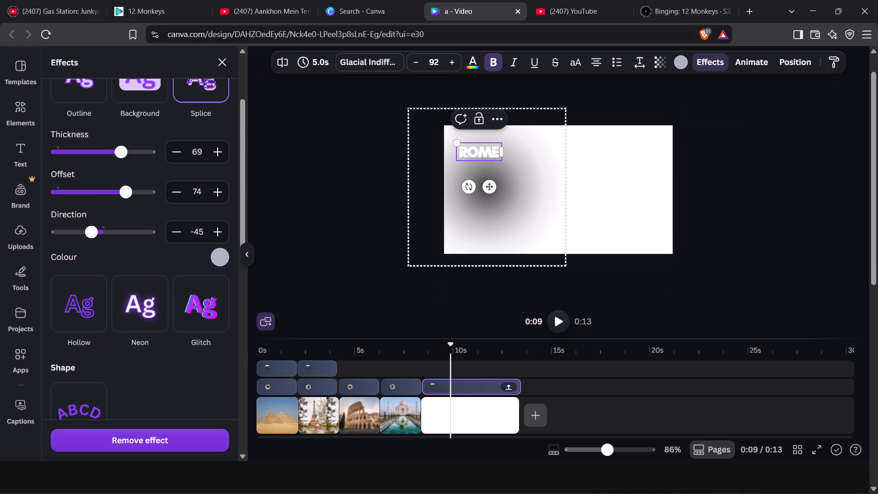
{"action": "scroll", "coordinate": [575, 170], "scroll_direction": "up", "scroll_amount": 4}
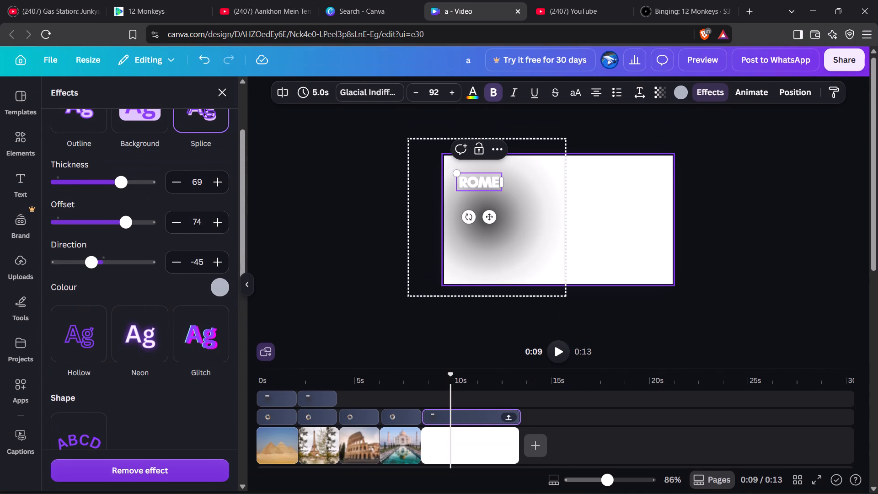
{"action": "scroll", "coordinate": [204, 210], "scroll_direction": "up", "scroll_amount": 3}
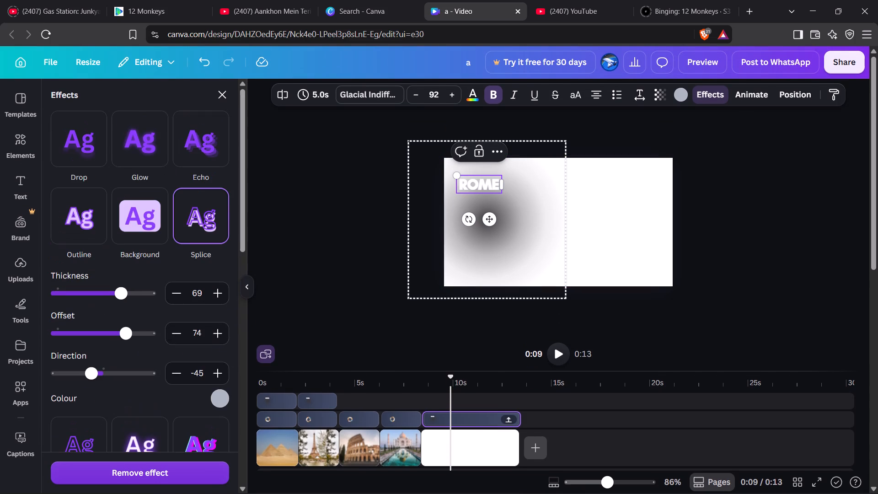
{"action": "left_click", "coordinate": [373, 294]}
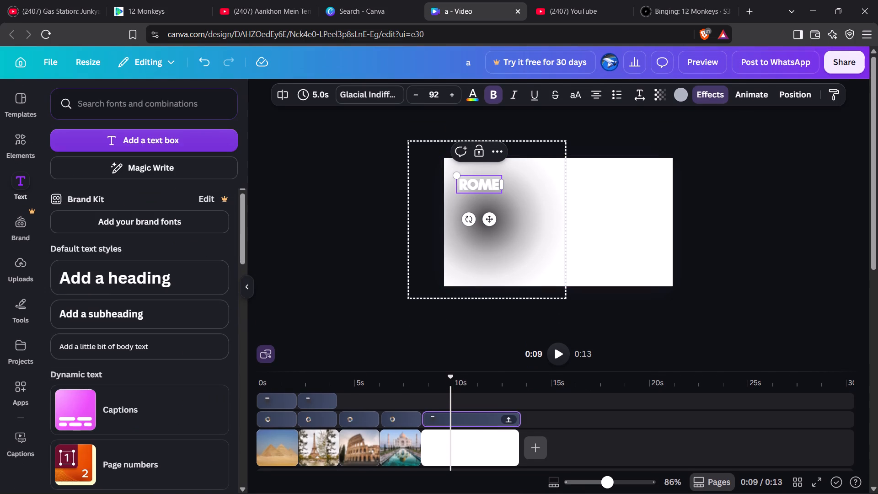
Copy the ROME text from the blank clip and paste it at about 4.0 s, where the PARIS title group ends.
{"action": "left_click", "coordinate": [494, 152]}
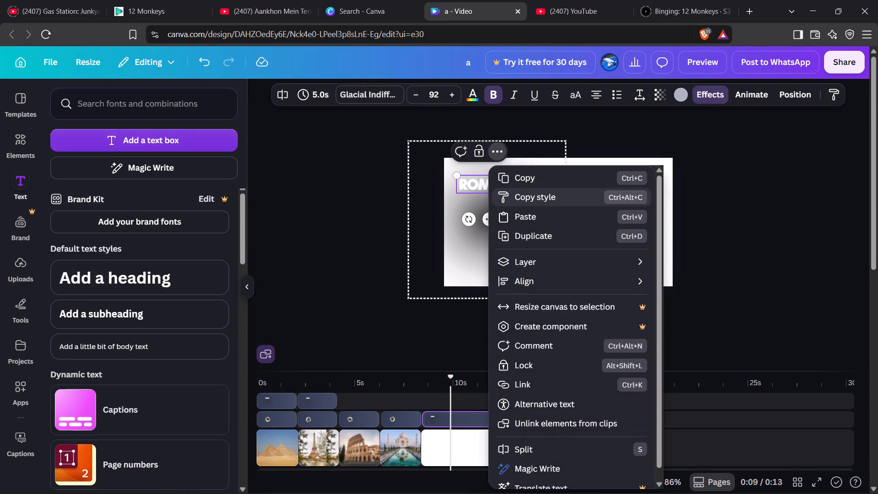
{"action": "left_click", "coordinate": [538, 179]}
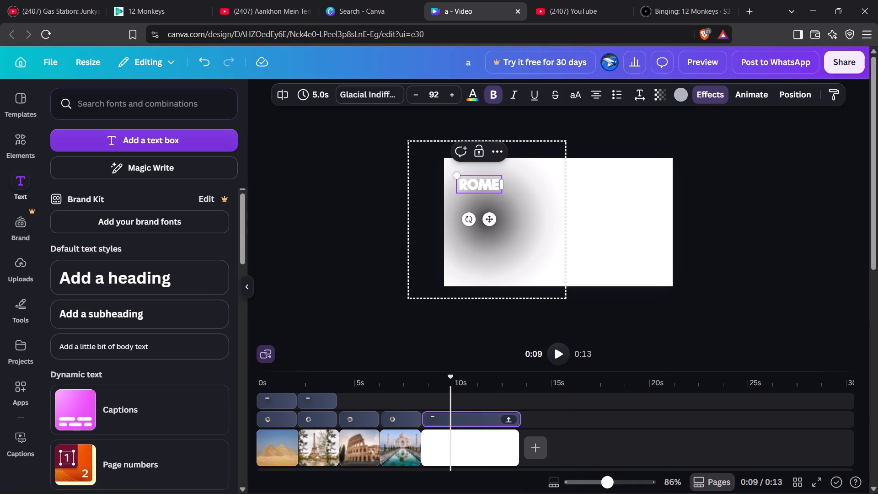
{"action": "left_click", "coordinate": [345, 403]}
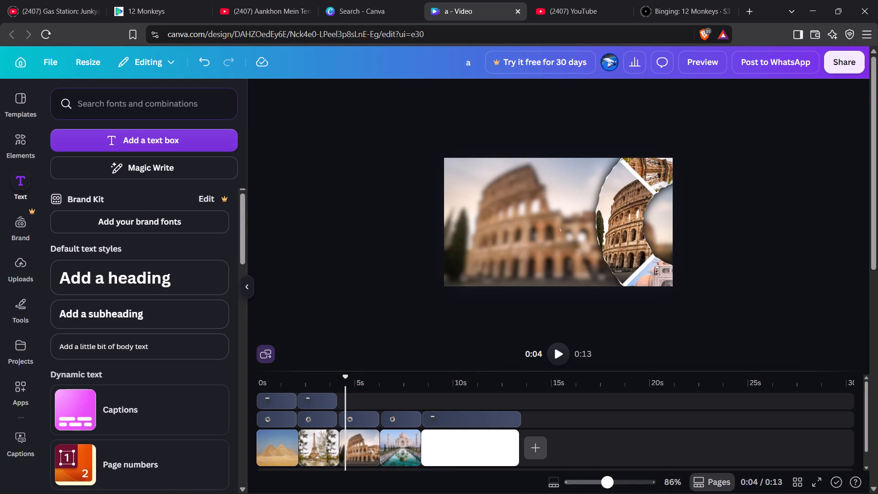
{"action": "left_click_drag", "start_coordinate": [345, 380], "coordinate": [337, 381]}
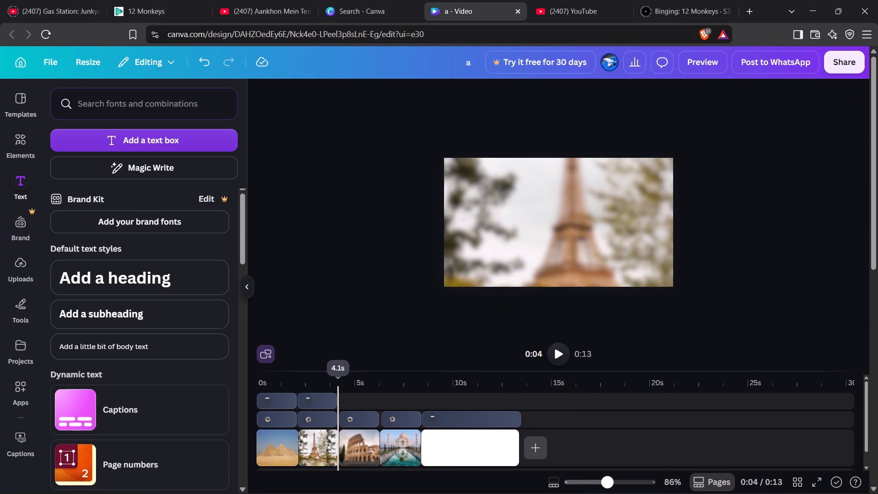
{"action": "left_click_drag", "start_coordinate": [337, 381], "coordinate": [337, 380]}
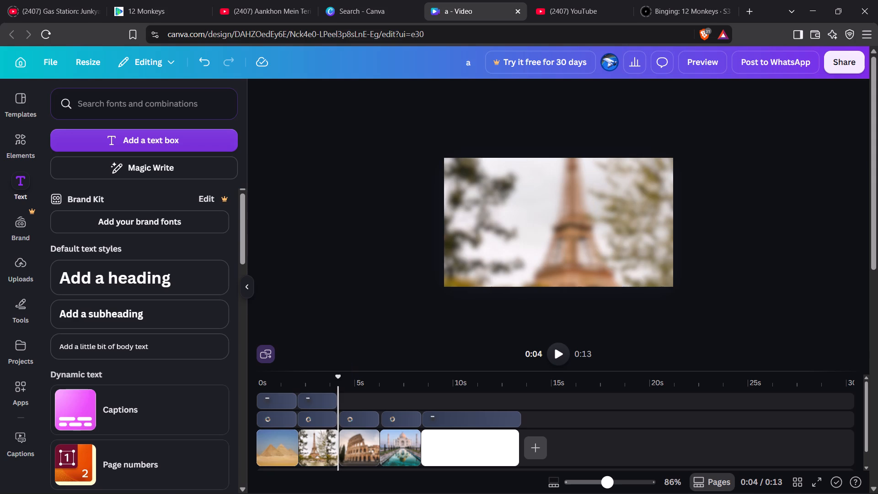
{"action": "left_click", "coordinate": [337, 380]}
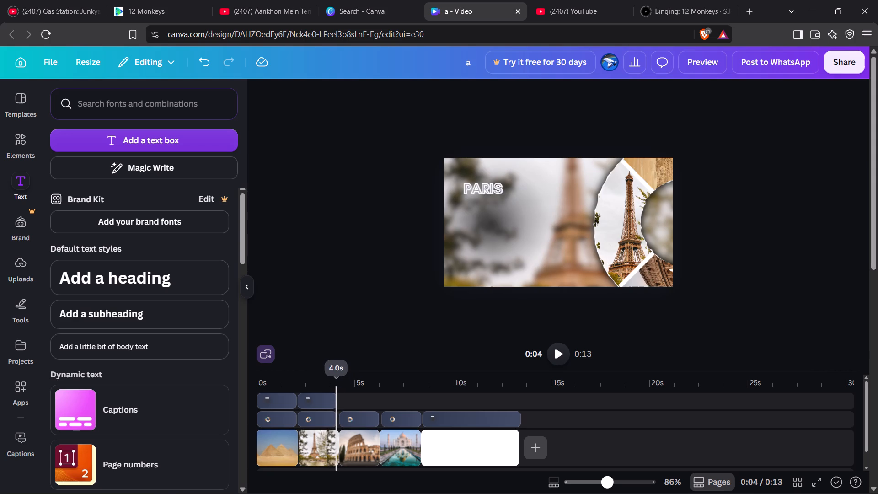
{"action": "key", "text": "ctrl+v"}
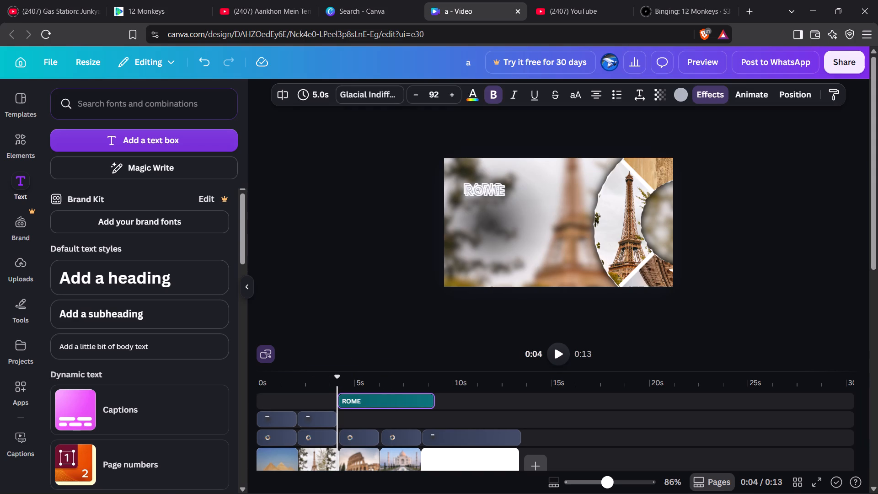
Move the pasted ROME text to the timeline track just below the EGYPT and PARIS title groups.
{"action": "left_click", "coordinate": [485, 236]}
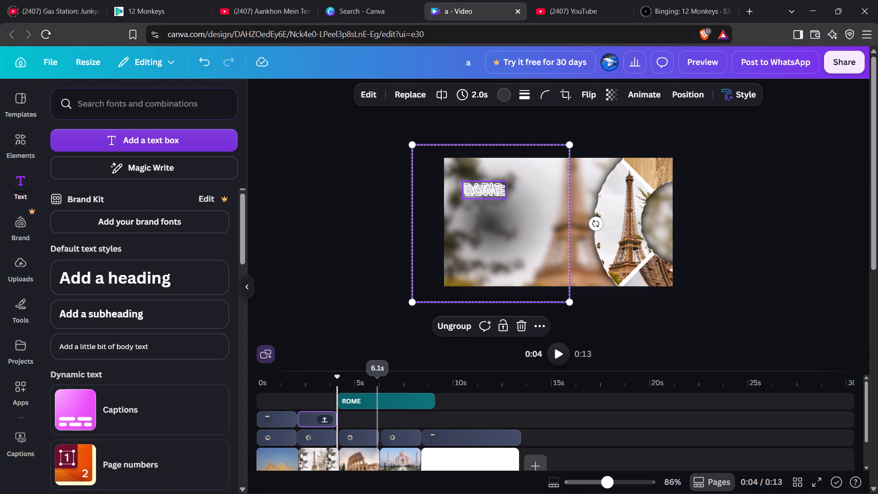
{"action": "left_click_drag", "start_coordinate": [378, 398], "coordinate": [376, 424]}
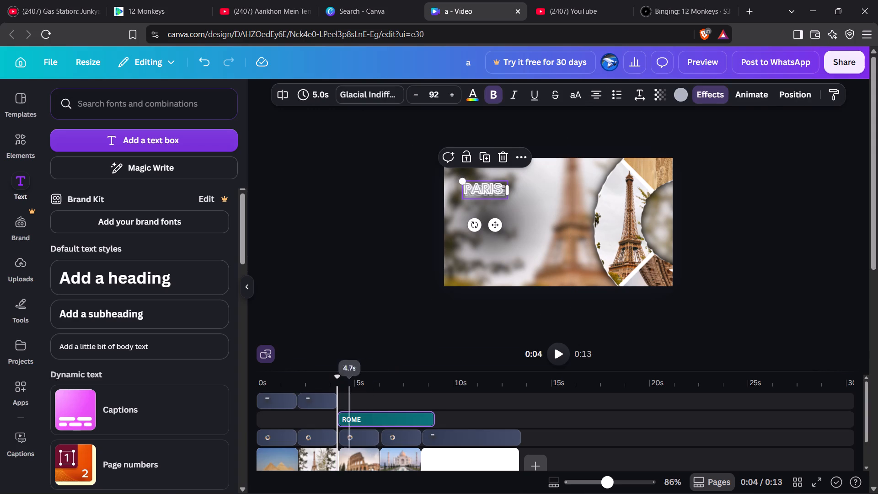
Undo the track move and the paste of the ROME text on the timeline.
{"action": "key", "text": "ctrl+z"}
{"action": "key", "text": "ctrl+z"}
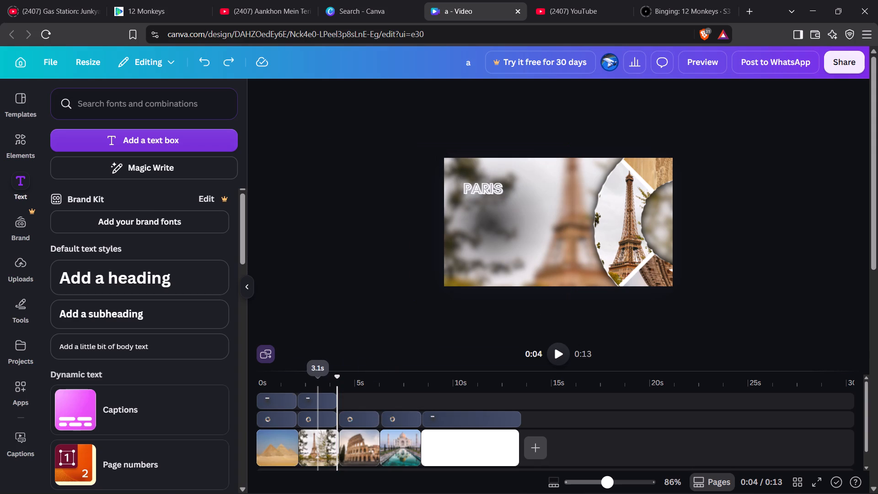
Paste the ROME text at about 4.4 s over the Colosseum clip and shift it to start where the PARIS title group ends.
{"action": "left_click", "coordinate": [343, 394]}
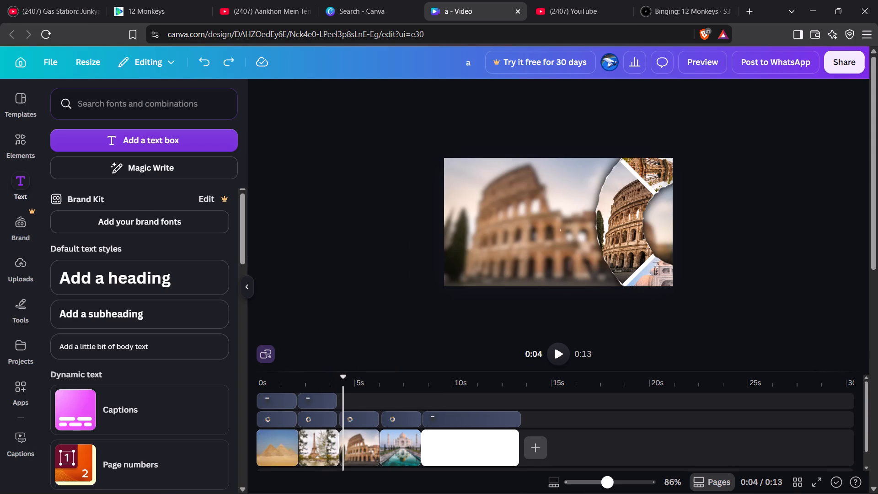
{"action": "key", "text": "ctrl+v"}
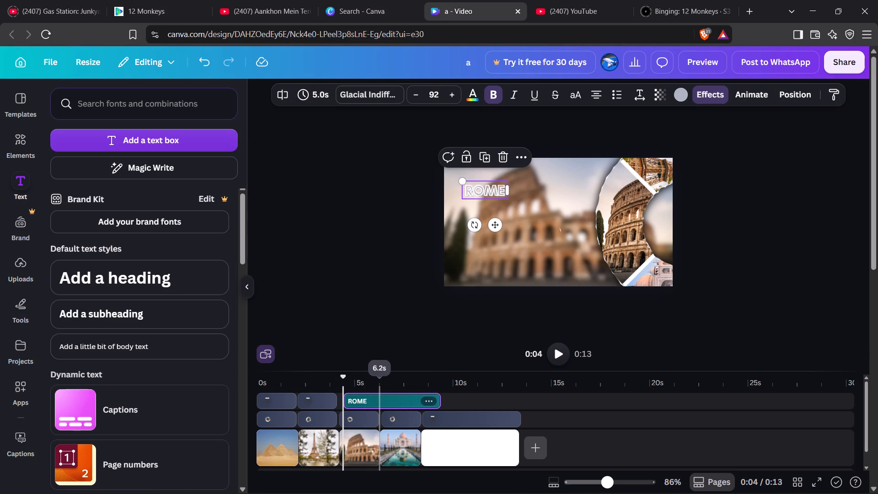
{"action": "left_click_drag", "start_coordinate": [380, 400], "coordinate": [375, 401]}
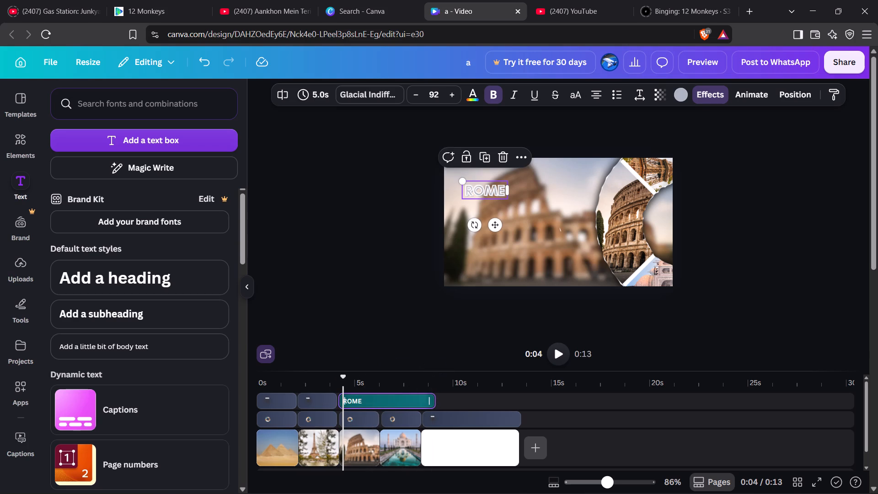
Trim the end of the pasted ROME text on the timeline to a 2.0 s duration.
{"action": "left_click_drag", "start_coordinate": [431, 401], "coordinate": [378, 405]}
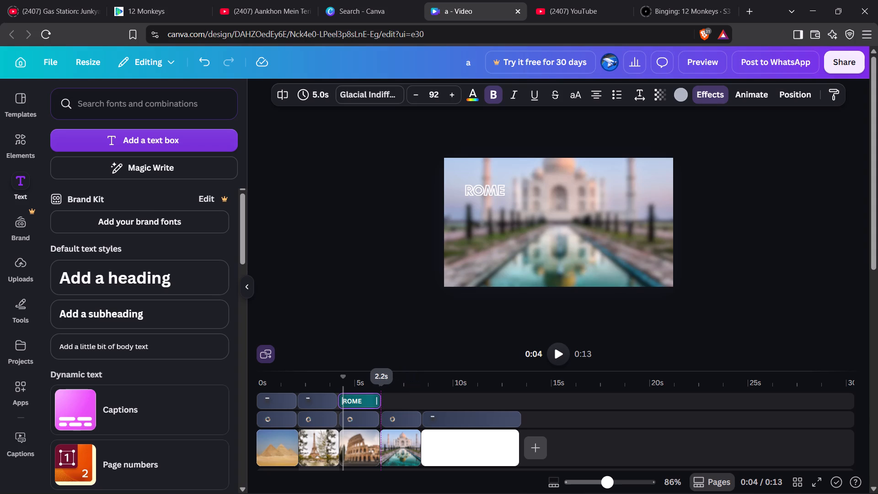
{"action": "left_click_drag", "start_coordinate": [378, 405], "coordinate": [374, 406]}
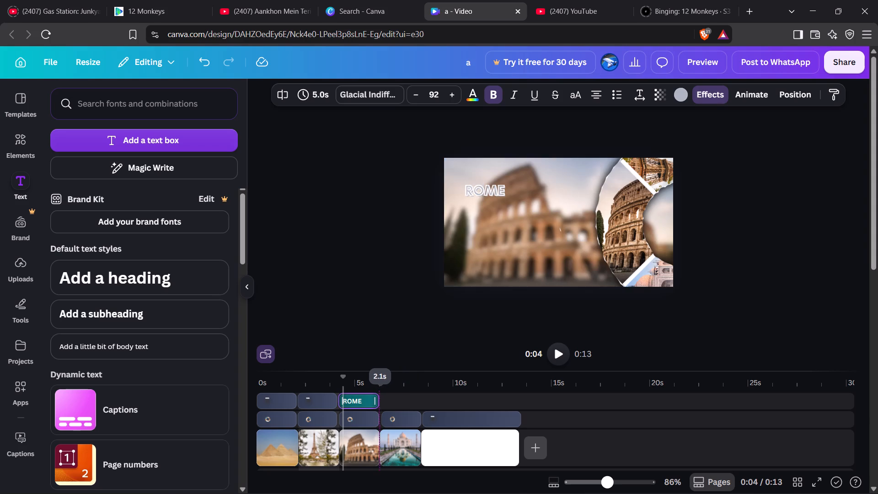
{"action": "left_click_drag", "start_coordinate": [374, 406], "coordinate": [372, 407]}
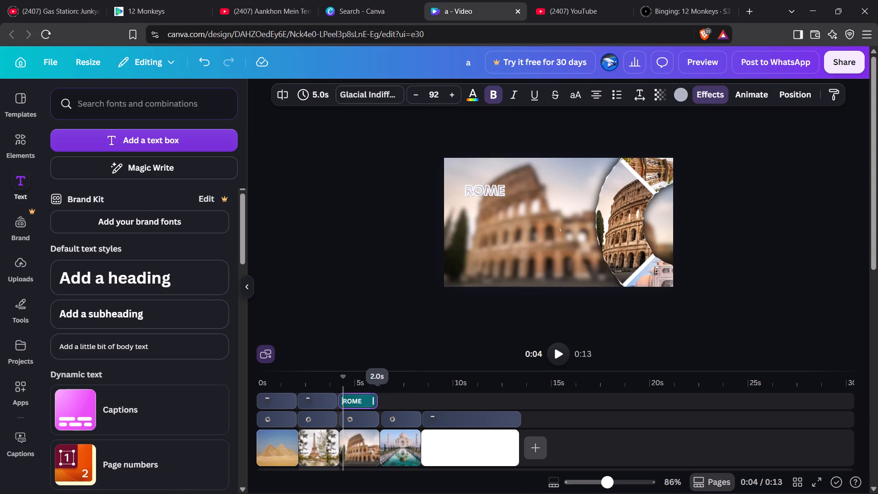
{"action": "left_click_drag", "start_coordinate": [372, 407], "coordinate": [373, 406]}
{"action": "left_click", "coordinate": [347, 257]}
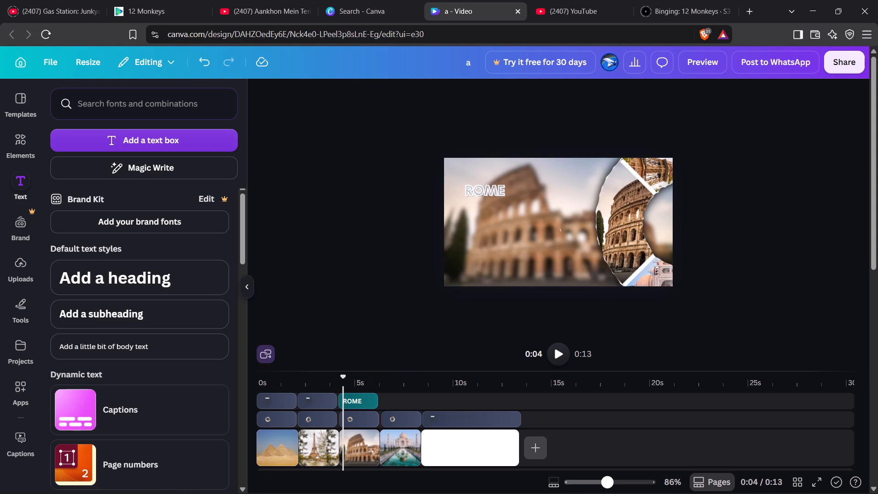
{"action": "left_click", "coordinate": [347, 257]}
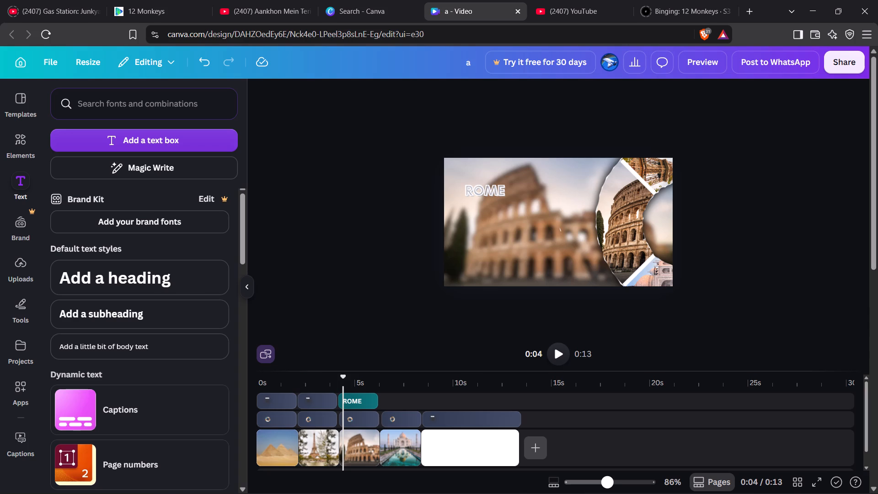
Play the video from about 0:01 into the Colosseum clip to check how the ROME title appears.
{"action": "left_click_drag", "start_coordinate": [343, 375], "coordinate": [290, 391]}
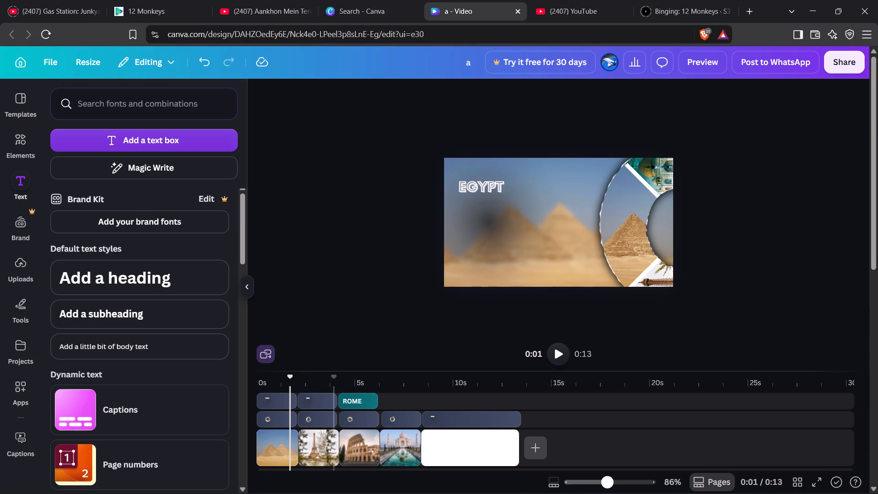
{"action": "left_click", "coordinate": [394, 345]}
{"action": "left_click", "coordinate": [556, 353]}
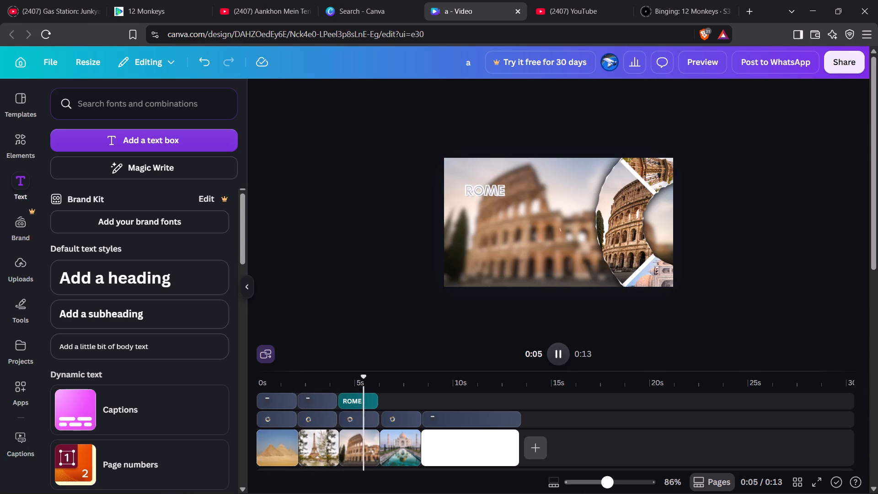
{"action": "left_click", "coordinate": [347, 398]}
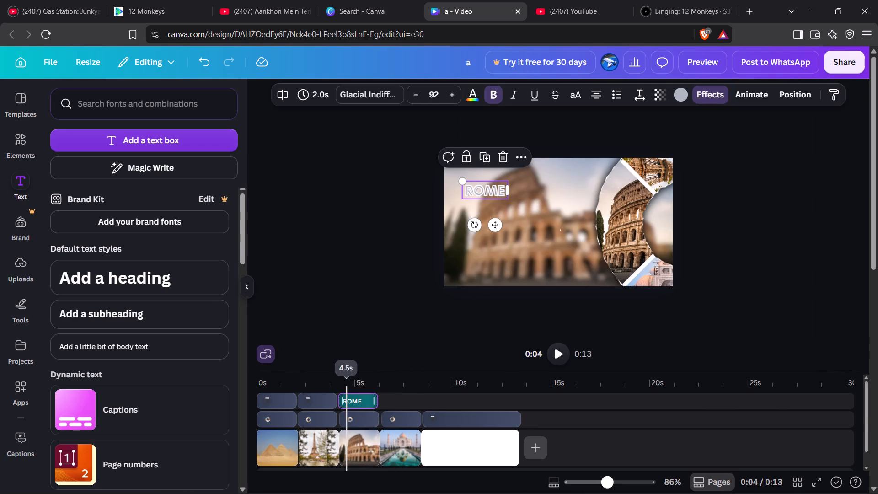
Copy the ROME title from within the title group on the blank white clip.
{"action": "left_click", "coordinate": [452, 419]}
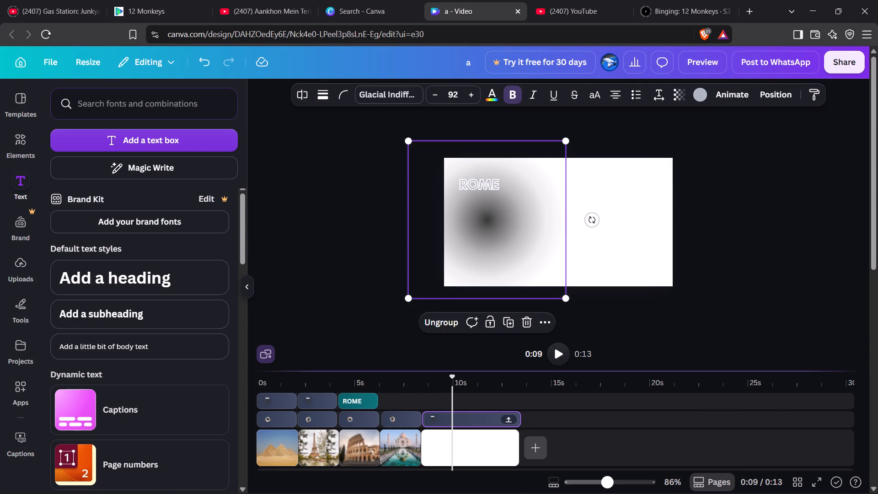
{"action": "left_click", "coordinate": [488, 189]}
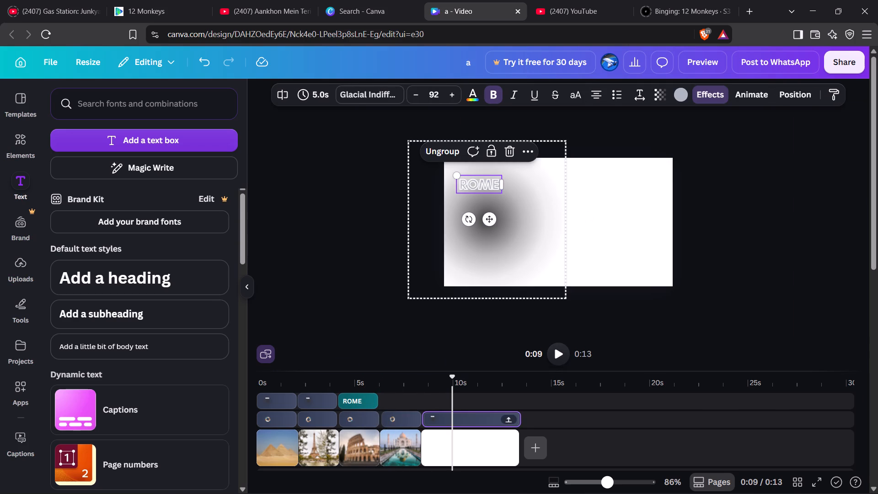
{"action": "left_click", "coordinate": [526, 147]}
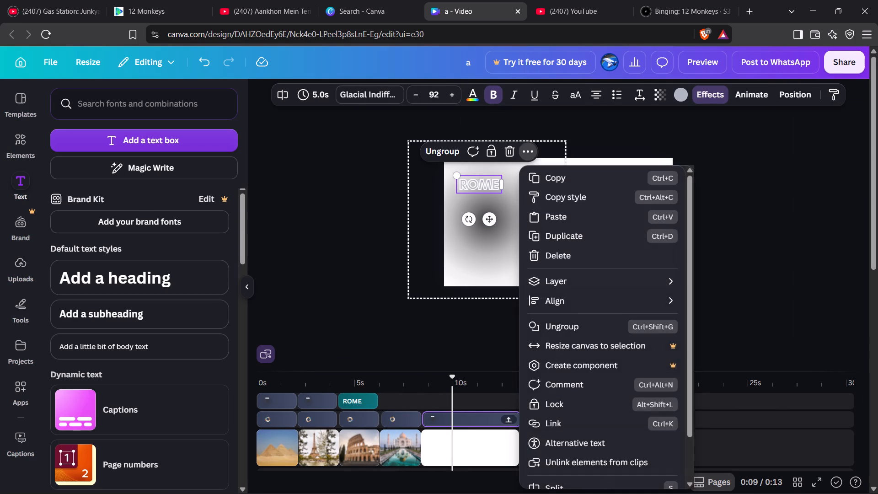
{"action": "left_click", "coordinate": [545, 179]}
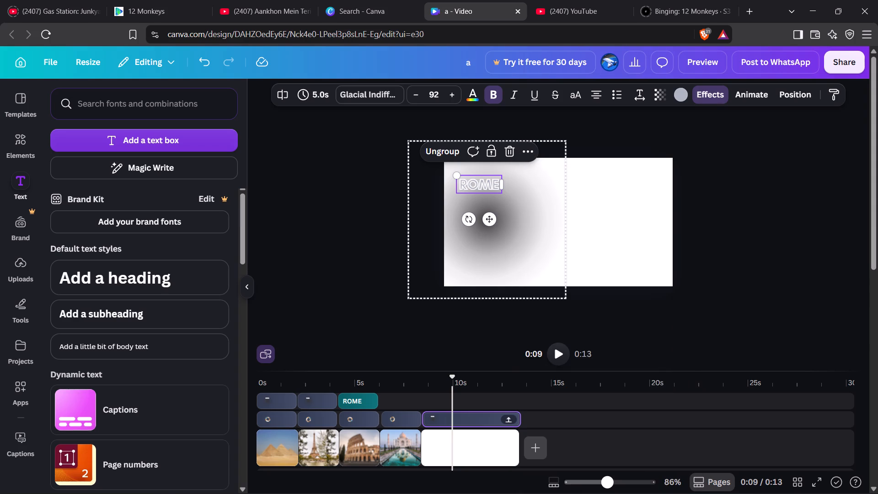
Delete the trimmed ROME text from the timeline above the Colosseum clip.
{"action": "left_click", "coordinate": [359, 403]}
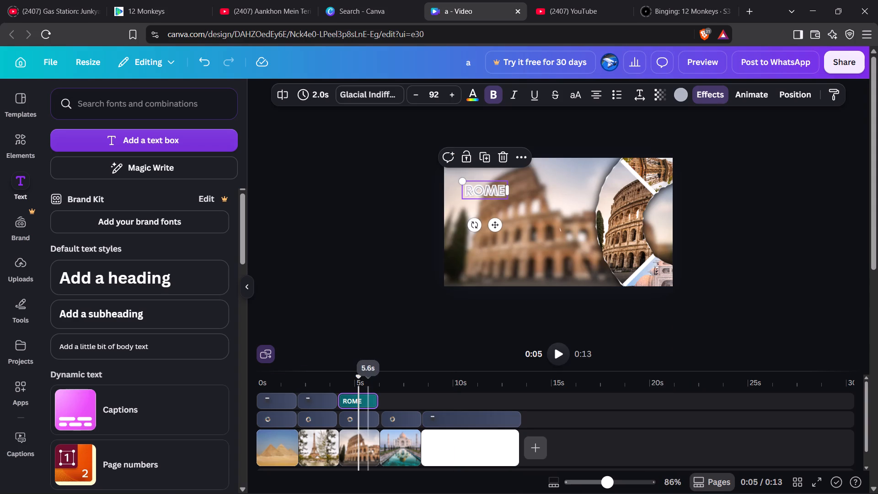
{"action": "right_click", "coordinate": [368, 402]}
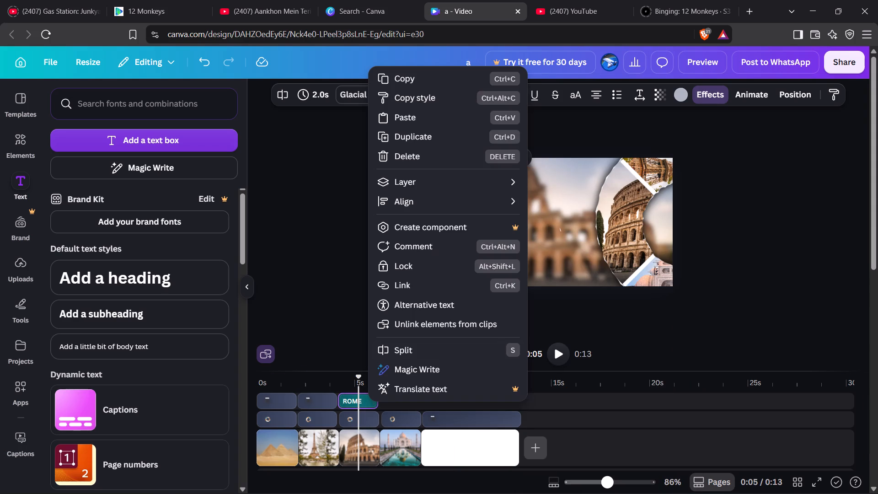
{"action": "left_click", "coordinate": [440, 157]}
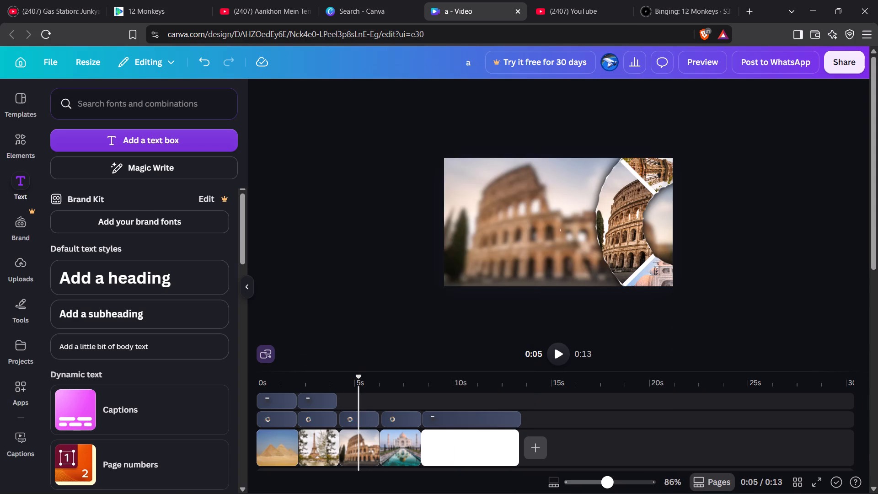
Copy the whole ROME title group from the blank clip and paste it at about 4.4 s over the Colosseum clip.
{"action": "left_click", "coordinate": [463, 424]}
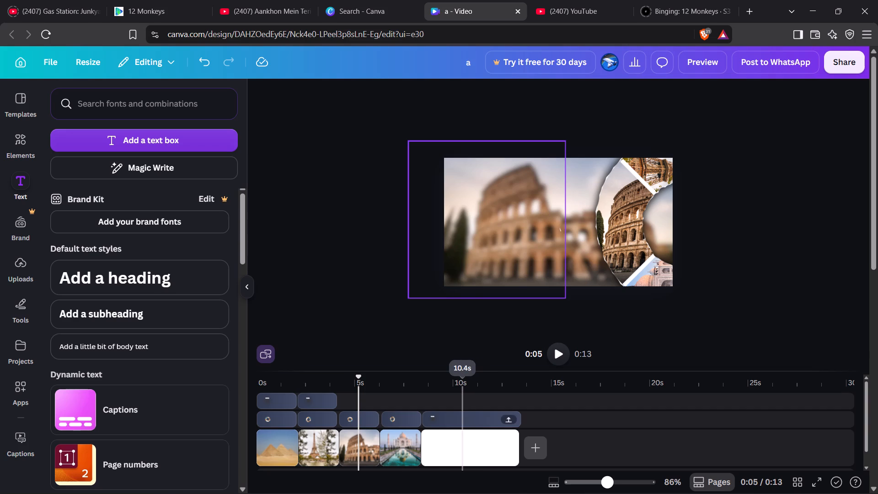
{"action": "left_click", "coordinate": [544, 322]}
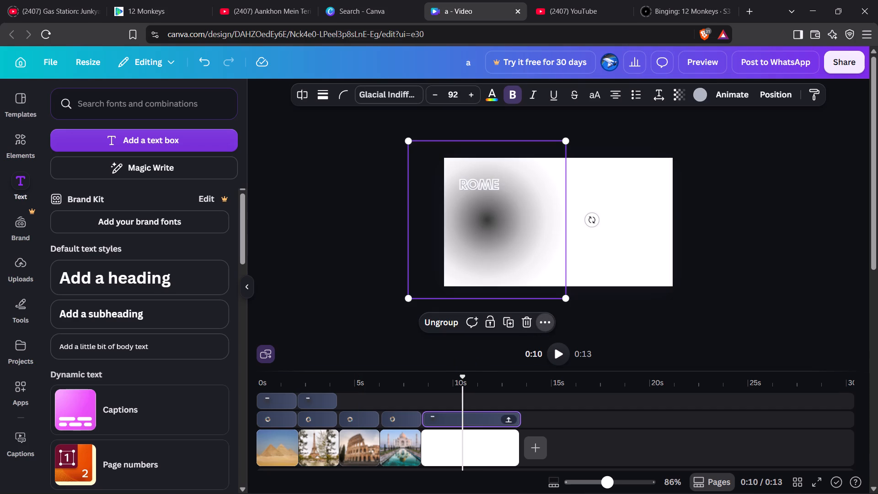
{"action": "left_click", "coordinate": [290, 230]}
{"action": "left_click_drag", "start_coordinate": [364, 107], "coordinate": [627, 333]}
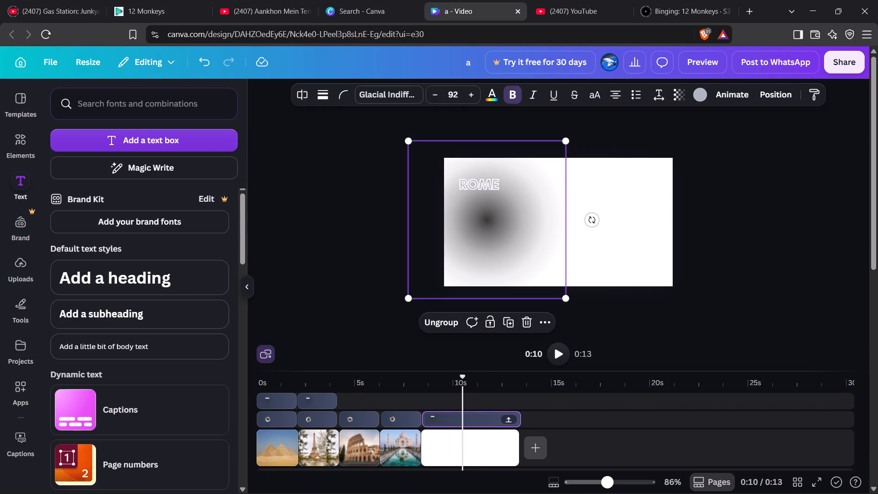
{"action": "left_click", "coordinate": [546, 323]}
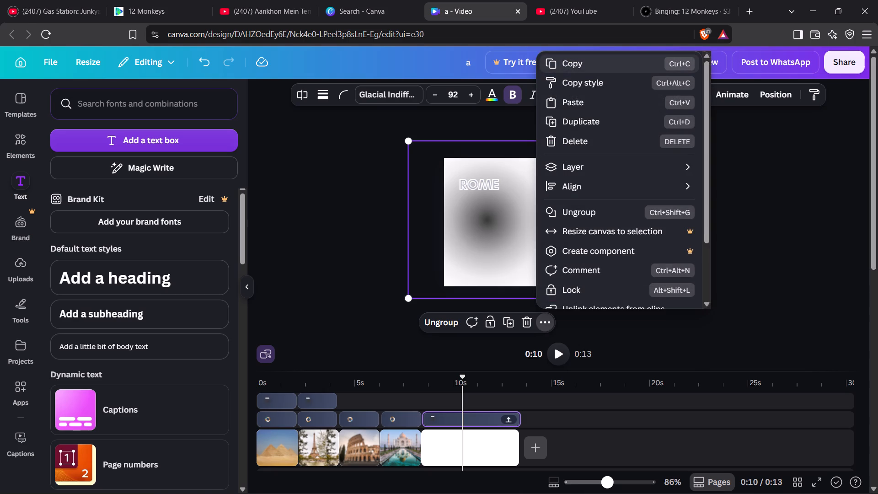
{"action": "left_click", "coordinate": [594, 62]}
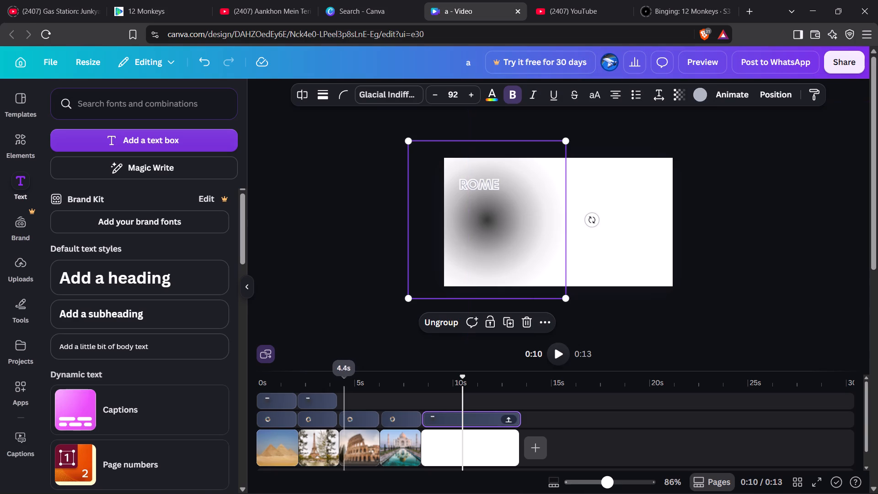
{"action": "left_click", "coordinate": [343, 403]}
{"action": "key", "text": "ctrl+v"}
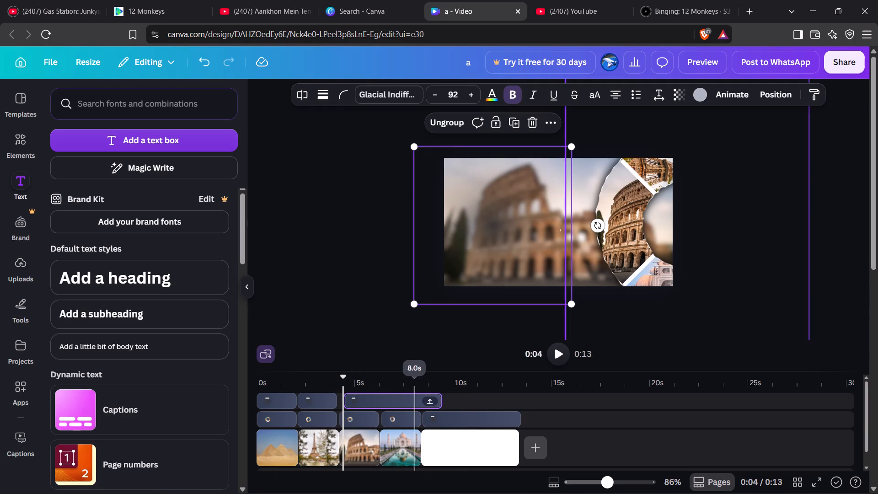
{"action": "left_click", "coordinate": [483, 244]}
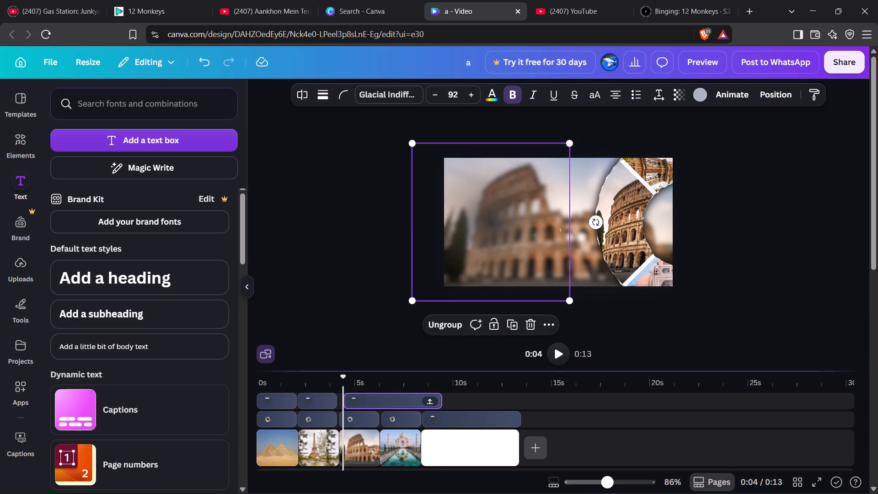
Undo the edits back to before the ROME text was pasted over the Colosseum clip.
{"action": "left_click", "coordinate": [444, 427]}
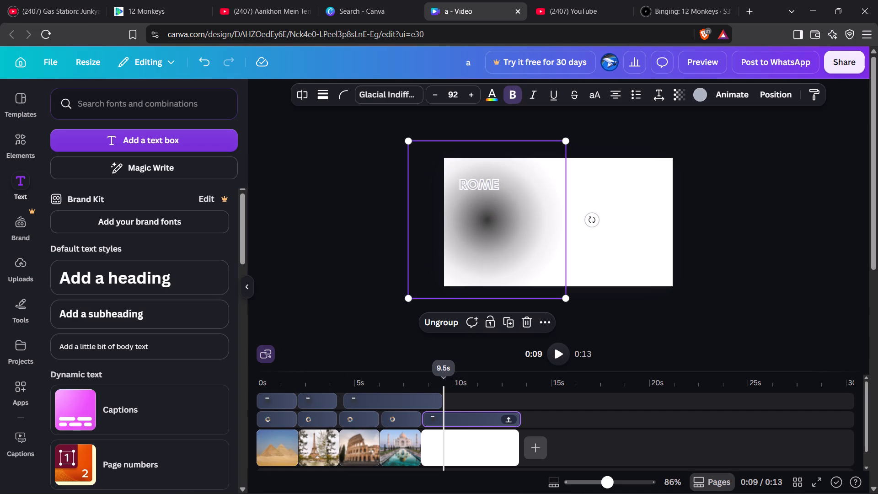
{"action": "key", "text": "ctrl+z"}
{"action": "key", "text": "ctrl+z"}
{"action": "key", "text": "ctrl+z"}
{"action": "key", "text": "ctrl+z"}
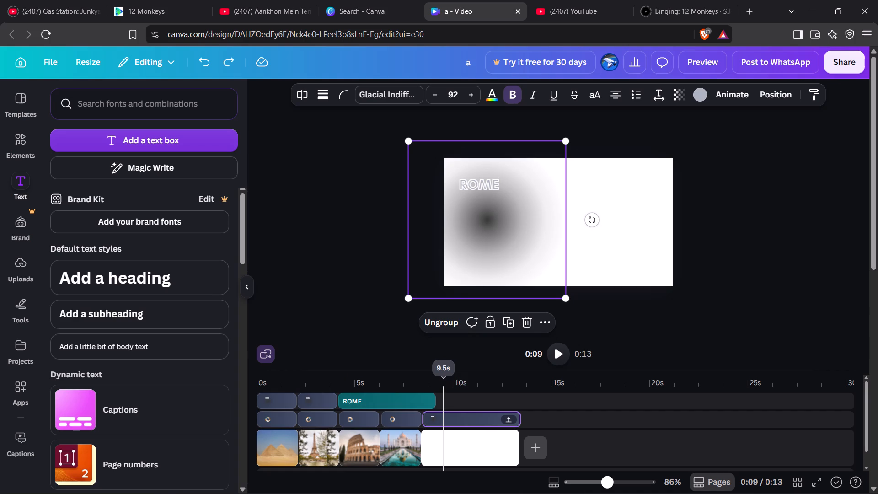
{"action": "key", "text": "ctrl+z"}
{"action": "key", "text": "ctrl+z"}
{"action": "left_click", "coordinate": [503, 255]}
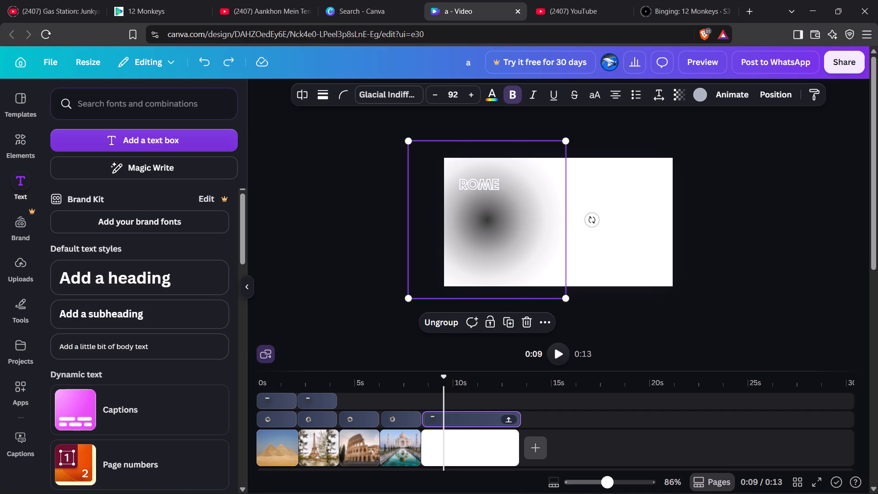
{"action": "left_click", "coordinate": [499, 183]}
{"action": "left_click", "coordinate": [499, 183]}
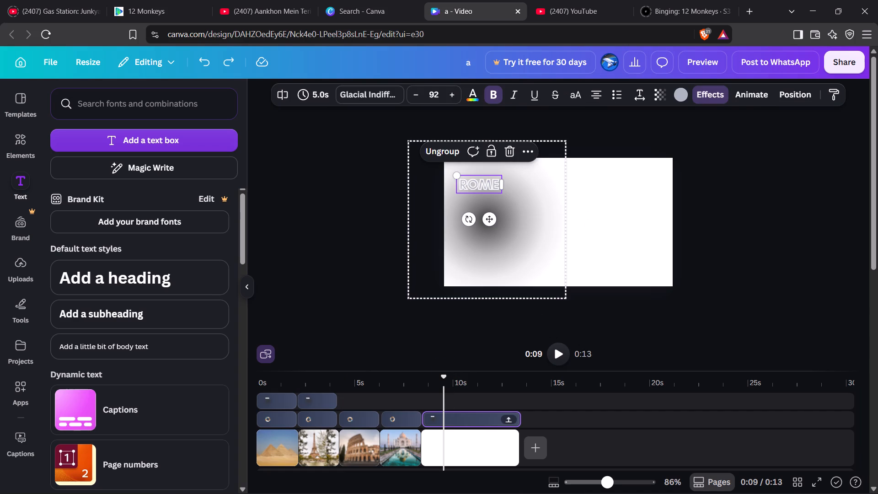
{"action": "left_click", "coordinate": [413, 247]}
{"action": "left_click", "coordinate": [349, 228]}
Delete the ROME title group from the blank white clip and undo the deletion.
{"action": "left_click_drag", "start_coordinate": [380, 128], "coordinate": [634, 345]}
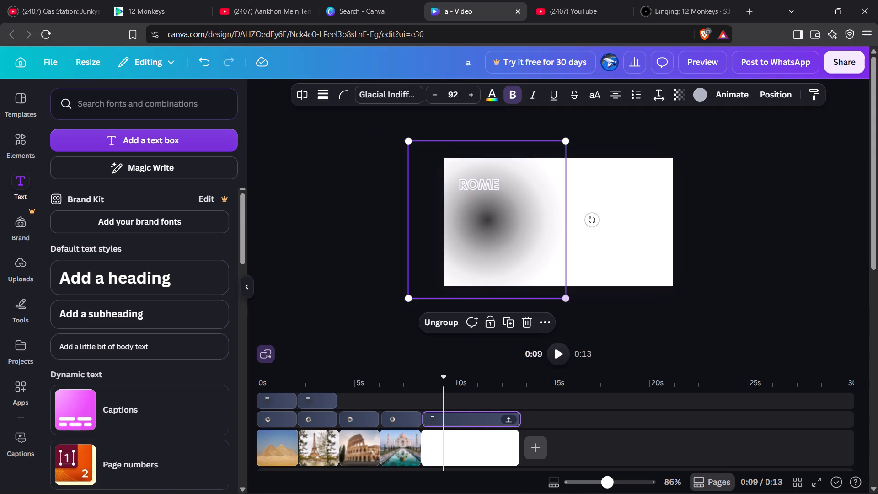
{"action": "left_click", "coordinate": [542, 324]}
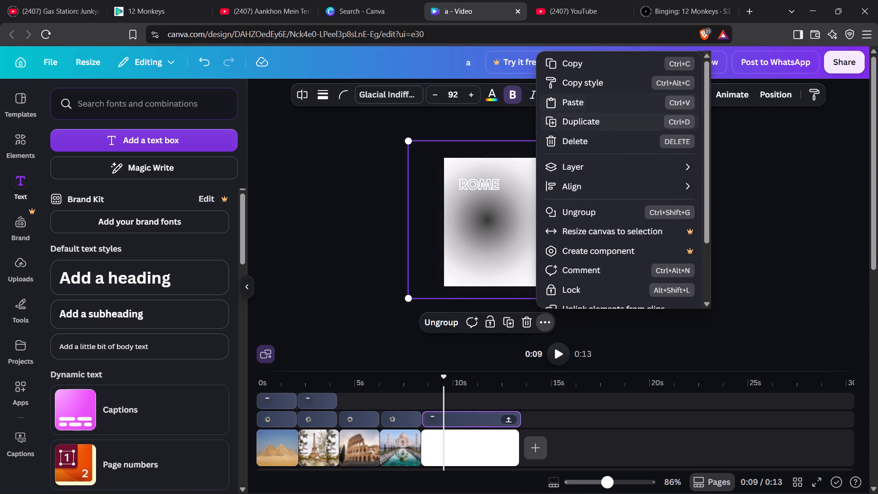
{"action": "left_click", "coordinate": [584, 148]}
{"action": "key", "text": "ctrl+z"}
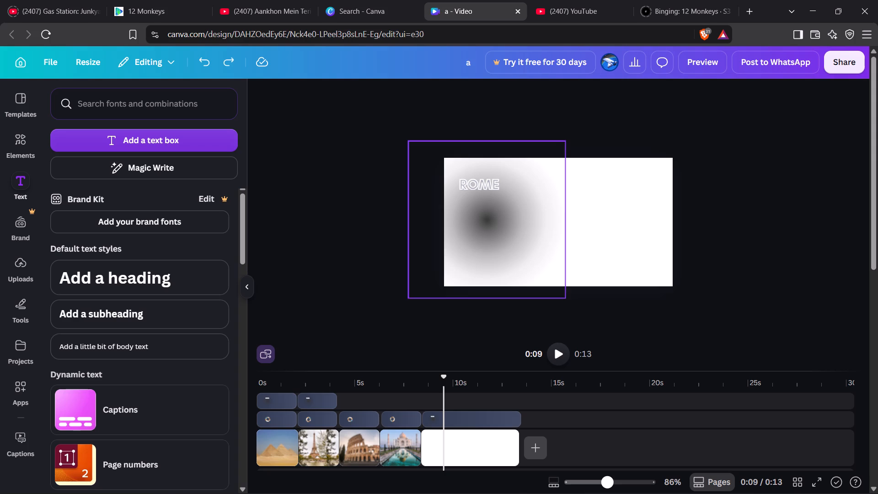
Copy the whole ROME title group from the blank white clip and paste it near the start of the Colosseum clip.
{"action": "left_click", "coordinate": [460, 202]}
{"action": "left_click_drag", "start_coordinate": [363, 120], "coordinate": [389, 148]}
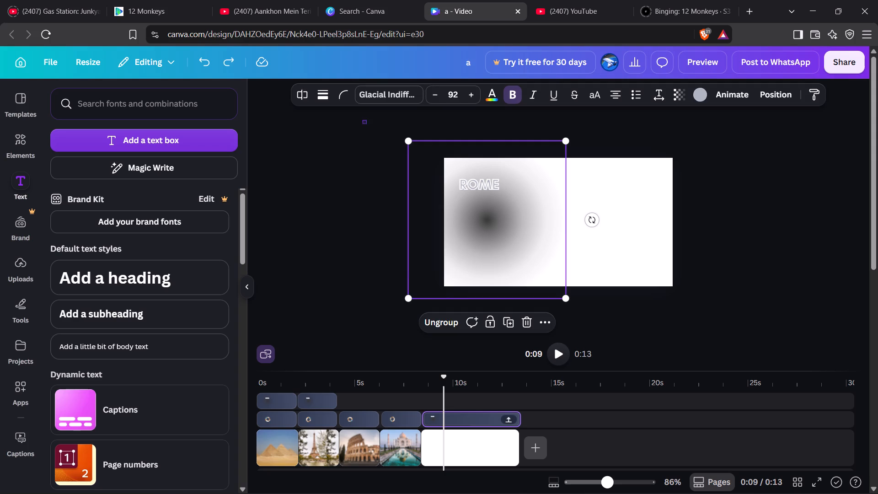
{"action": "left_click_drag", "start_coordinate": [389, 148], "coordinate": [637, 328]}
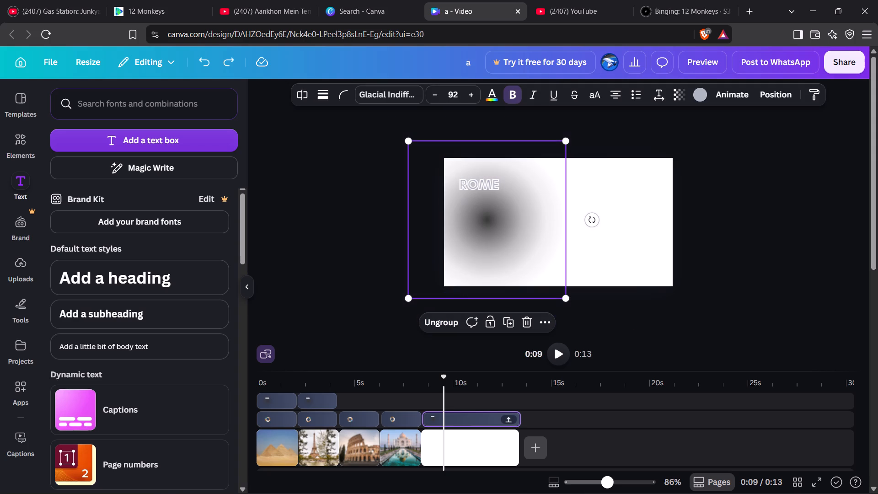
{"action": "left_click", "coordinate": [547, 325]}
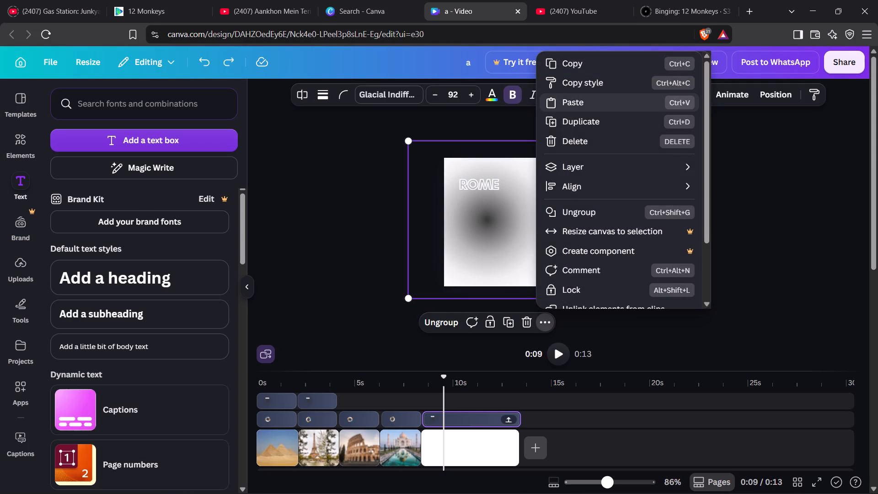
{"action": "left_click", "coordinate": [580, 59]}
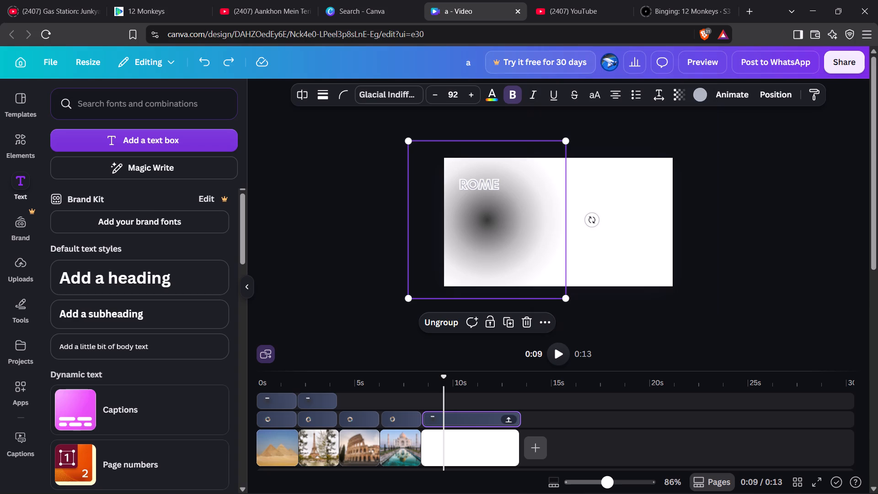
{"action": "left_click", "coordinate": [347, 401]}
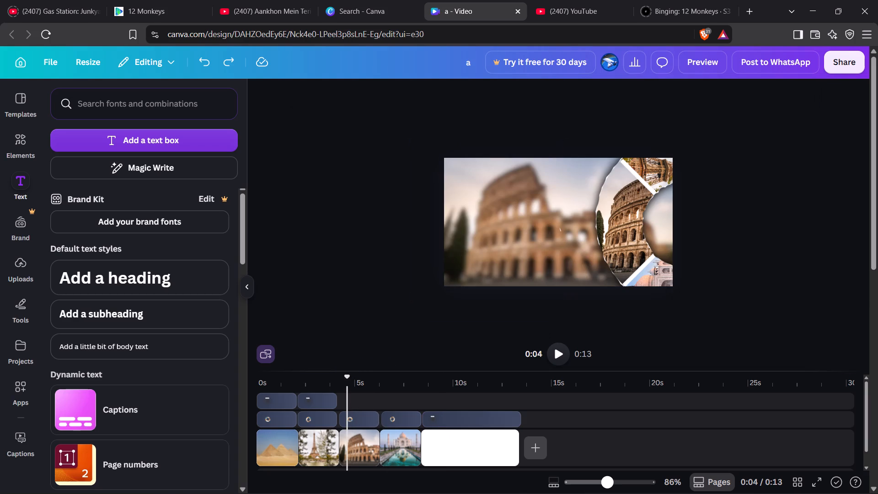
{"action": "left_click", "coordinate": [343, 400]}
{"action": "key", "text": "ctrl+v"}
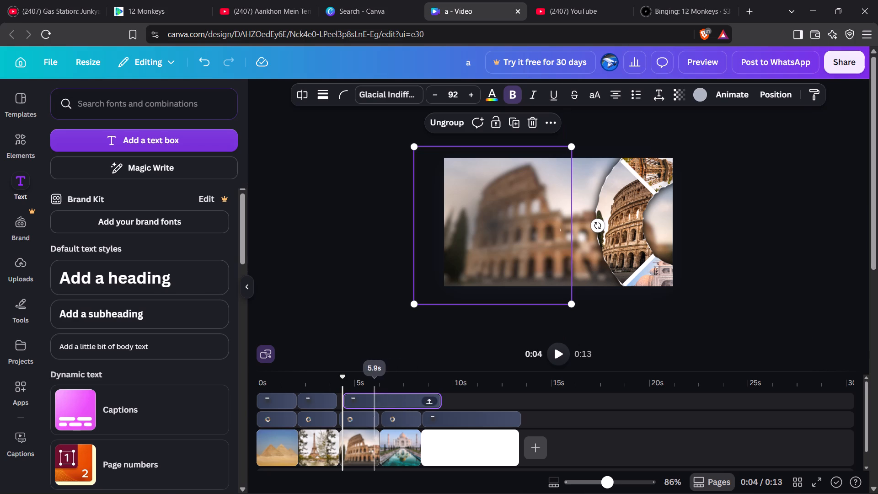
Trim the pasted ROME title group to about 2.2 s and align its start with the Colosseum clip.
{"action": "left_click", "coordinate": [371, 400]}
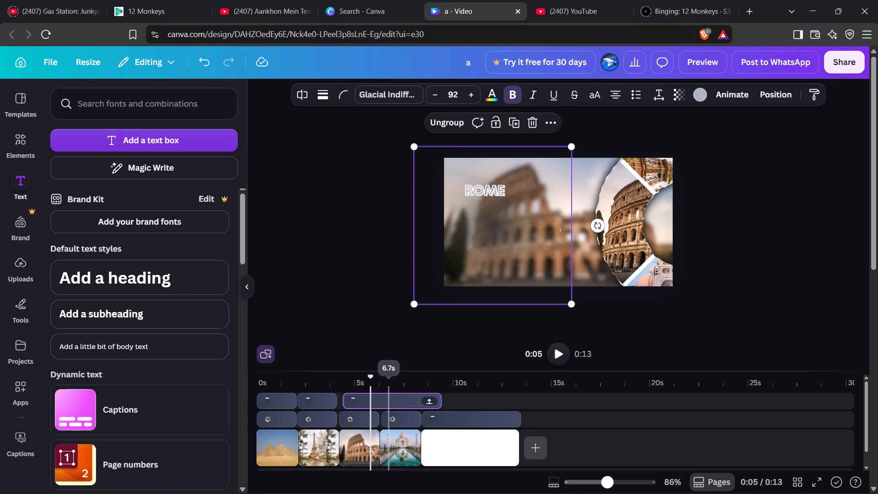
{"action": "left_click_drag", "start_coordinate": [435, 402], "coordinate": [413, 404]}
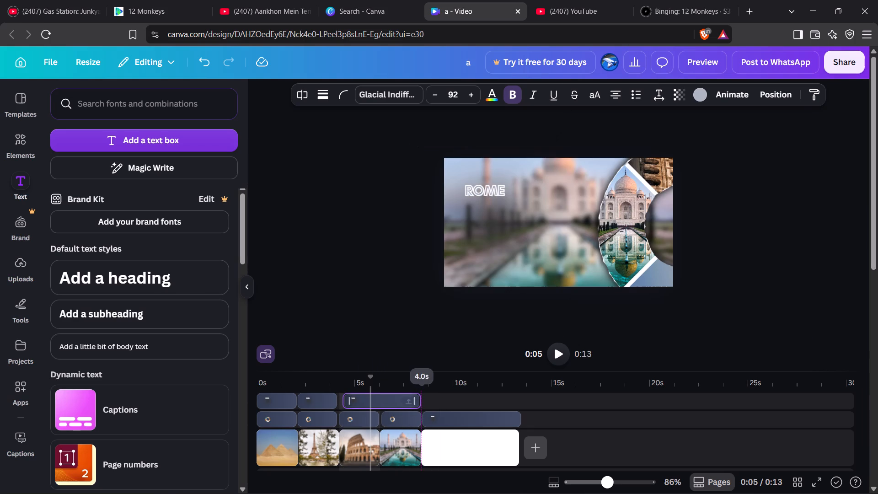
{"action": "left_click_drag", "start_coordinate": [413, 404], "coordinate": [386, 408]}
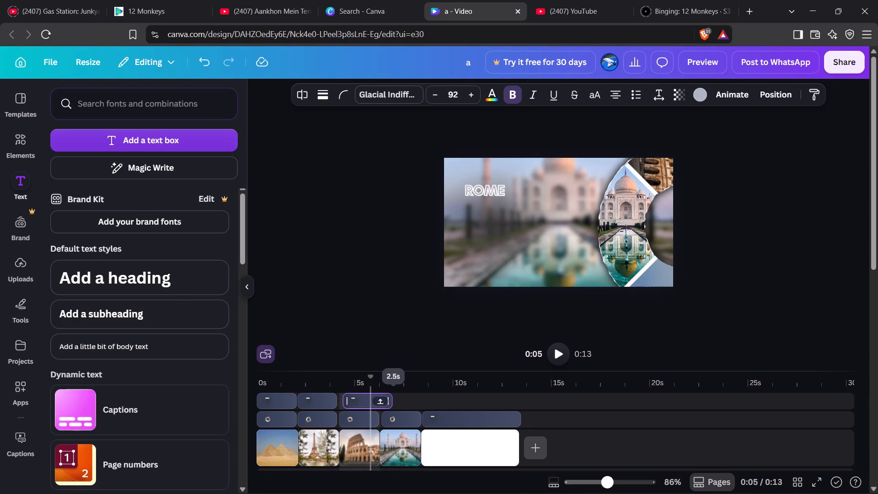
{"action": "left_click_drag", "start_coordinate": [386, 408], "coordinate": [382, 409]}
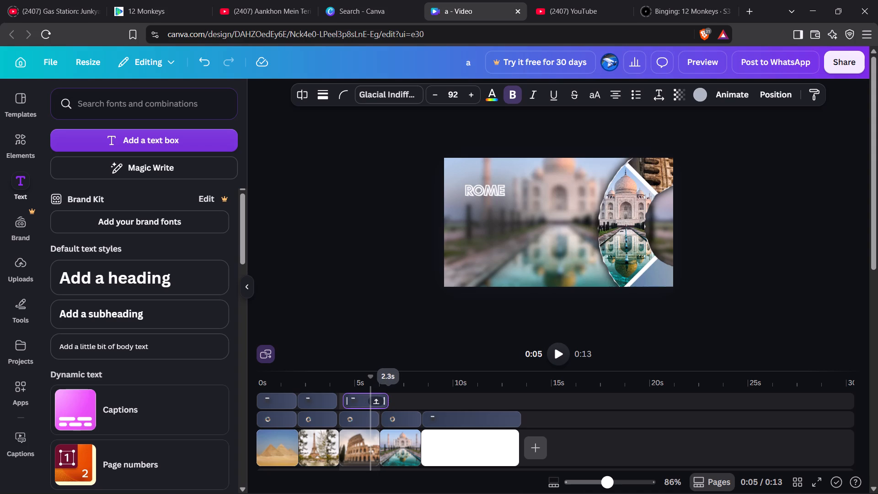
{"action": "left_click_drag", "start_coordinate": [382, 409], "coordinate": [380, 409]}
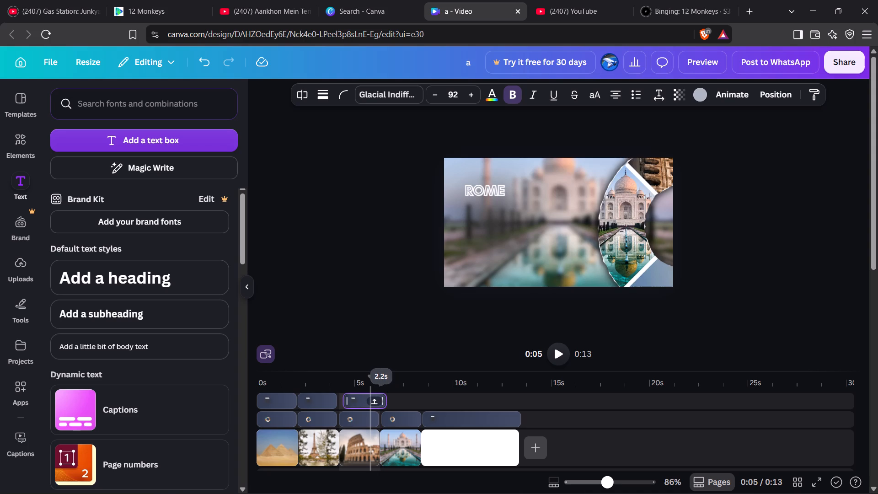
{"action": "left_click_drag", "start_coordinate": [380, 409], "coordinate": [380, 408]}
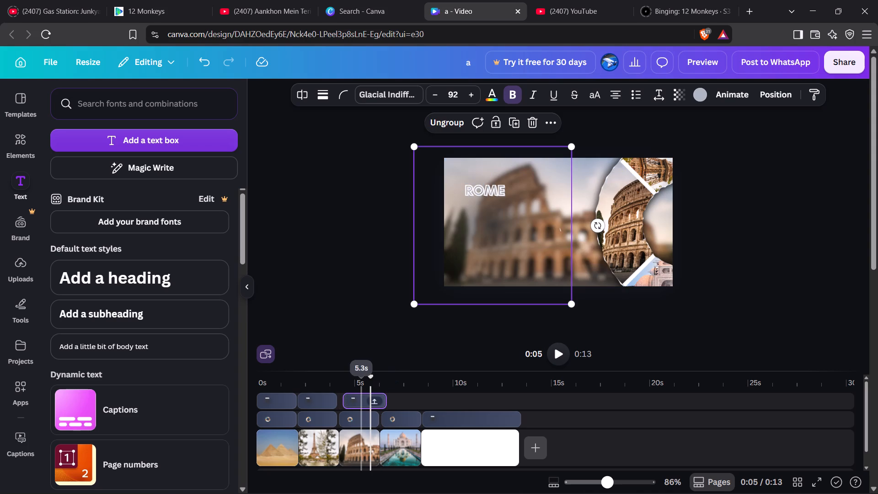
{"action": "left_click_drag", "start_coordinate": [362, 400], "coordinate": [357, 401]}
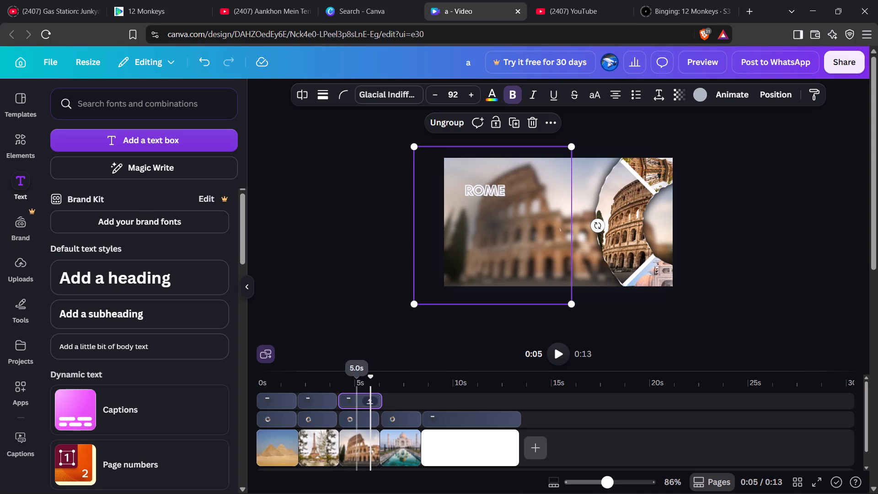
{"action": "left_click", "coordinate": [355, 401]}
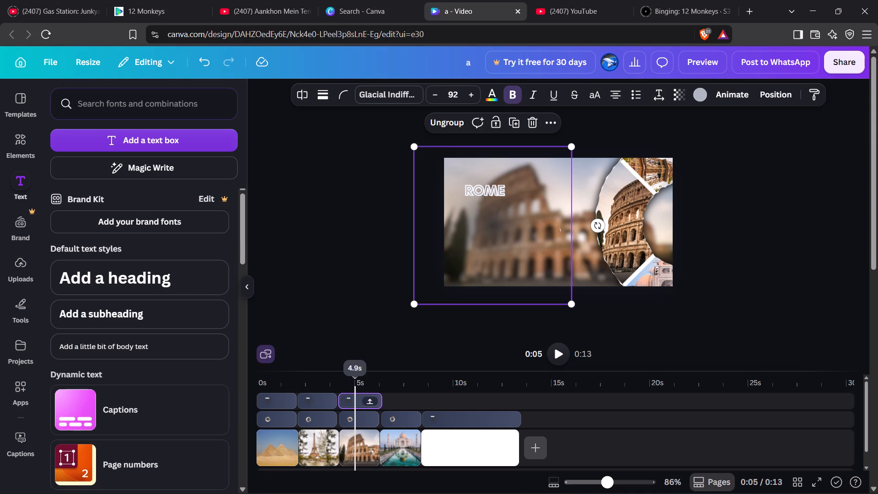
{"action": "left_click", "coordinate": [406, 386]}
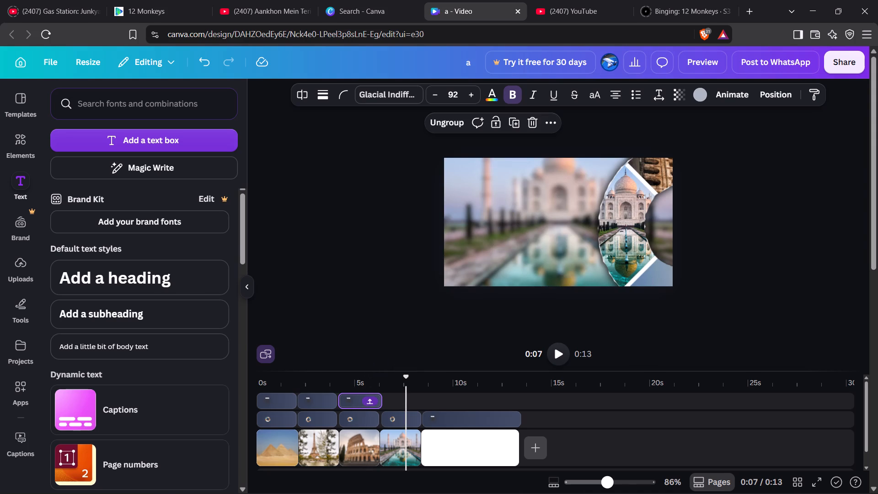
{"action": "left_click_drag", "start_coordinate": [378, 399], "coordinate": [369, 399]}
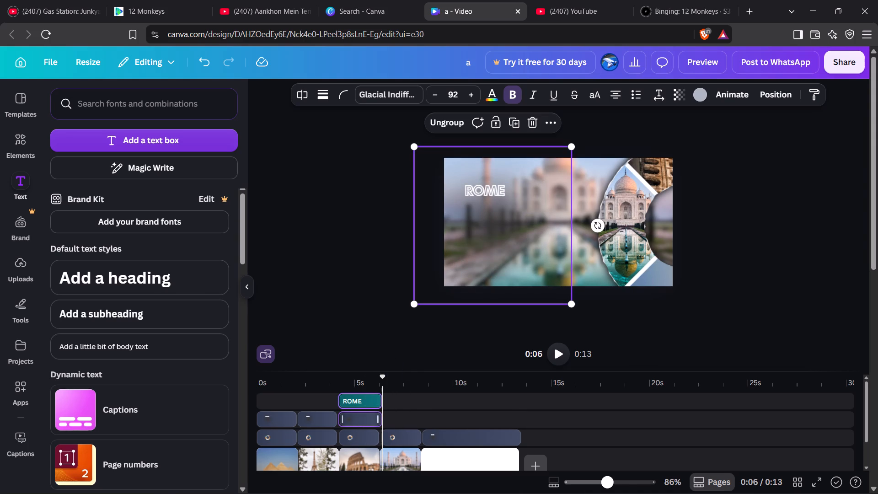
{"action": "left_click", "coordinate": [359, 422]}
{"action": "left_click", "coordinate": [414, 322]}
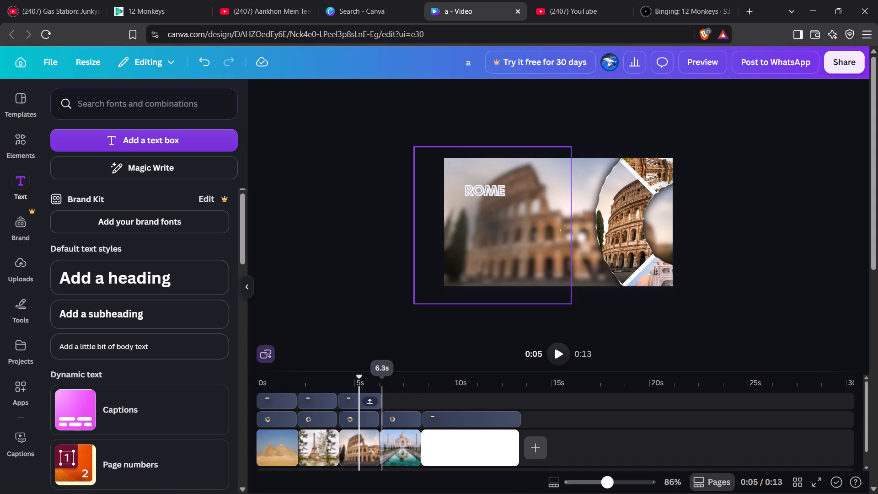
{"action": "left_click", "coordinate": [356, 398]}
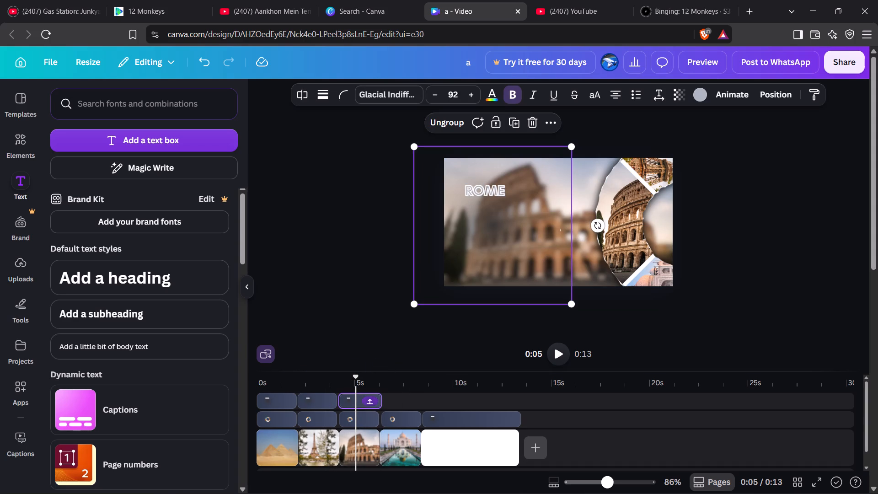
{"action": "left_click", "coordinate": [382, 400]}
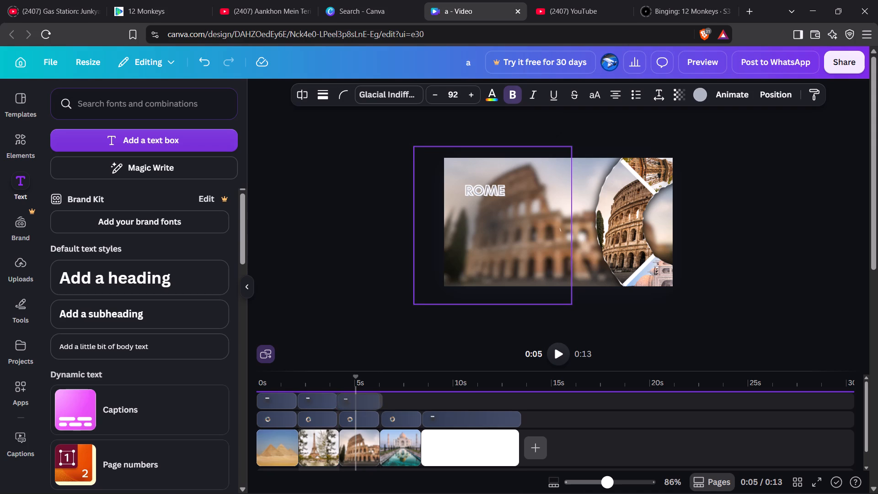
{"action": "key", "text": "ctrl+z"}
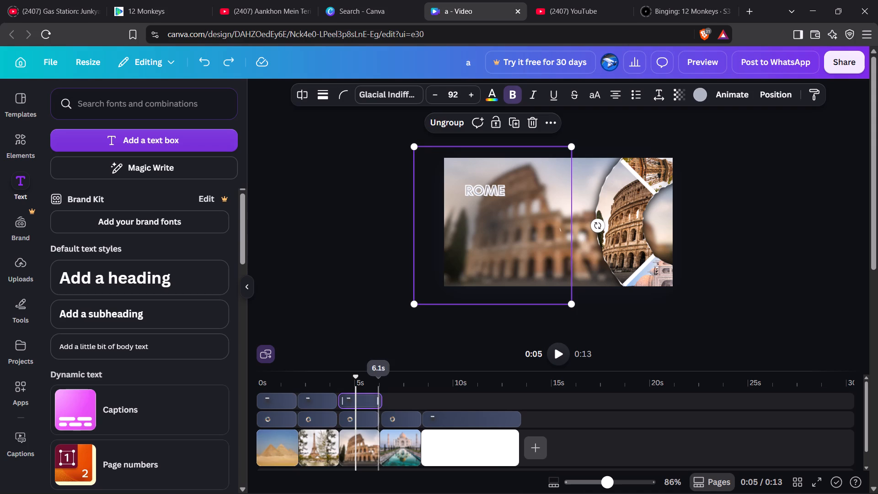
Shorten the end of the ROME title group so it fits within the Colosseum clip.
{"action": "left_click_drag", "start_coordinate": [378, 401], "coordinate": [375, 402]}
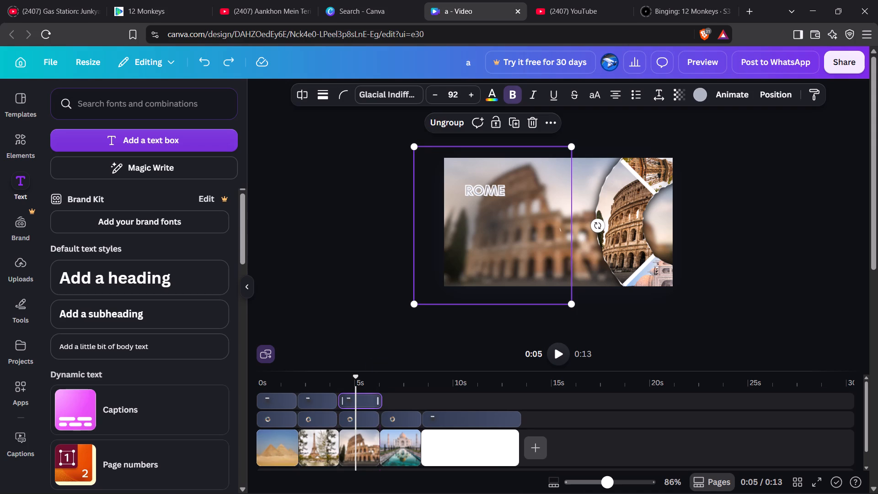
{"action": "left_click_drag", "start_coordinate": [375, 402], "coordinate": [370, 403]}
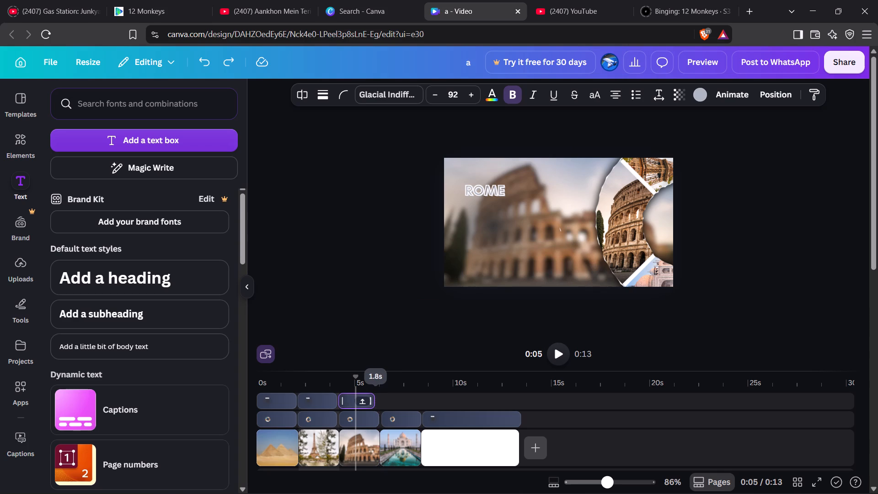
{"action": "left_click_drag", "start_coordinate": [370, 403], "coordinate": [373, 403]}
{"action": "left_click", "coordinate": [348, 305]}
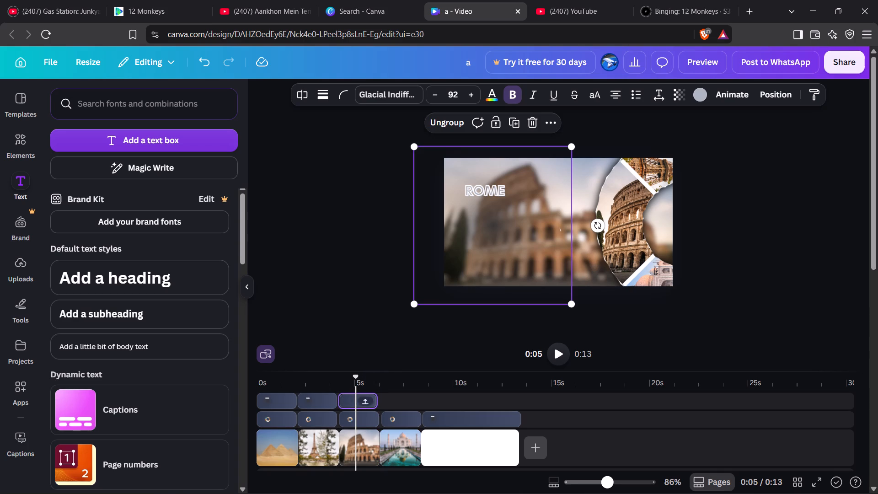
Replace the ROME text in the title group on the blank white clip with INDIA.
{"action": "left_click", "coordinate": [462, 432]}
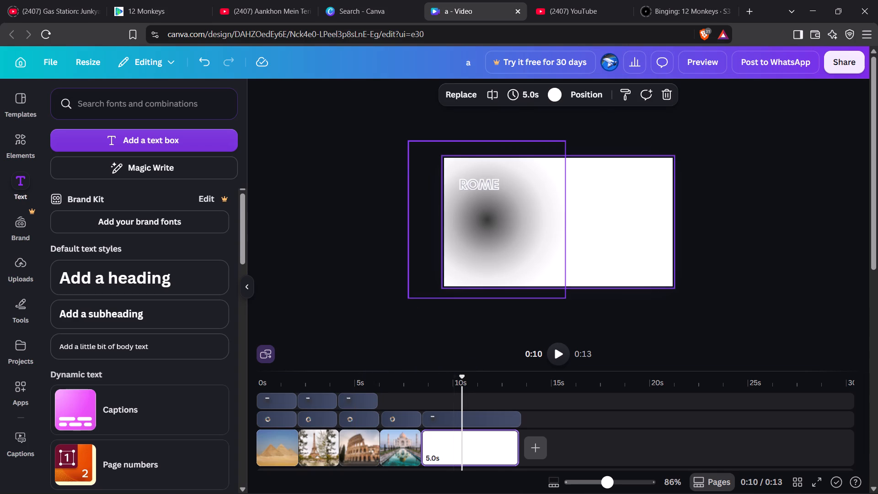
{"action": "left_click", "coordinate": [482, 195]}
{"action": "left_click", "coordinate": [483, 181]}
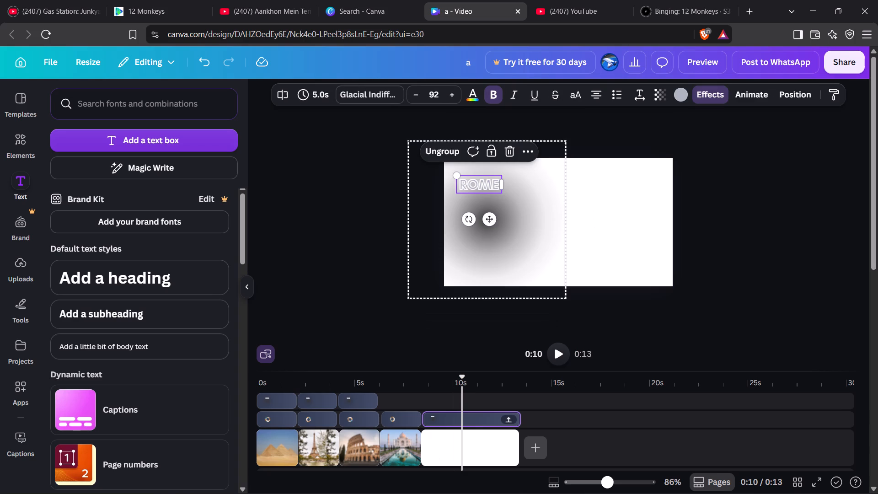
{"action": "left_click", "coordinate": [483, 181]}
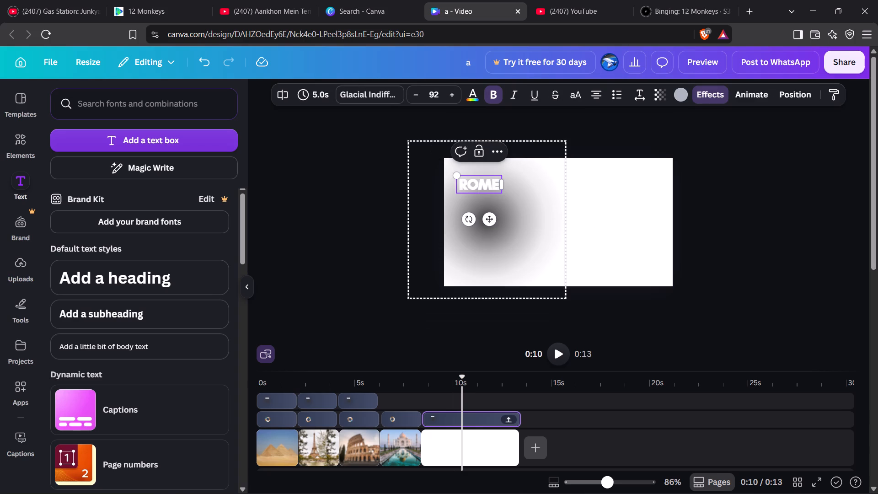
{"action": "key", "text": "ctrl+a"}
{"action": "key", "text": "i"}
{"action": "key", "text": "n"}
{"action": "key", "text": "d"}
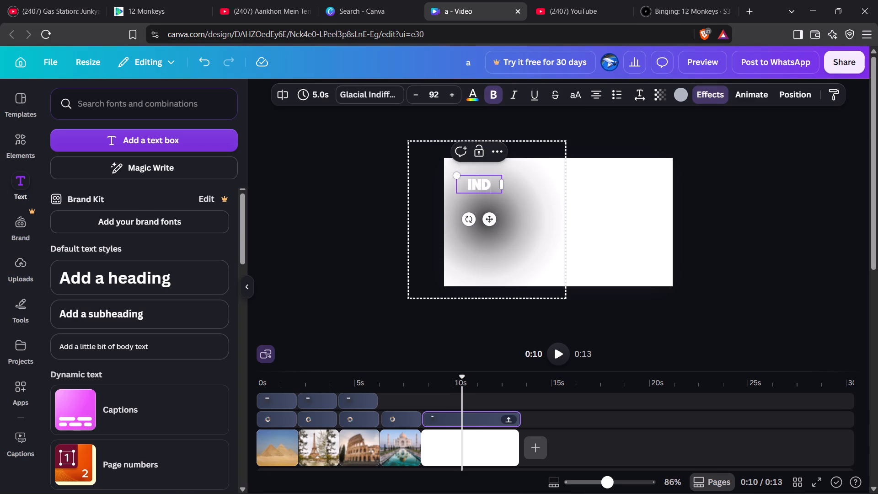
{"action": "type", "text": "IA"}
Open the text effects settings for the INDIA title.
{"action": "left_click", "coordinate": [730, 93]}
{"action": "left_click", "coordinate": [706, 92]}
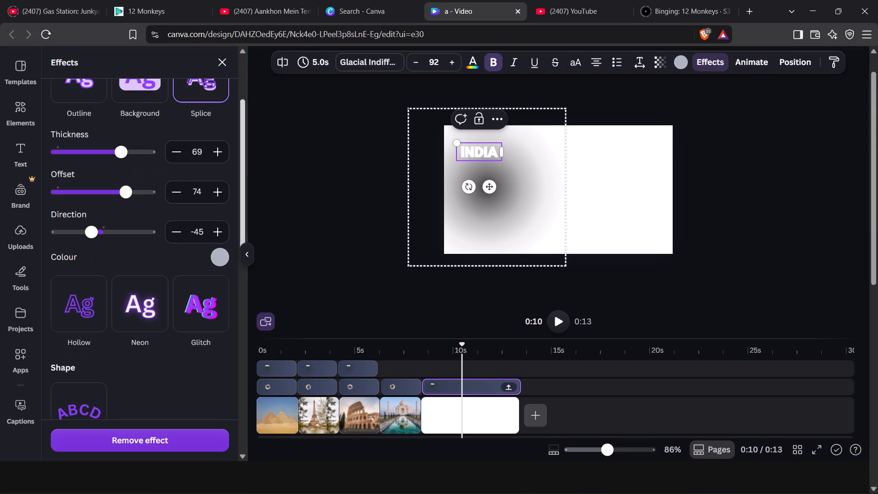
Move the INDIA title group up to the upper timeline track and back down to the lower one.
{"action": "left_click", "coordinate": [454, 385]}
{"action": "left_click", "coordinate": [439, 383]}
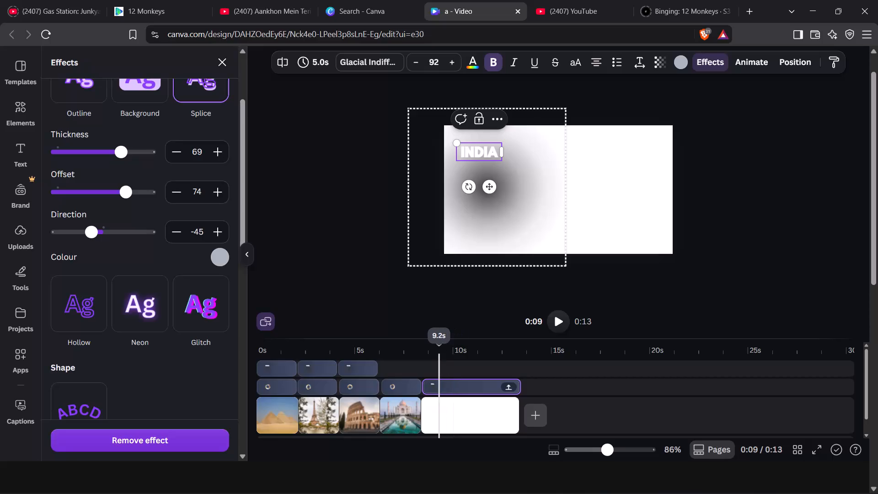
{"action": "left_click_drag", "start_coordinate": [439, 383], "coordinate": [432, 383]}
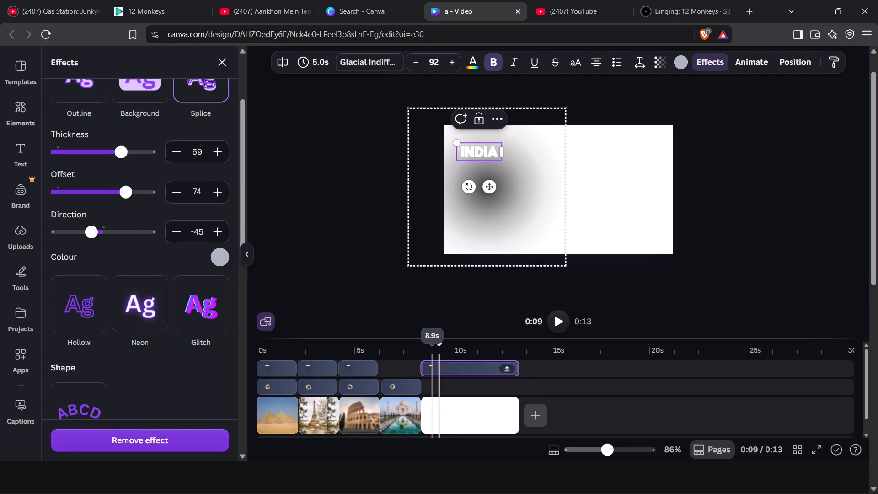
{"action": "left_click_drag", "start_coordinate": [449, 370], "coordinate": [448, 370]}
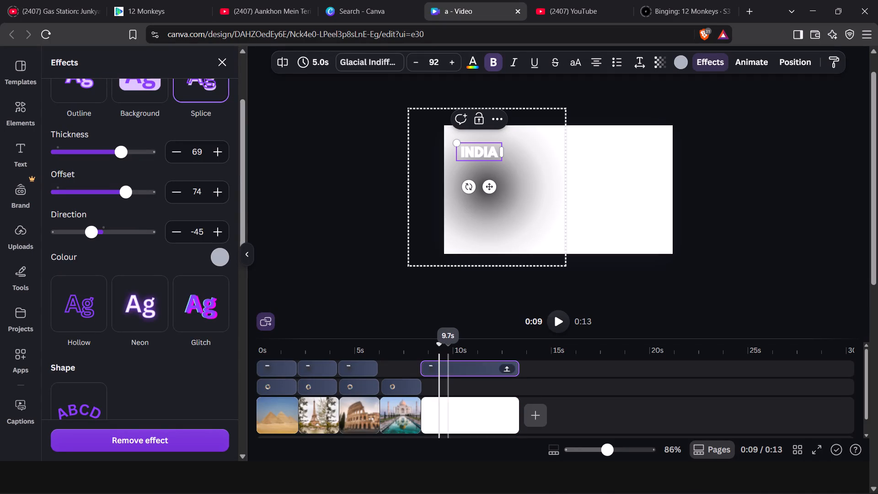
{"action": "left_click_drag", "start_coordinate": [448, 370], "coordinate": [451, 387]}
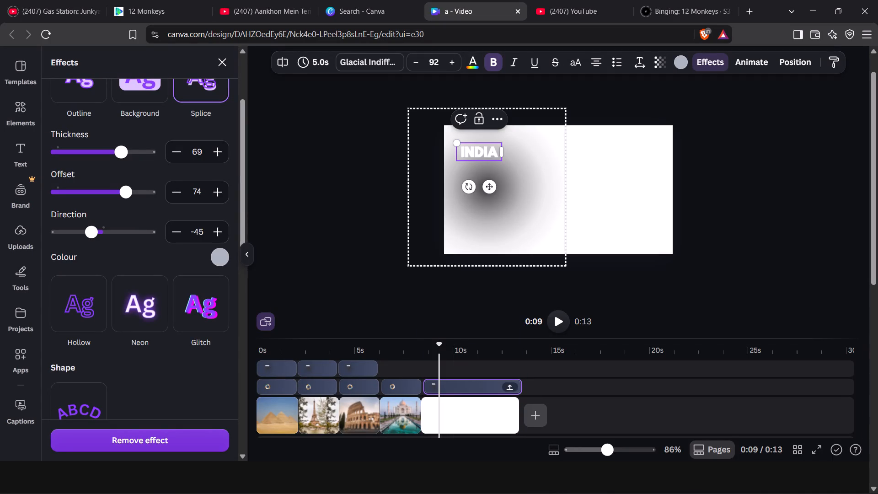
Set the Splice effect thickness of the INDIA text to 82.
{"action": "left_click_drag", "start_coordinate": [126, 150], "coordinate": [134, 154]}
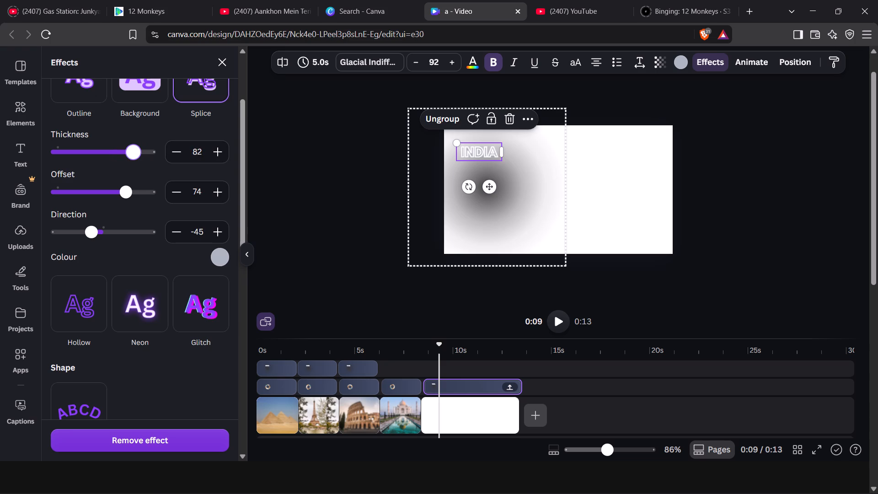
{"action": "left_click", "coordinate": [306, 182]}
Copy the INDIA title group from the blank white clip onto the upper track above the Taj Mahal clip, directly after the ROME group.
{"action": "left_click_drag", "start_coordinate": [360, 81], "coordinate": [597, 286]}
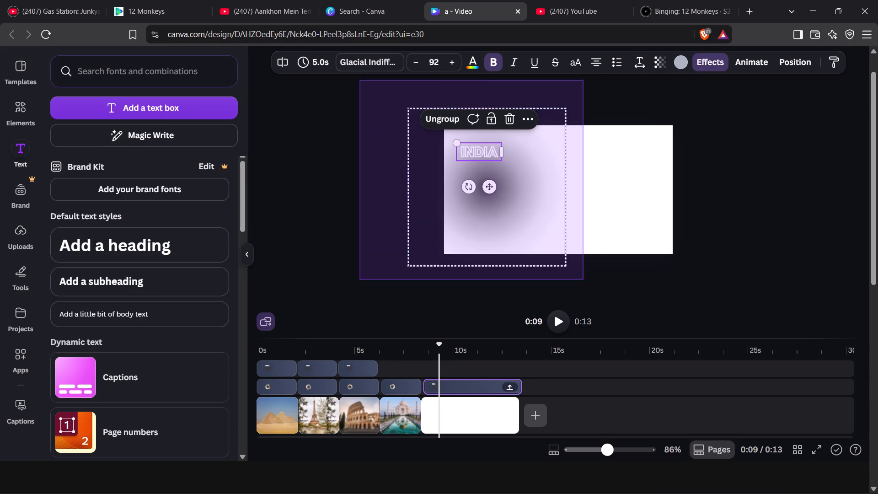
{"action": "left_click_drag", "start_coordinate": [597, 286], "coordinate": [608, 291]}
{"action": "left_click", "coordinate": [543, 291]}
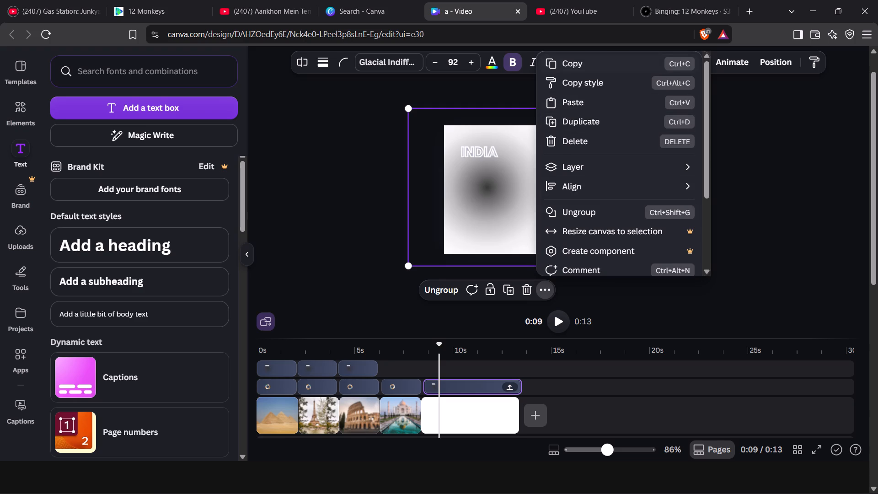
{"action": "left_click", "coordinate": [596, 62]}
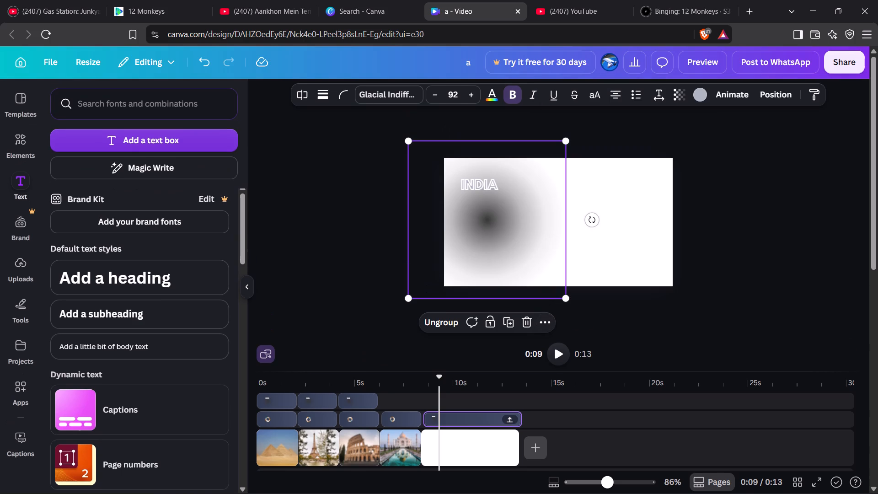
{"action": "left_click", "coordinate": [392, 398]}
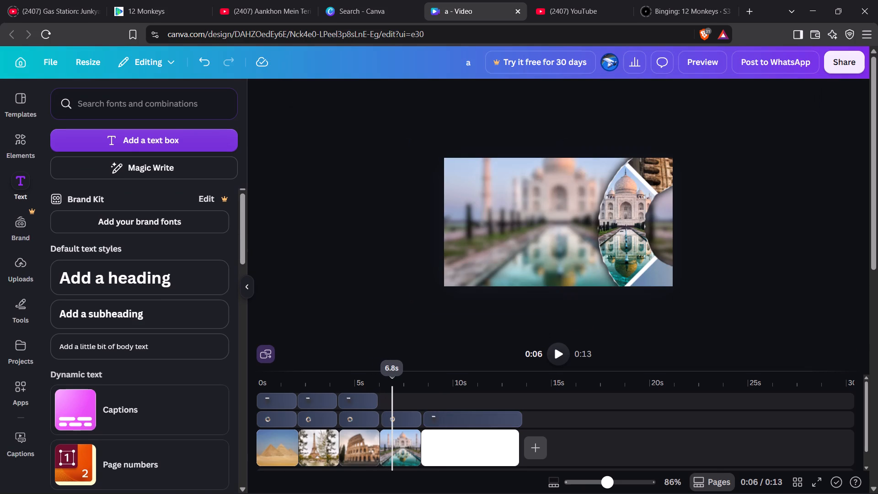
{"action": "left_click", "coordinate": [384, 398]}
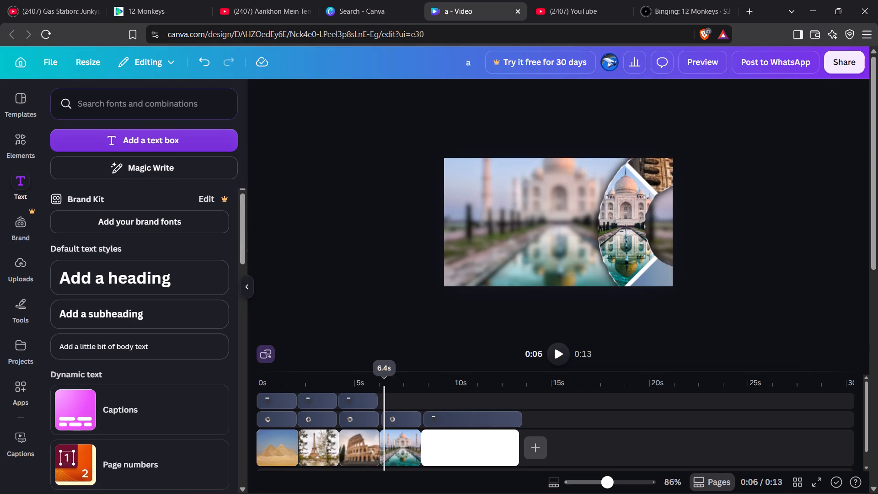
{"action": "key", "text": "ctrl+v"}
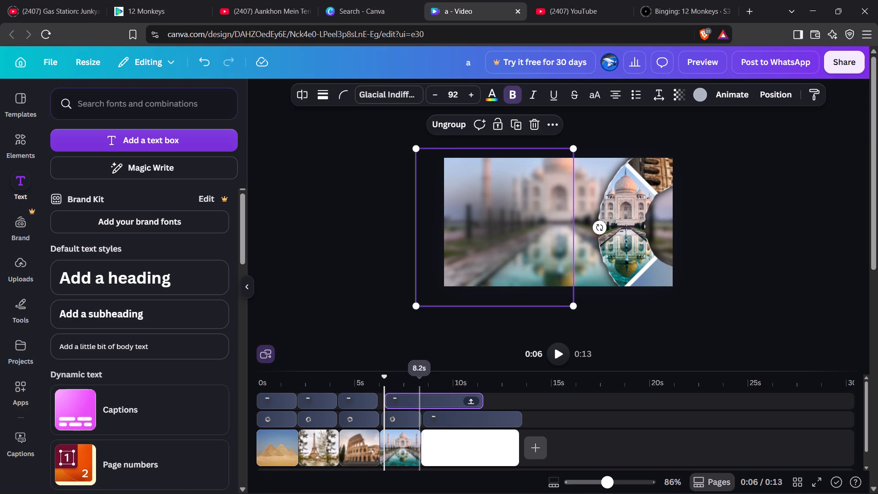
{"action": "left_click_drag", "start_coordinate": [430, 398], "coordinate": [423, 399]}
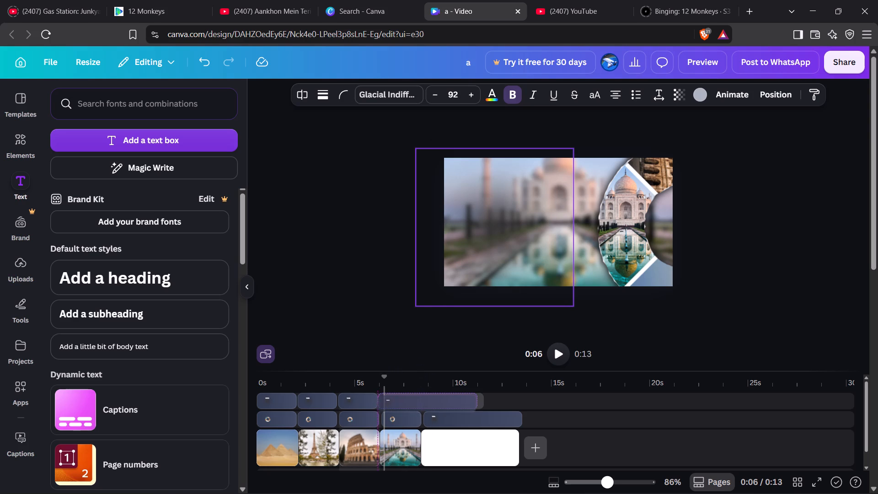
{"action": "left_click_drag", "start_coordinate": [423, 399], "coordinate": [424, 398]}
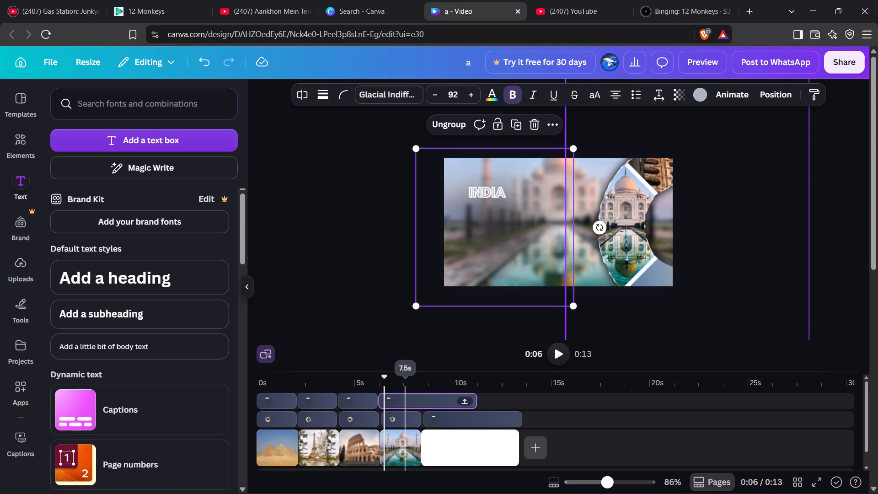
Enlarge the timeline and line up the circular Taj Mahal picture on the lower overlay track with the Taj Mahal clip.
{"action": "left_click", "coordinate": [643, 317]}
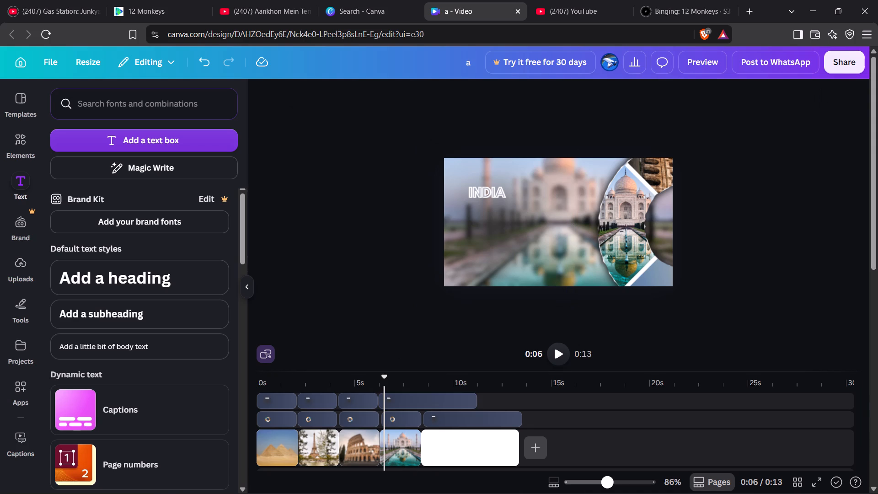
{"action": "left_click_drag", "start_coordinate": [386, 374], "coordinate": [316, 387]}
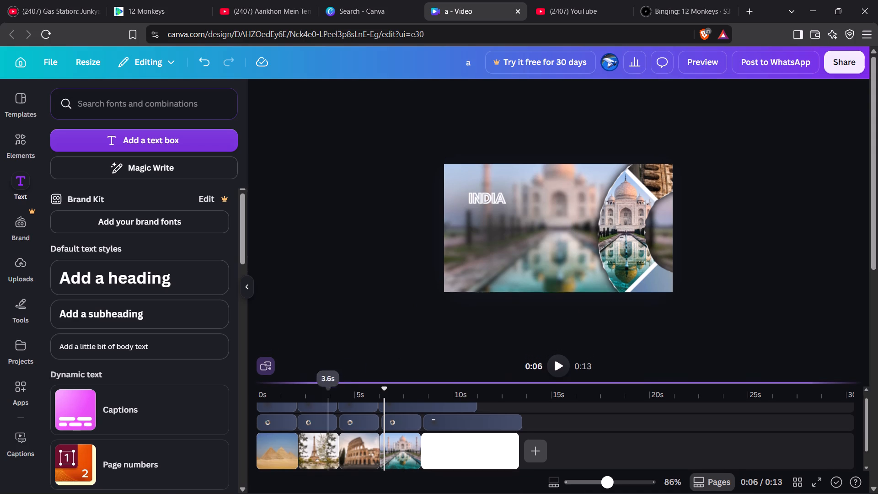
{"action": "left_click_drag", "start_coordinate": [316, 387], "coordinate": [333, 360]}
{"action": "left_click_drag", "start_coordinate": [333, 360], "coordinate": [336, 344]}
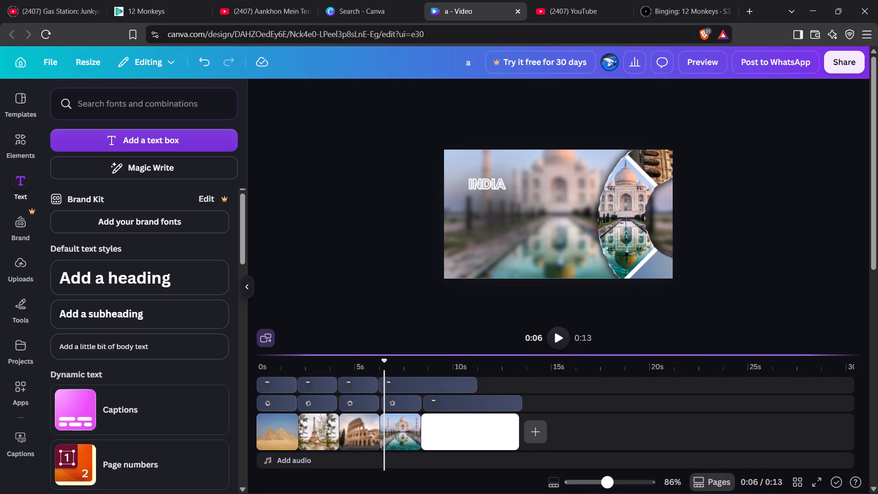
{"action": "left_click_drag", "start_coordinate": [336, 344], "coordinate": [351, 309]}
{"action": "left_click_drag", "start_coordinate": [385, 364], "coordinate": [330, 365]}
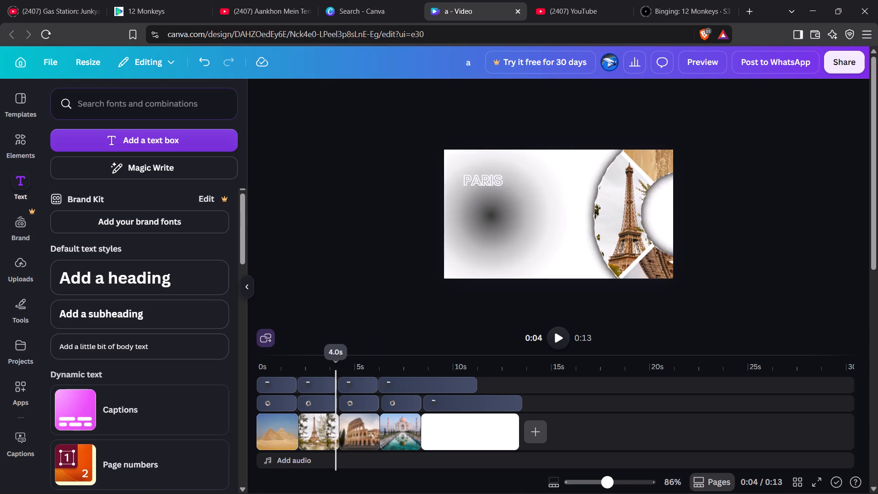
{"action": "left_click_drag", "start_coordinate": [330, 365], "coordinate": [327, 365]}
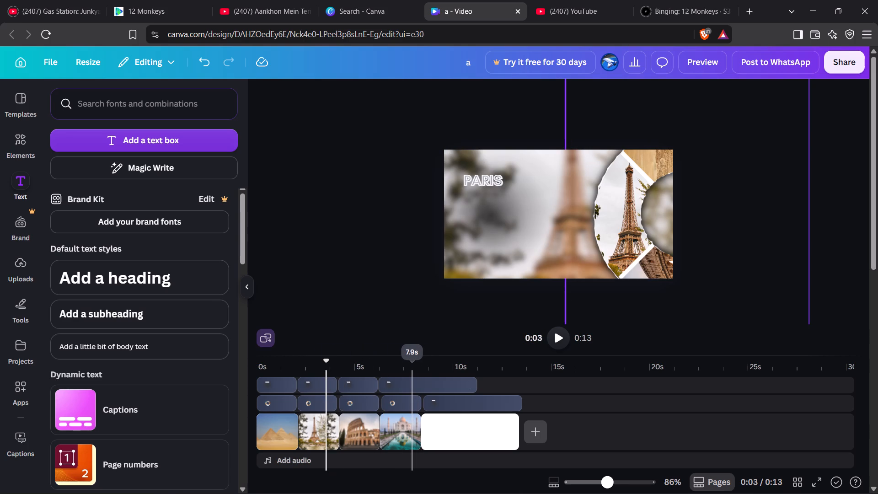
{"action": "left_click", "coordinate": [412, 400]}
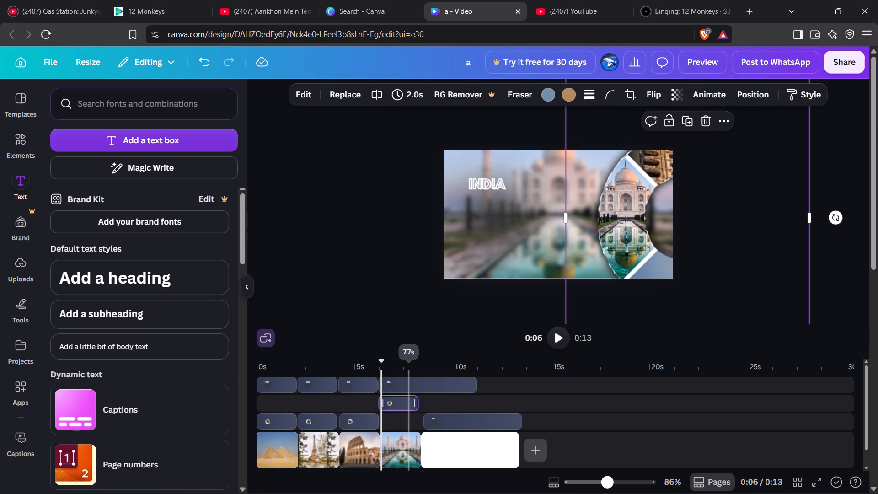
{"action": "left_click_drag", "start_coordinate": [402, 405], "coordinate": [403, 420]}
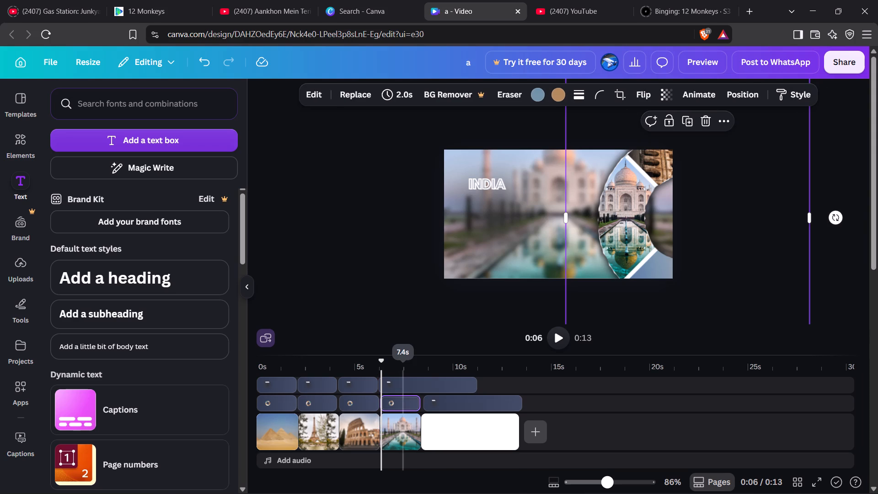
Trim the end and start of the INDIA title group so it spans only the Taj Mahal clip.
{"action": "left_click", "coordinate": [376, 318]}
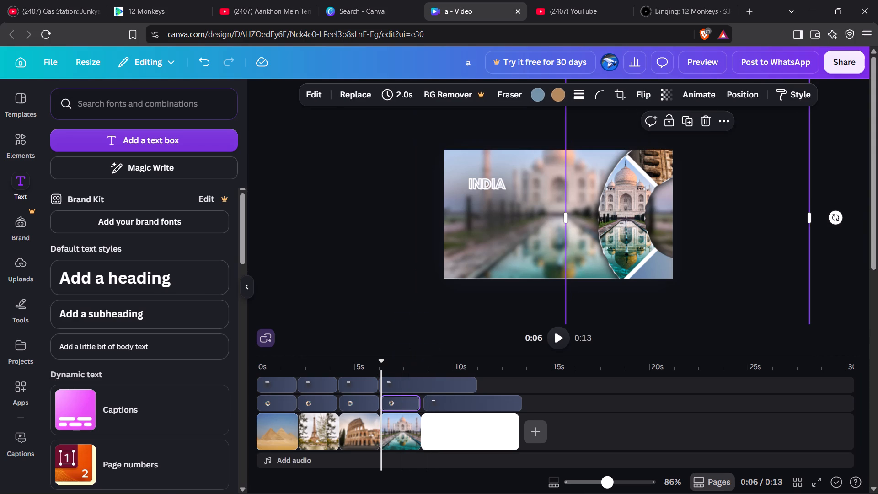
{"action": "left_click_drag", "start_coordinate": [381, 368], "coordinate": [318, 368]}
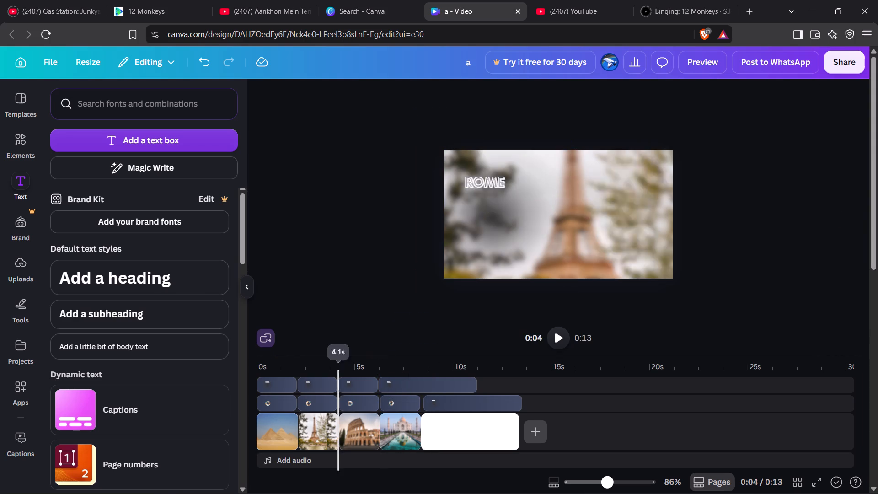
{"action": "left_click_drag", "start_coordinate": [318, 368], "coordinate": [316, 368]}
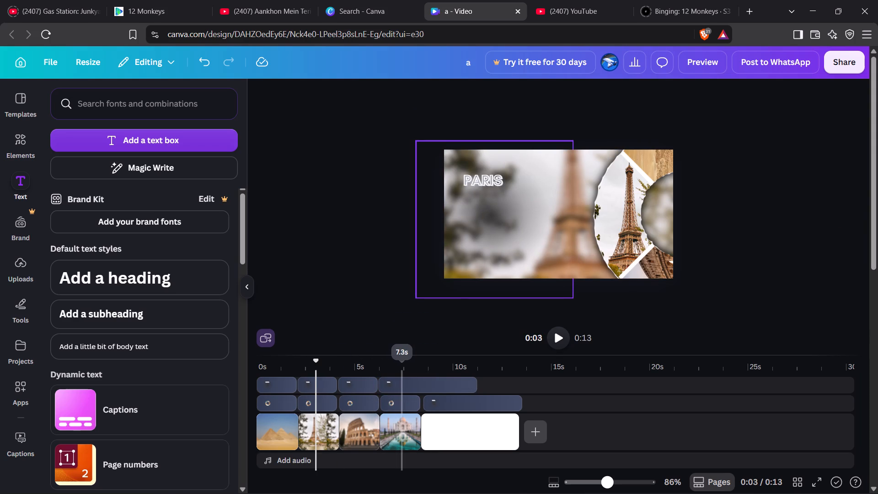
{"action": "left_click", "coordinate": [402, 385]}
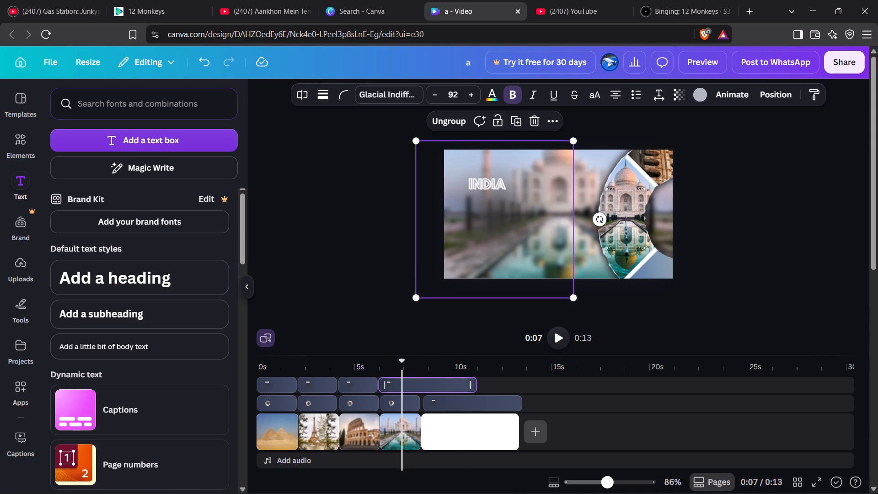
{"action": "left_click_drag", "start_coordinate": [472, 384], "coordinate": [418, 392]}
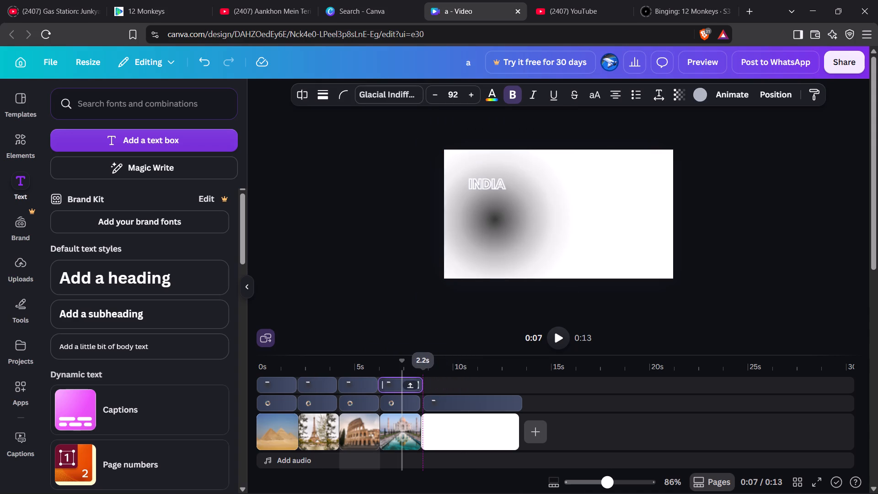
{"action": "left_click_drag", "start_coordinate": [418, 392], "coordinate": [417, 392]}
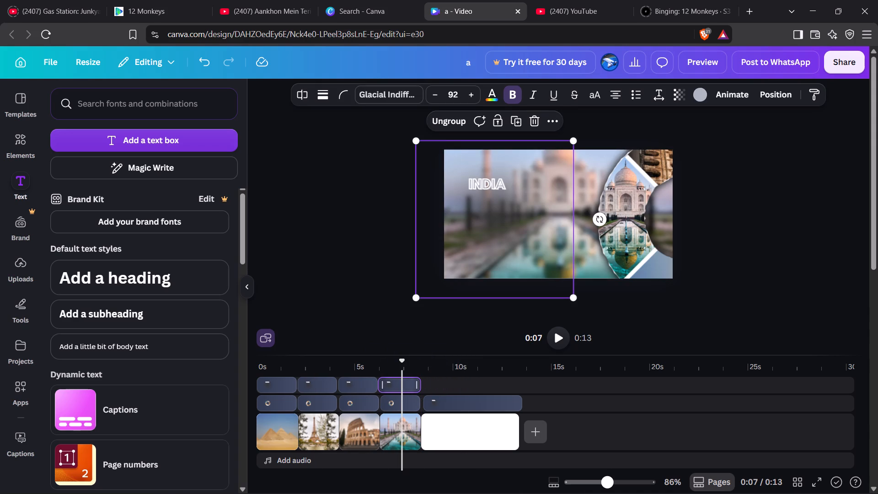
{"action": "left_click", "coordinate": [382, 386]}
{"action": "left_click", "coordinate": [361, 328]}
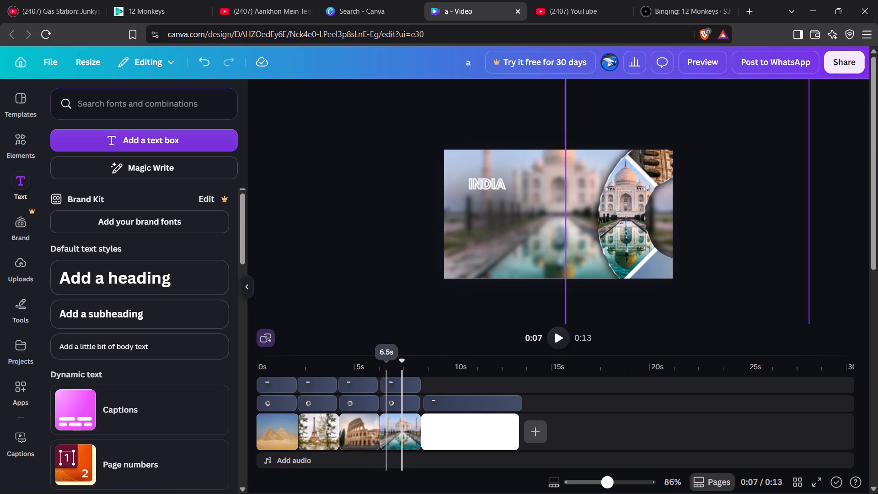
Trim the start of the ROME title group to match the start of the Colosseum clip.
{"action": "left_click", "coordinate": [355, 384]}
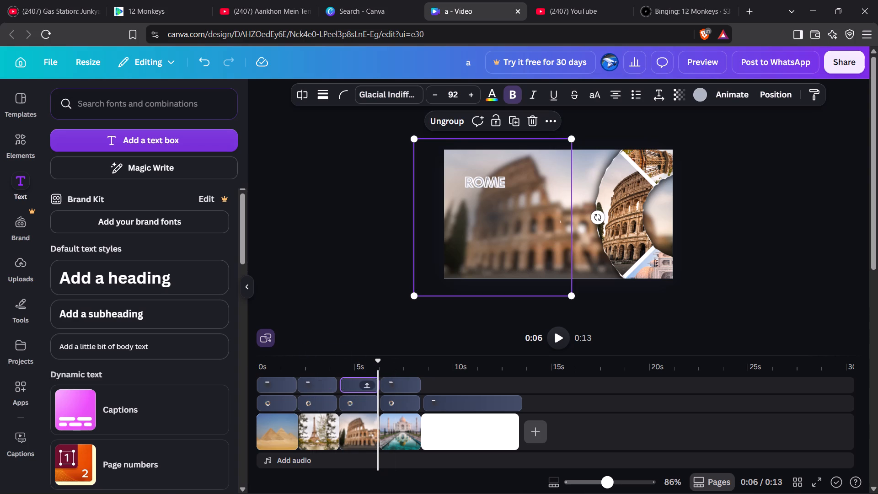
Delete the blank white clip and the leftover INDIA title group after the Taj Mahal clip.
{"action": "left_click", "coordinate": [477, 433]}
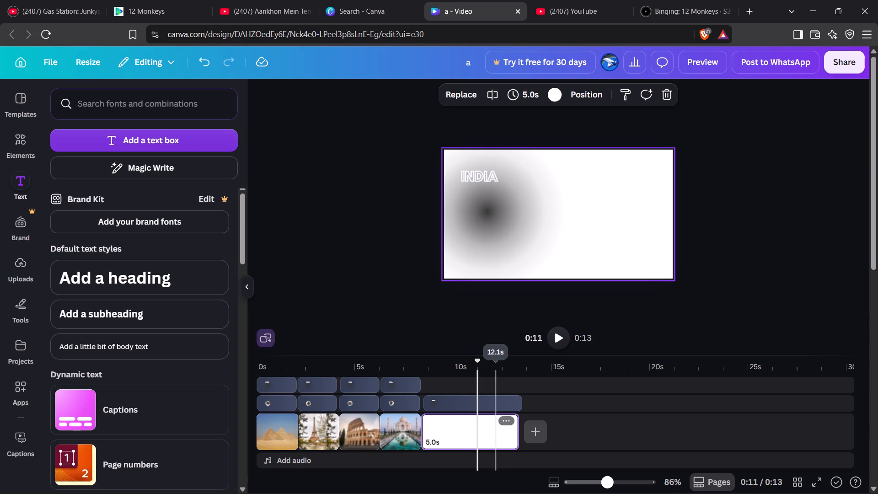
{"action": "left_click", "coordinate": [502, 418]}
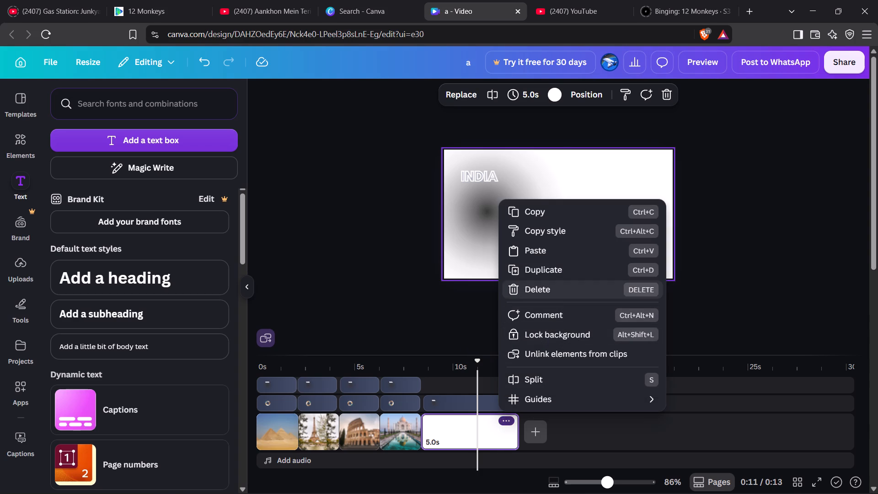
{"action": "left_click", "coordinate": [542, 293]}
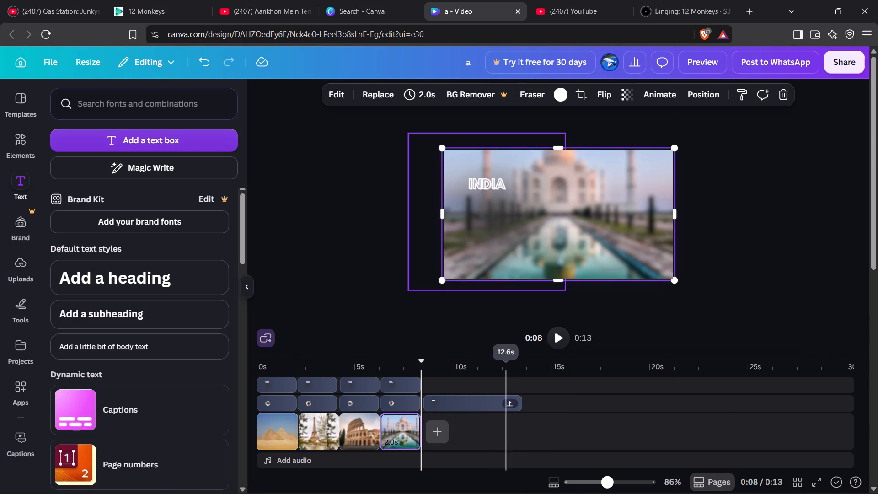
{"action": "left_click", "coordinate": [481, 404]}
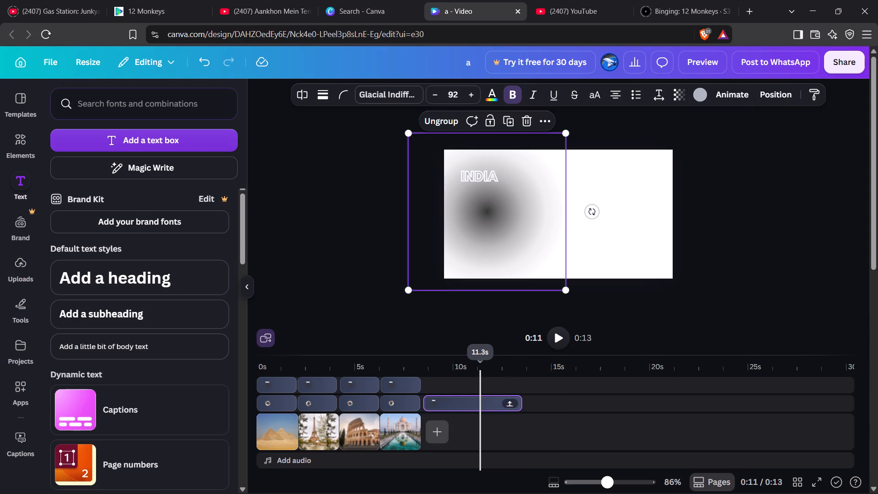
{"action": "key", "text": "Delete"}
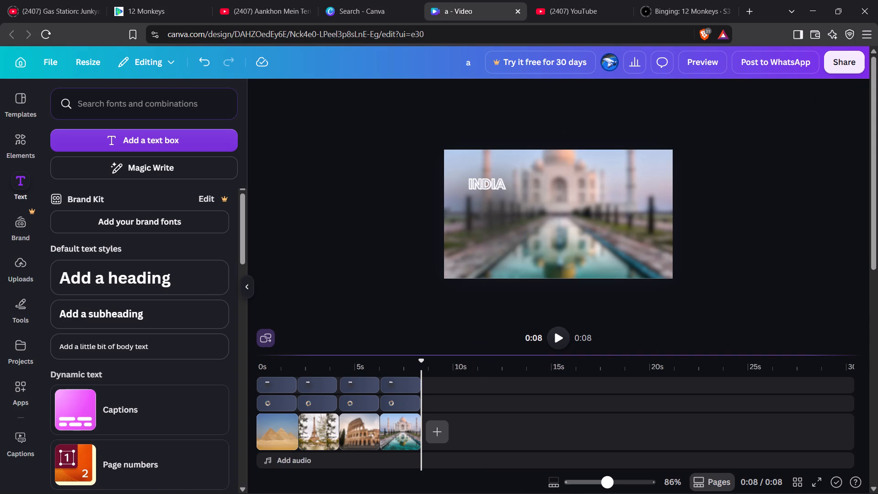
Play the whole video from the beginning to check the titles over the four landmark clips.
{"action": "left_click_drag", "start_coordinate": [420, 364], "coordinate": [143, 344]}
{"action": "left_click", "coordinate": [562, 336]}
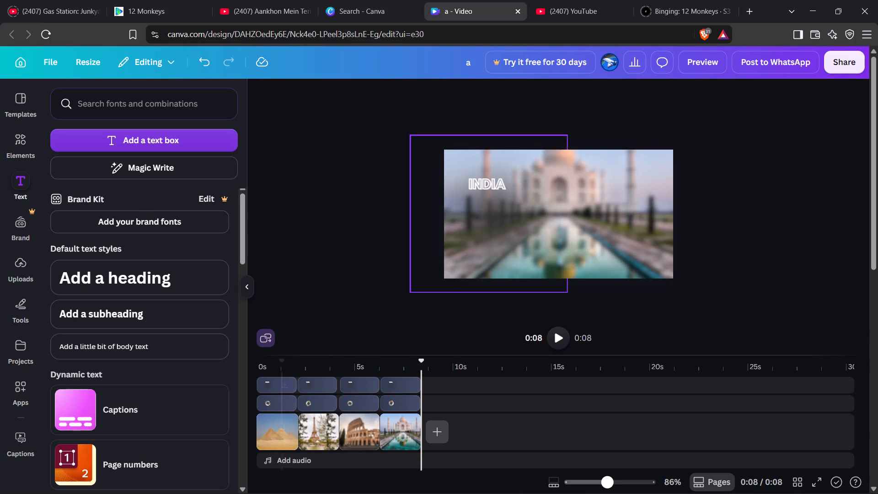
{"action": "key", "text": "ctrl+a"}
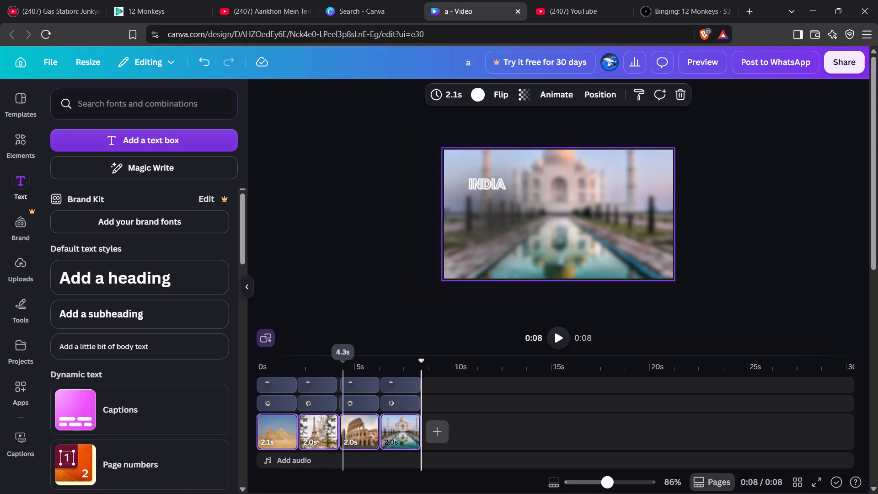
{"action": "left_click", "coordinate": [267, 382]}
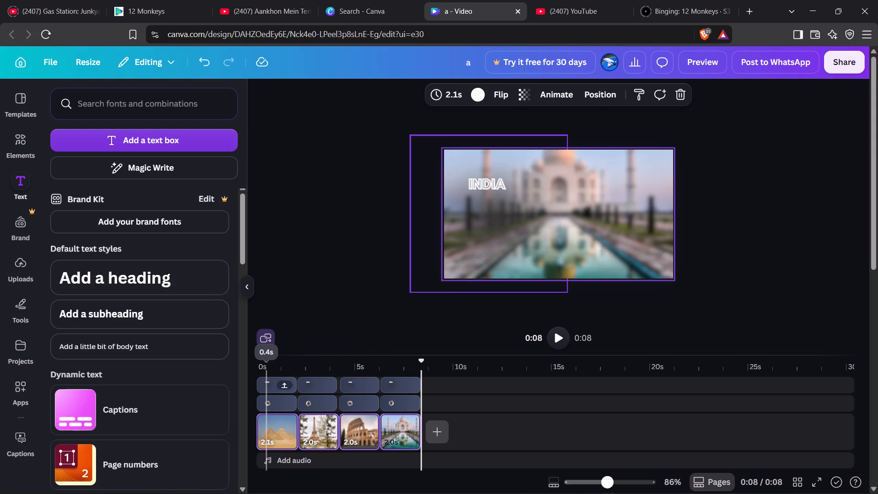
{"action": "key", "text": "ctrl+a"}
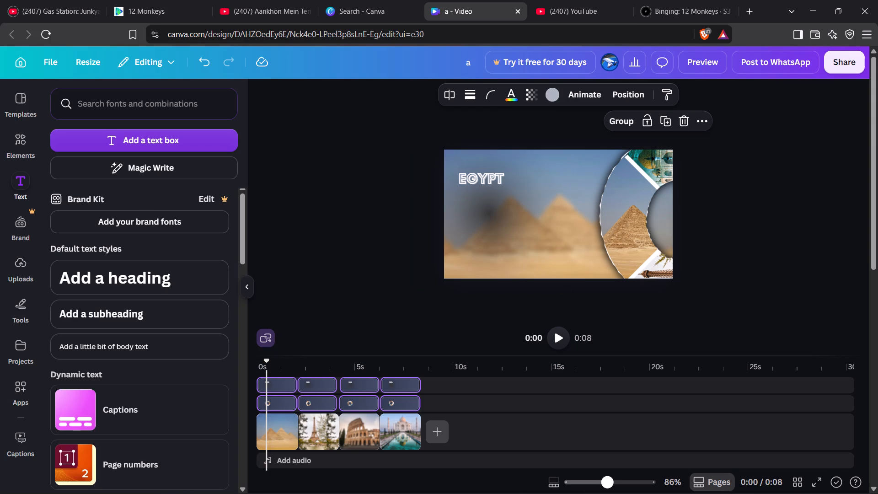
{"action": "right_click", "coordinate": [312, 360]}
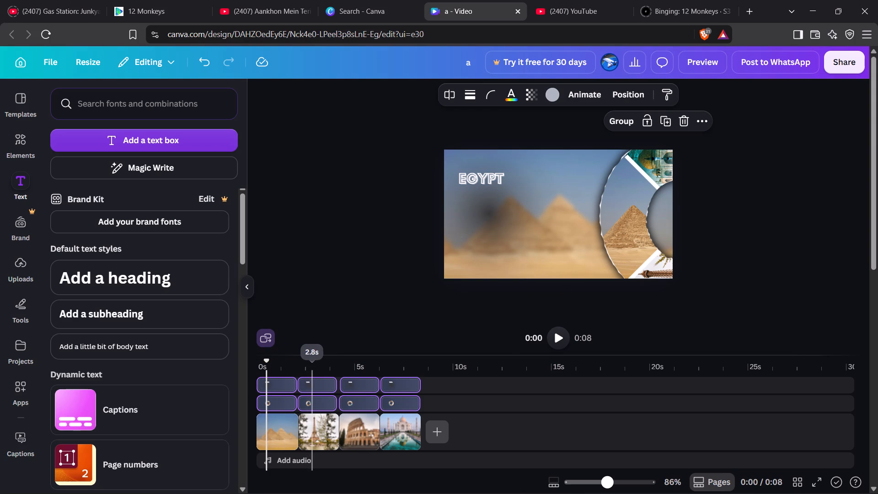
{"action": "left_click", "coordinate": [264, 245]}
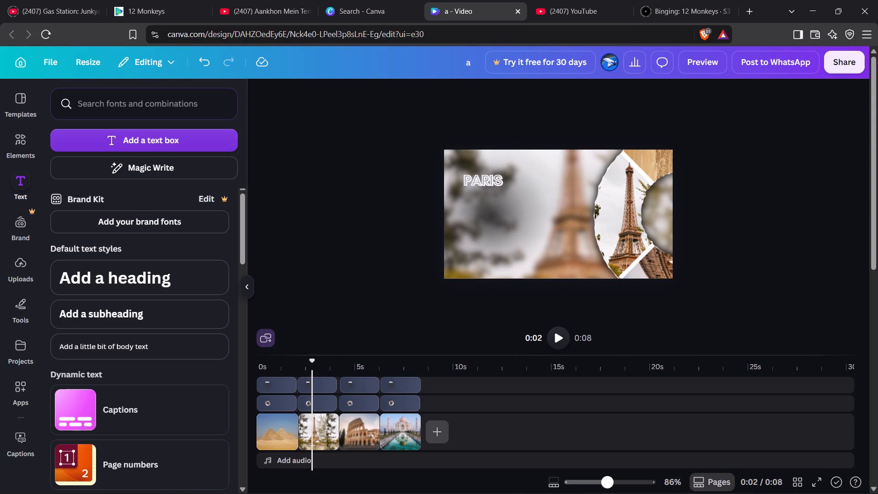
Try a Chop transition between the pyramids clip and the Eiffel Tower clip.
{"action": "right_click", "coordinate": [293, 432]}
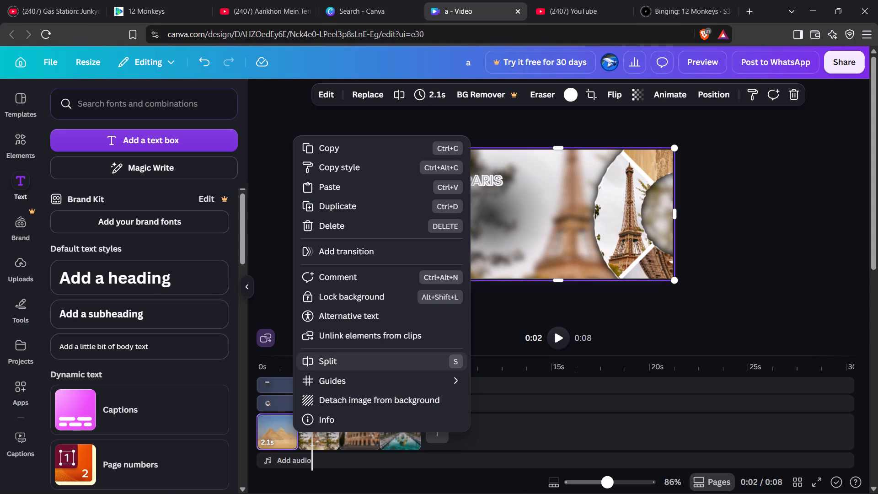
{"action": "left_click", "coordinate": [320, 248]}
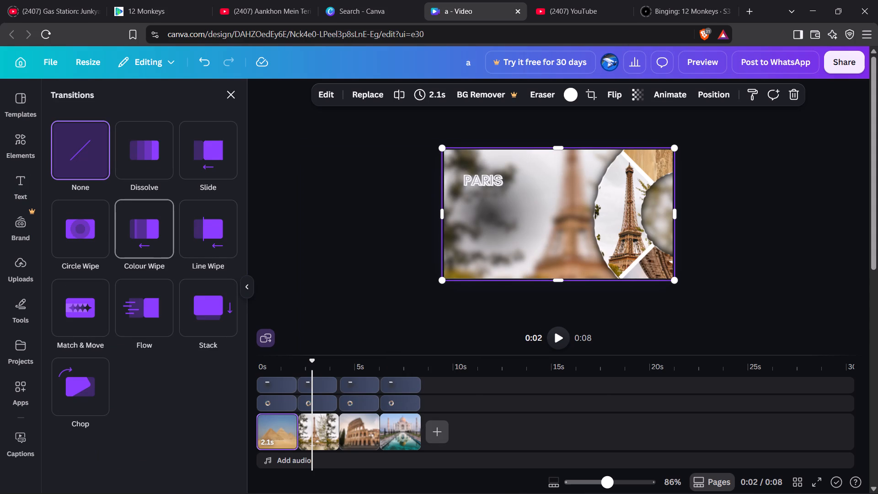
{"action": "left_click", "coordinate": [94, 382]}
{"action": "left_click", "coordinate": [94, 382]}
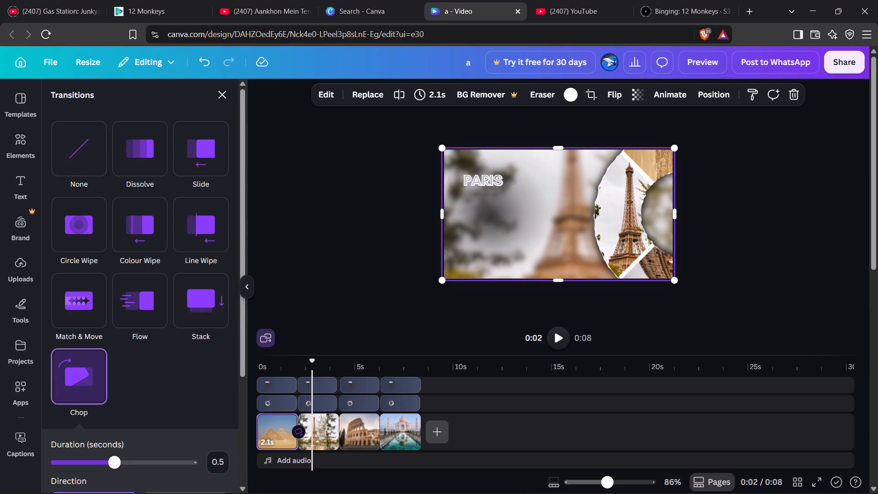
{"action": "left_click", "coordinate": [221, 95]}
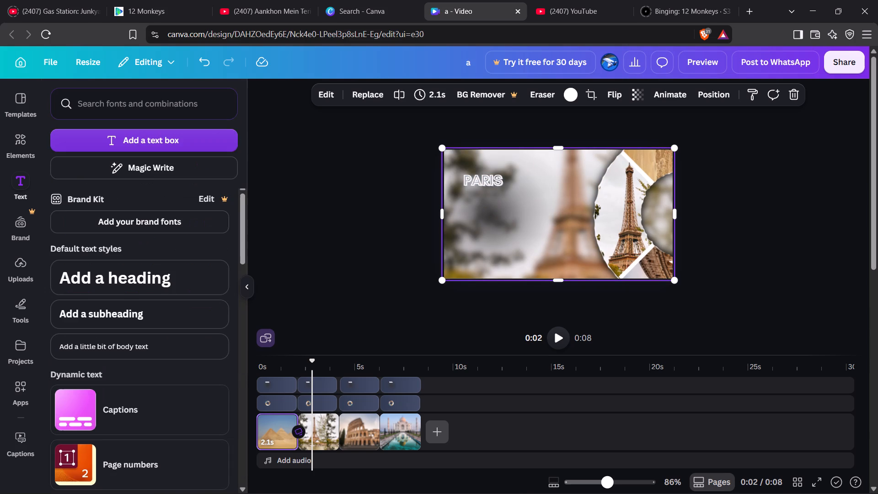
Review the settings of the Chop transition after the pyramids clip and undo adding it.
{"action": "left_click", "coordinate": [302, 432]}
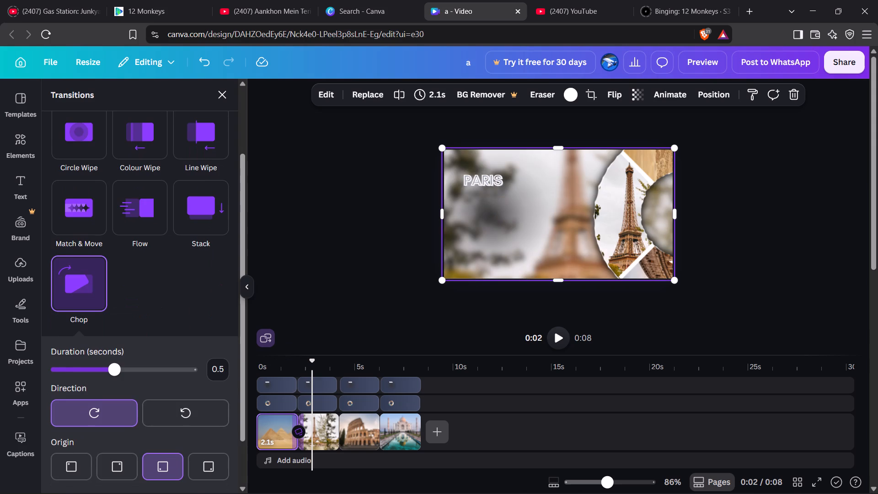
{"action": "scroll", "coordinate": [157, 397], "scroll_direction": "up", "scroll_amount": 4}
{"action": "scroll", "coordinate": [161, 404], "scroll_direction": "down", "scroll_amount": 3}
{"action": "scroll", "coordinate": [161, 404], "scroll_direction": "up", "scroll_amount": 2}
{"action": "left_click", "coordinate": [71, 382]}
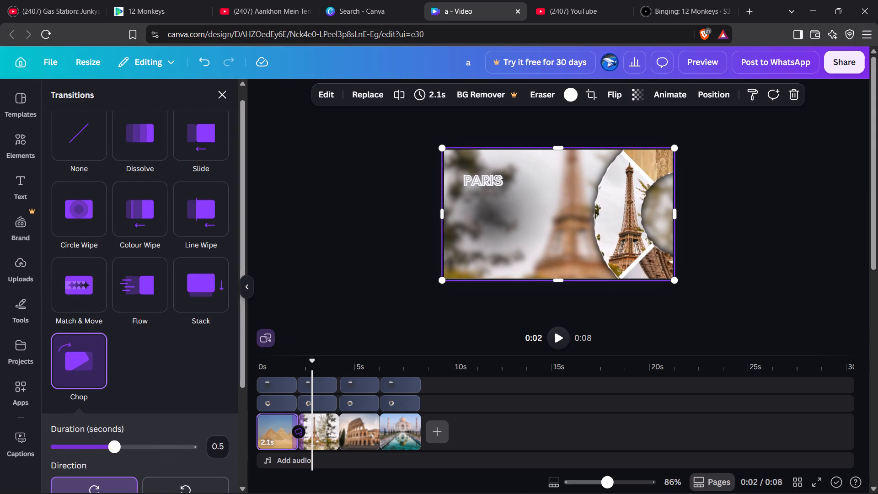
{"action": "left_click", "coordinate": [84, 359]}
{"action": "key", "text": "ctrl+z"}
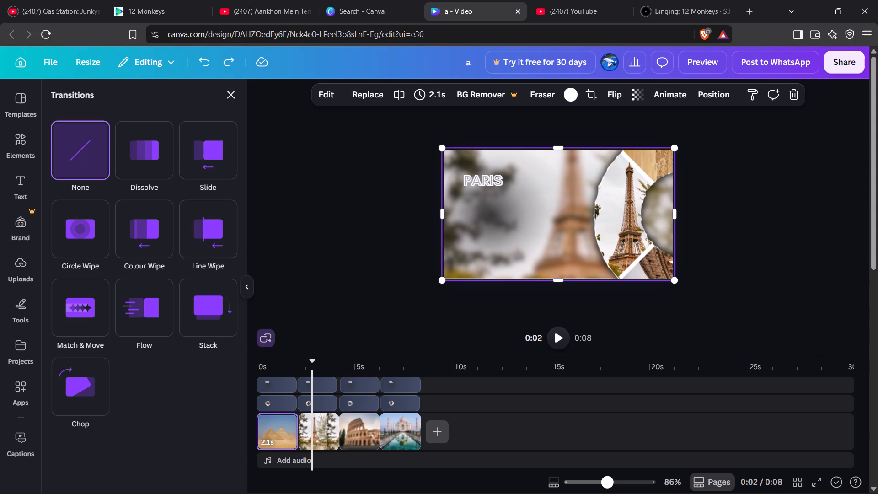
Move the playhead back into the pyramids clip with the EGYPT title.
{"action": "left_click_drag", "start_coordinate": [312, 365], "coordinate": [272, 365]}
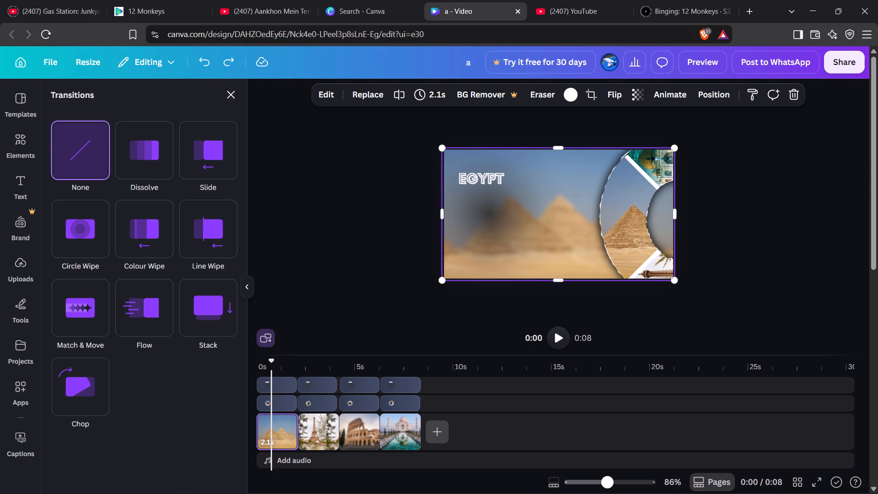
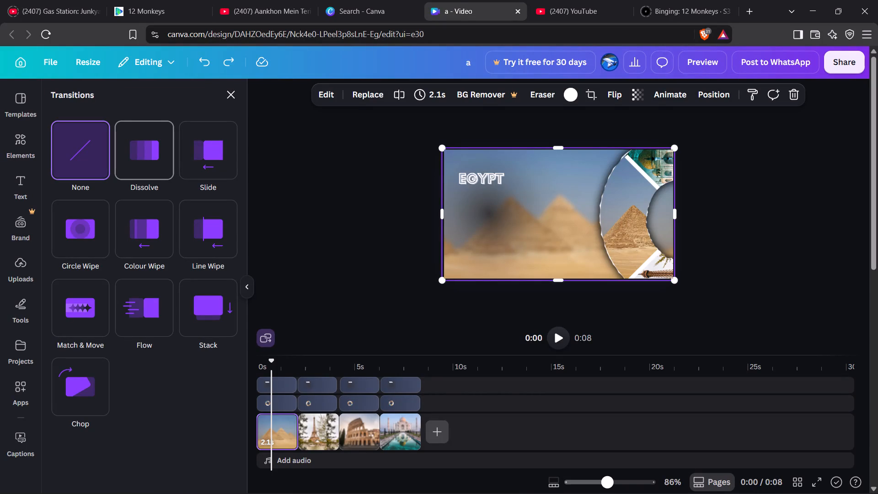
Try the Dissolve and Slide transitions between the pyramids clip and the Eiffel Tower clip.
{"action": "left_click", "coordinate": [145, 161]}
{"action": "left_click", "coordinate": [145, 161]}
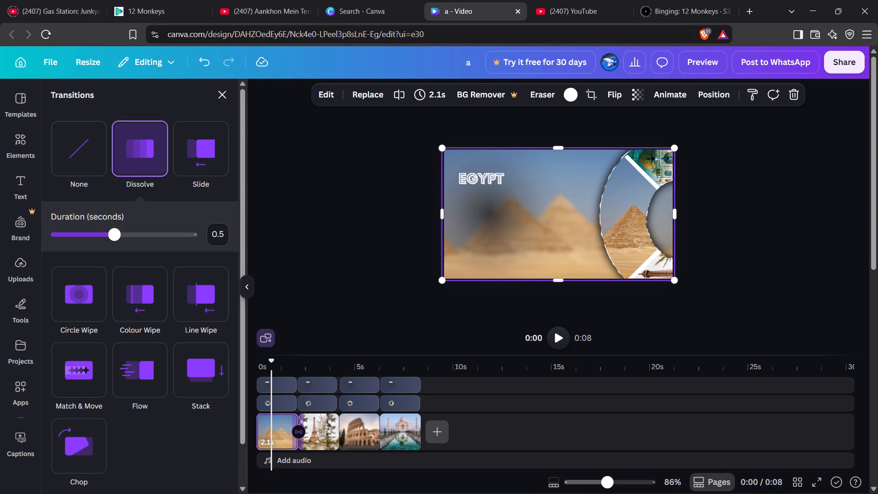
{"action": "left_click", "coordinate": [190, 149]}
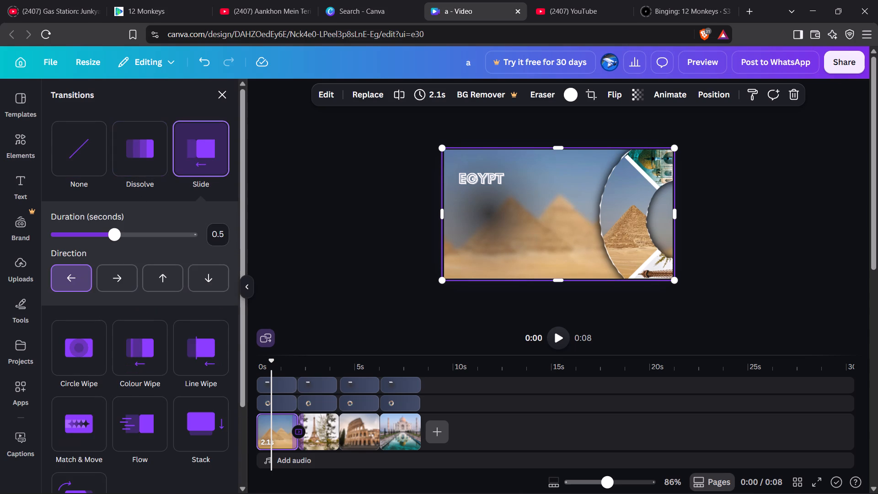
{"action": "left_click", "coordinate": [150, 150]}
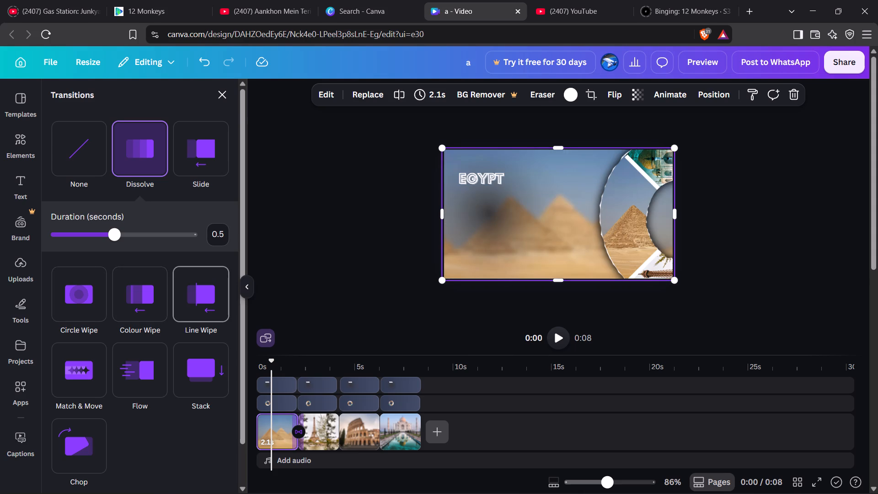
Apply a Match & Move transition lasting 1 second between the pyramids clip and the Eiffel Tower clip.
{"action": "left_click", "coordinate": [73, 366]}
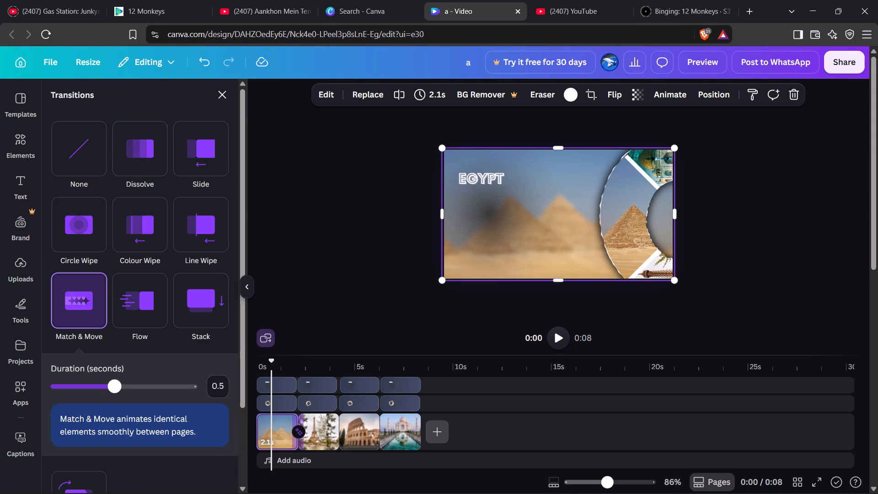
{"action": "left_click_drag", "start_coordinate": [115, 387], "coordinate": [204, 394]}
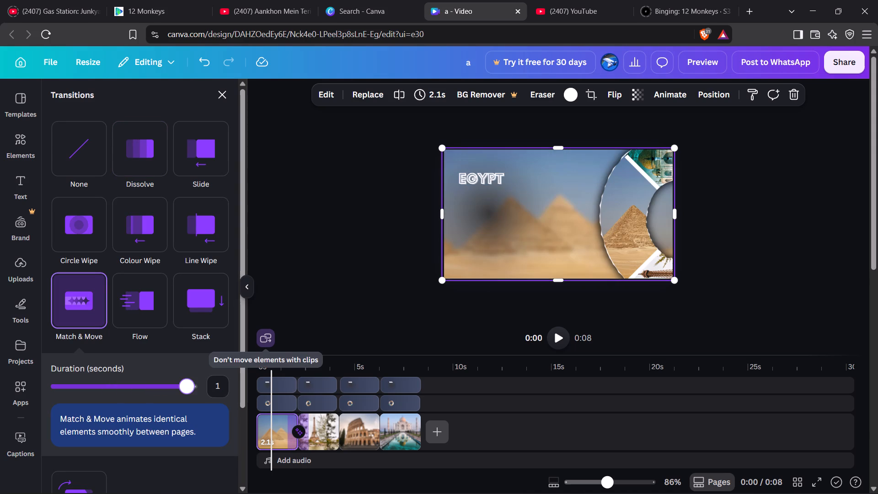
{"action": "left_click", "coordinate": [277, 436]}
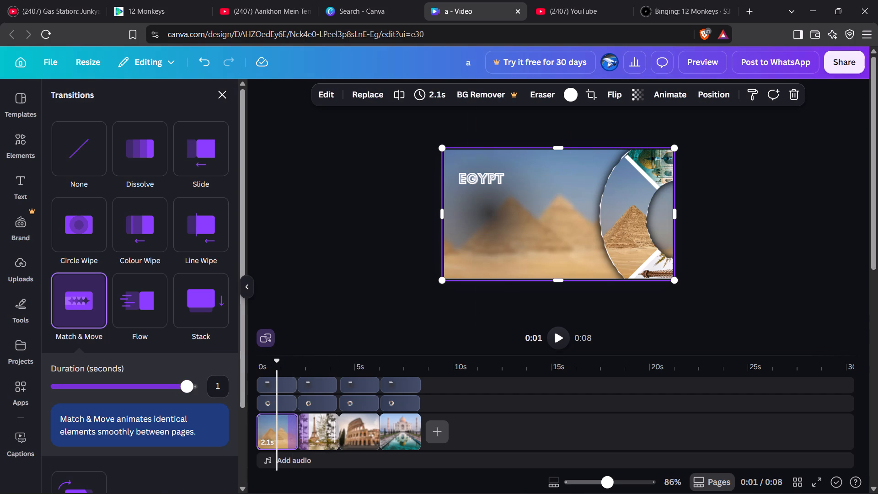
Select all the title and image overlays across the four clips and look through the available animation effects.
{"action": "left_click", "coordinate": [294, 403]}
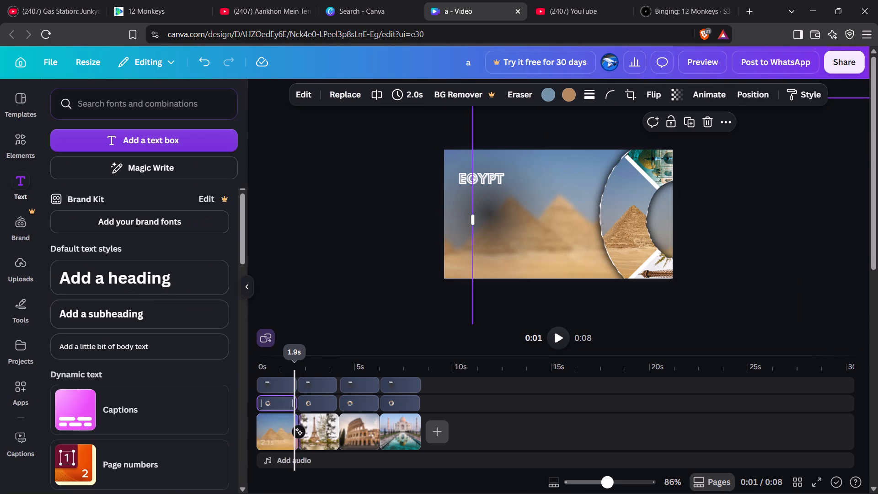
{"action": "right_click", "coordinate": [294, 403]}
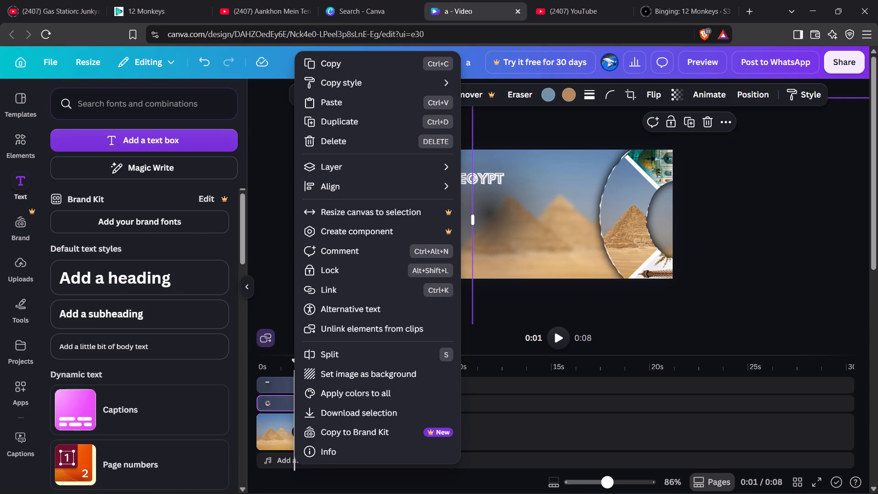
{"action": "left_click", "coordinate": [280, 399]}
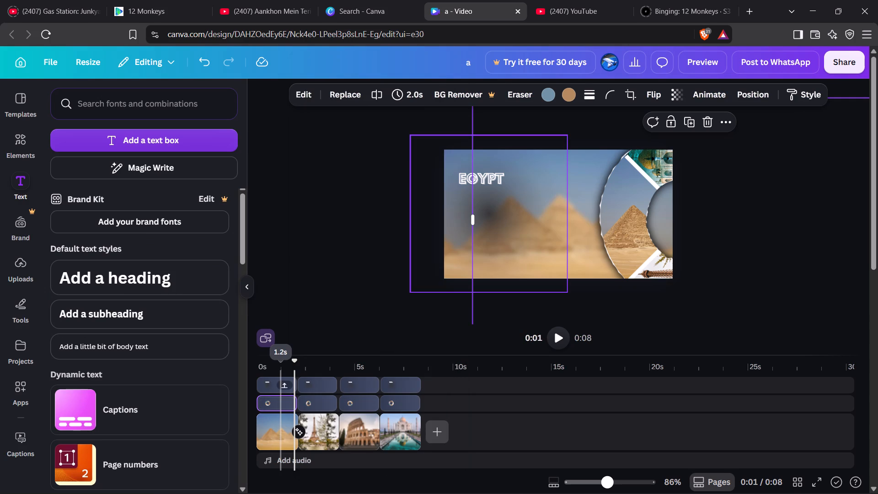
{"action": "key", "text": "ctrl+a"}
{"action": "left_click", "coordinate": [284, 391]}
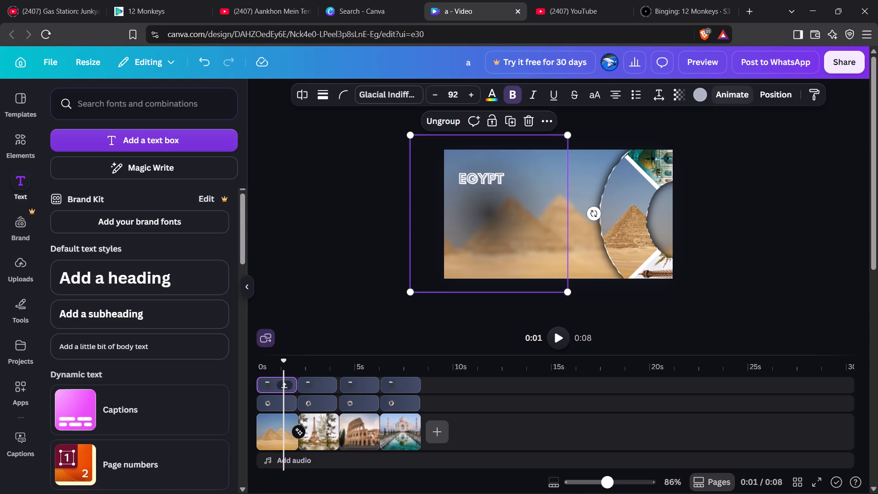
{"action": "key", "text": "ctrl+a"}
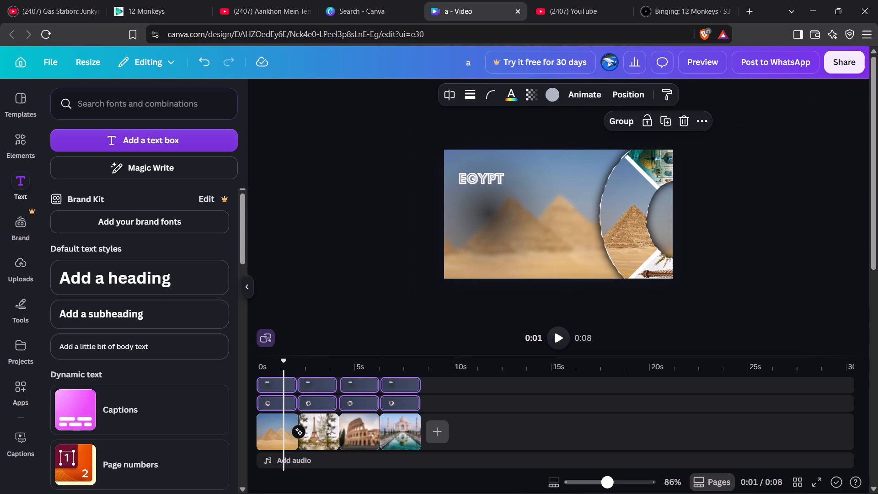
{"action": "left_click", "coordinate": [587, 101]}
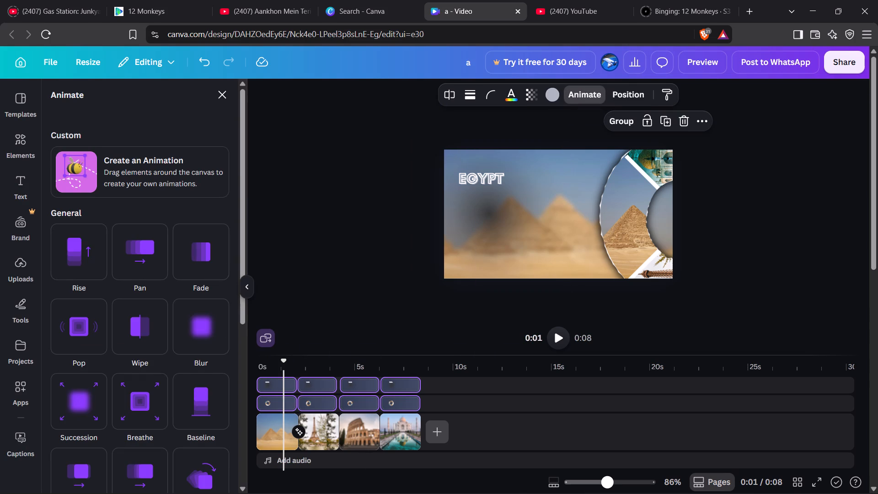
{"action": "scroll", "coordinate": [164, 370], "scroll_direction": "down", "scroll_amount": 4}
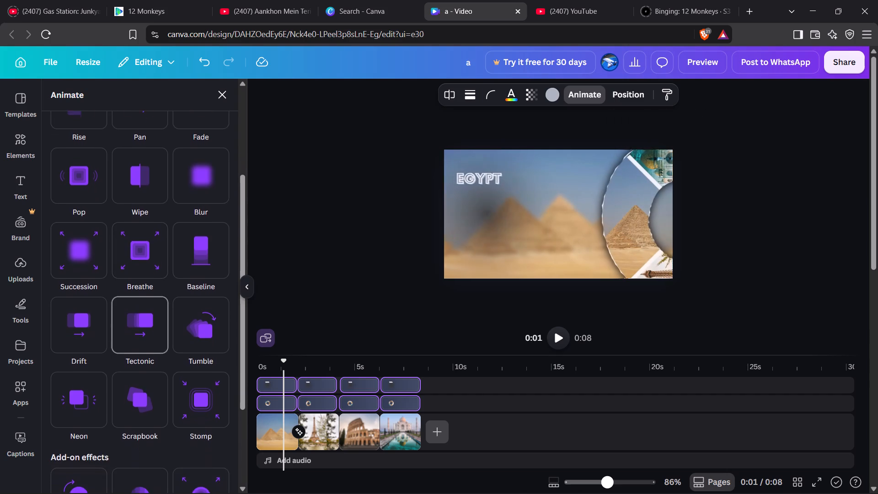
{"action": "scroll", "coordinate": [164, 370], "scroll_direction": "down", "scroll_amount": 3}
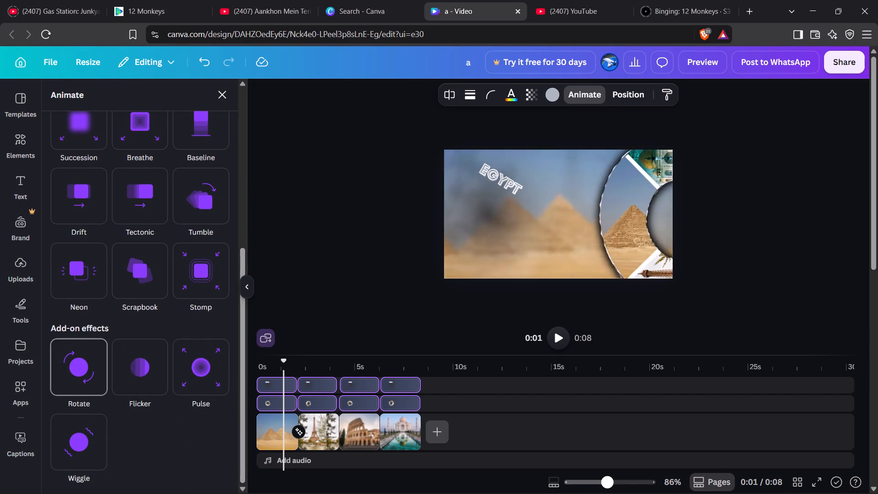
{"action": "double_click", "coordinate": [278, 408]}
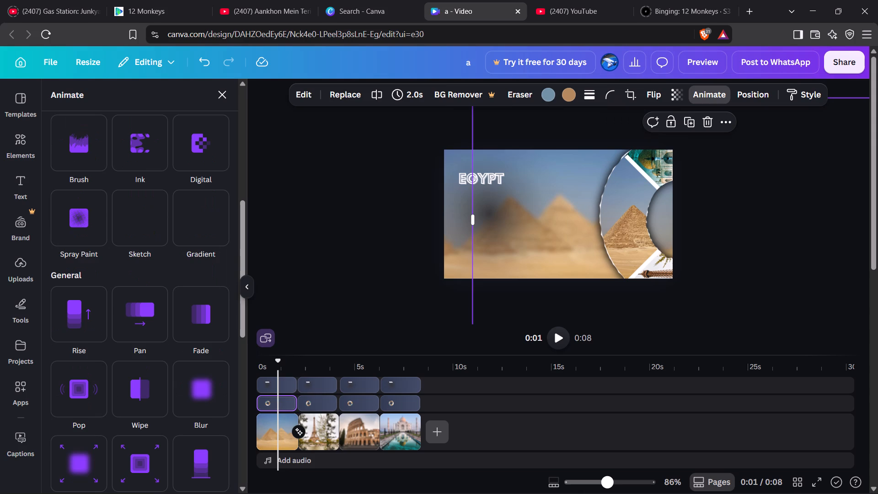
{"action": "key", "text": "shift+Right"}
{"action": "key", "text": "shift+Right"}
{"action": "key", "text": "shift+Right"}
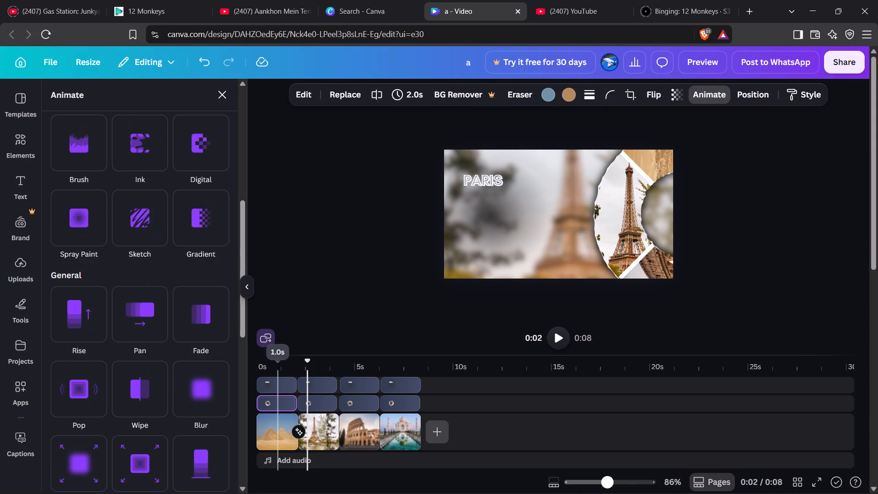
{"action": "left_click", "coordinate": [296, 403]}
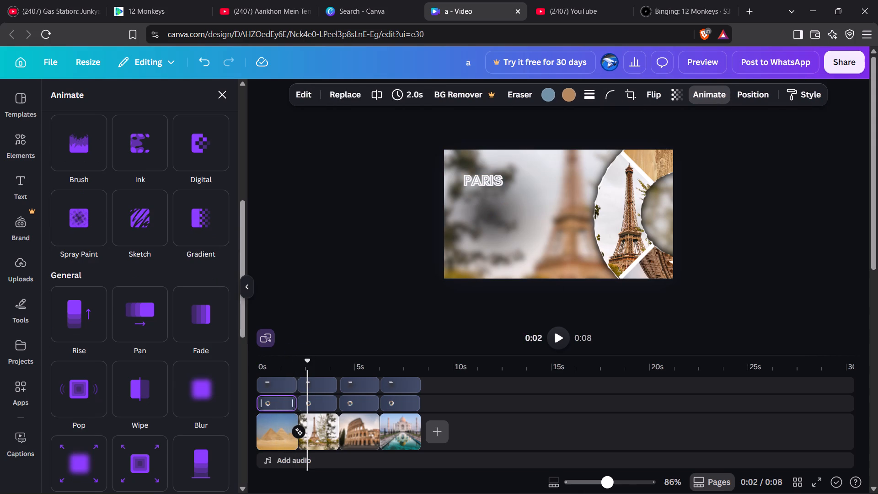
Add Match & Move transitions between the Eiffel Tower and Colosseum clips and between the Colosseum and Taj Mahal clips.
{"action": "left_click", "coordinate": [335, 430]}
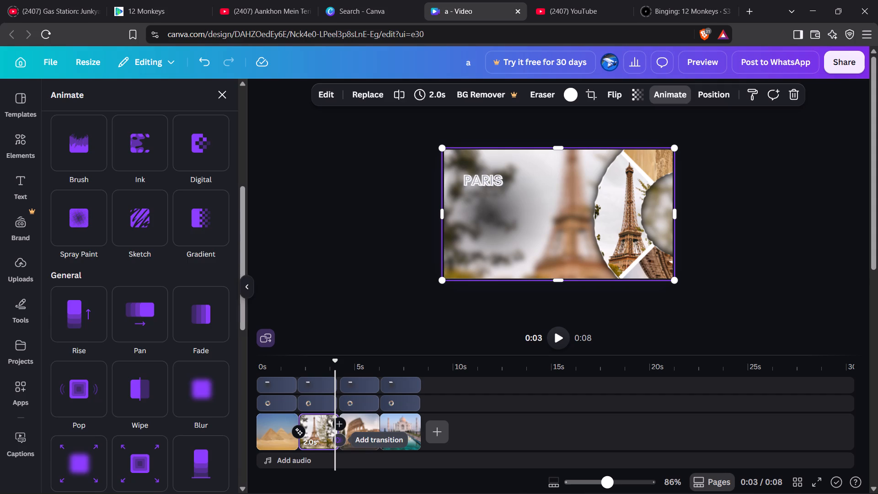
{"action": "left_click", "coordinate": [340, 440]}
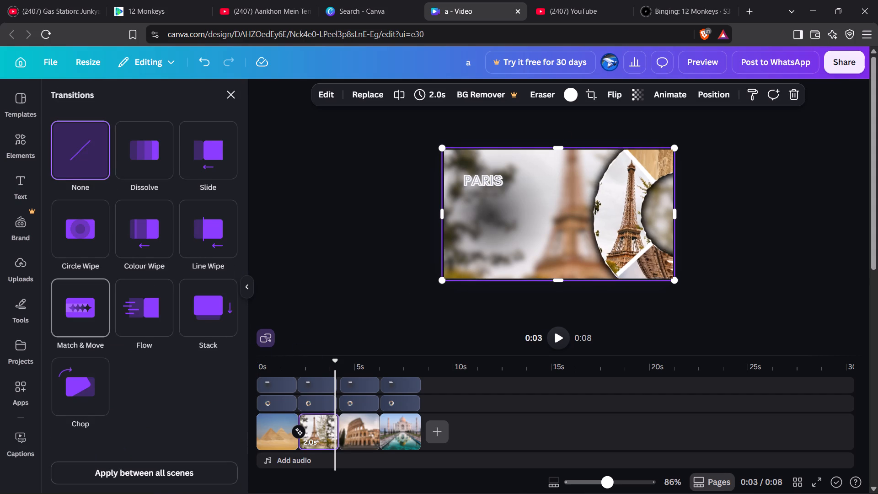
{"action": "left_click", "coordinate": [64, 309]}
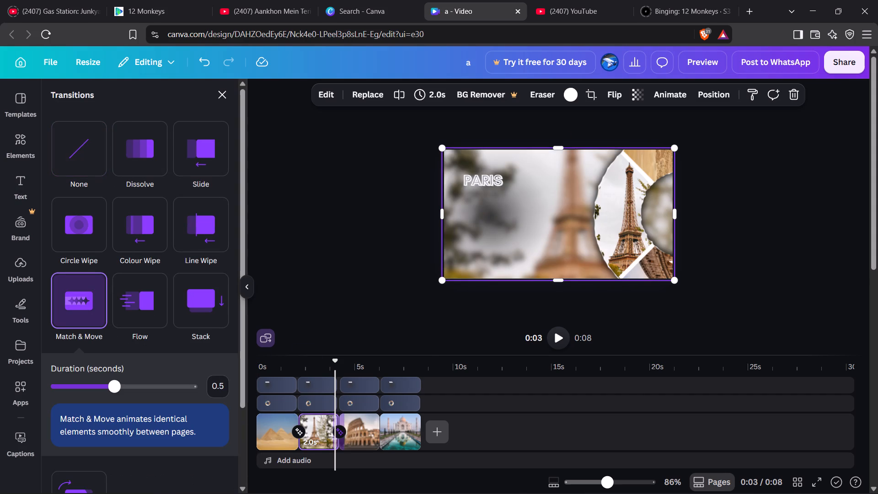
{"action": "left_click", "coordinate": [375, 431]}
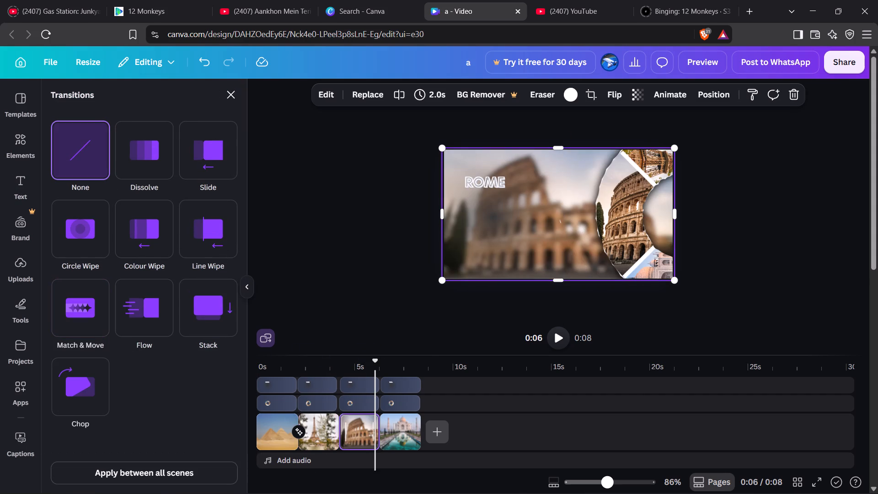
{"action": "left_click", "coordinate": [380, 440]}
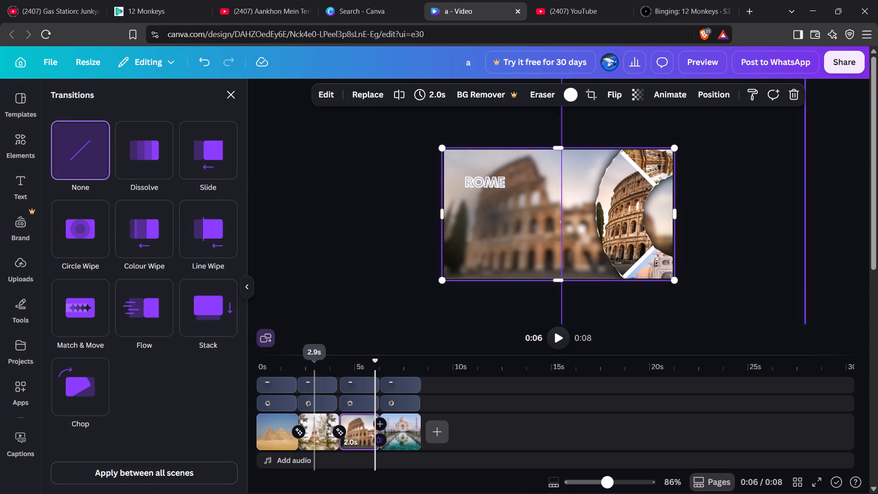
{"action": "left_click", "coordinate": [84, 299]}
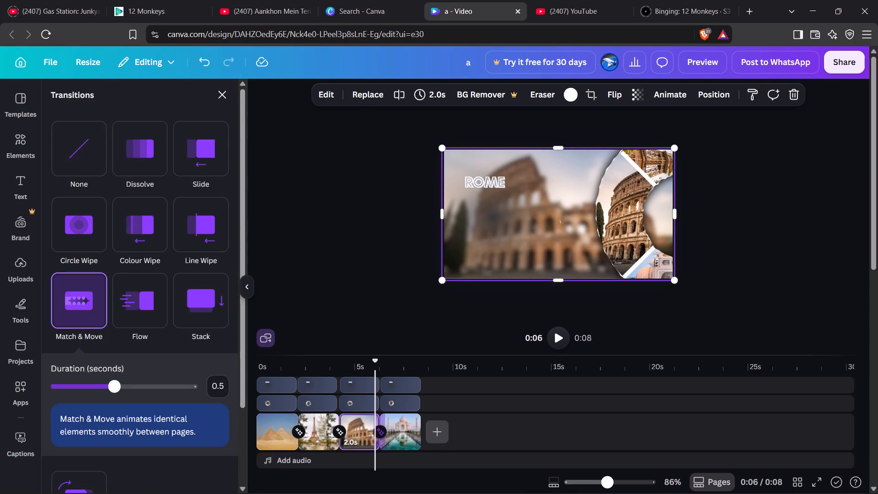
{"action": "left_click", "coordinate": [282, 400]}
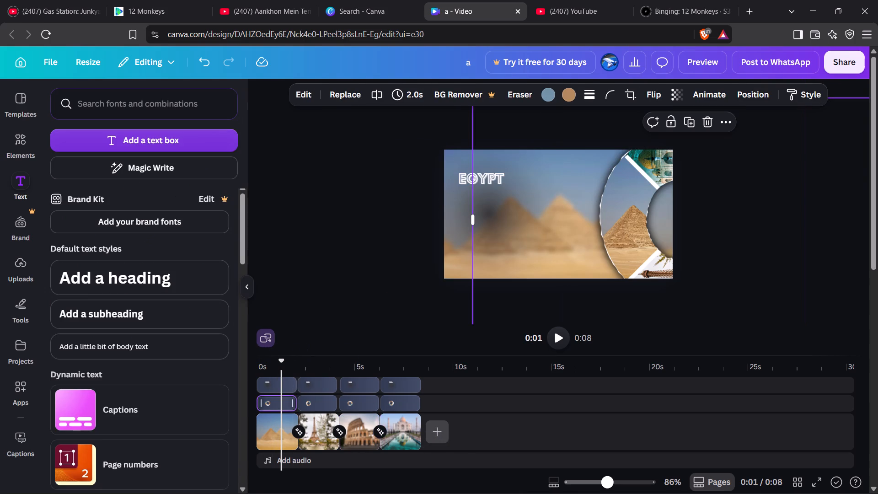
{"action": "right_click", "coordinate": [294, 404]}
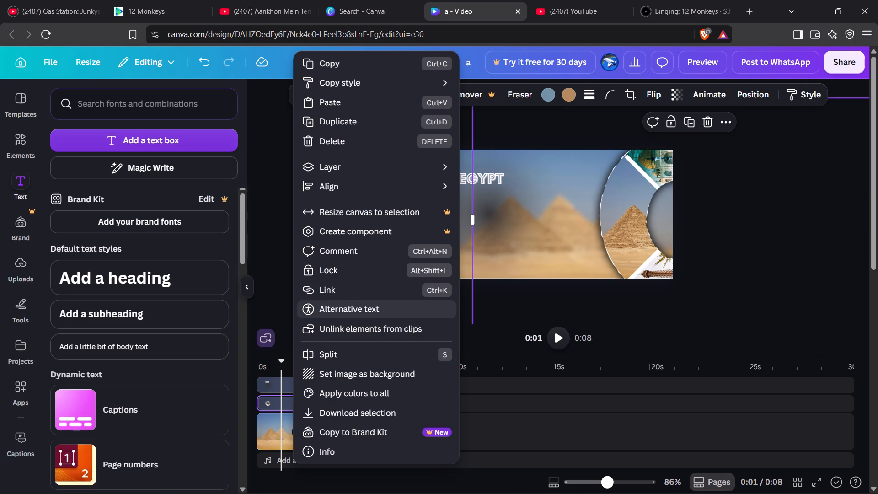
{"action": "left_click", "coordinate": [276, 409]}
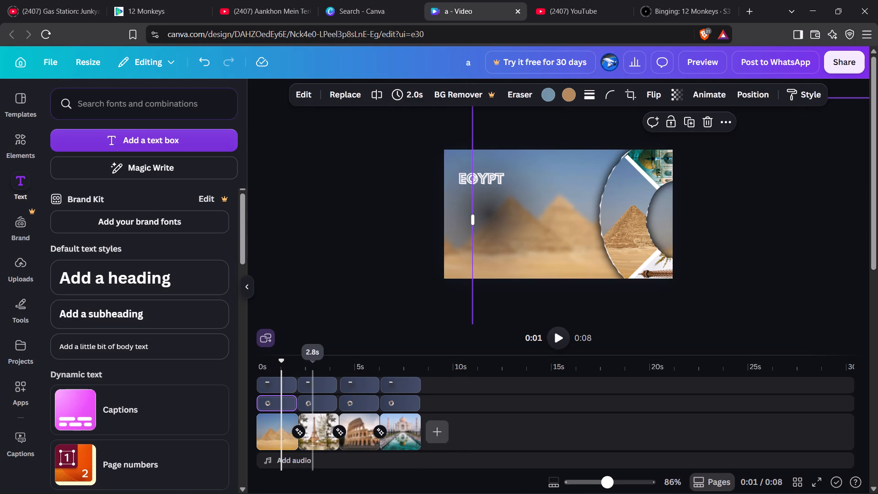
Play the whole video from the beginning to check the Match & Move transitions between the landmark clips.
{"action": "left_click_drag", "start_coordinate": [281, 363], "coordinate": [233, 357]}
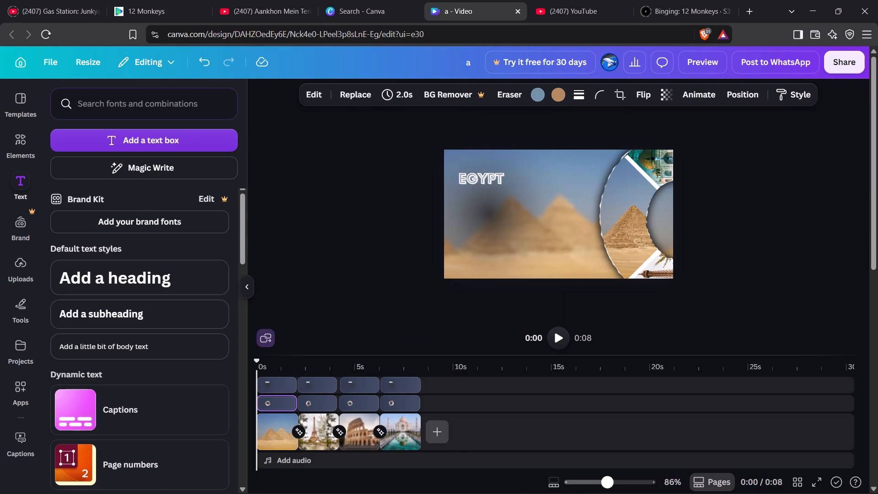
{"action": "left_click", "coordinate": [554, 336]}
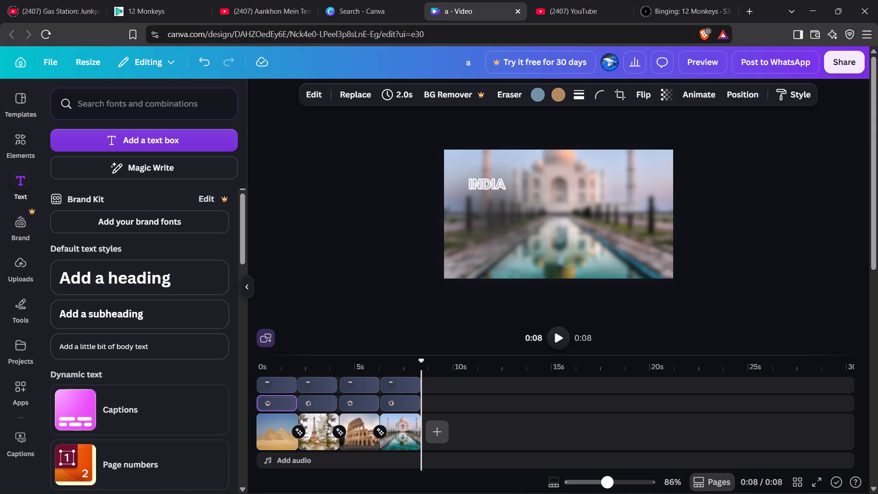
Check the save status of the design.
{"action": "left_click", "coordinate": [259, 62]}
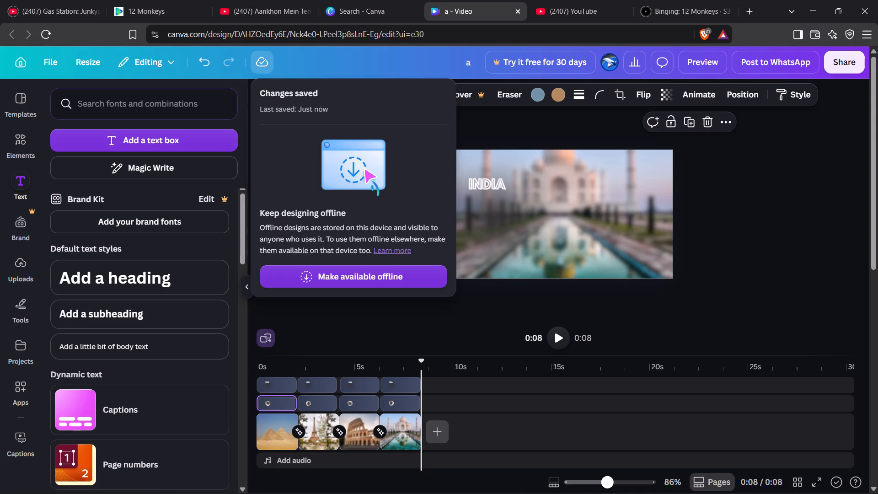
{"action": "left_click", "coordinate": [389, 59]}
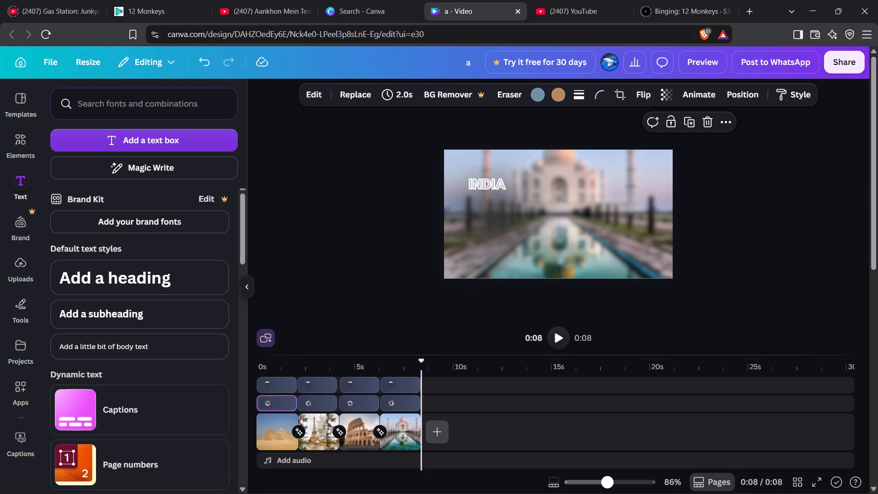
Replay the video from the beginning to review the transitions again.
{"action": "left_click_drag", "start_coordinate": [424, 363], "coordinate": [273, 370]}
{"action": "left_click_drag", "start_coordinate": [273, 370], "coordinate": [240, 368]}
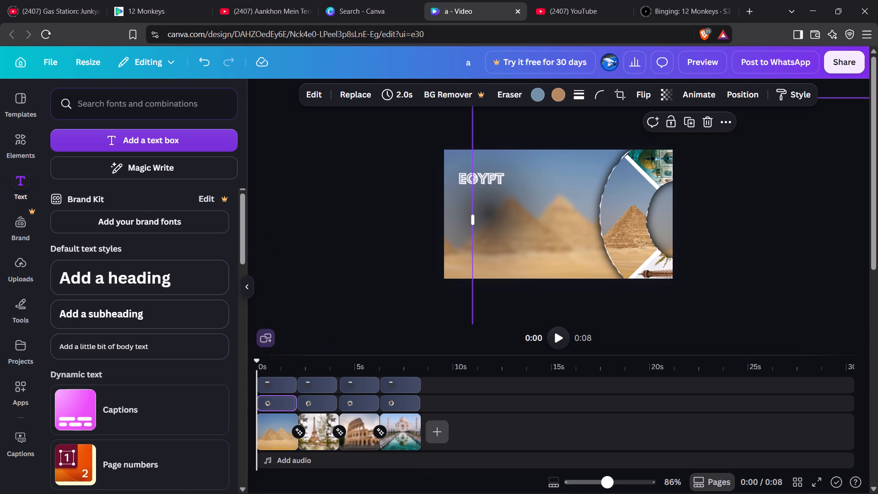
{"action": "left_click", "coordinate": [555, 334]}
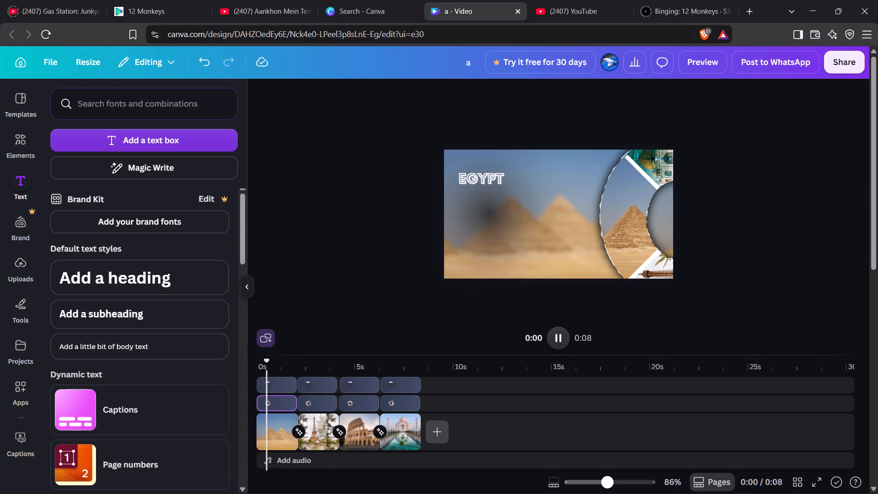